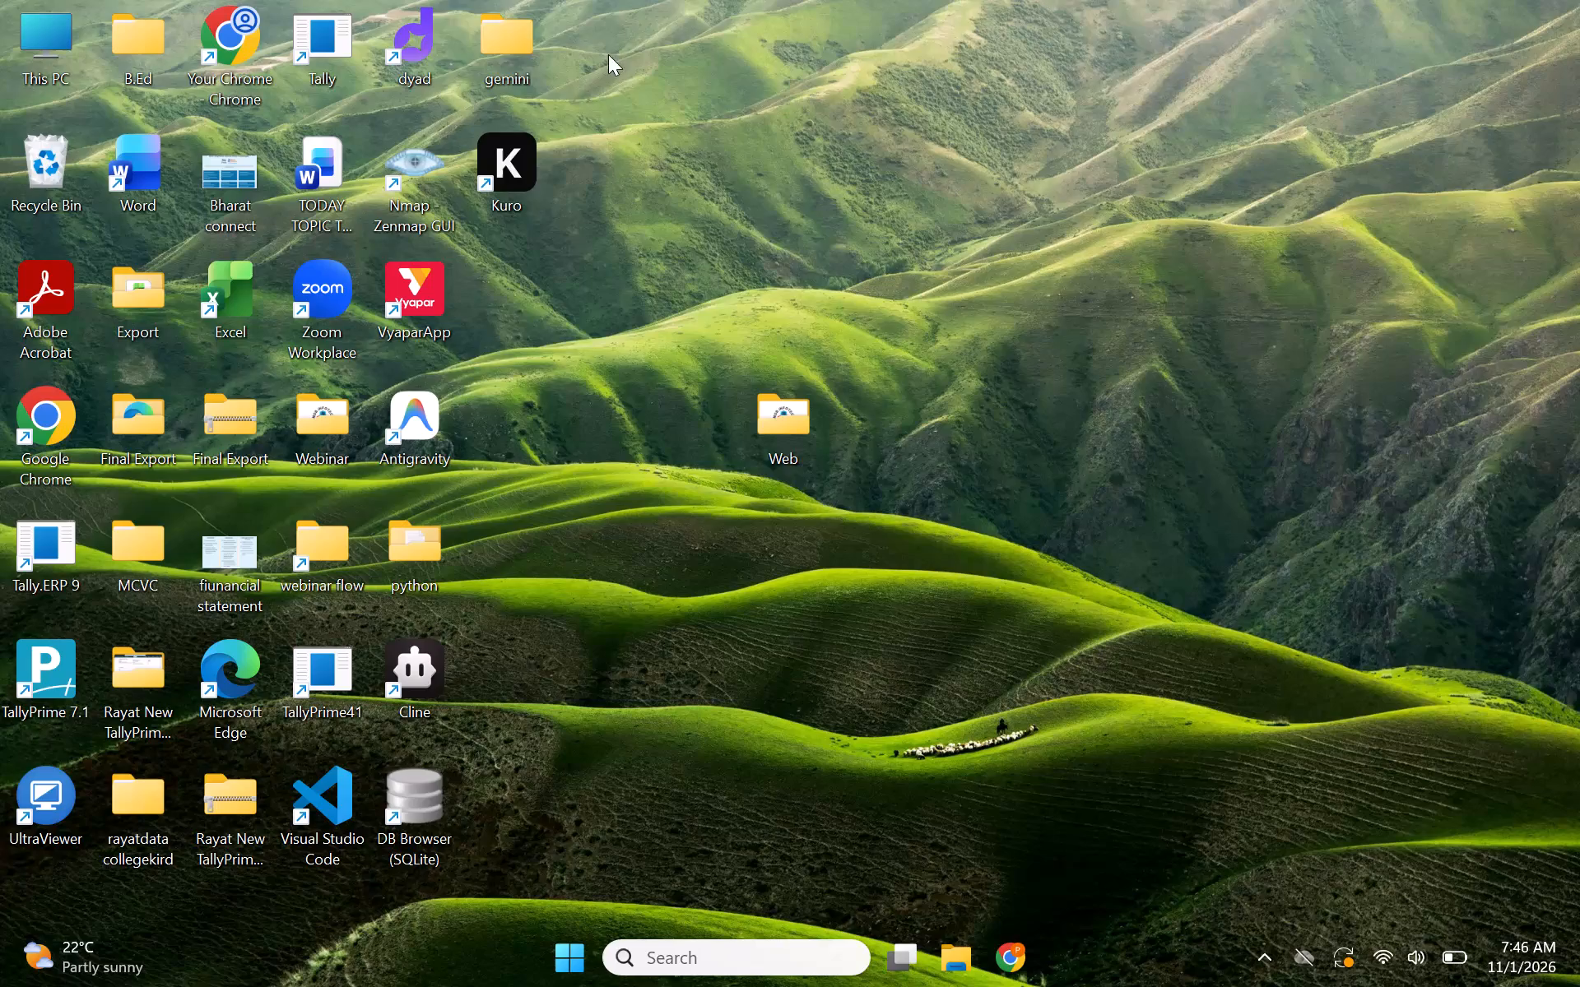
Launch the Kuro application from the desktop.
double_click(506, 144)
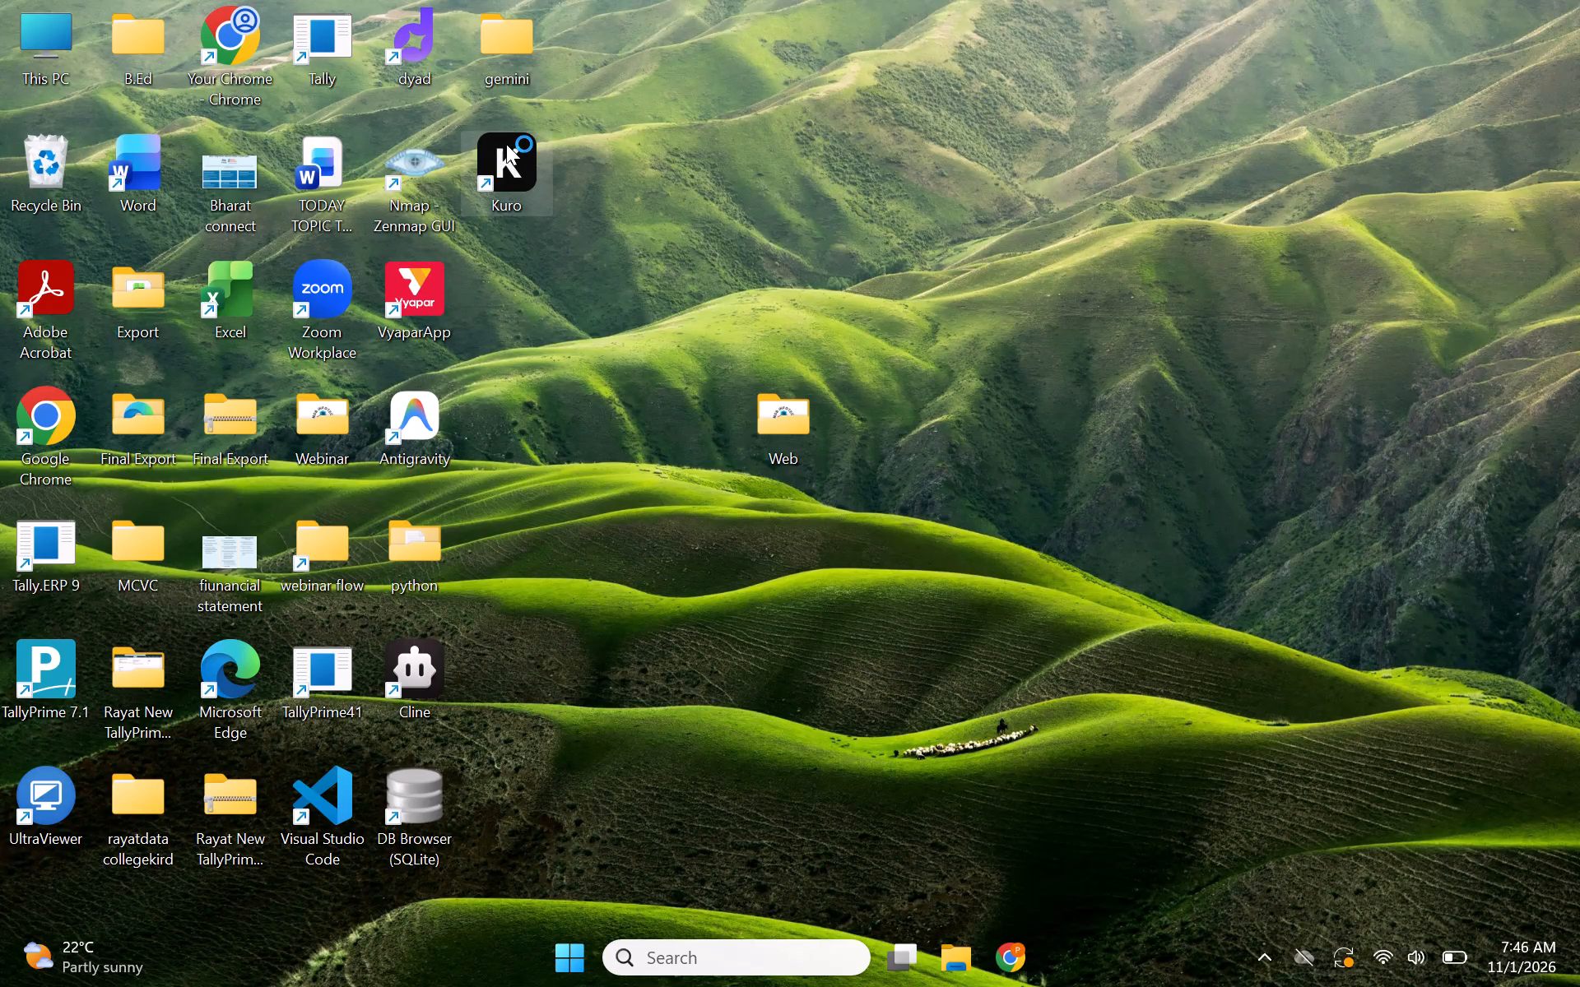
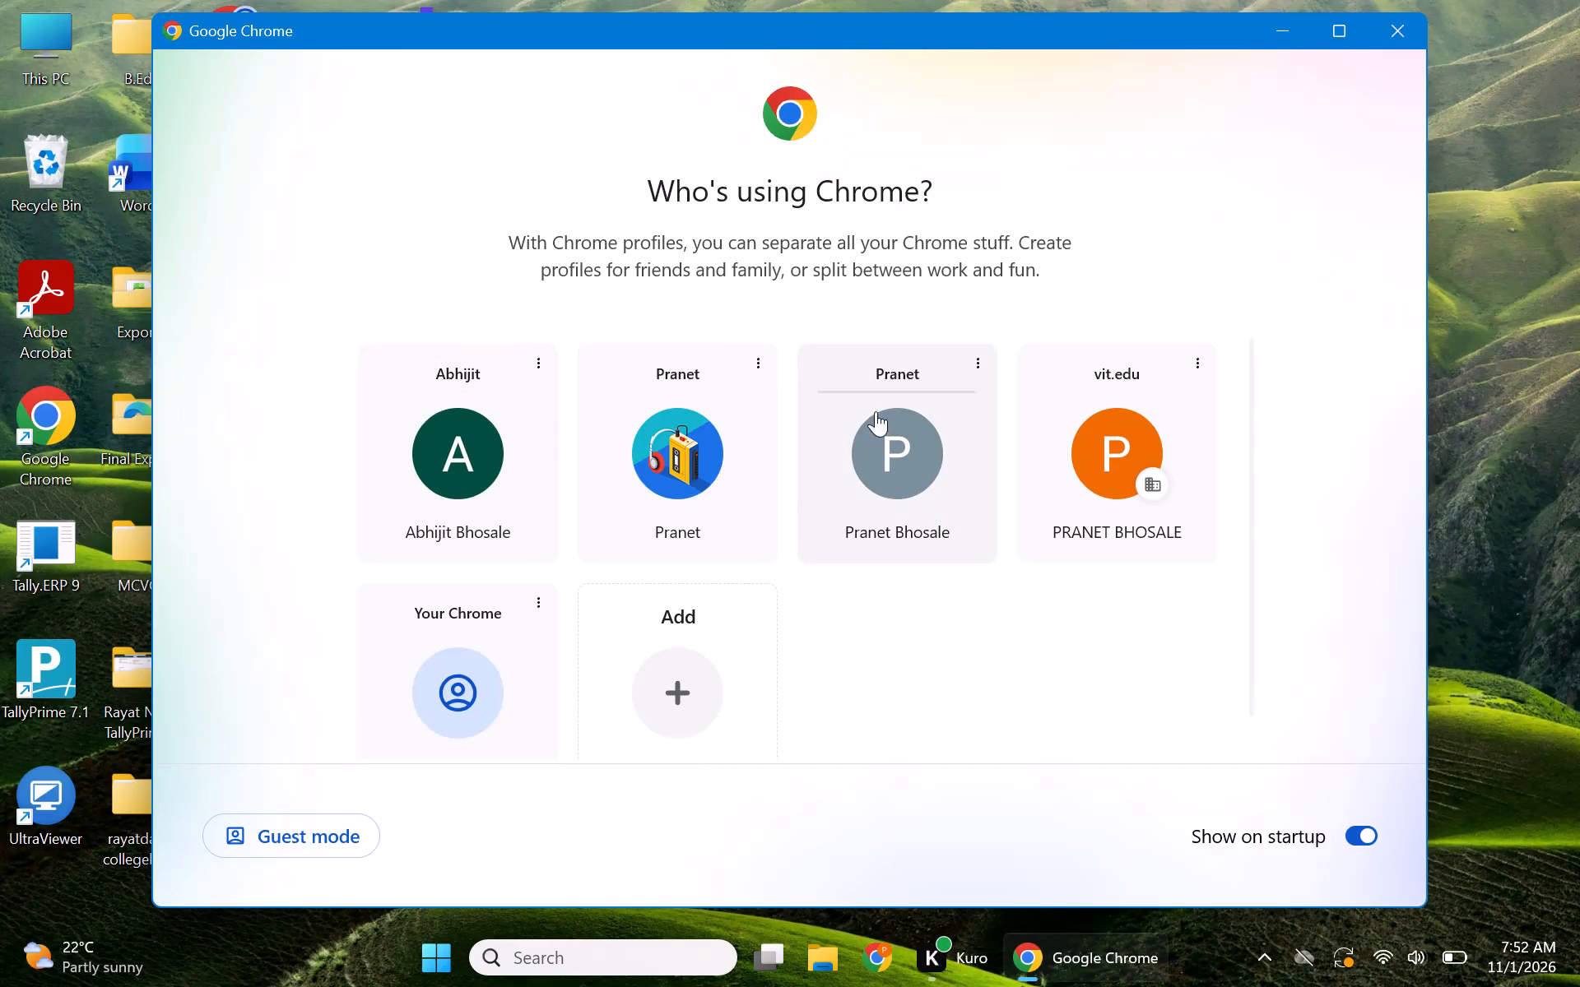
Open a Google Chrome browsing window with the profile that has the grey letter P avatar.
left_click(879, 470)
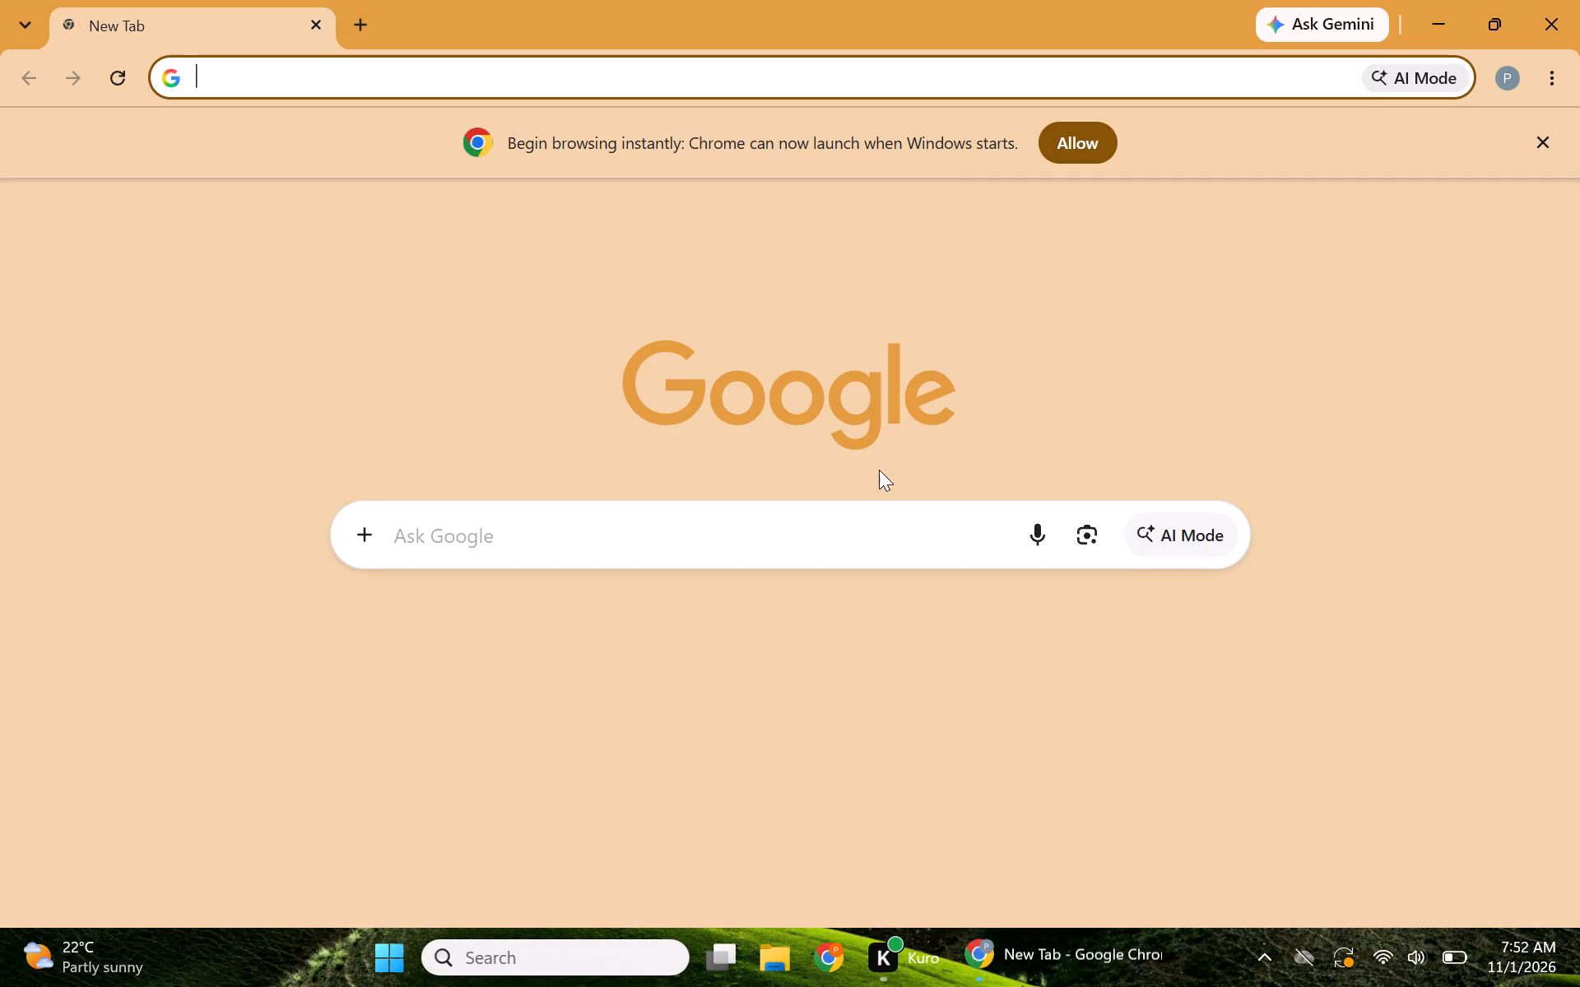
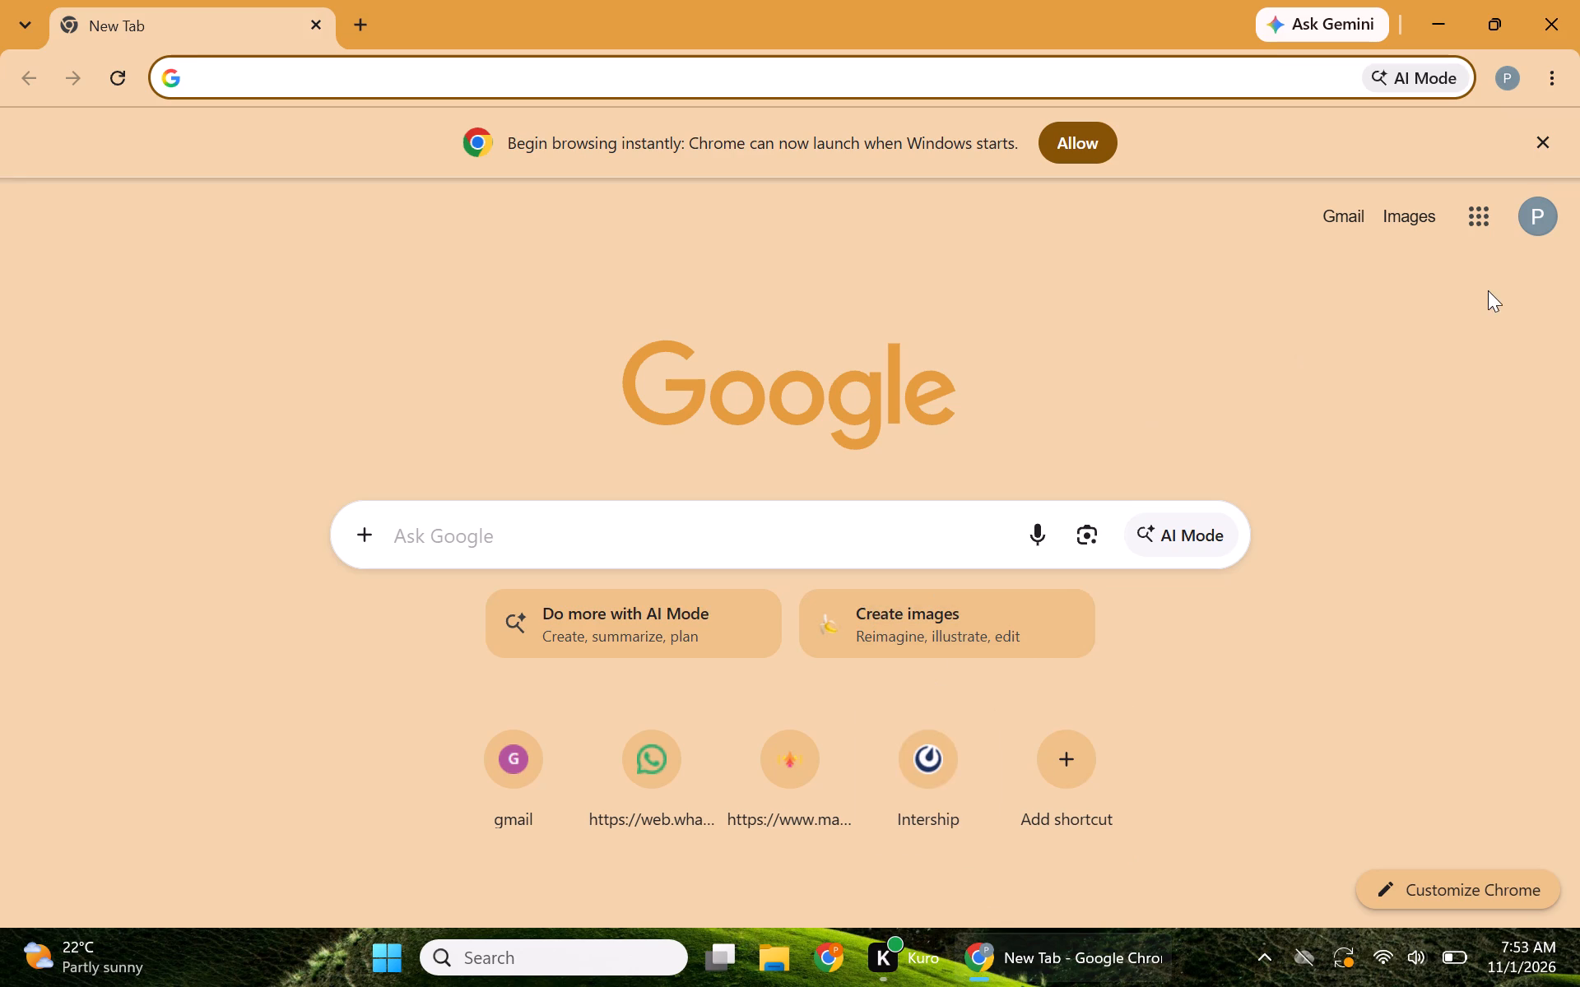
Open the Canva website.
left_click(1130, 78)
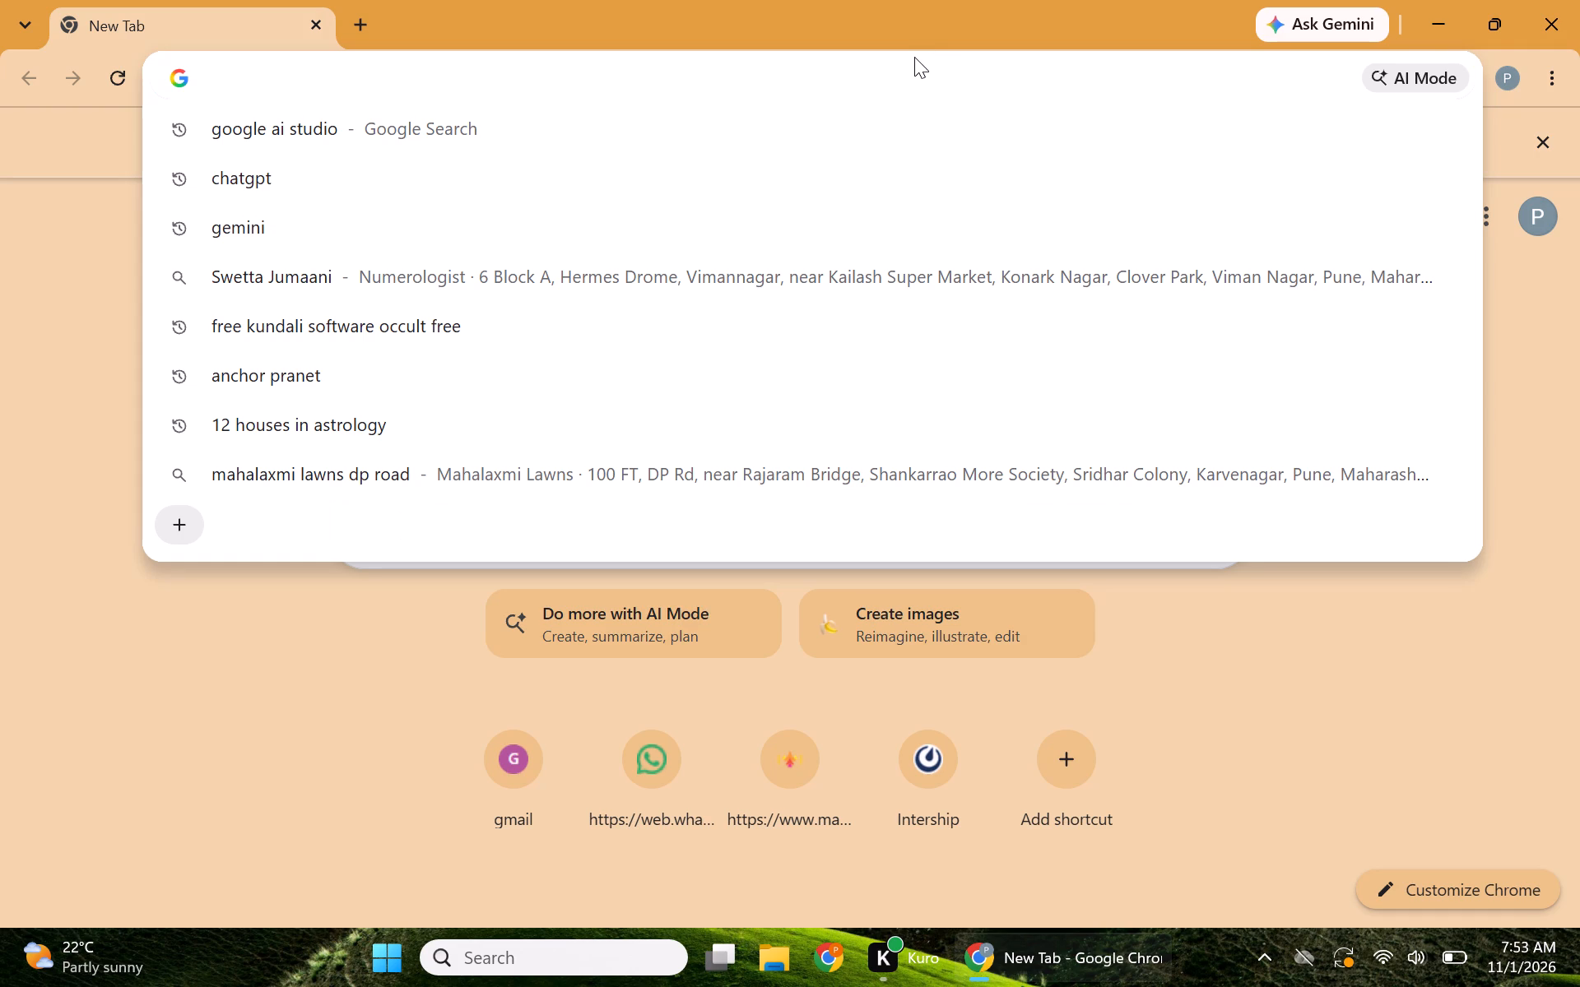
type("canva")
key("Return")
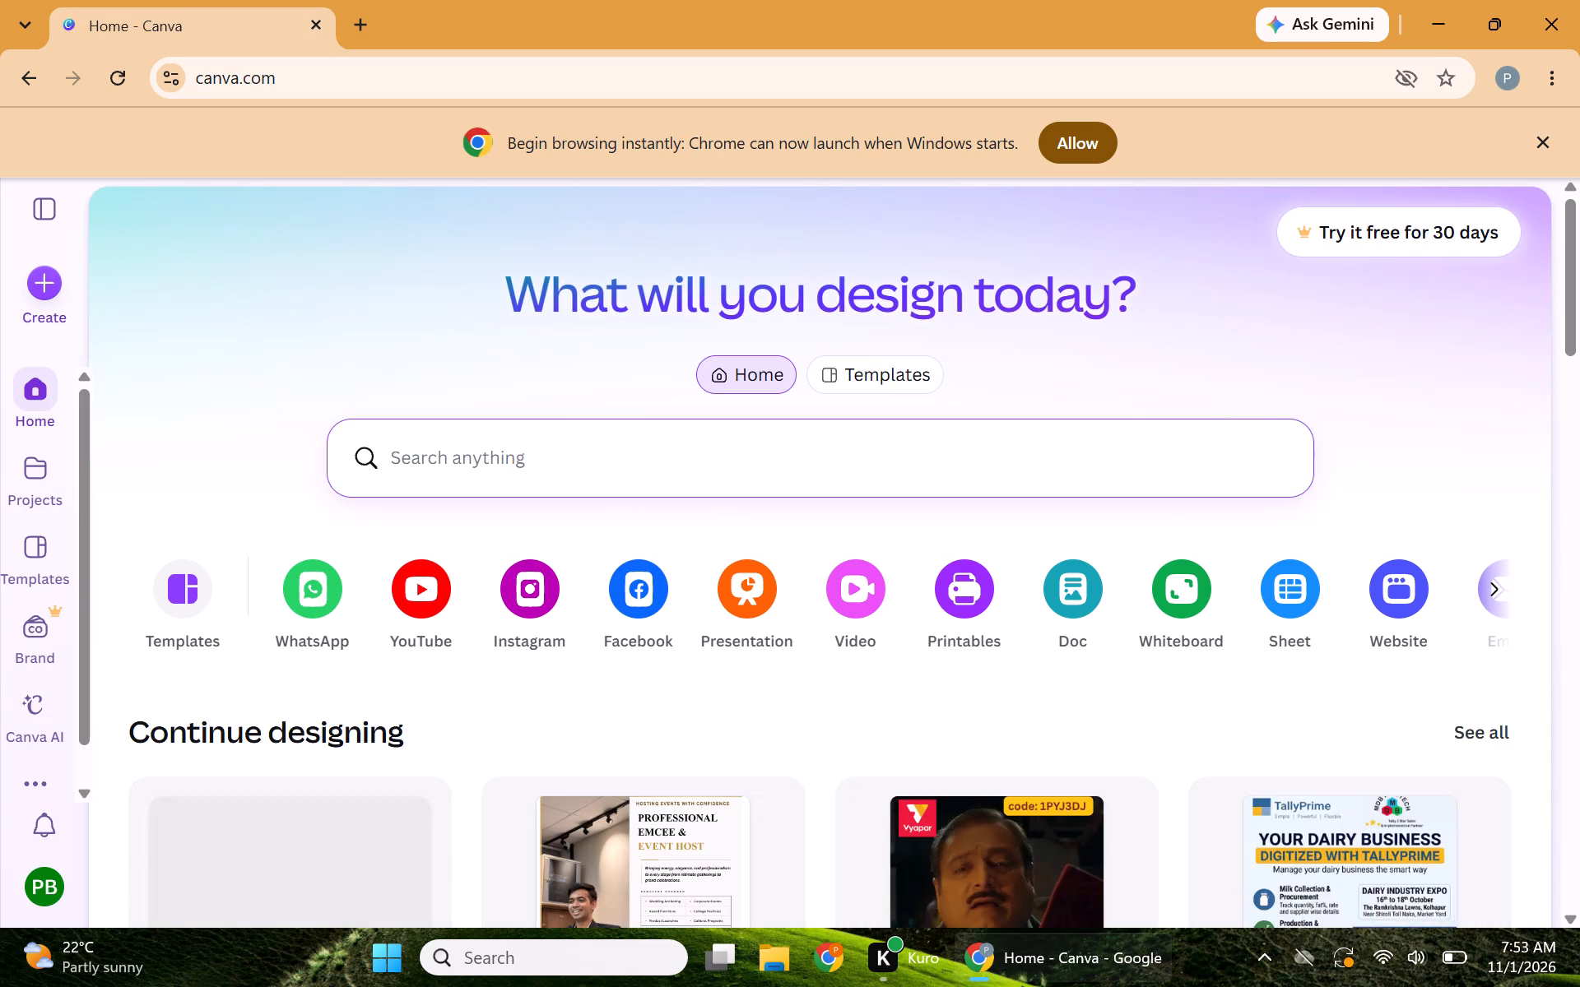
Search Canva for business card designs using the suggested query "business card".
left_click(596, 462)
type("card")
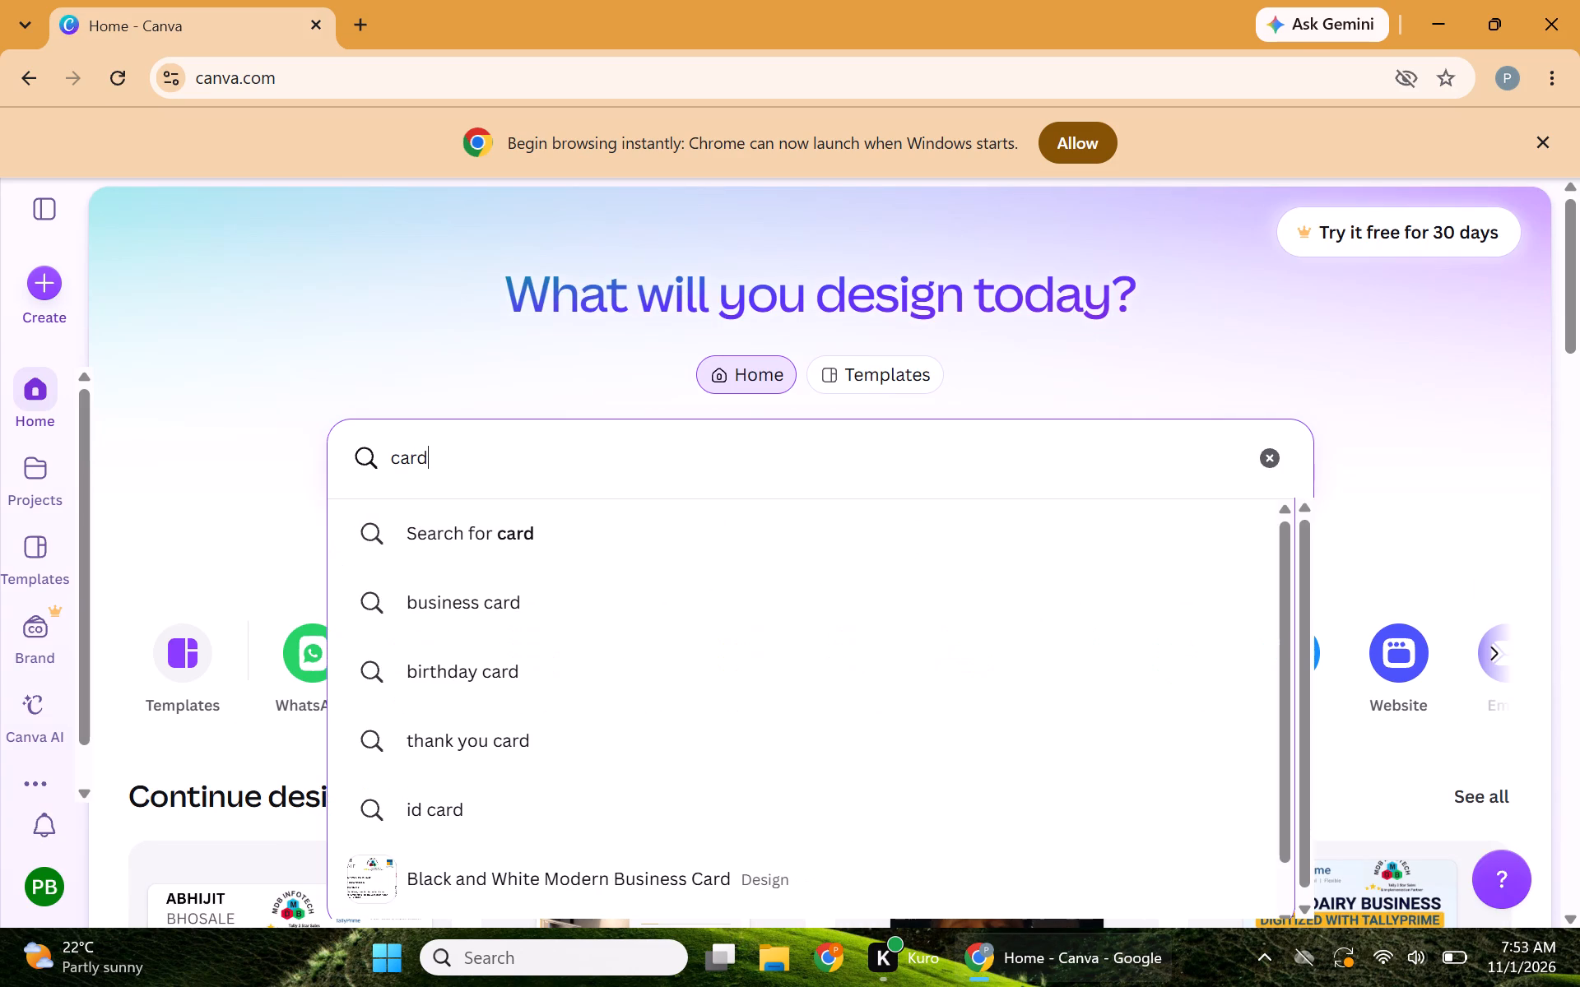
left_click(606, 582)
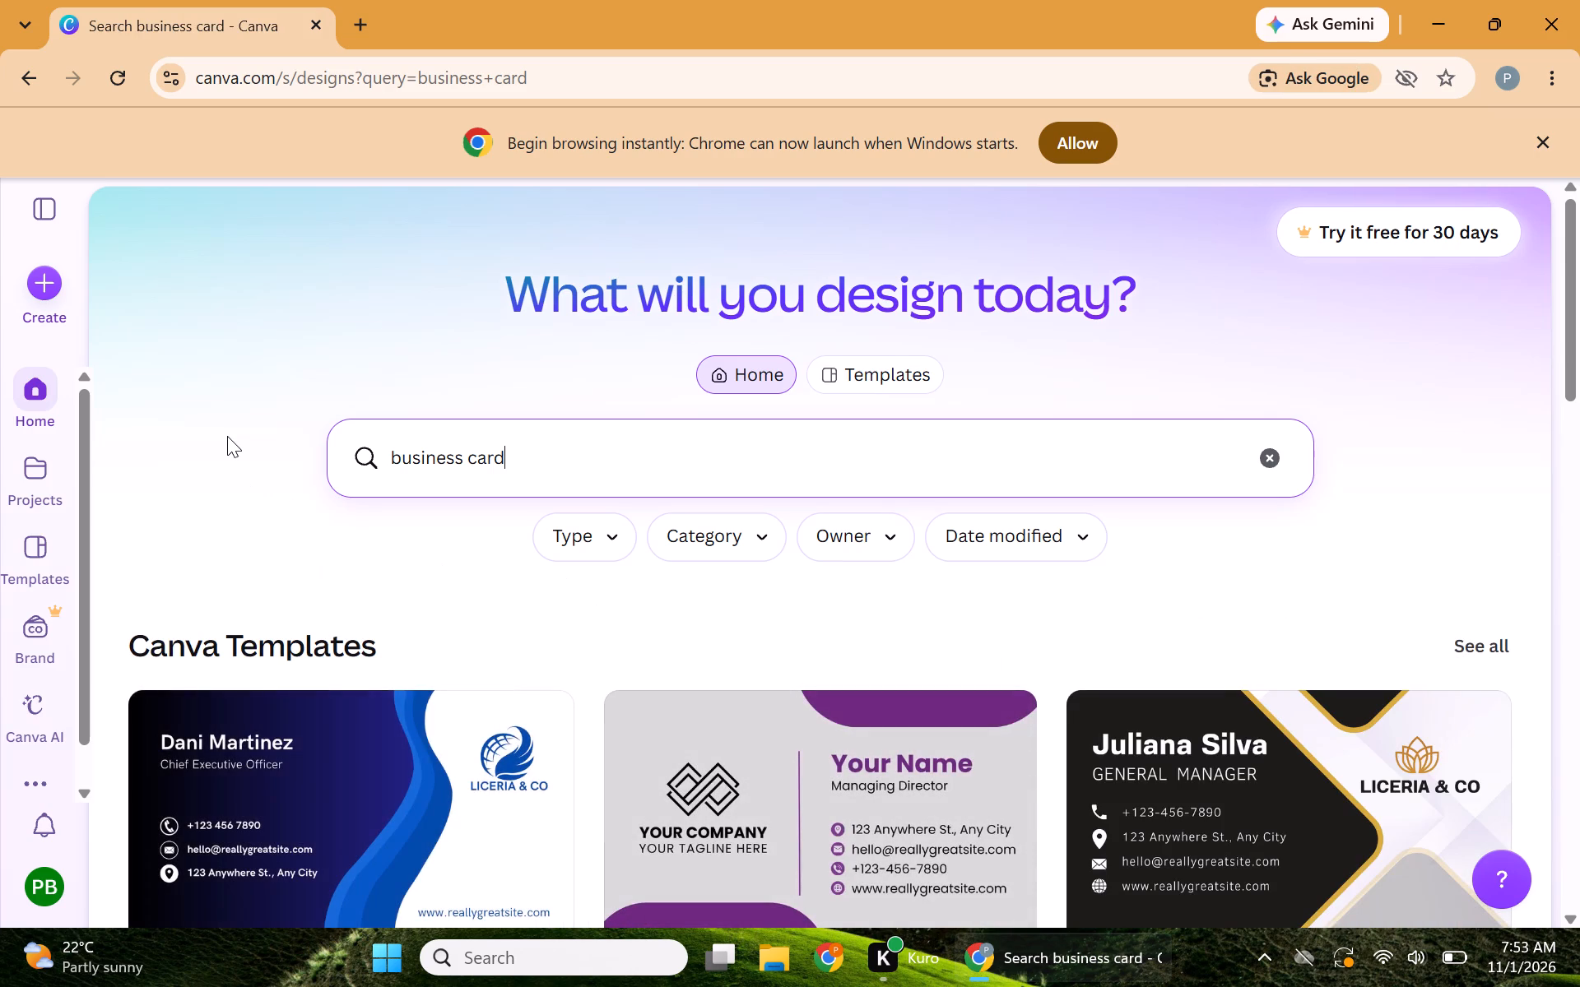
Look through the business card search results, including the templates, existing designs, images and videos.
left_click(227, 436)
key("Down")
key("Down")
key("Down")
key("Down")
key("Down")
key("Down")
key("Down")
key("Down")
key("Down")
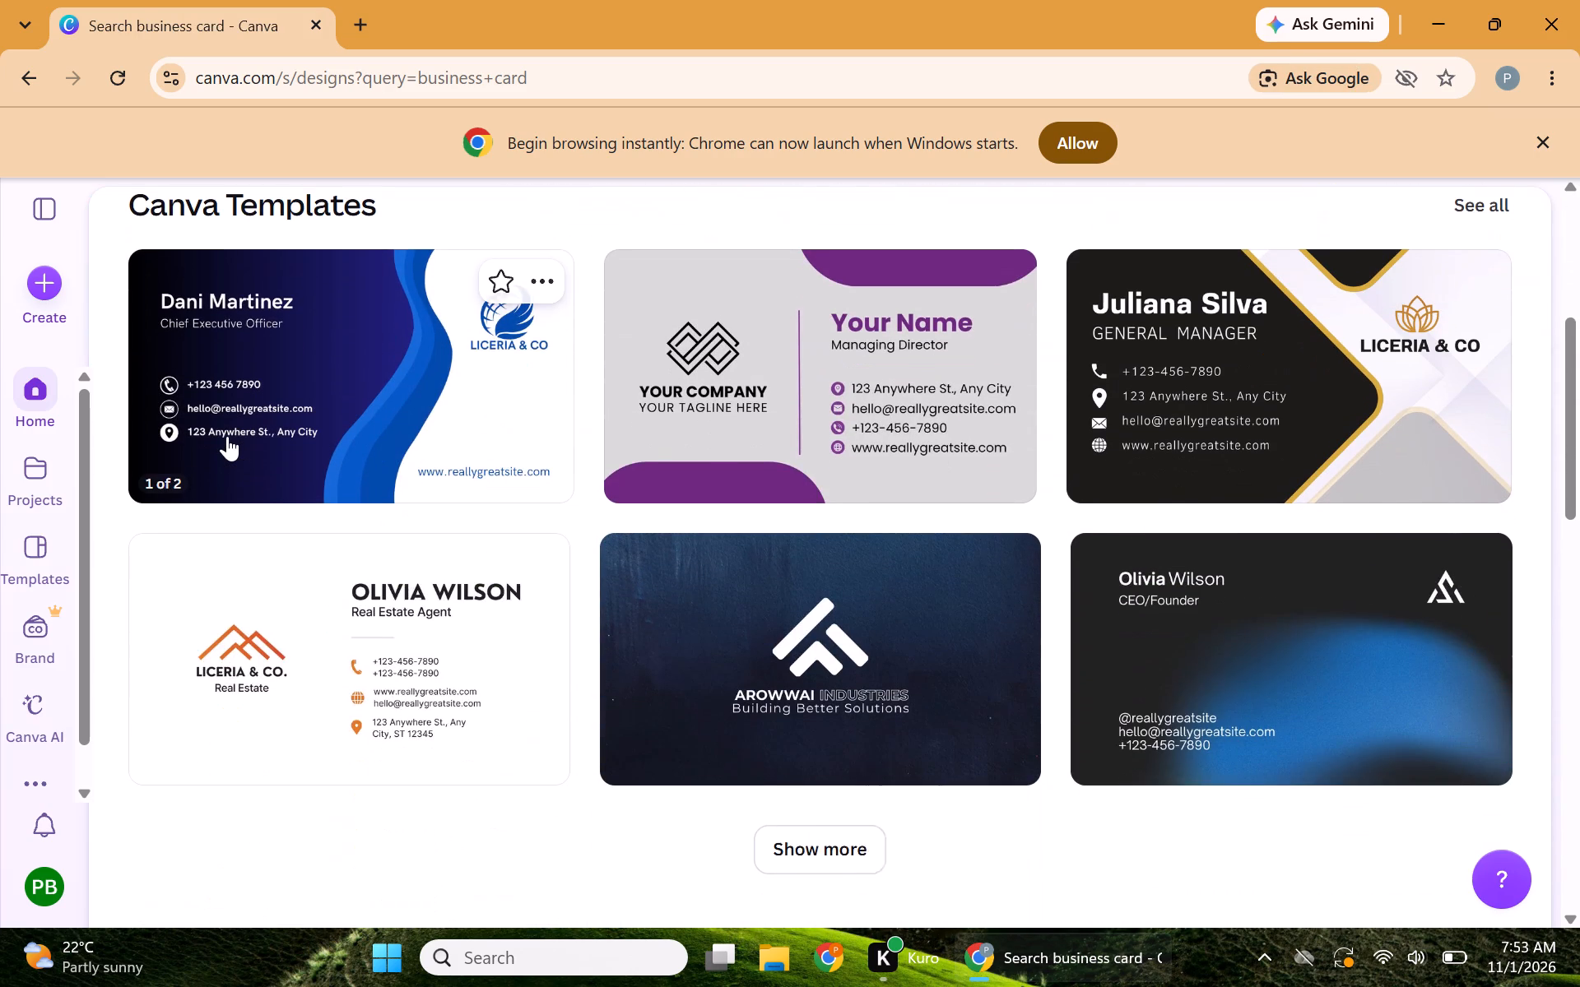
key("Down")
key("Down")
key("Down")
key("Down")
key("Down")
key("Down")
key("Down")
key("Down")
key("Down")
key("Down")
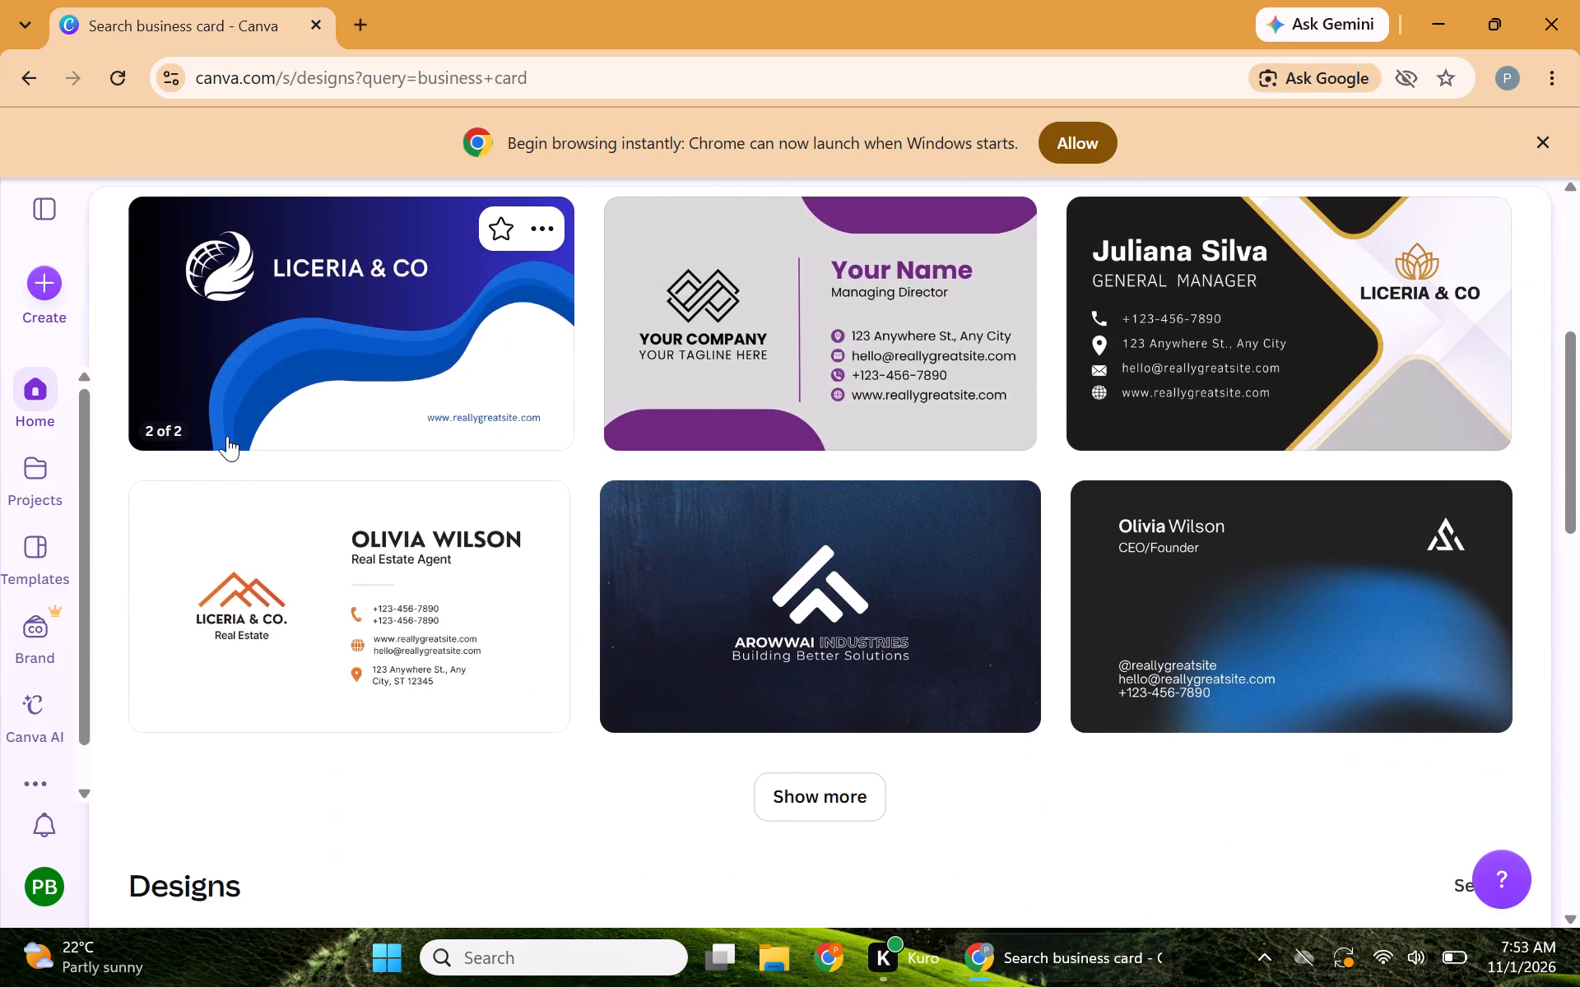
key("Down")
key("Down")
key("Down")
key("Down")
key("Down")
key("Down")
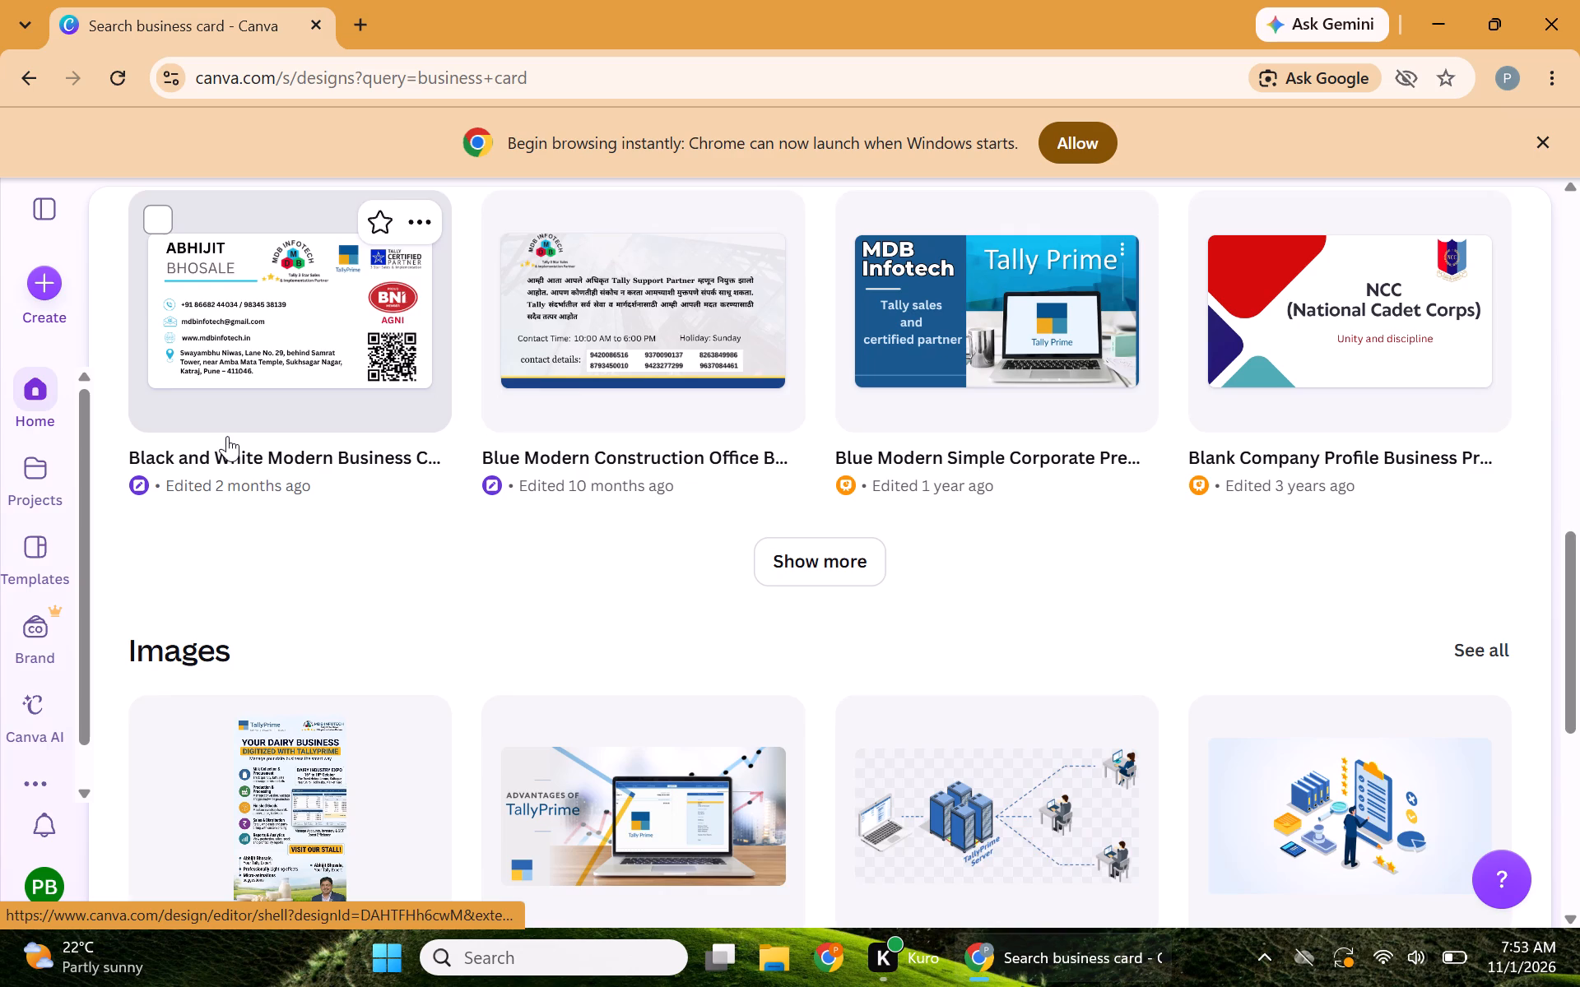
key("Down")
key("Down")
key("Down")
key("Down")
key("Down")
key("Down")
key("Down")
key("Down")
key("Down")
key("Down")
key("Down")
key("Down")
key("Up")
key("Up")
key("Up")
key("Up")
key("Up")
key("Up")
key("Up")
key("Up")
key("Up")
key("Up")
key("Up")
key("Up")
key("Up")
key("Up")
key("Up")
key("Up")
key("Up")
key("Up")
key("Up")
key("Up")
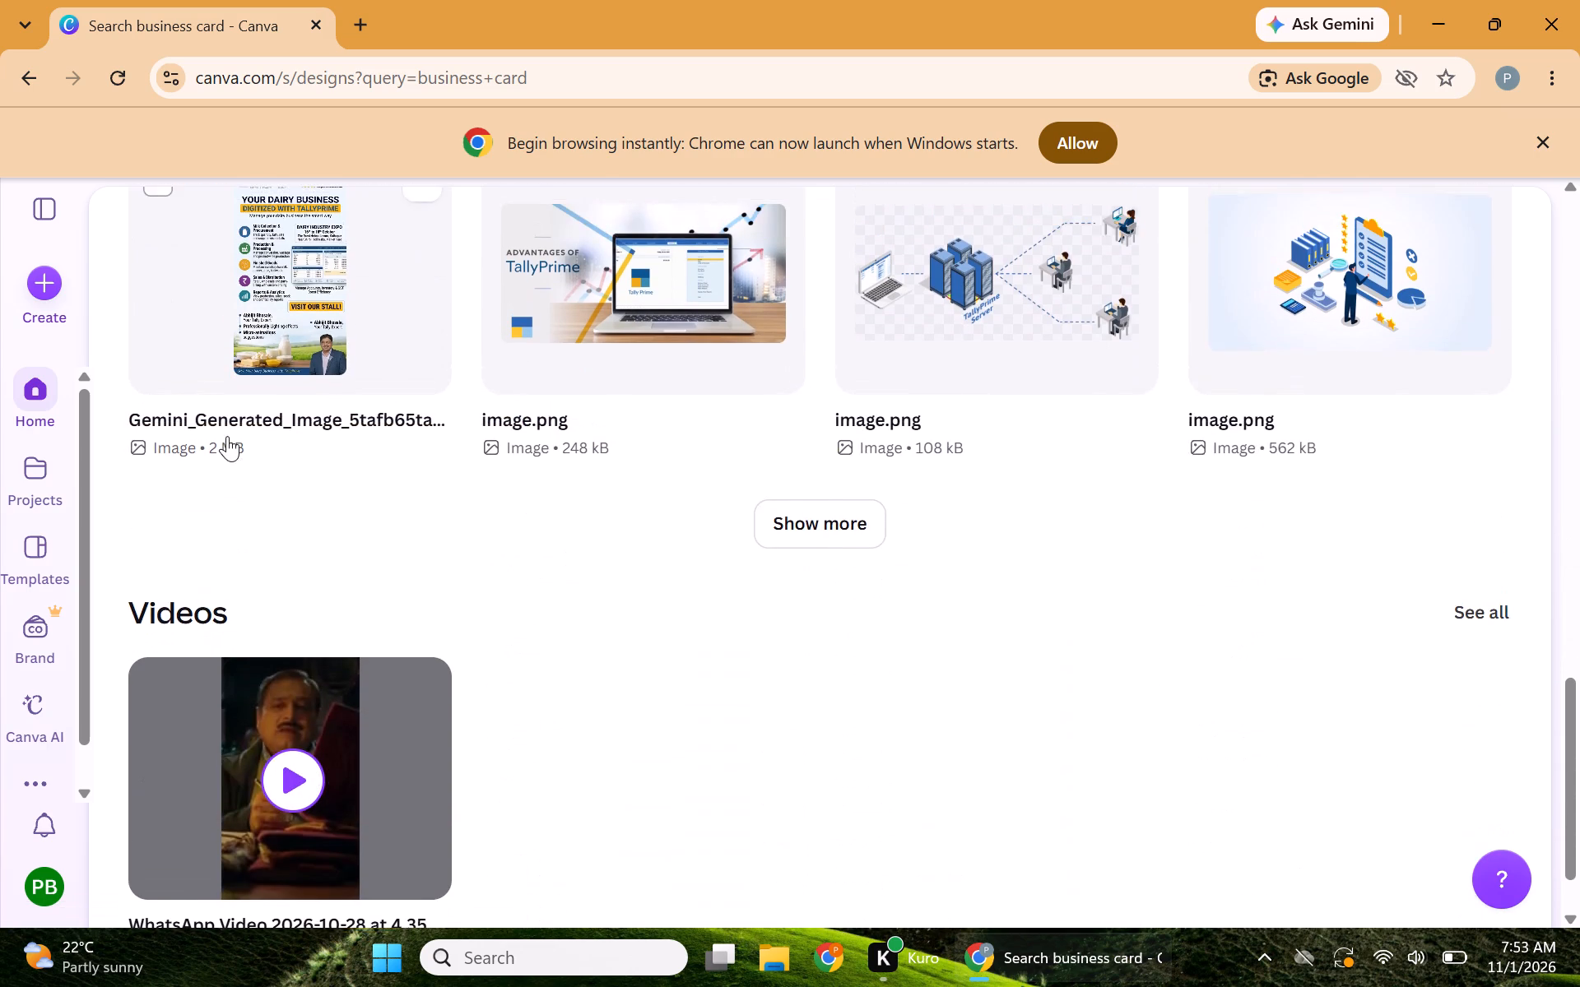
key("Up")
key("Up")
key("Up")
key("Up")
key("Up")
key("Up")
key("Up")
key("Up")
key("Up")
key("Up")
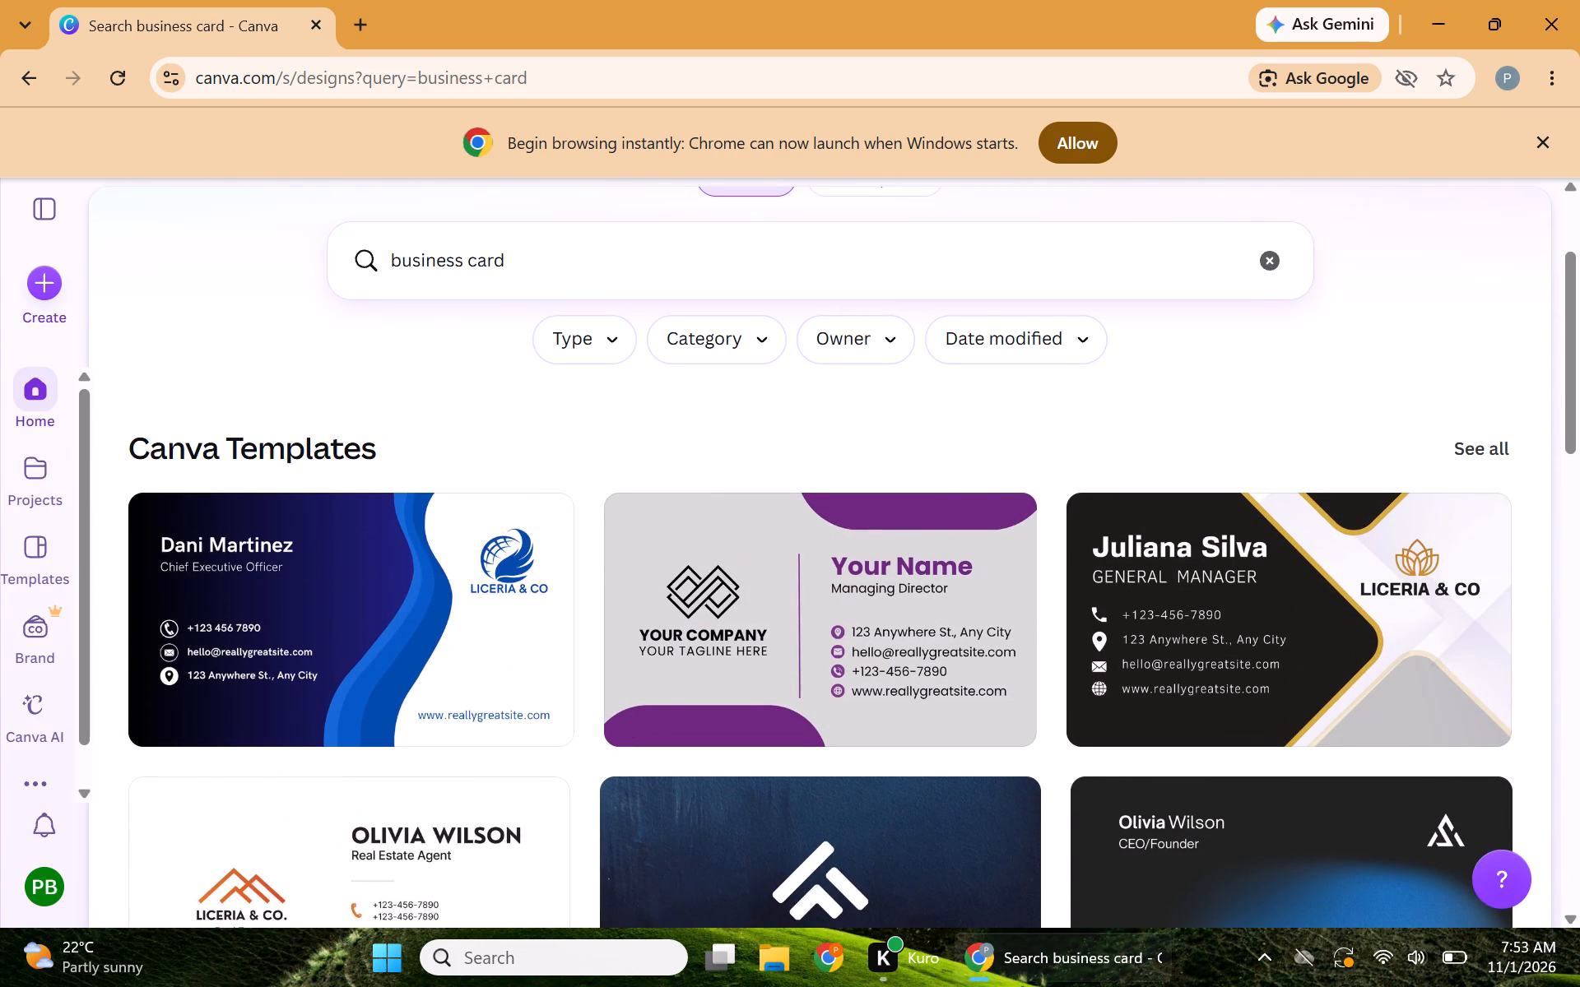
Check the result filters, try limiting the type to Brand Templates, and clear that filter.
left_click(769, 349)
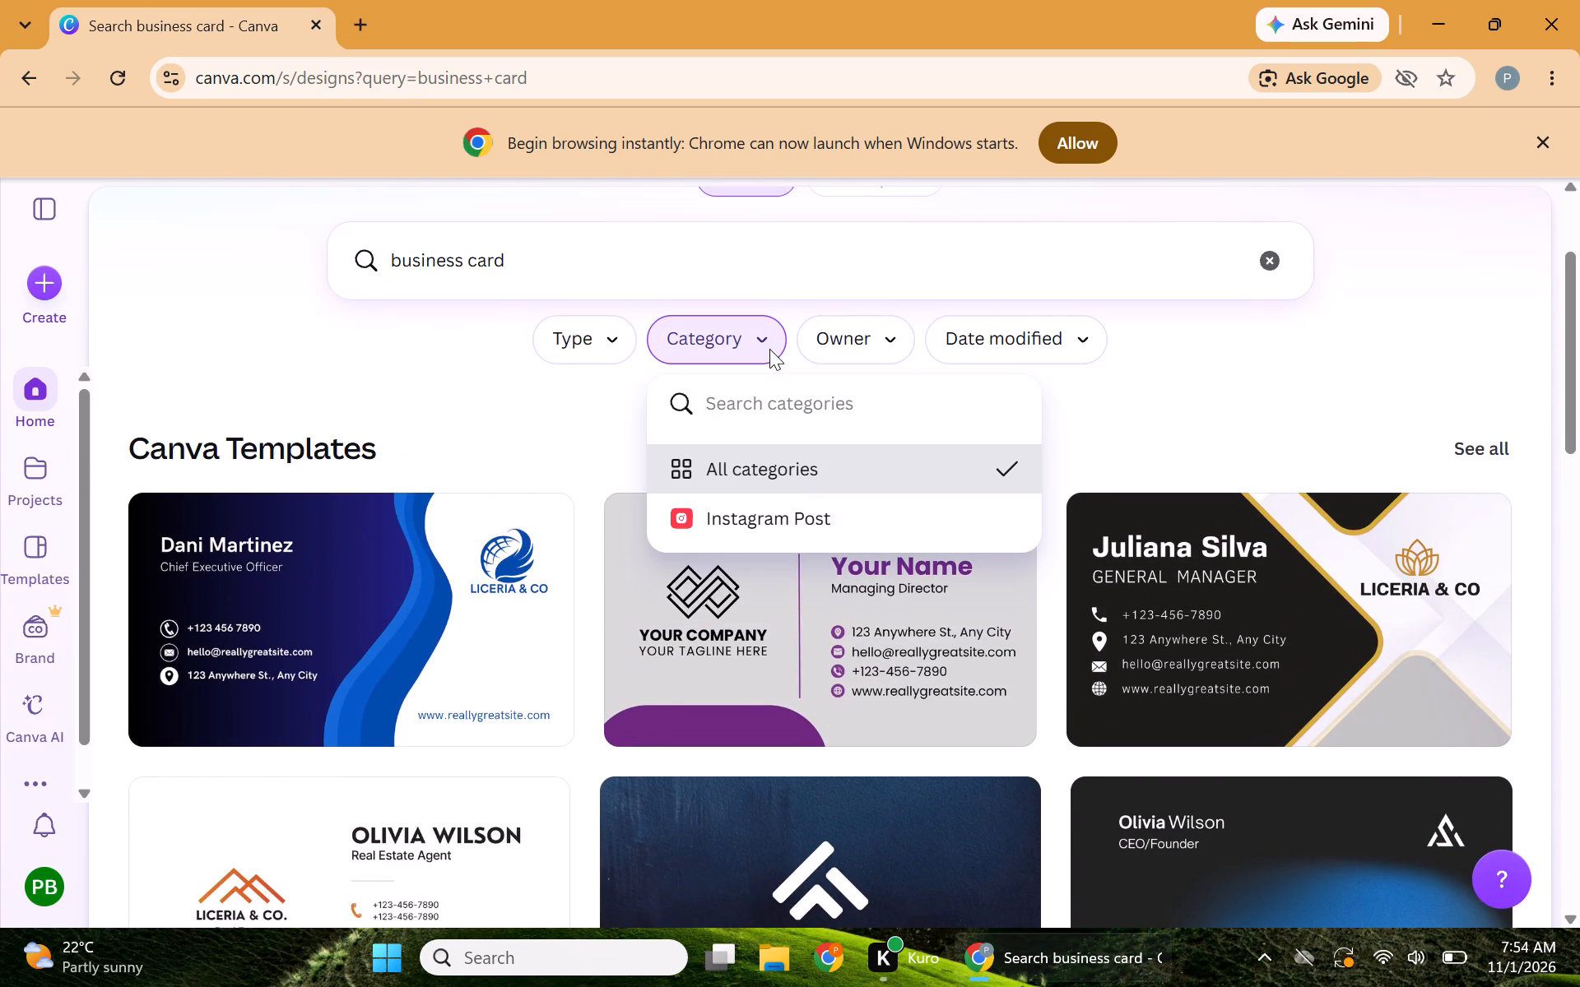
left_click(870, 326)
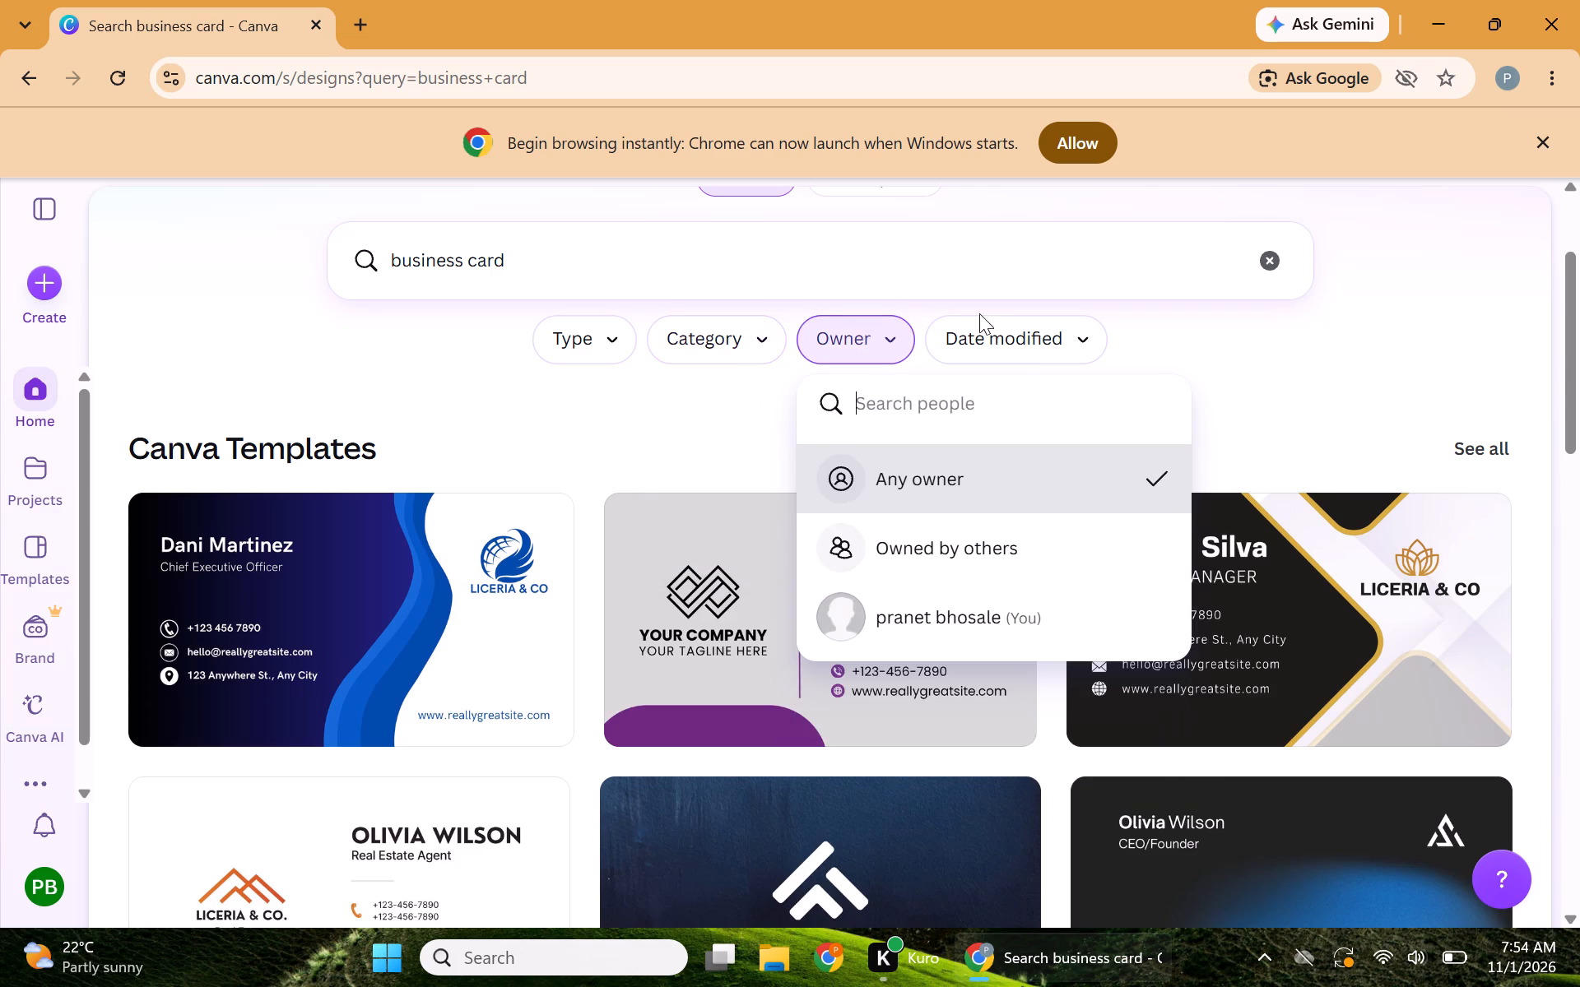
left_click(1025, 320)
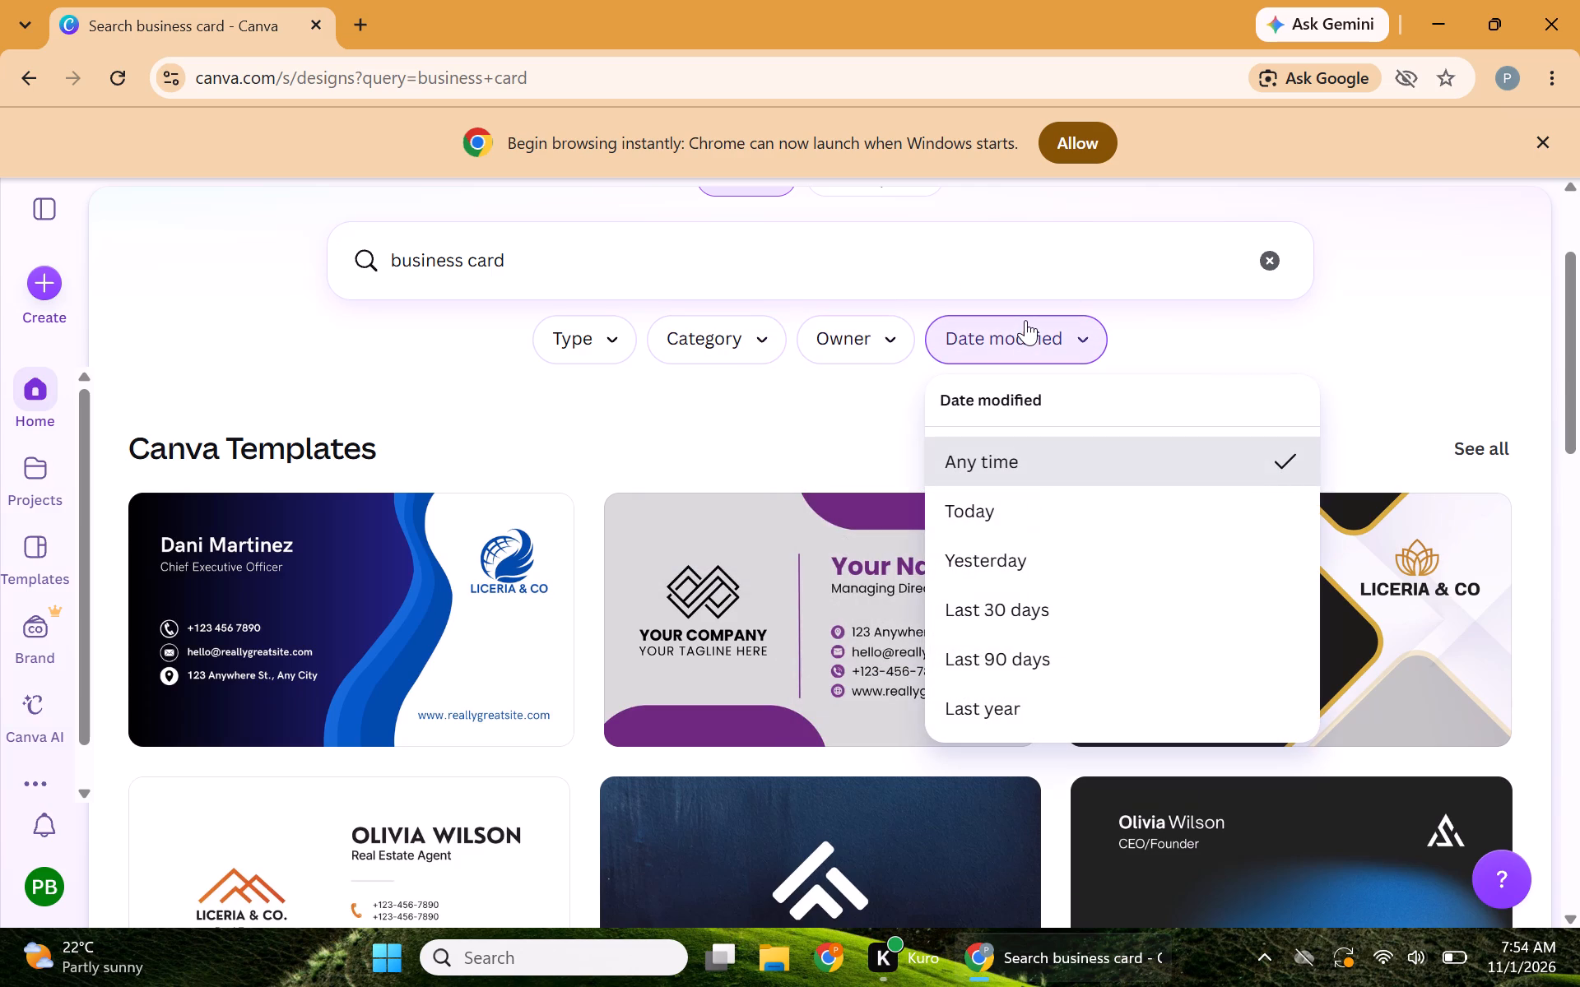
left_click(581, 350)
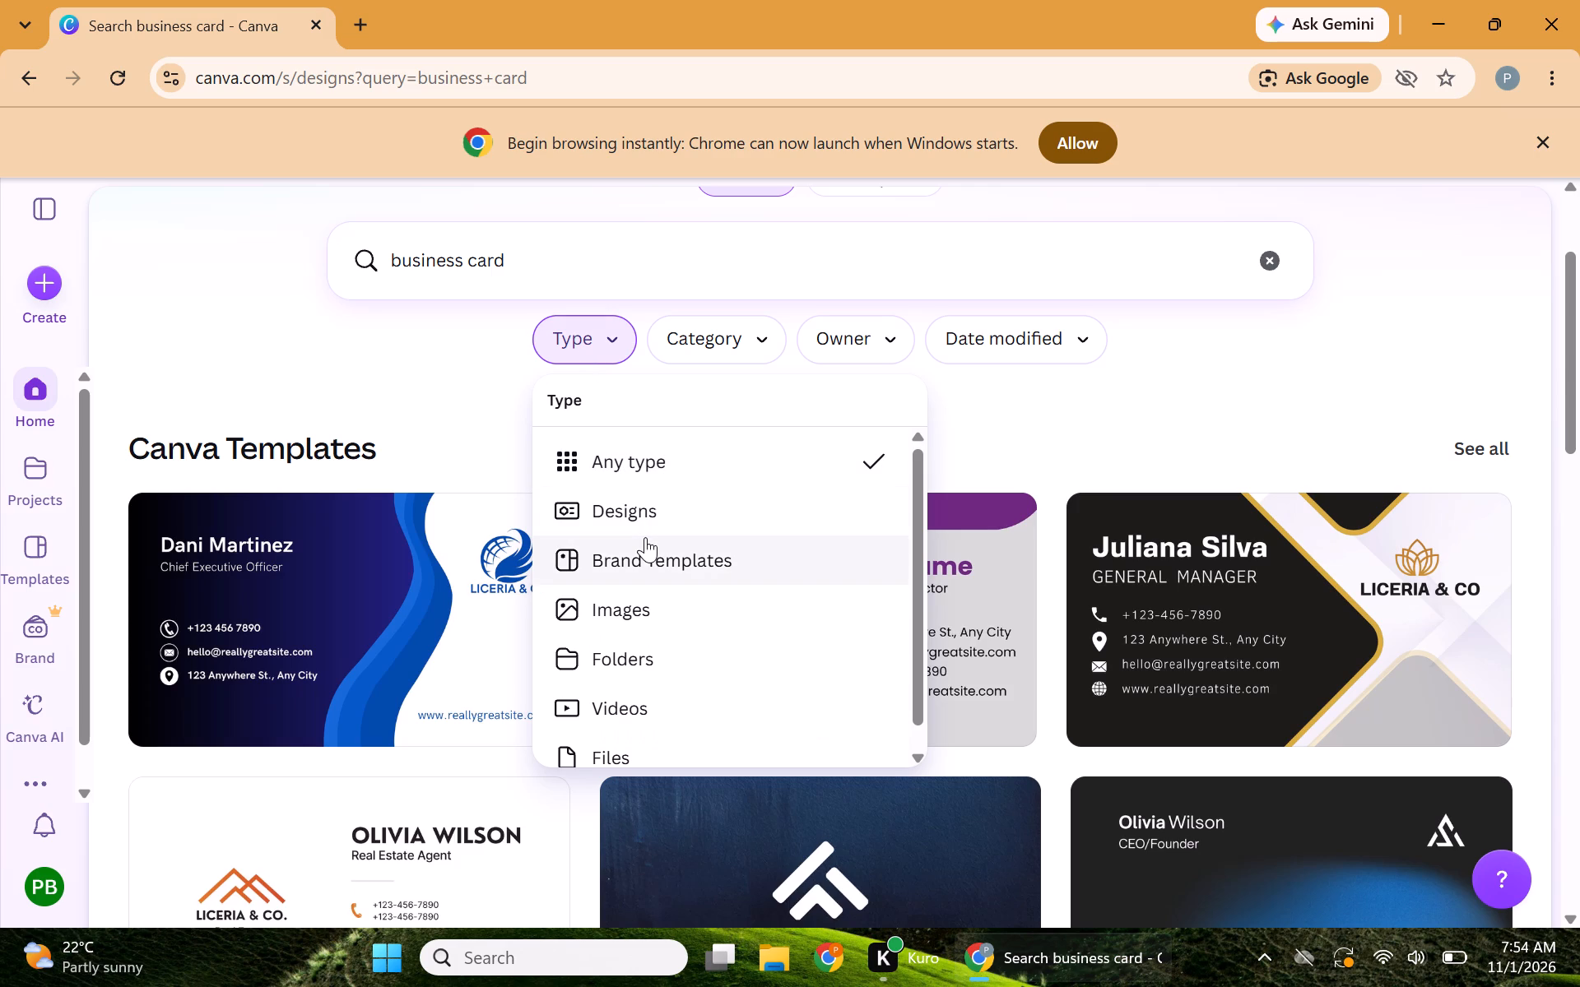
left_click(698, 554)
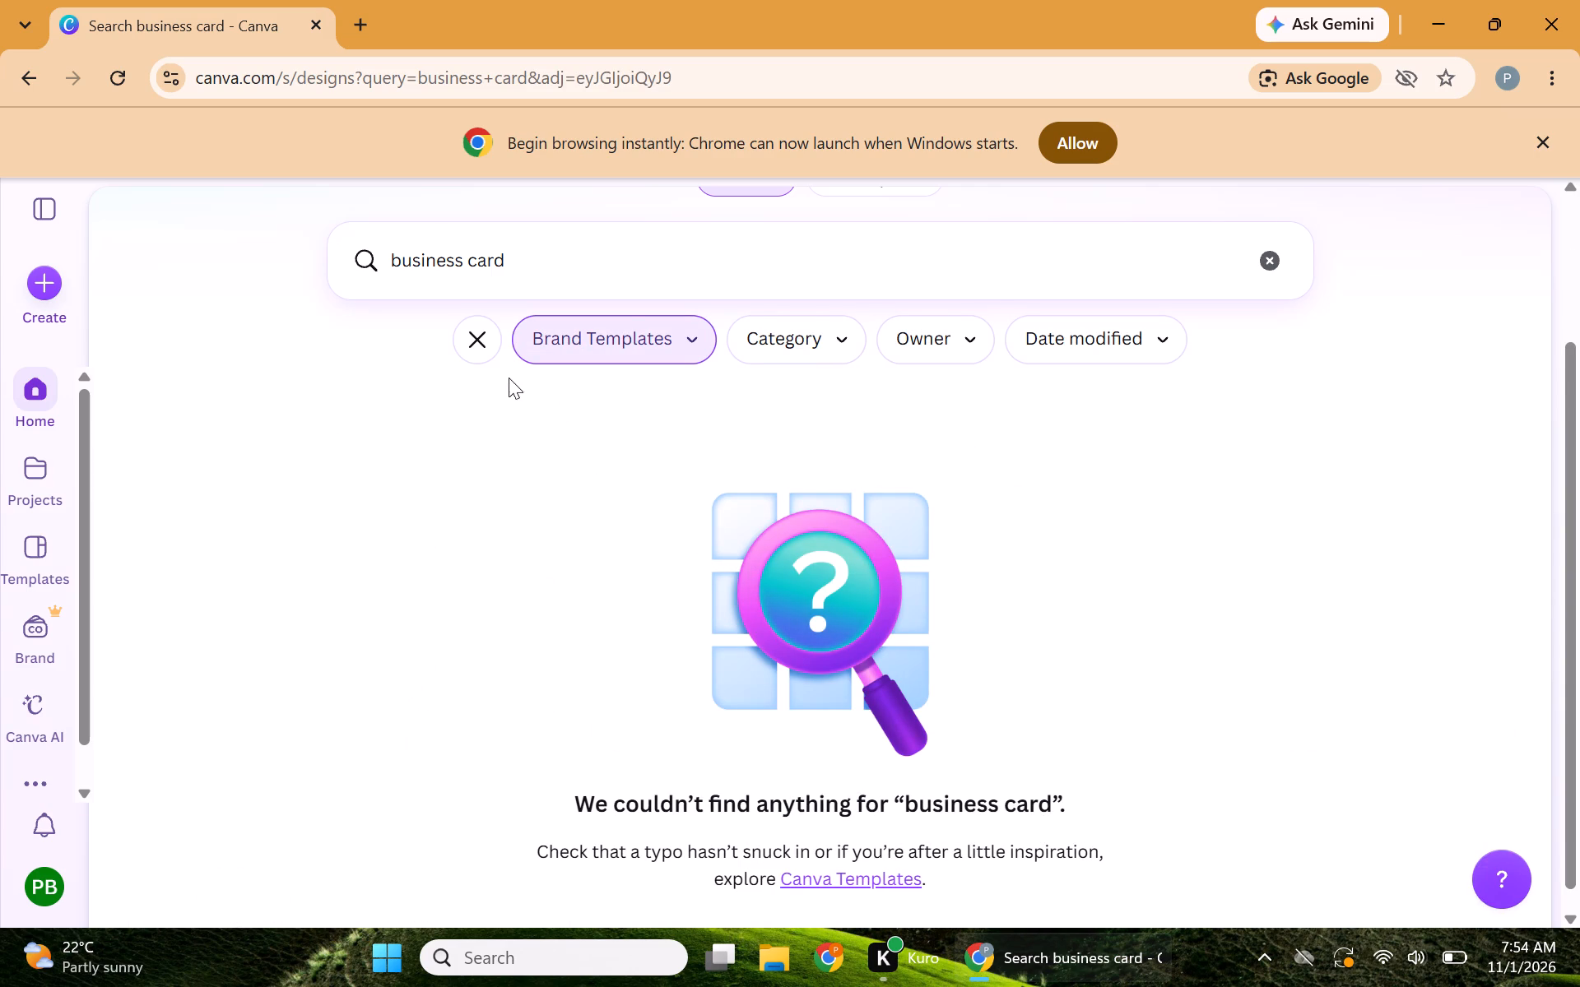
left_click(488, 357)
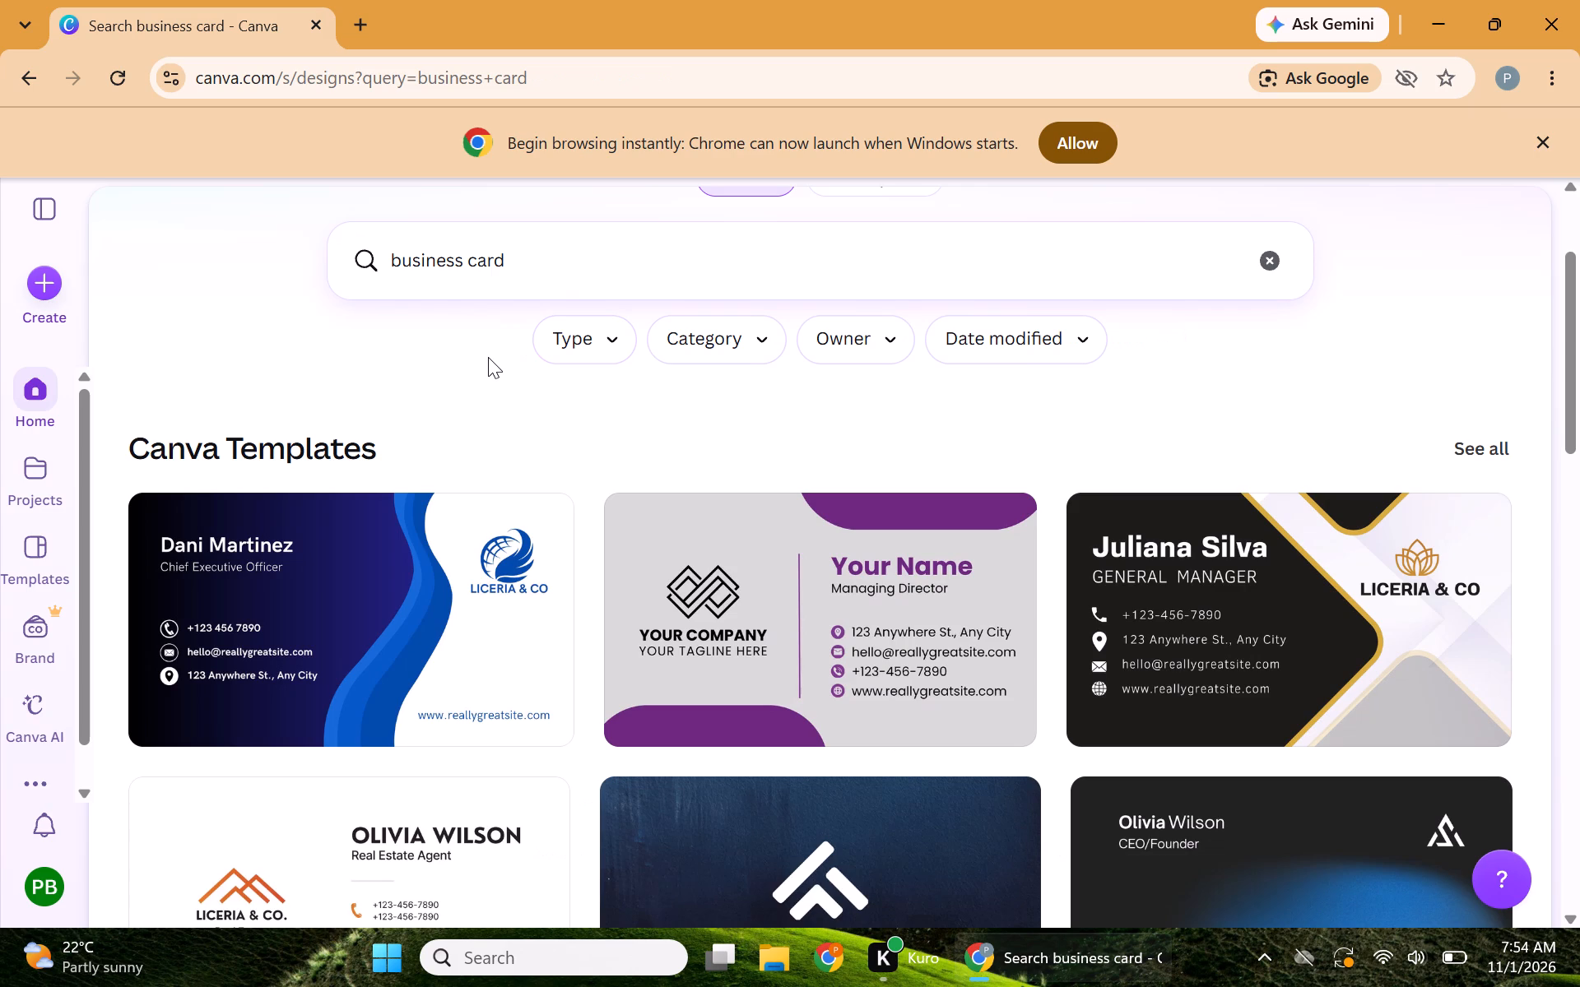
left_click(1303, 361)
key("Down")
key("Down")
key("Down")
key("Down")
key("Down")
key("Down")
key("Down")
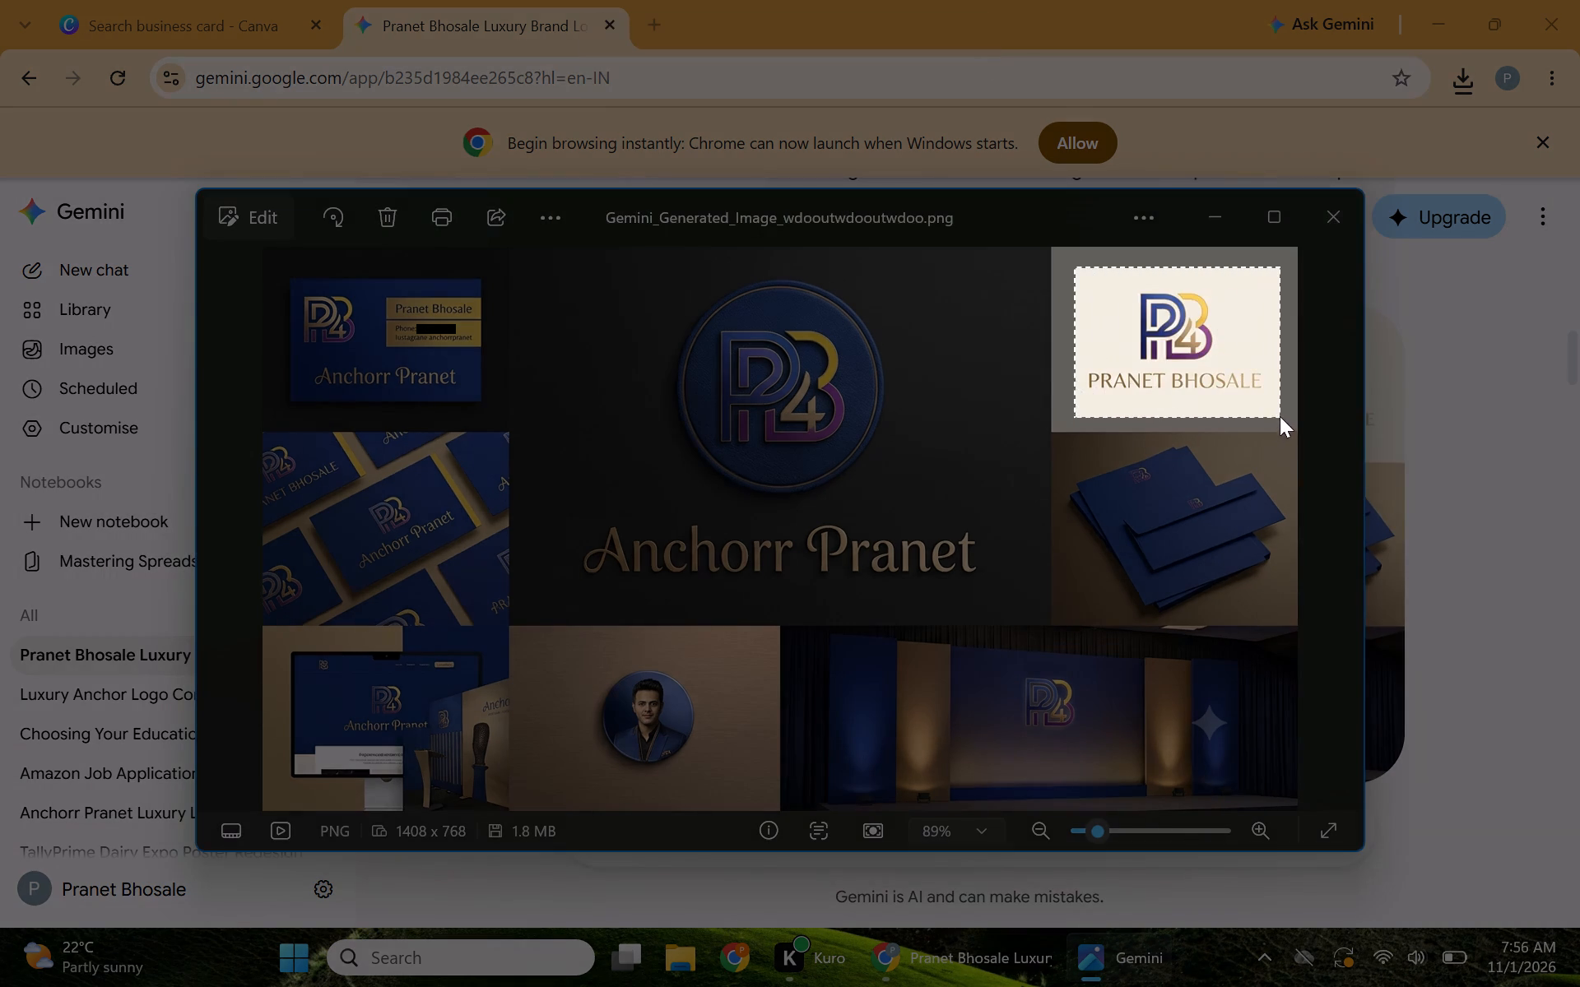
left_click_drag(1280, 416, 1277, 413)
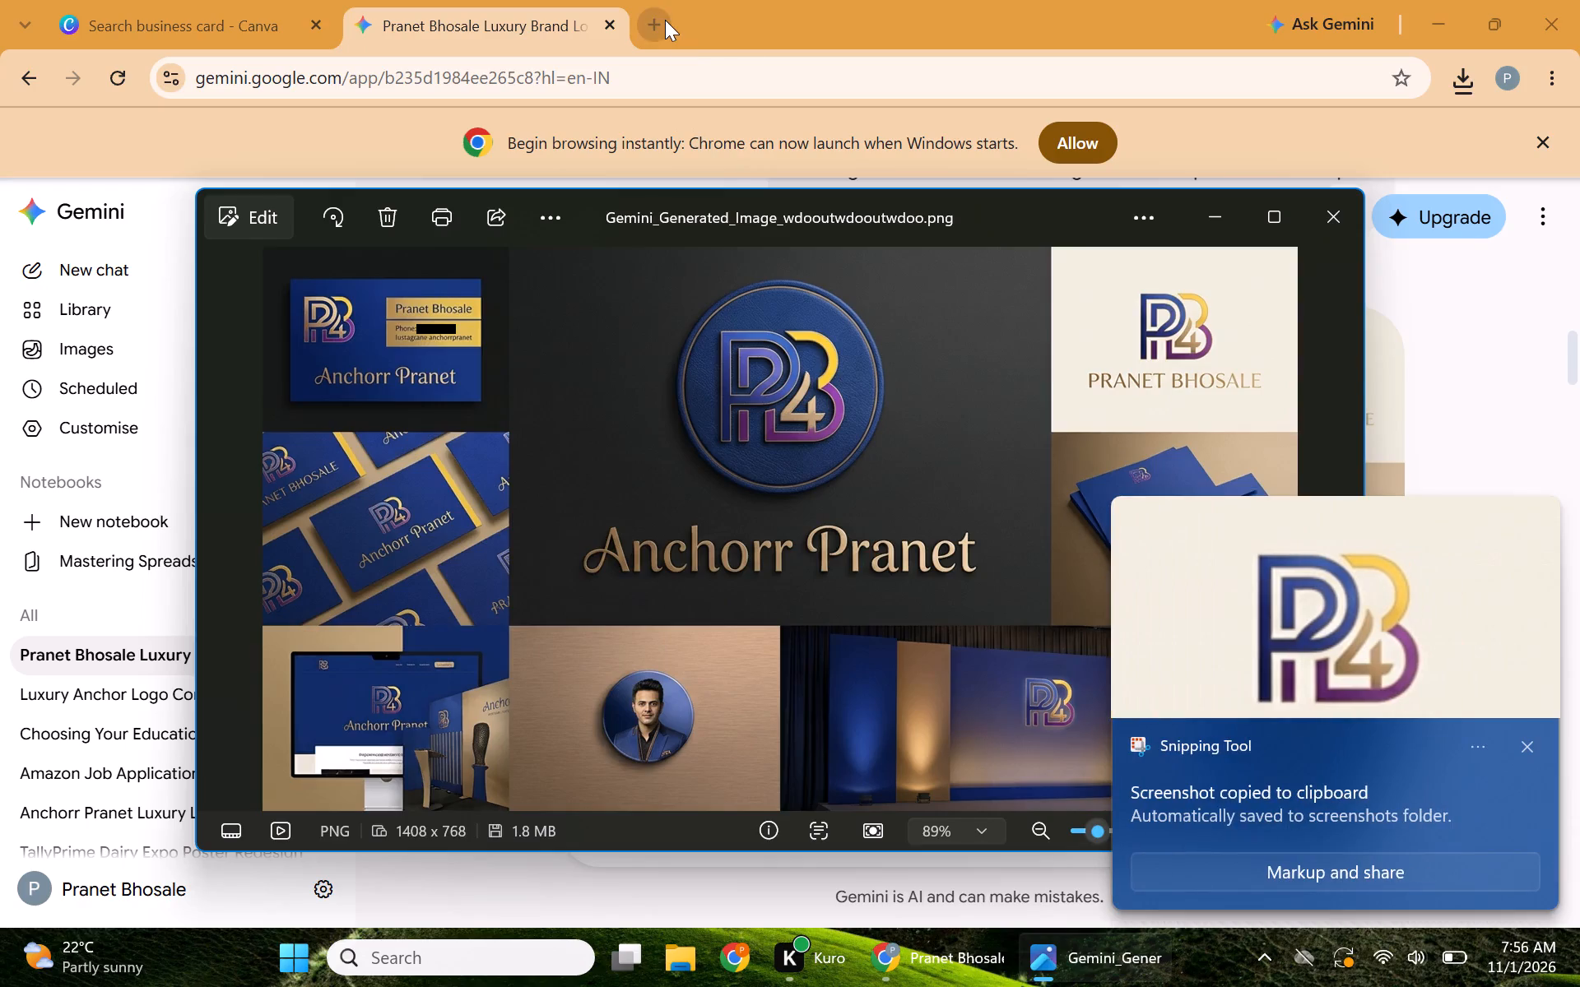
Search Google for "remove background" in a new browser tab, open the remove.bg site and dismiss its cookie notice.
left_click(647, 8)
left_click(675, 72)
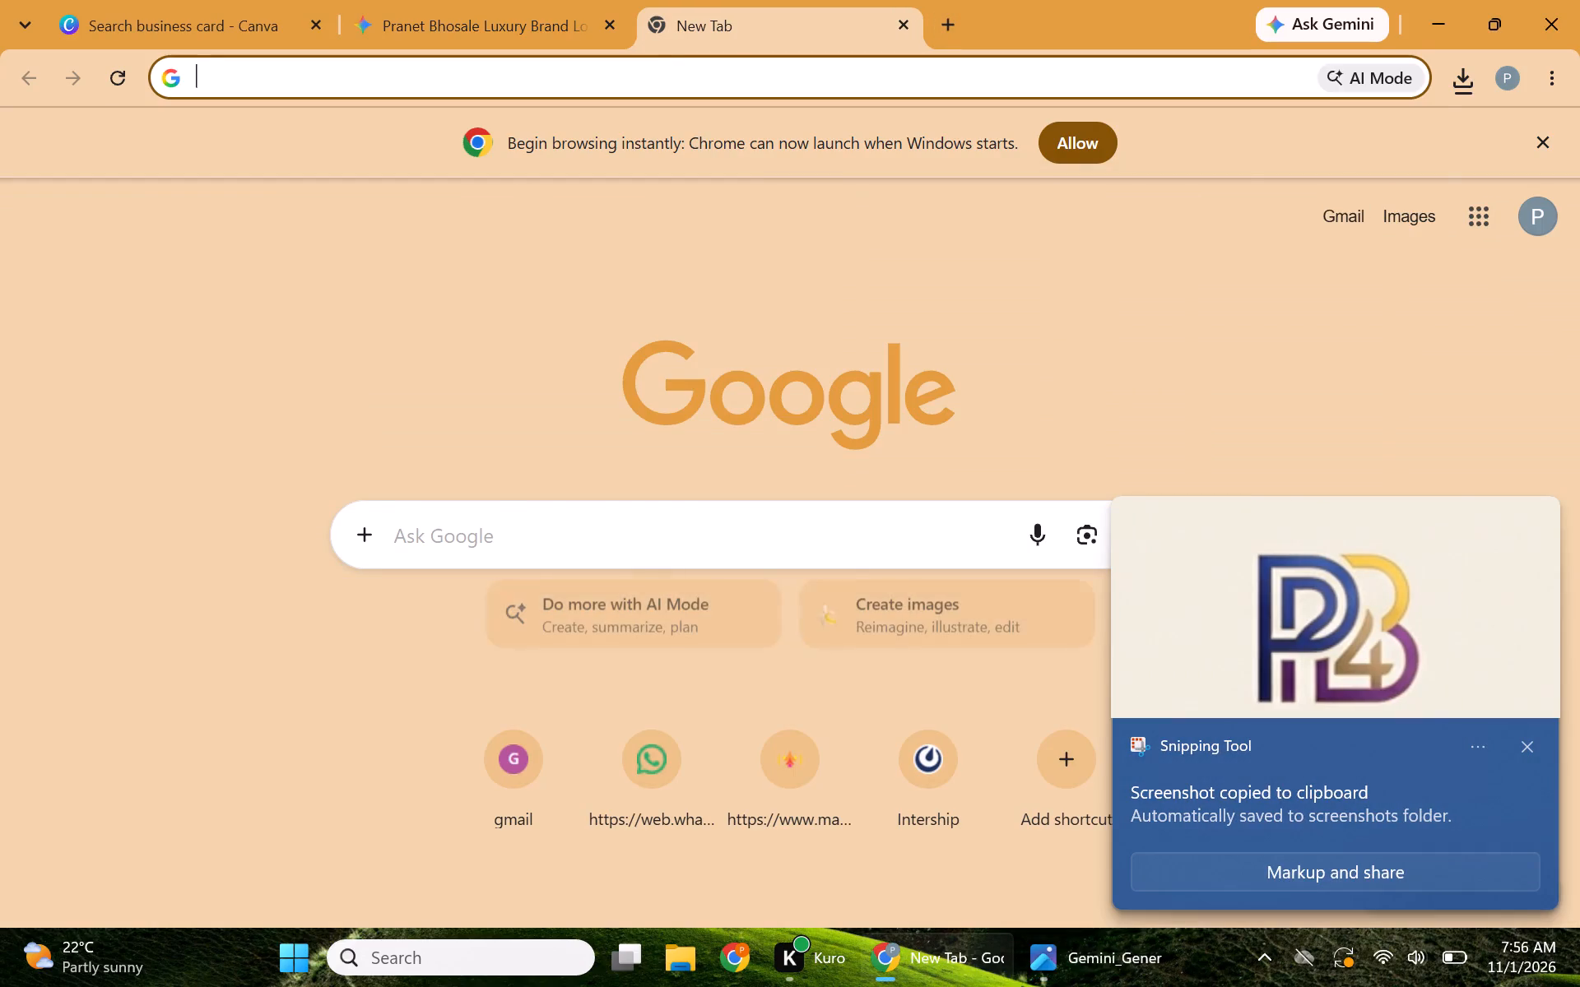
type("re,m")
key("BackSpace")
key("BackSpace")
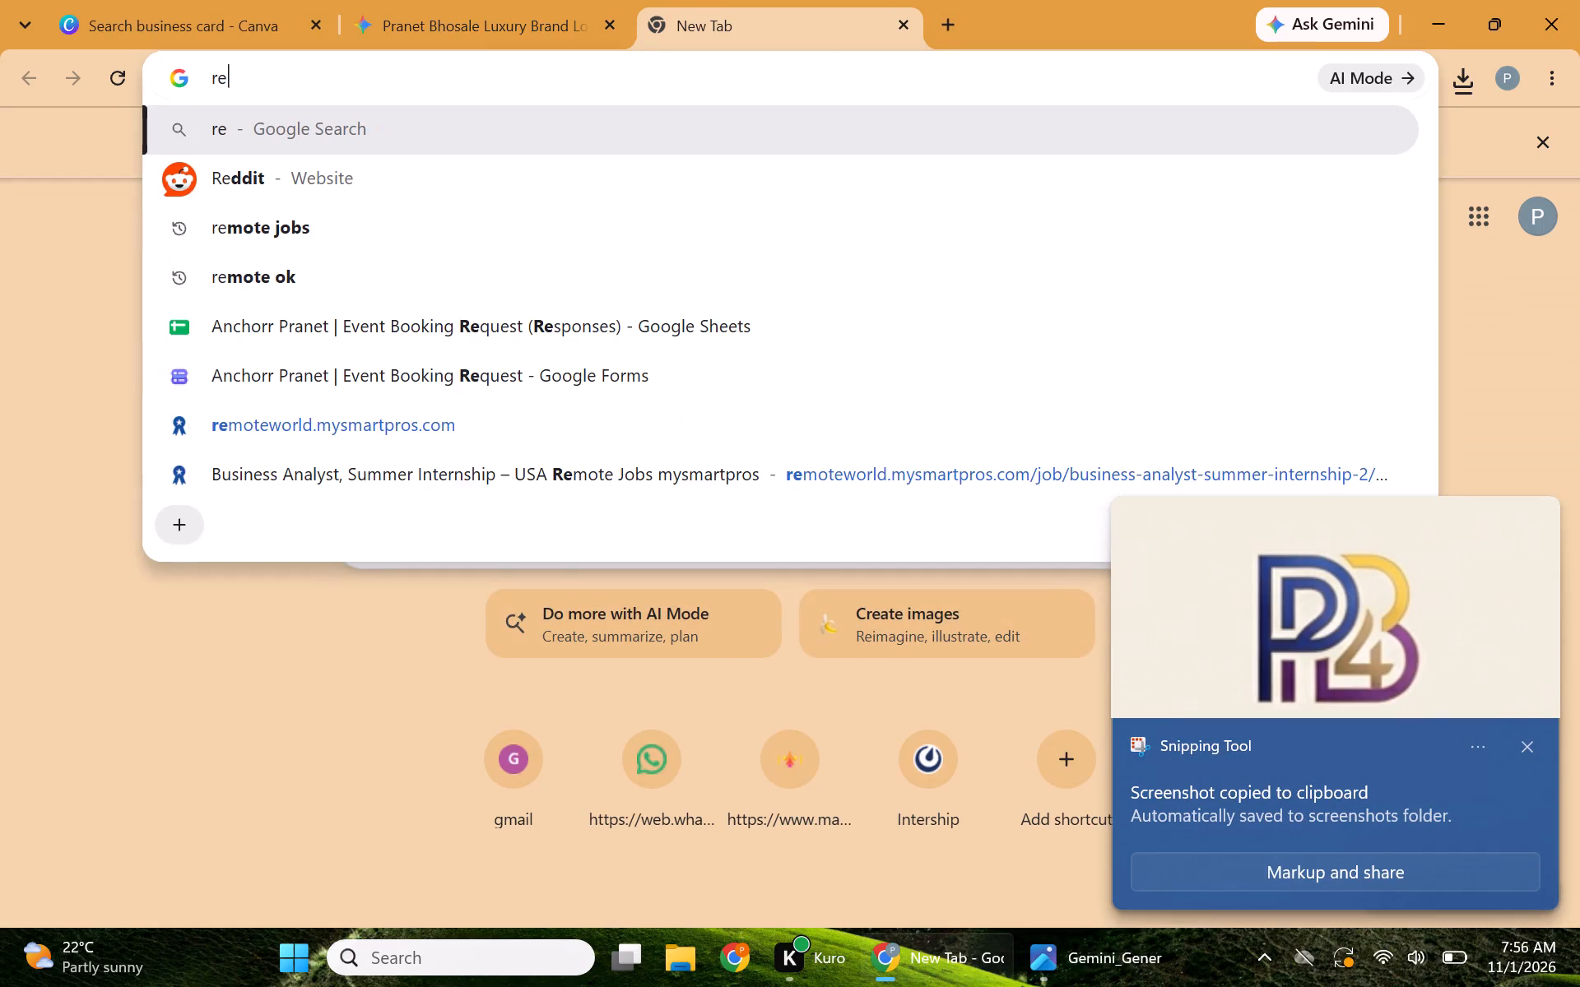
type("move")
key("space")
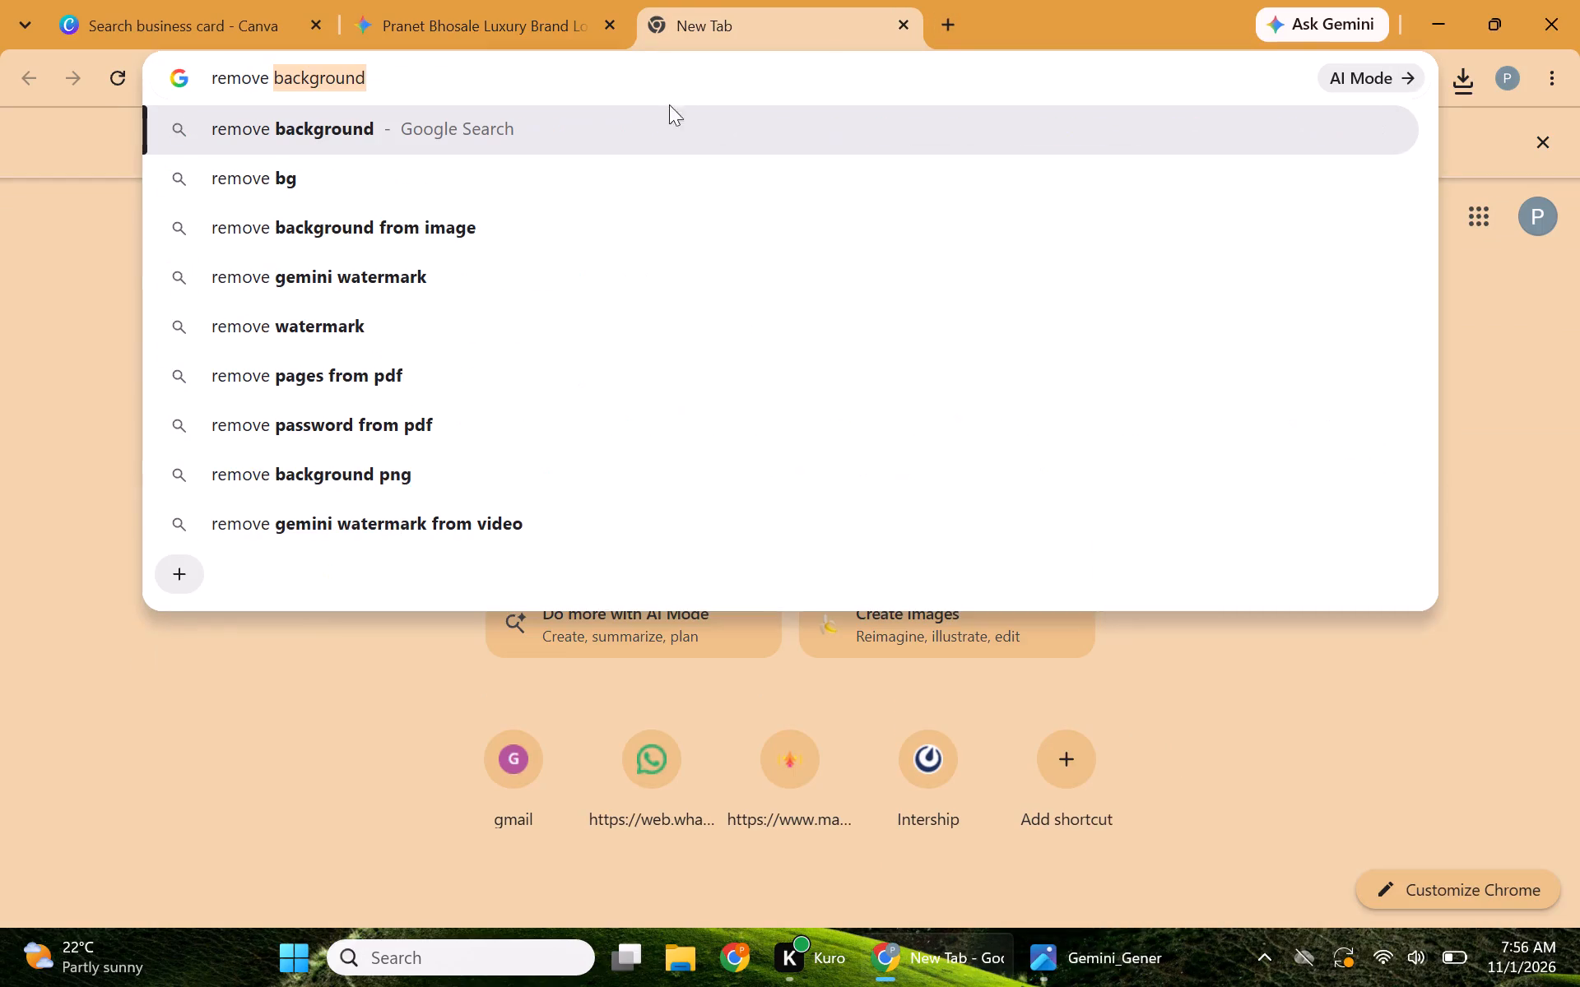
left_click(667, 119)
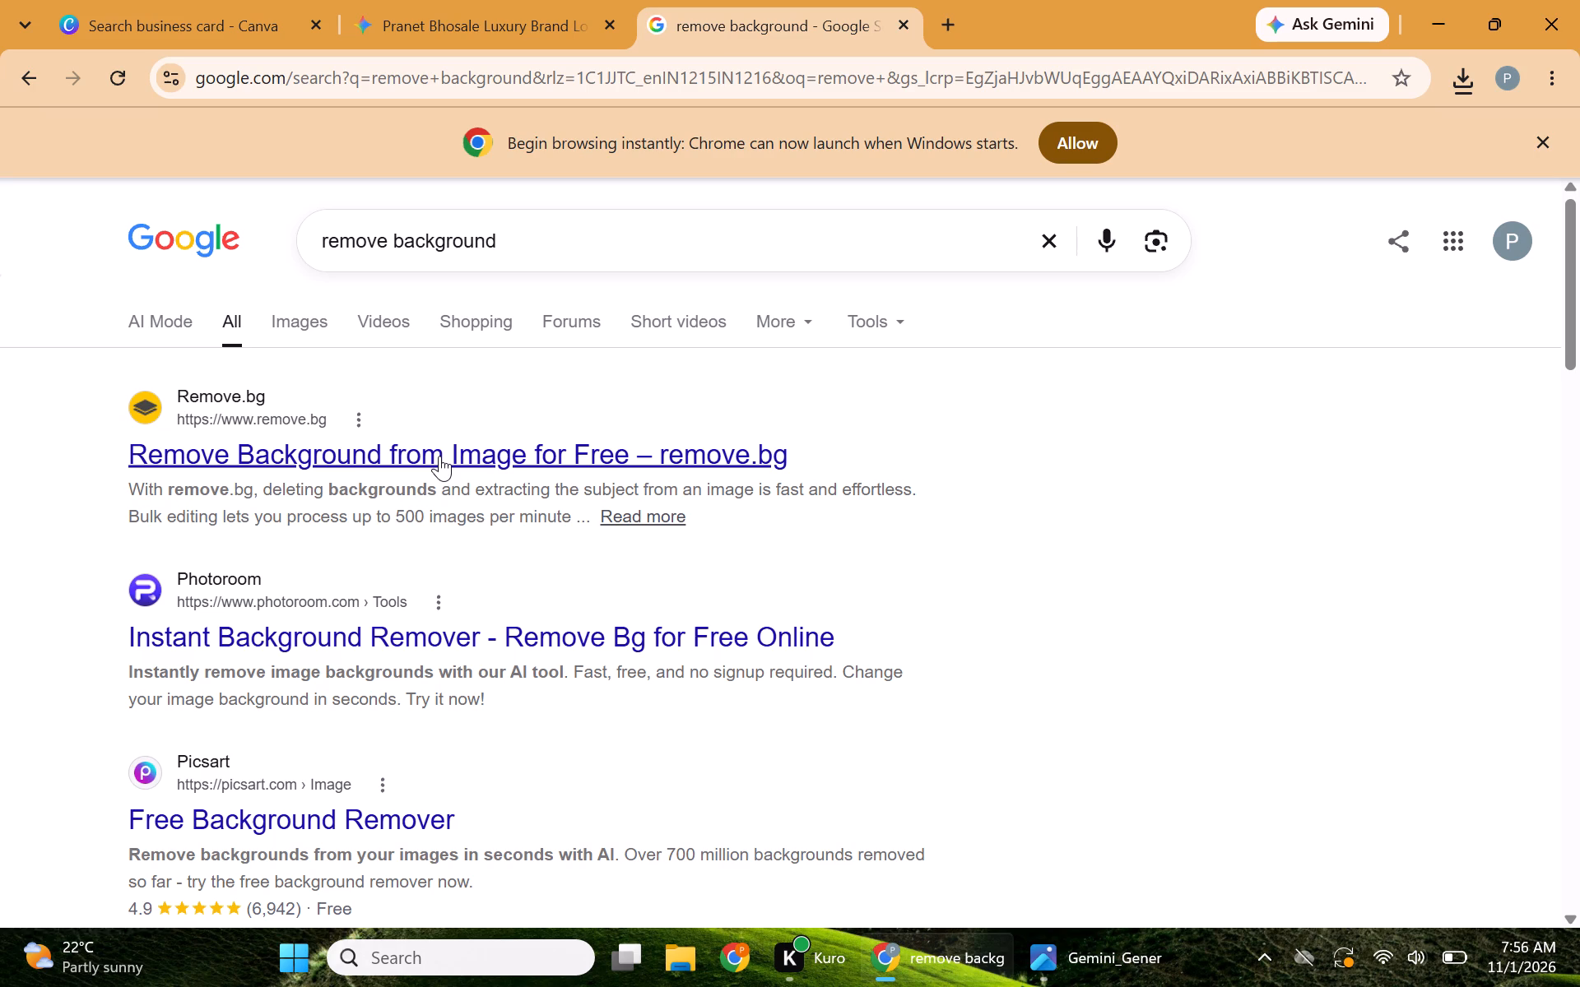
left_click(439, 456)
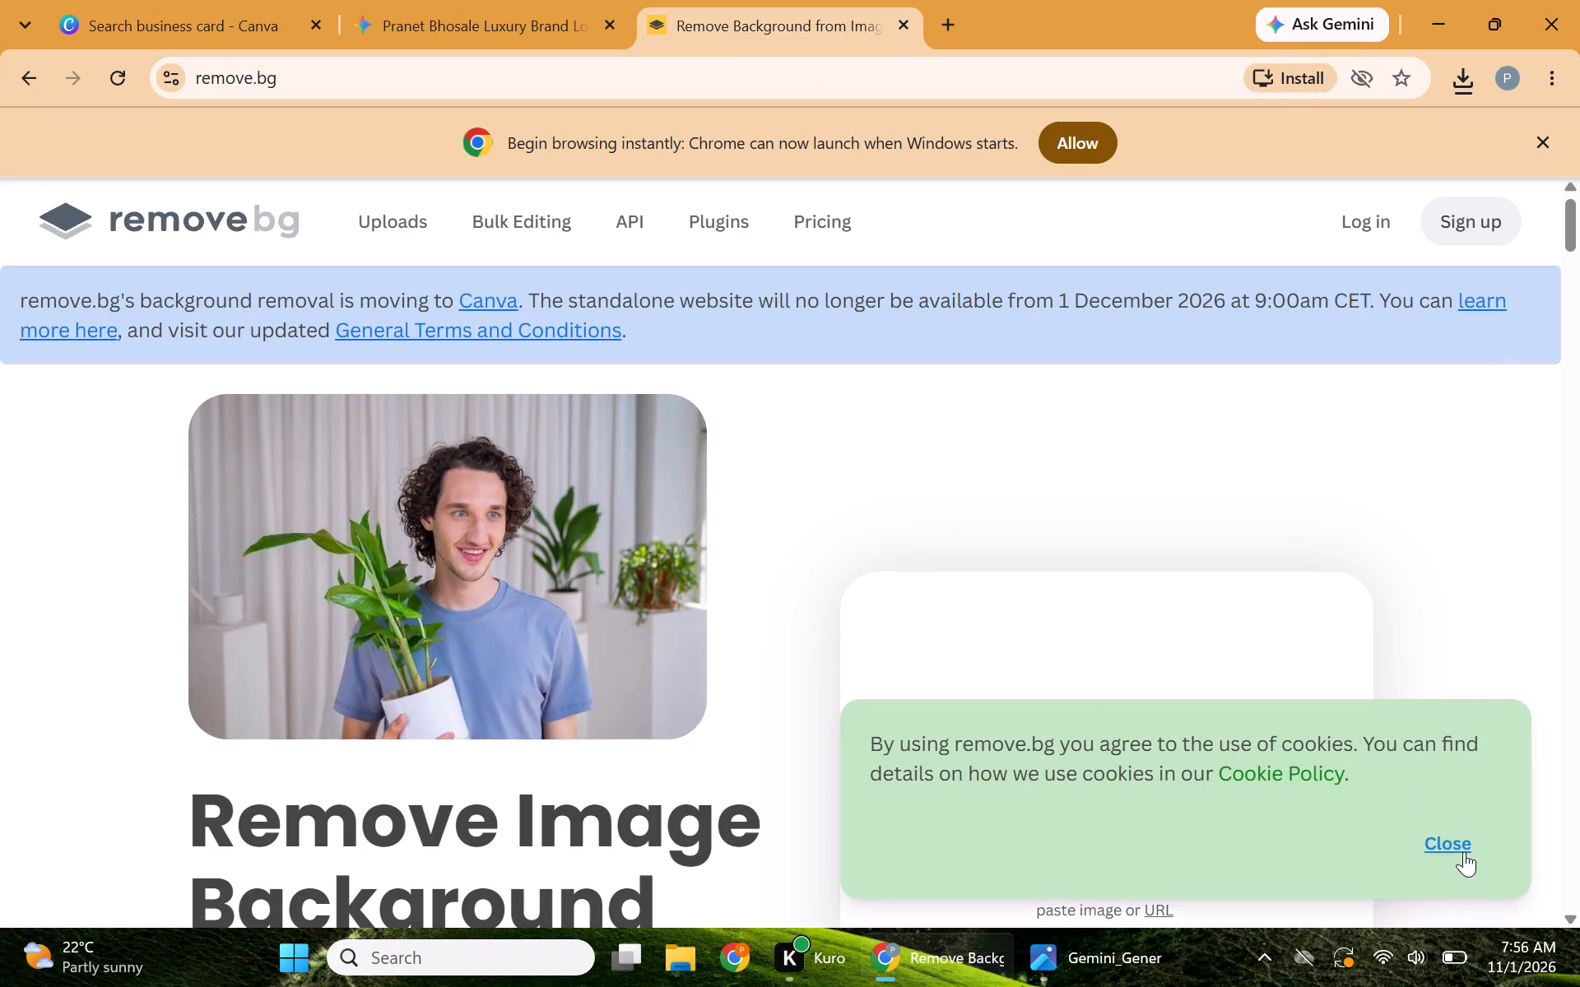
left_click(1457, 832)
left_click(1439, 672)
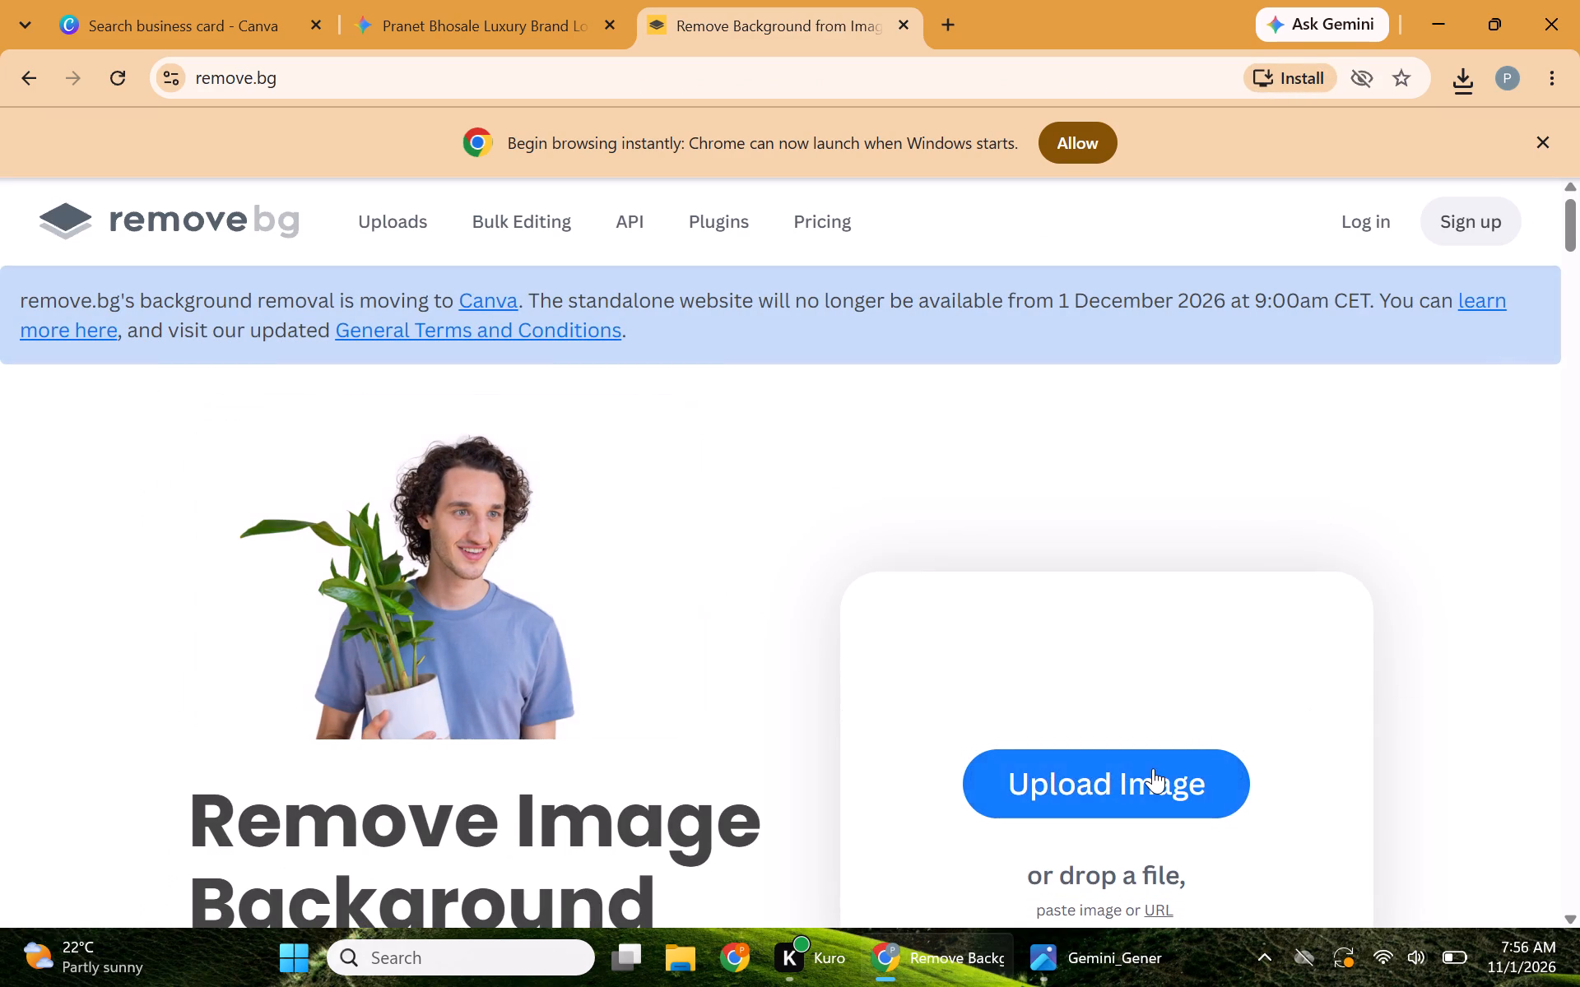
left_click(1153, 768)
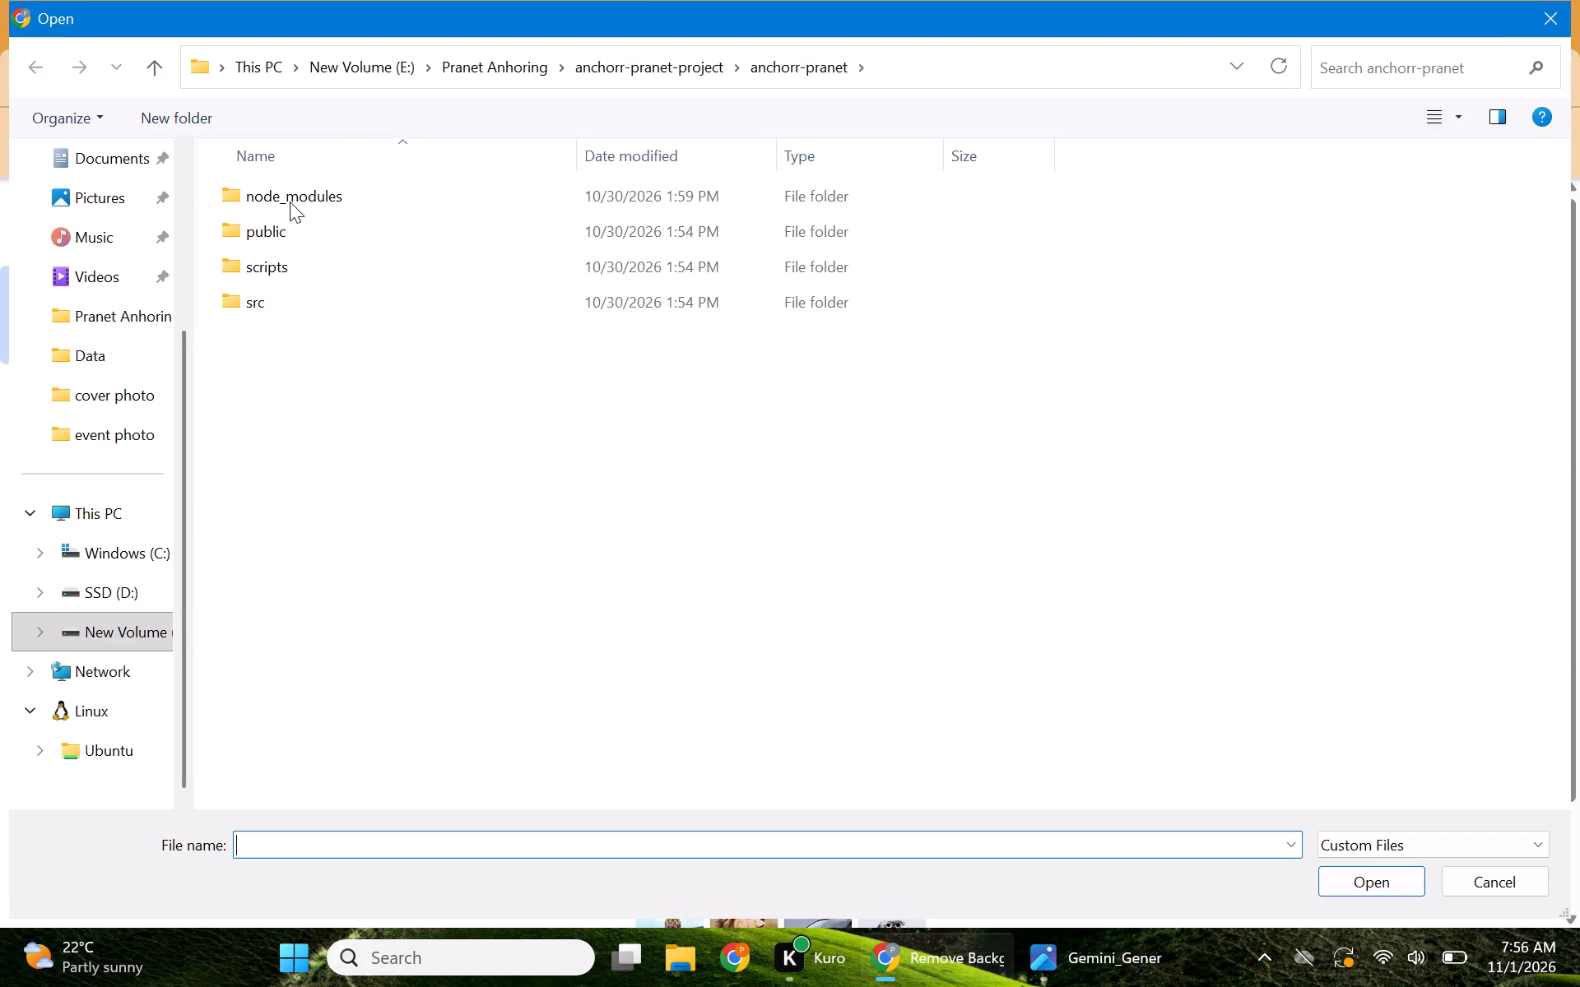
left_click(180, 169)
left_click(100, 375)
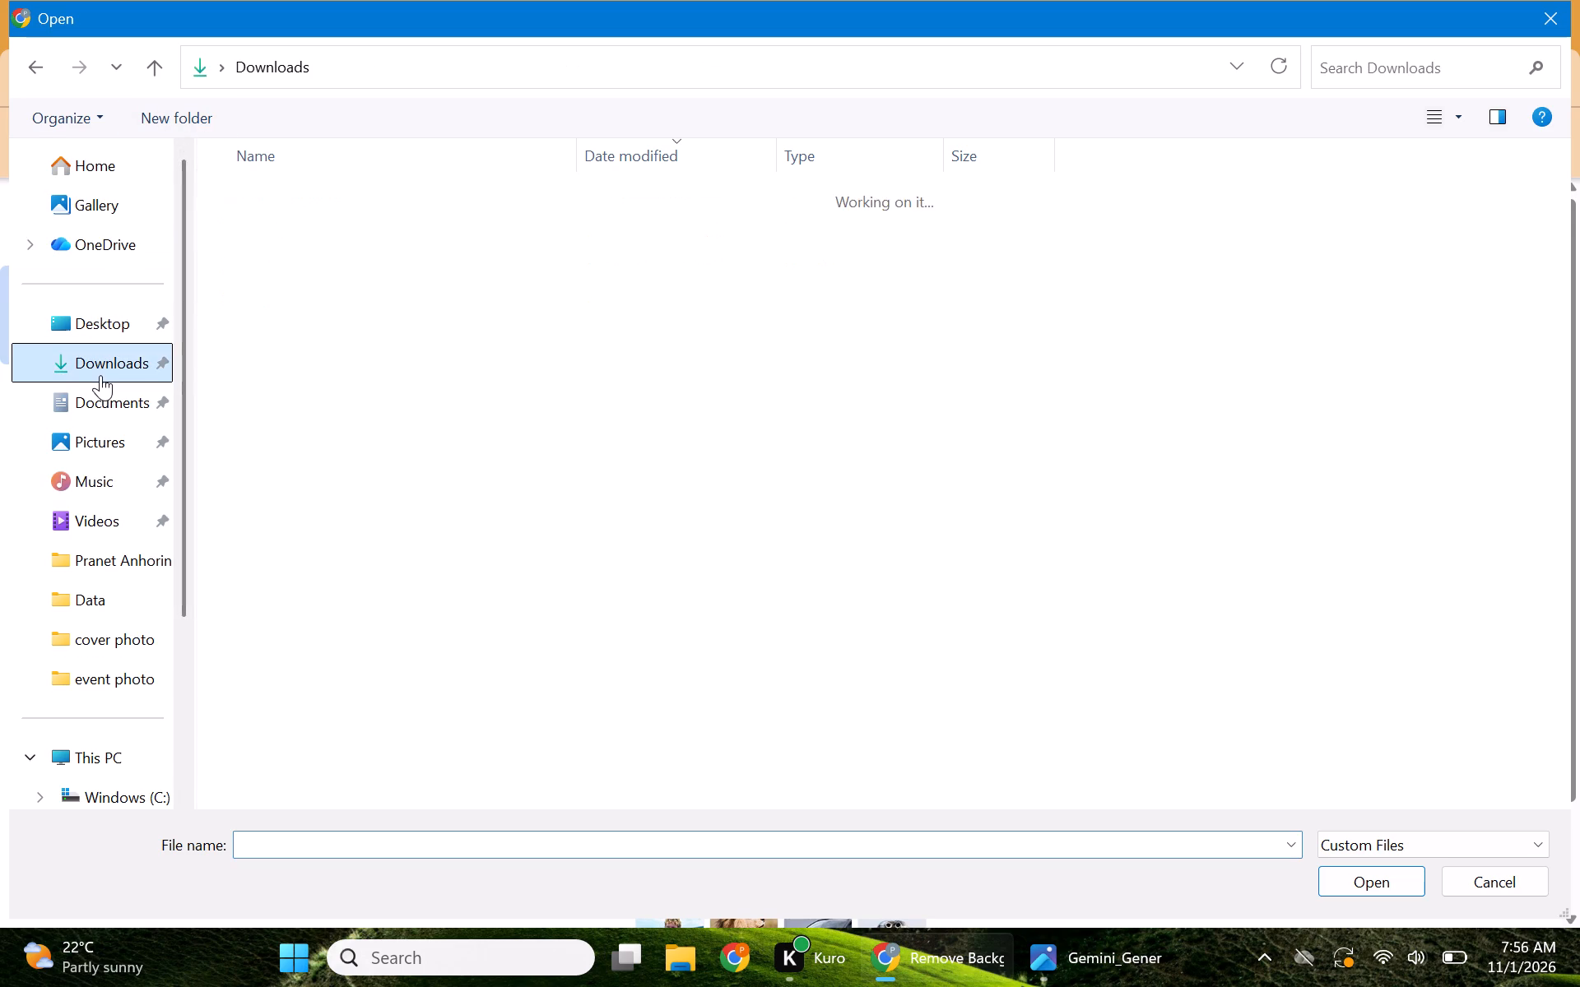
left_click(337, 230)
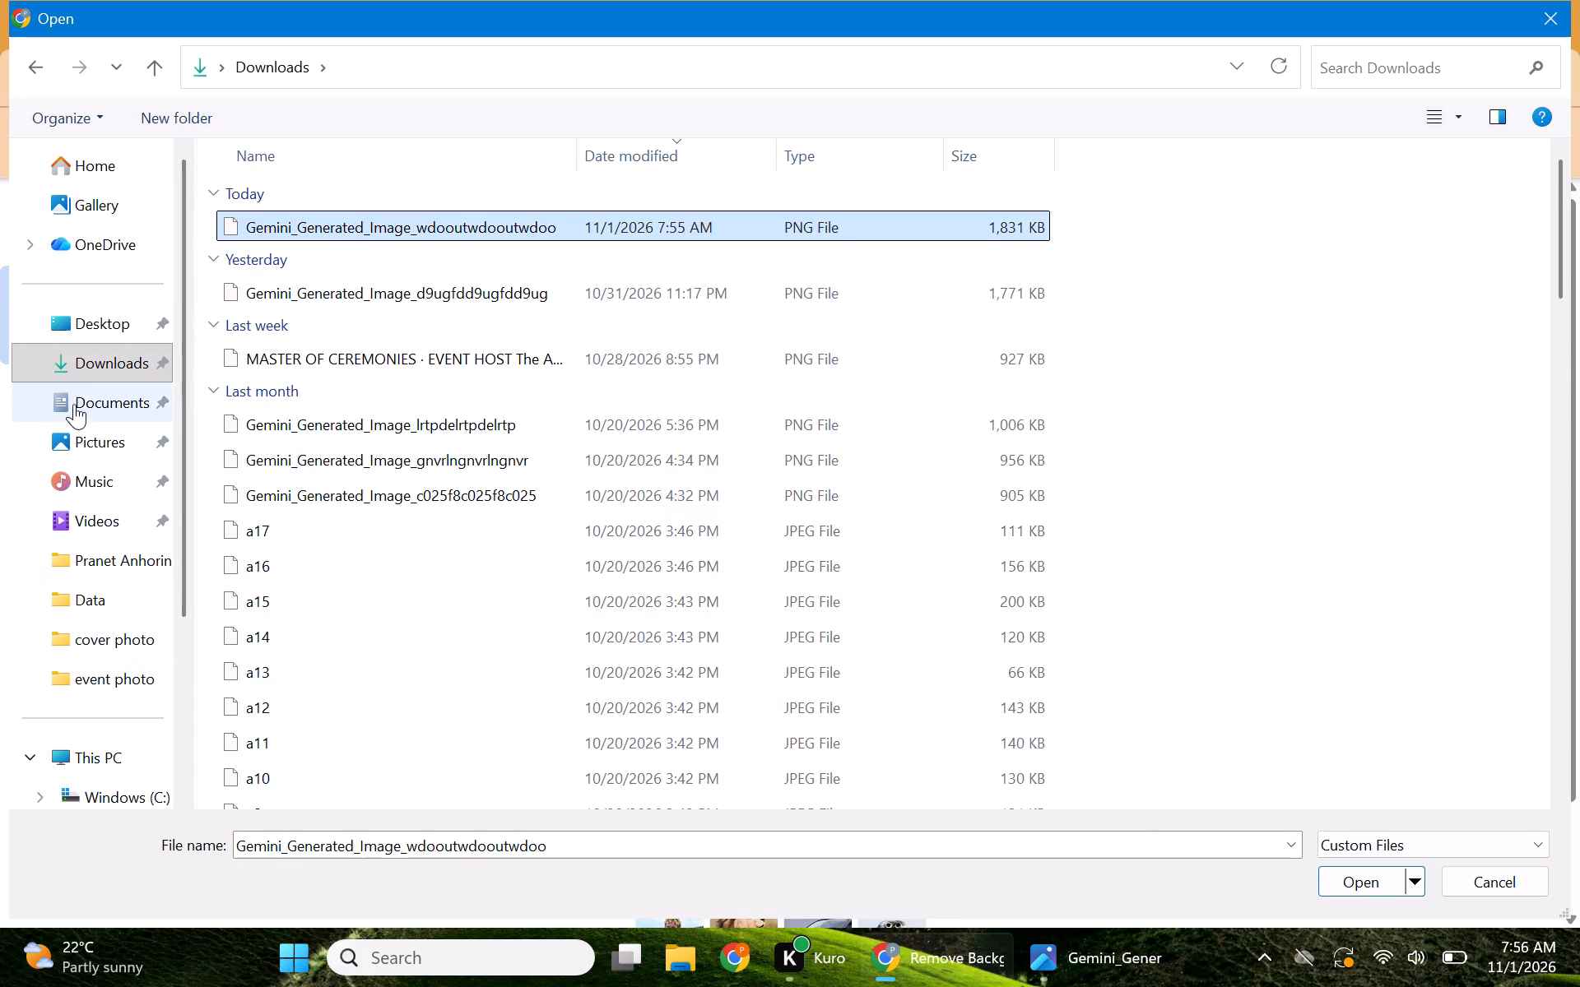
double_click(84, 424)
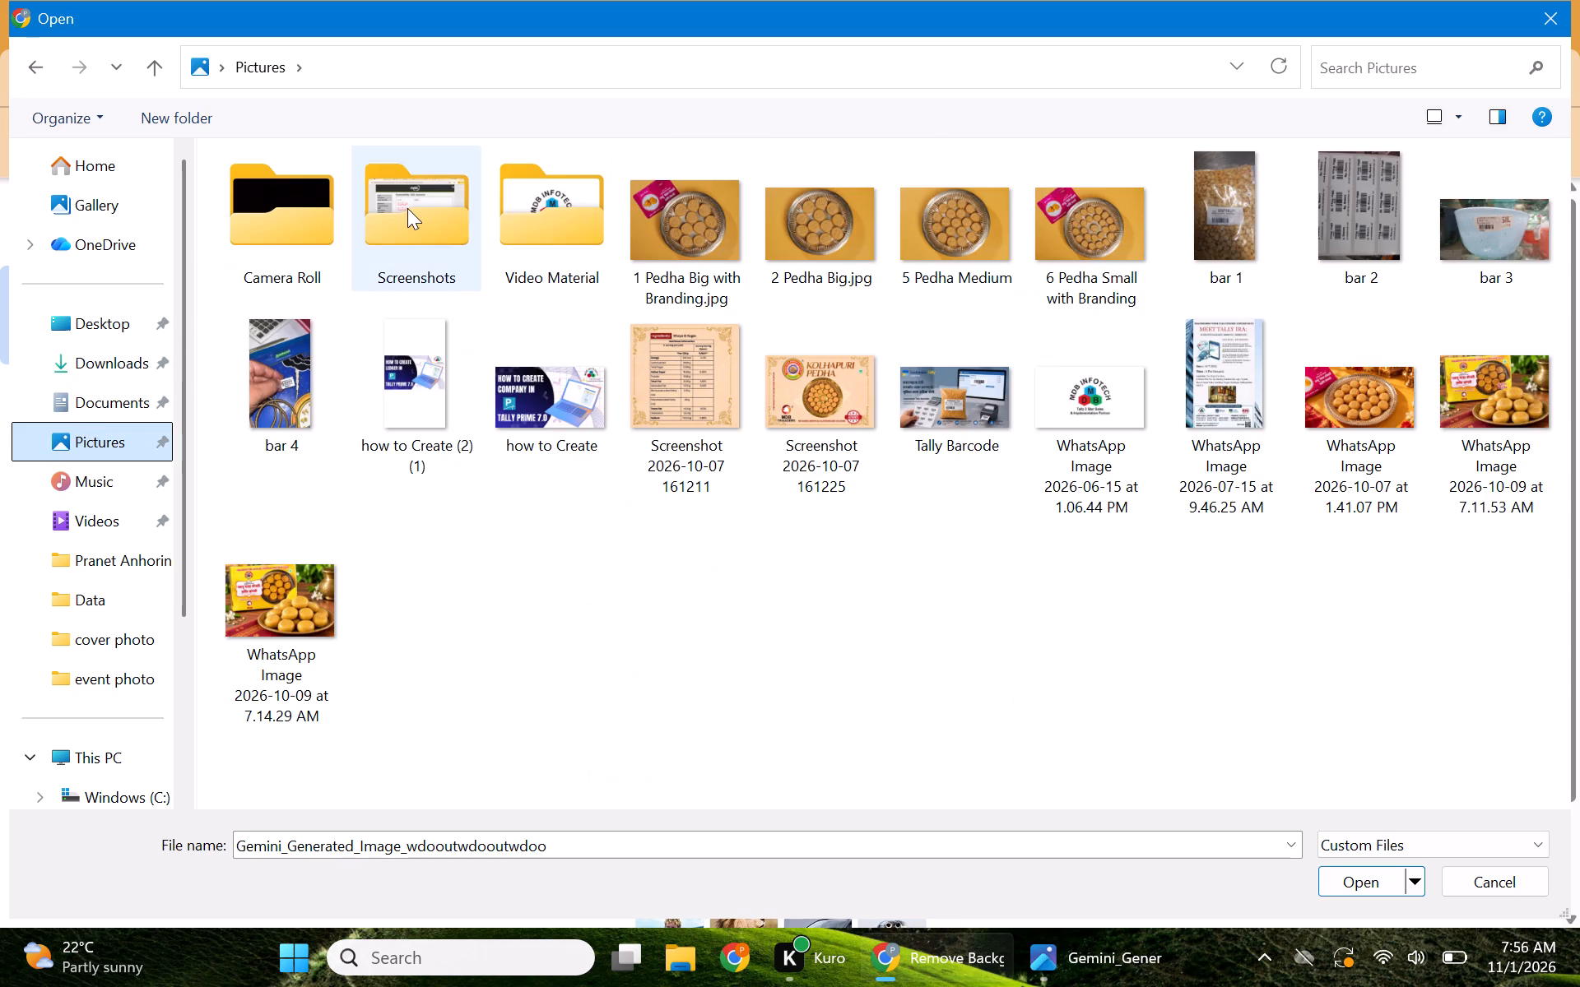
double_click(407, 208)
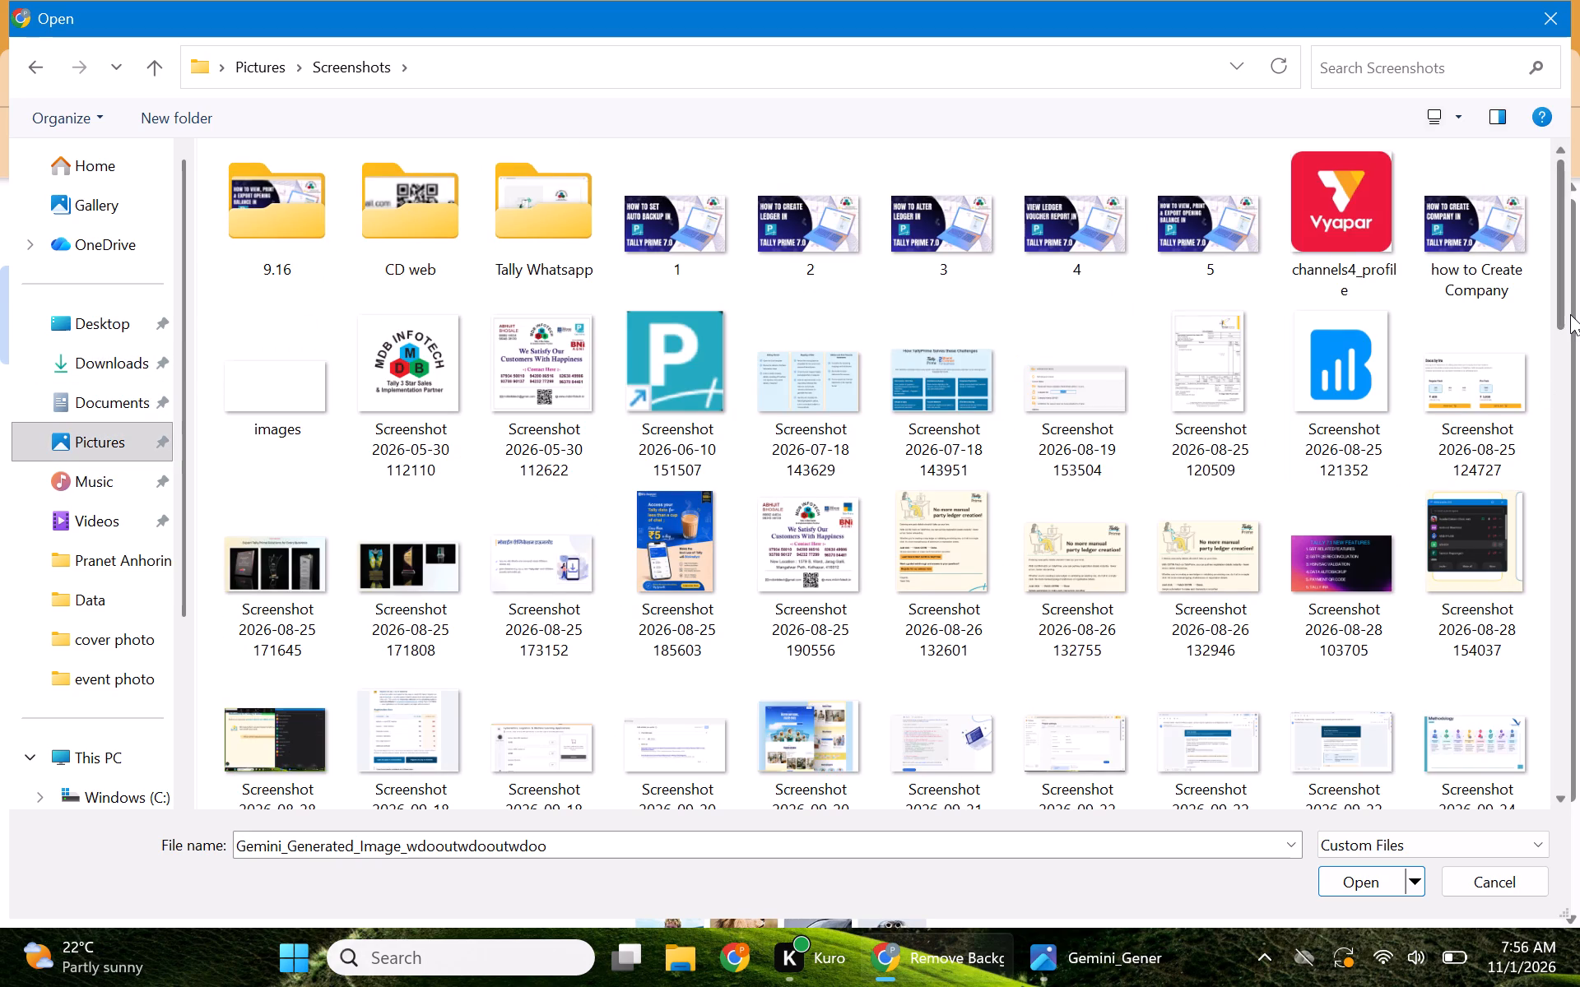
left_click_drag(1570, 314, 1579, 850)
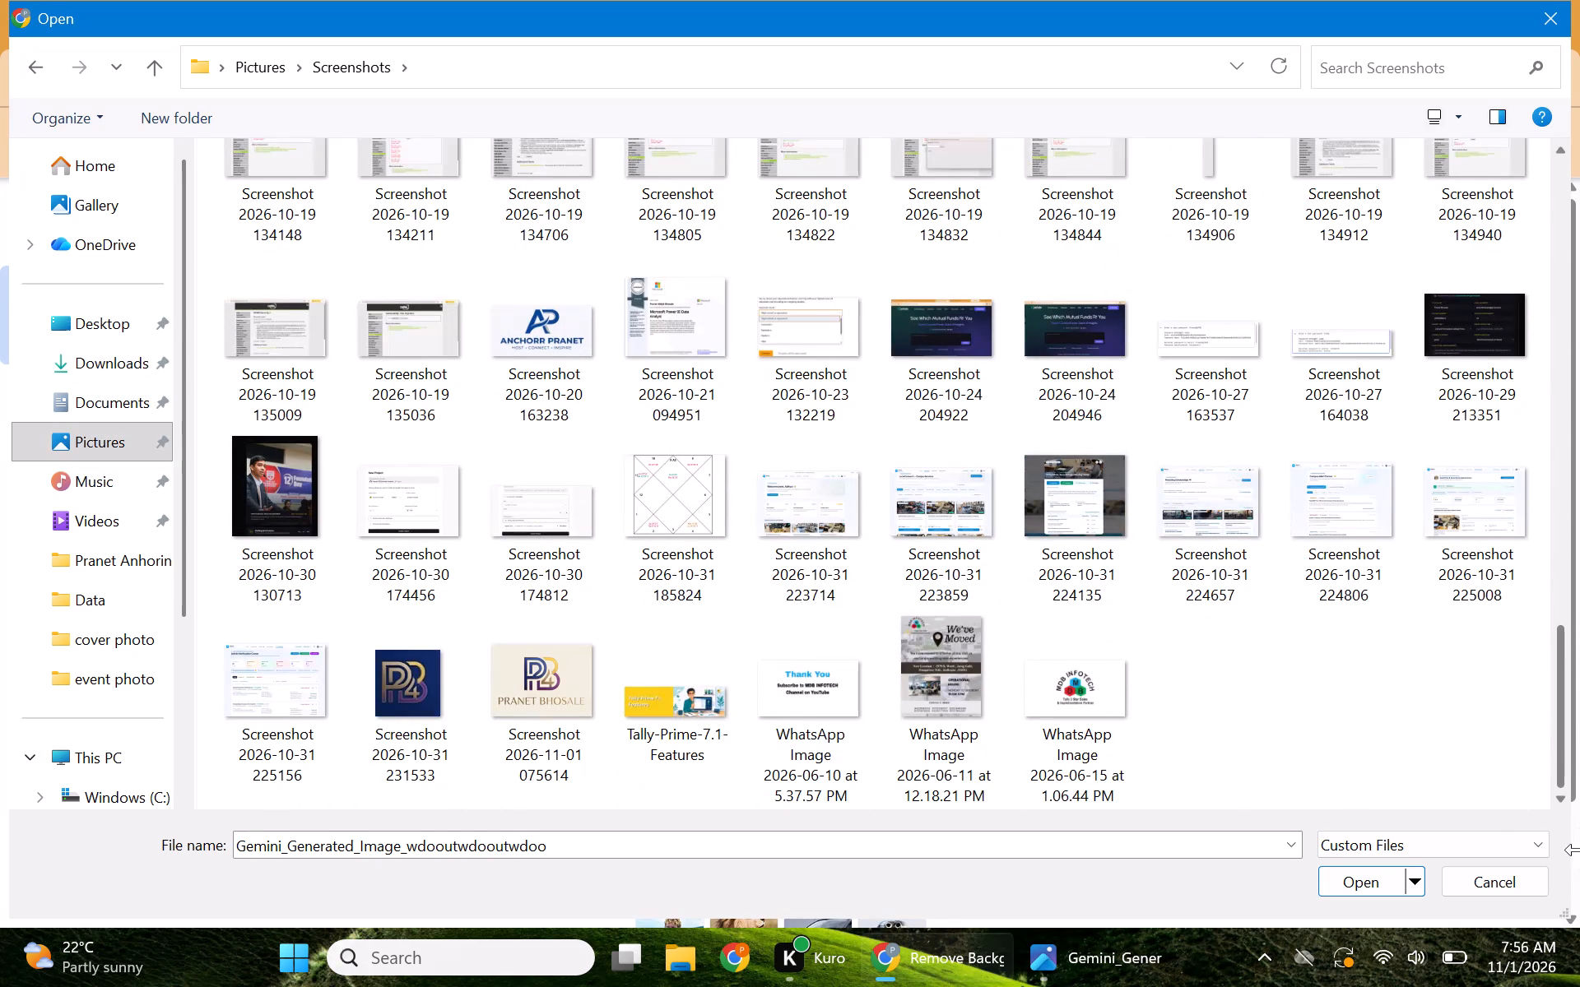
left_click(531, 702)
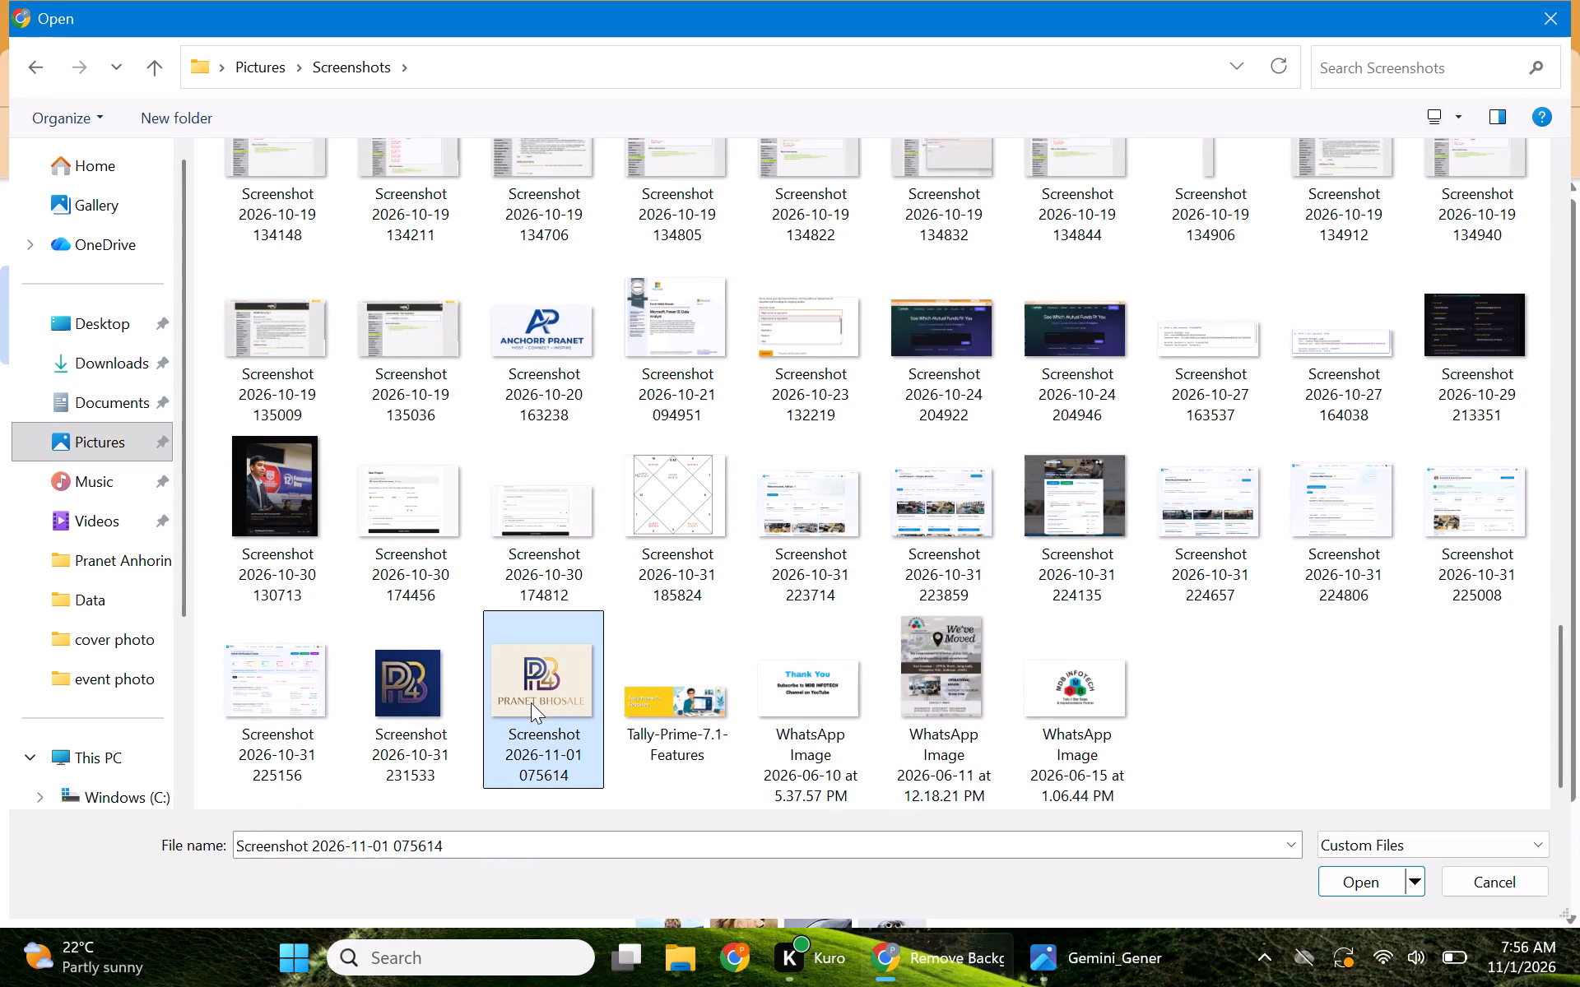
left_click(1382, 878)
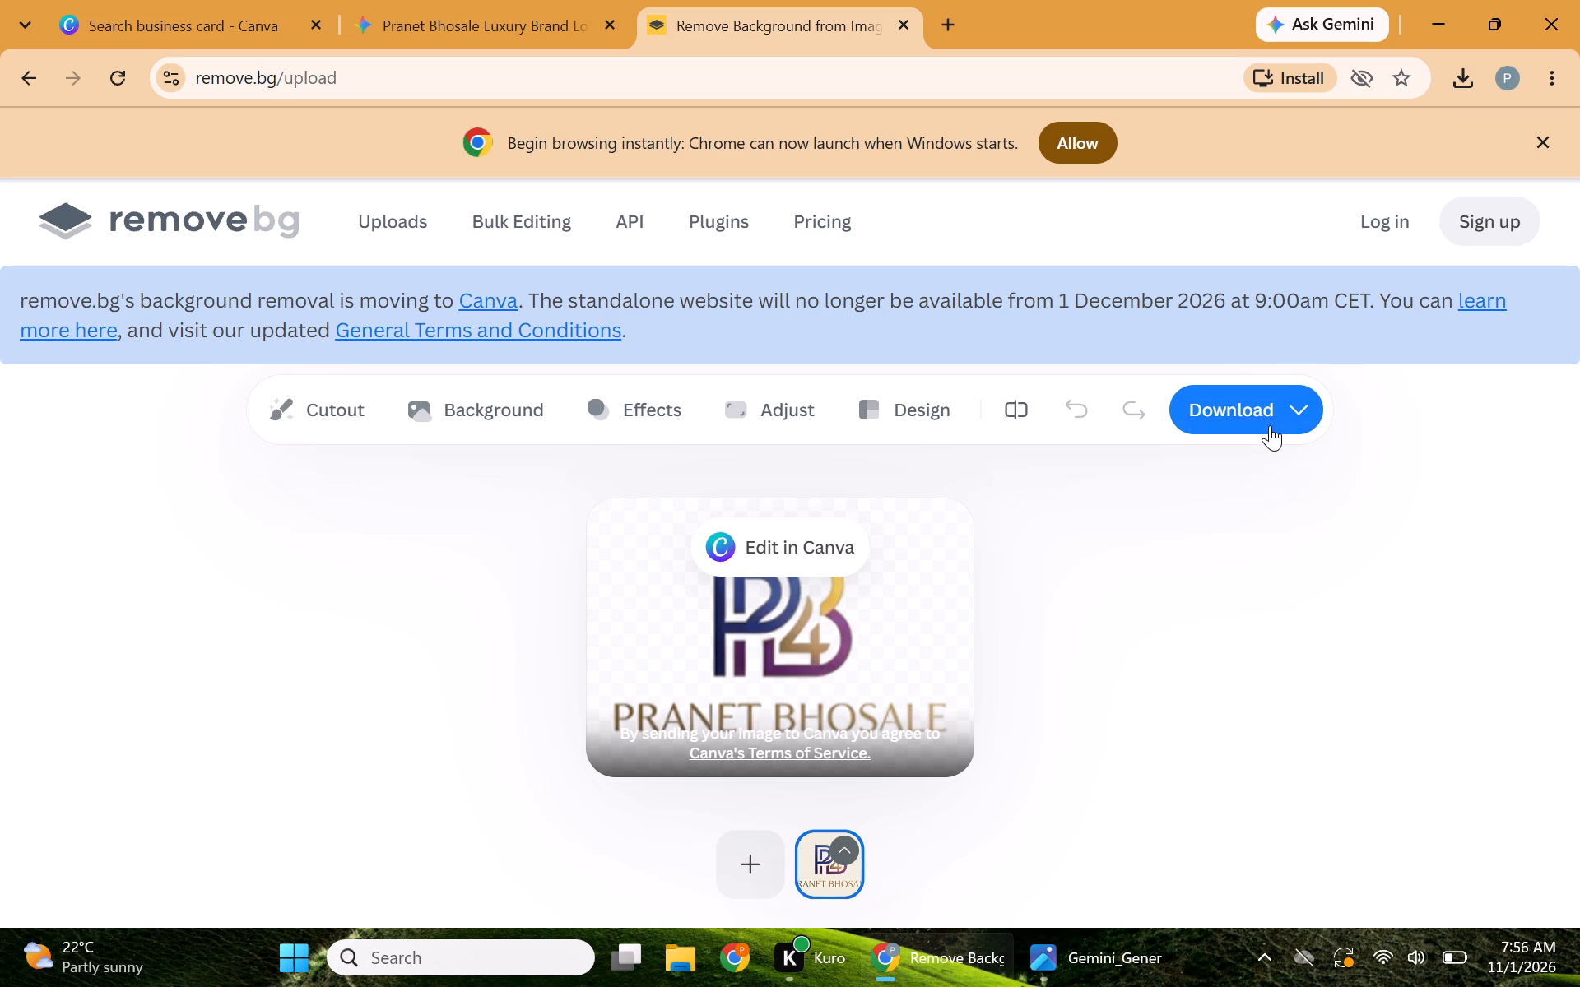
Download the background-free logo as the free 244 x 175 preview.
left_click(1266, 404)
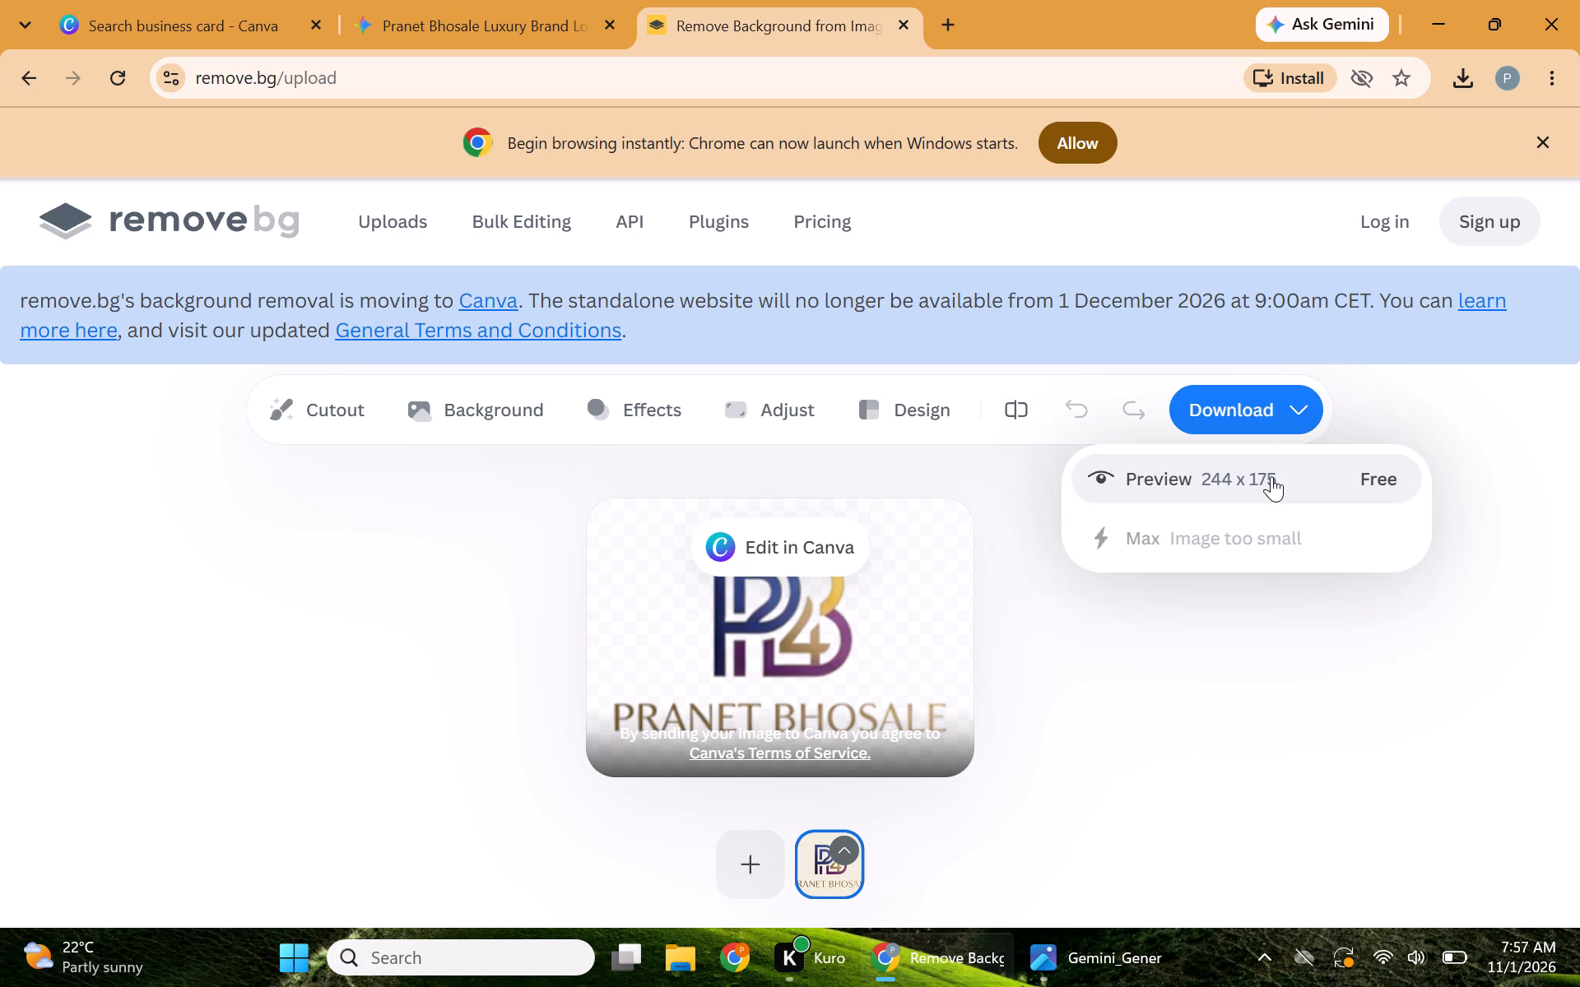
left_click(1271, 476)
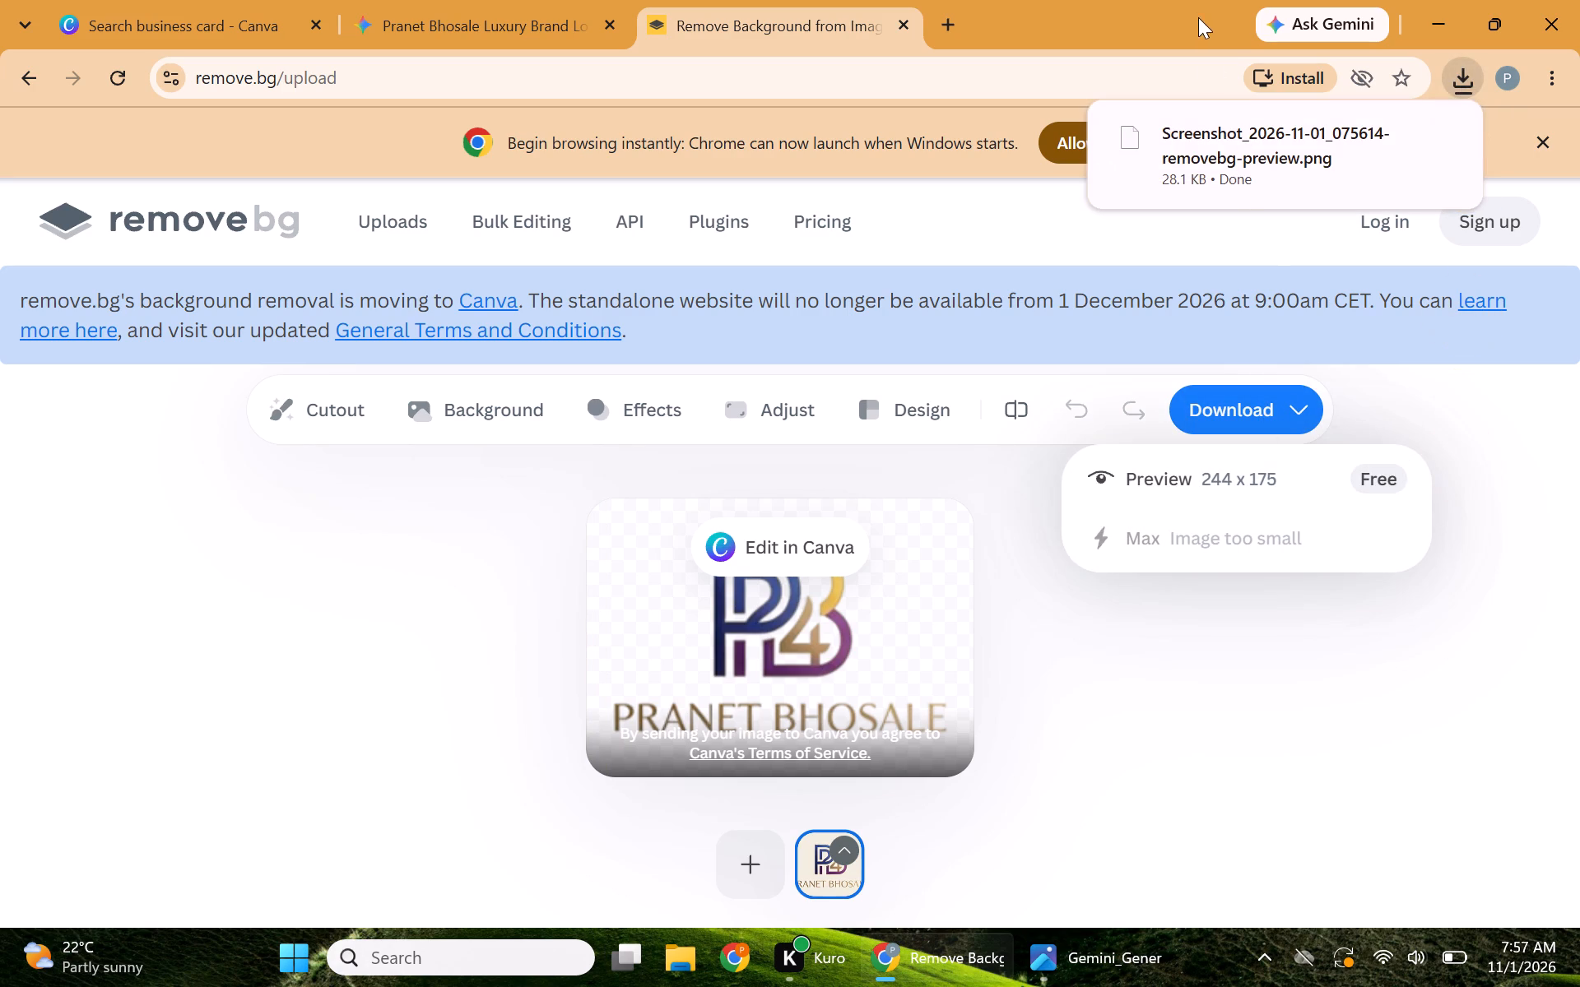
Open the downloaded transparent logo and check its sharpness up close.
left_click(1235, 191)
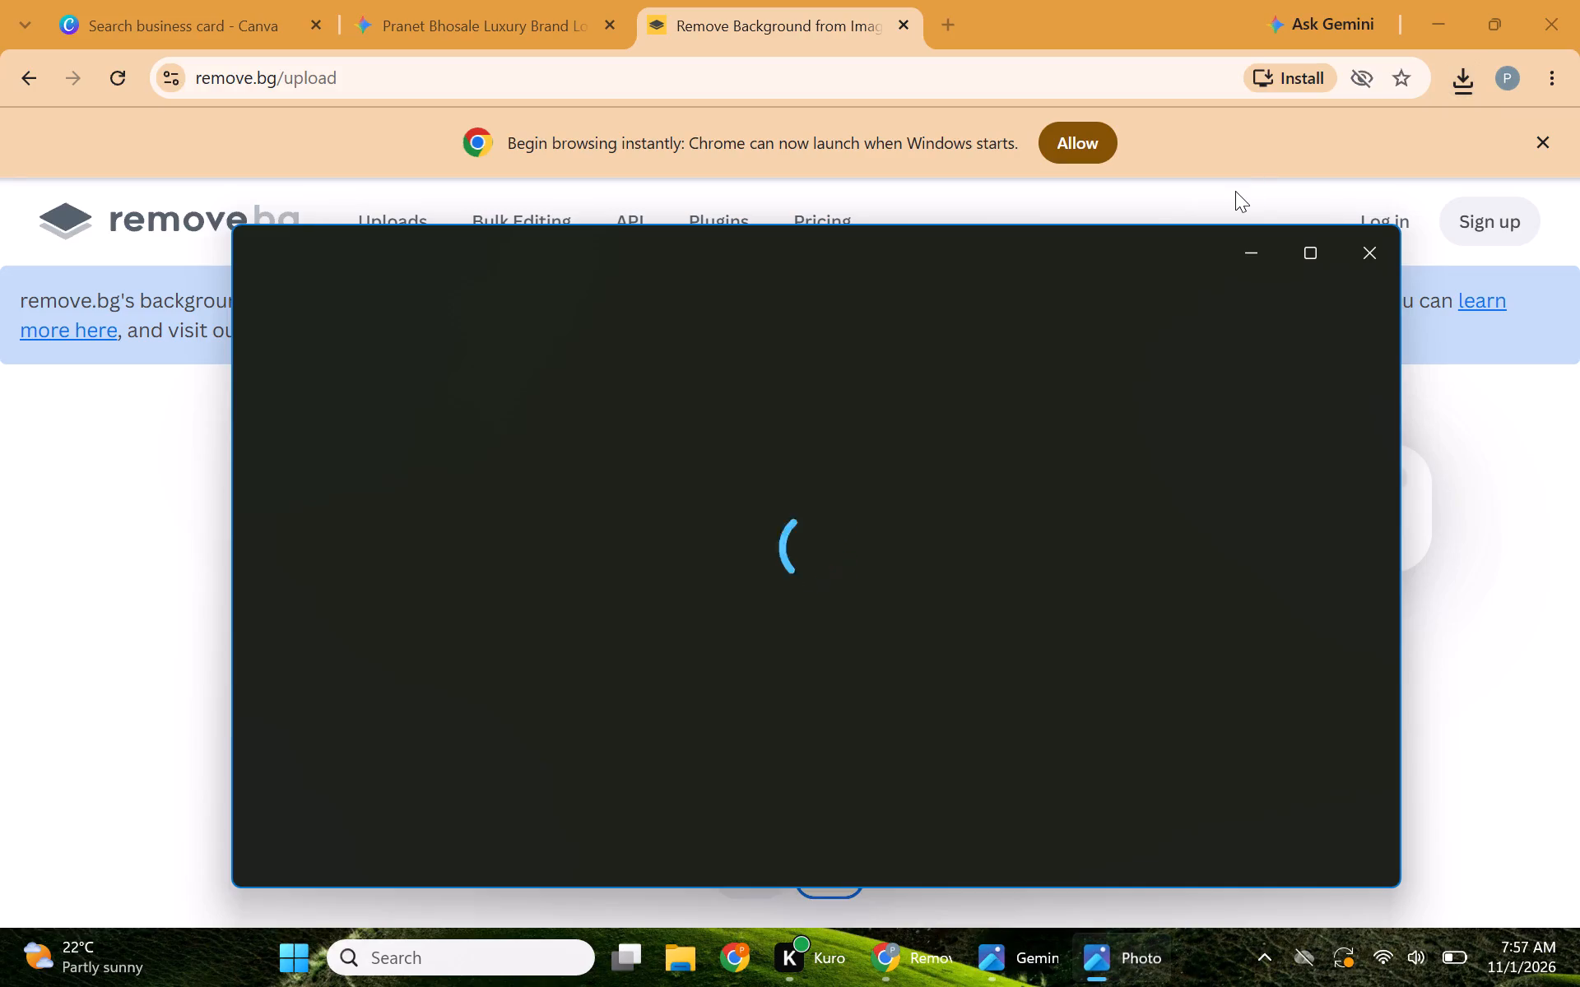
double_click(802, 578)
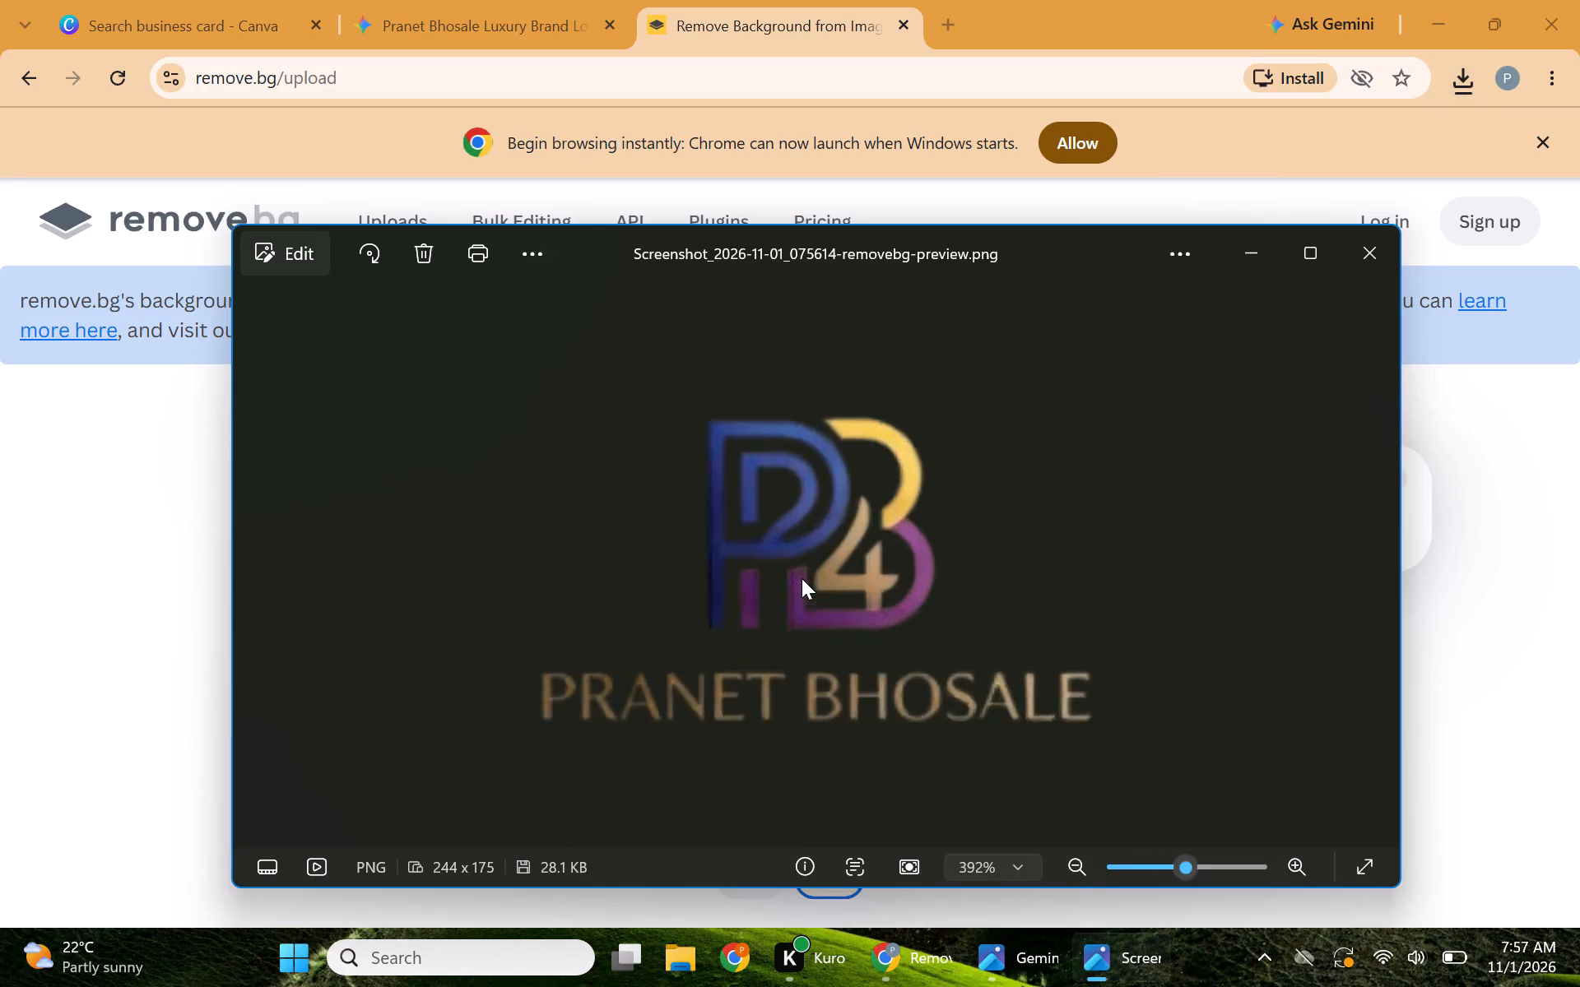
double_click(802, 578)
double_click(802, 578)
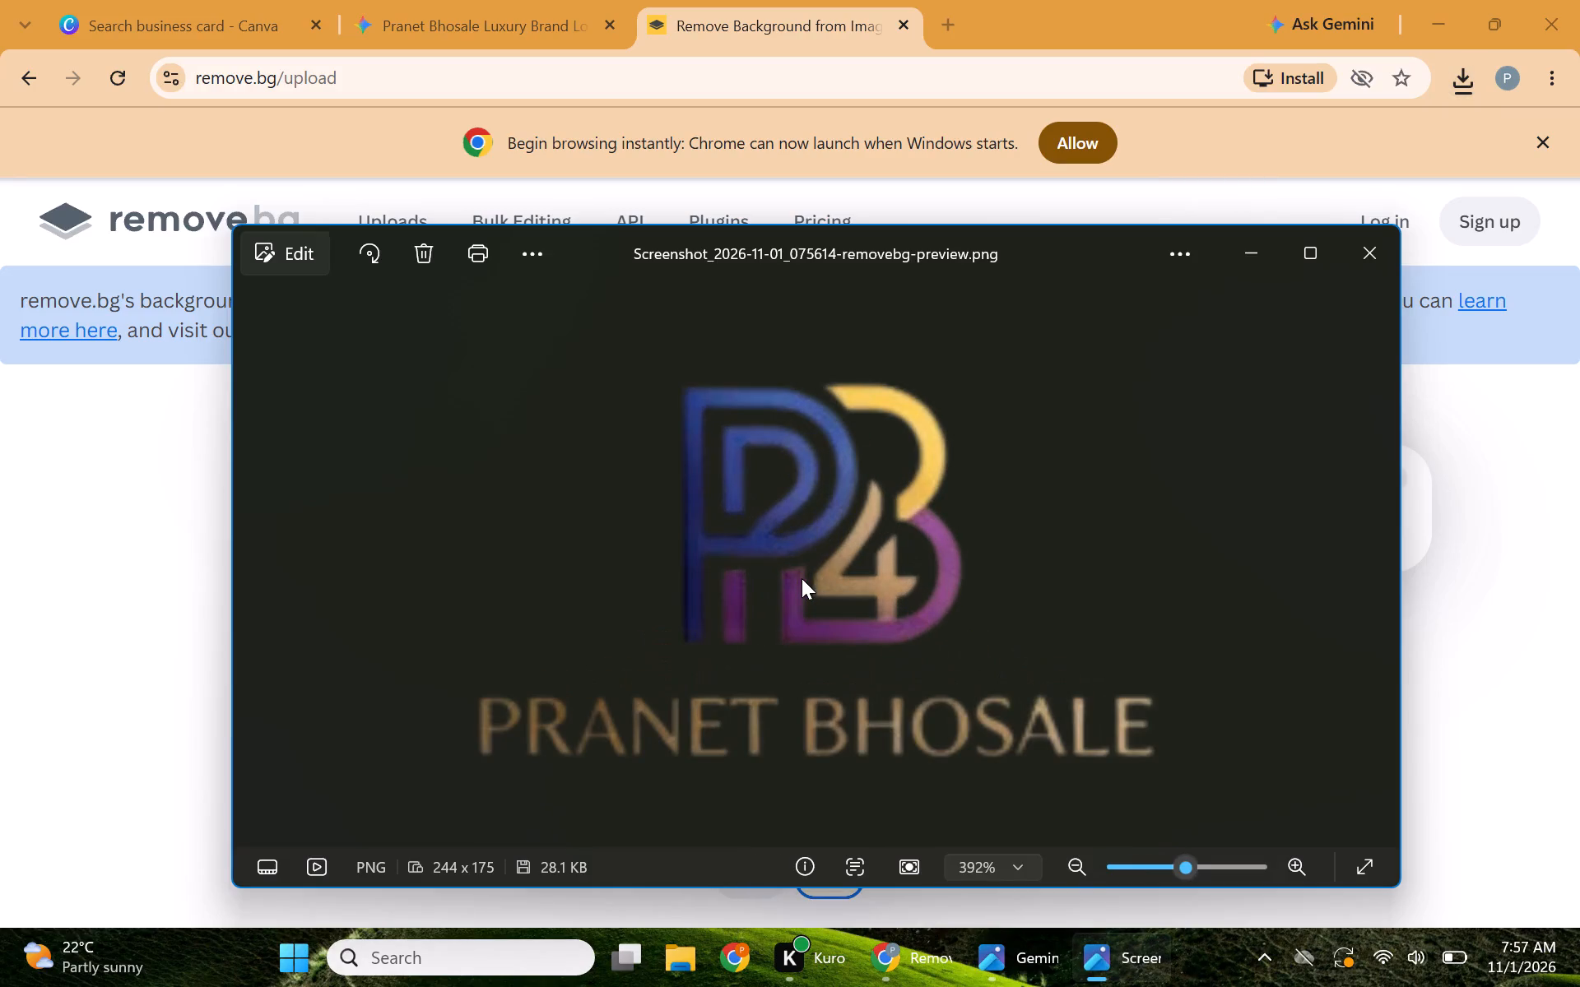
Search Google for "image enhancer" in a new browser tab and open Picsart's AI Photo Enhancer.
left_click(935, 33)
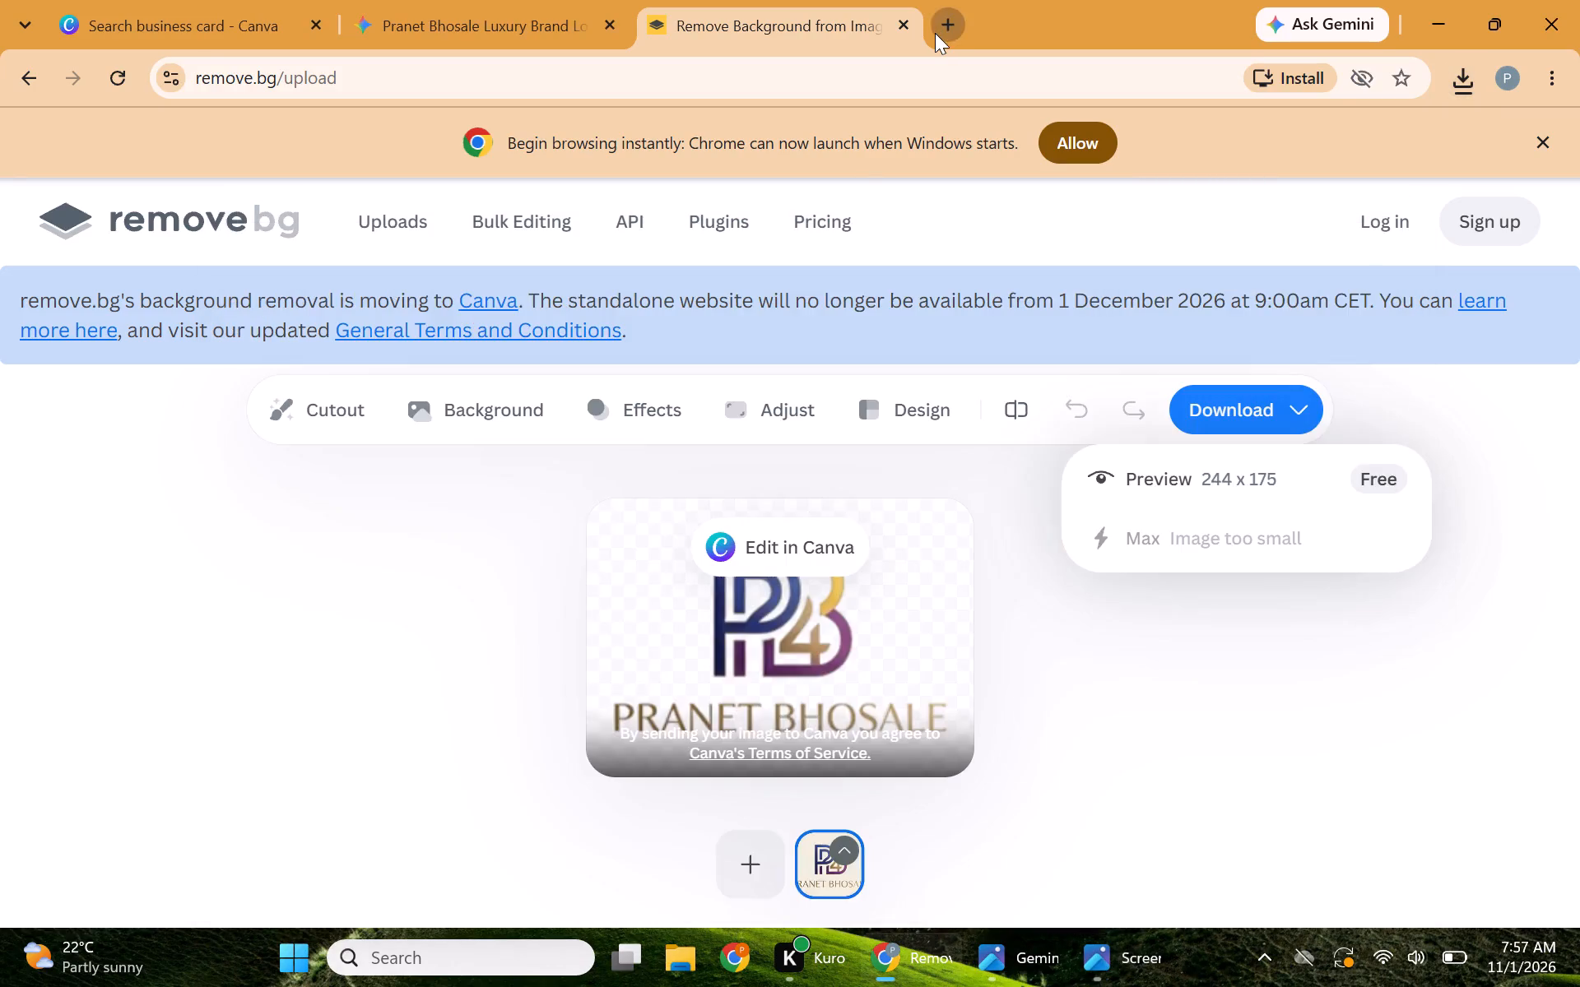
left_click(922, 84)
type("image")
key("space")
left_click(899, 179)
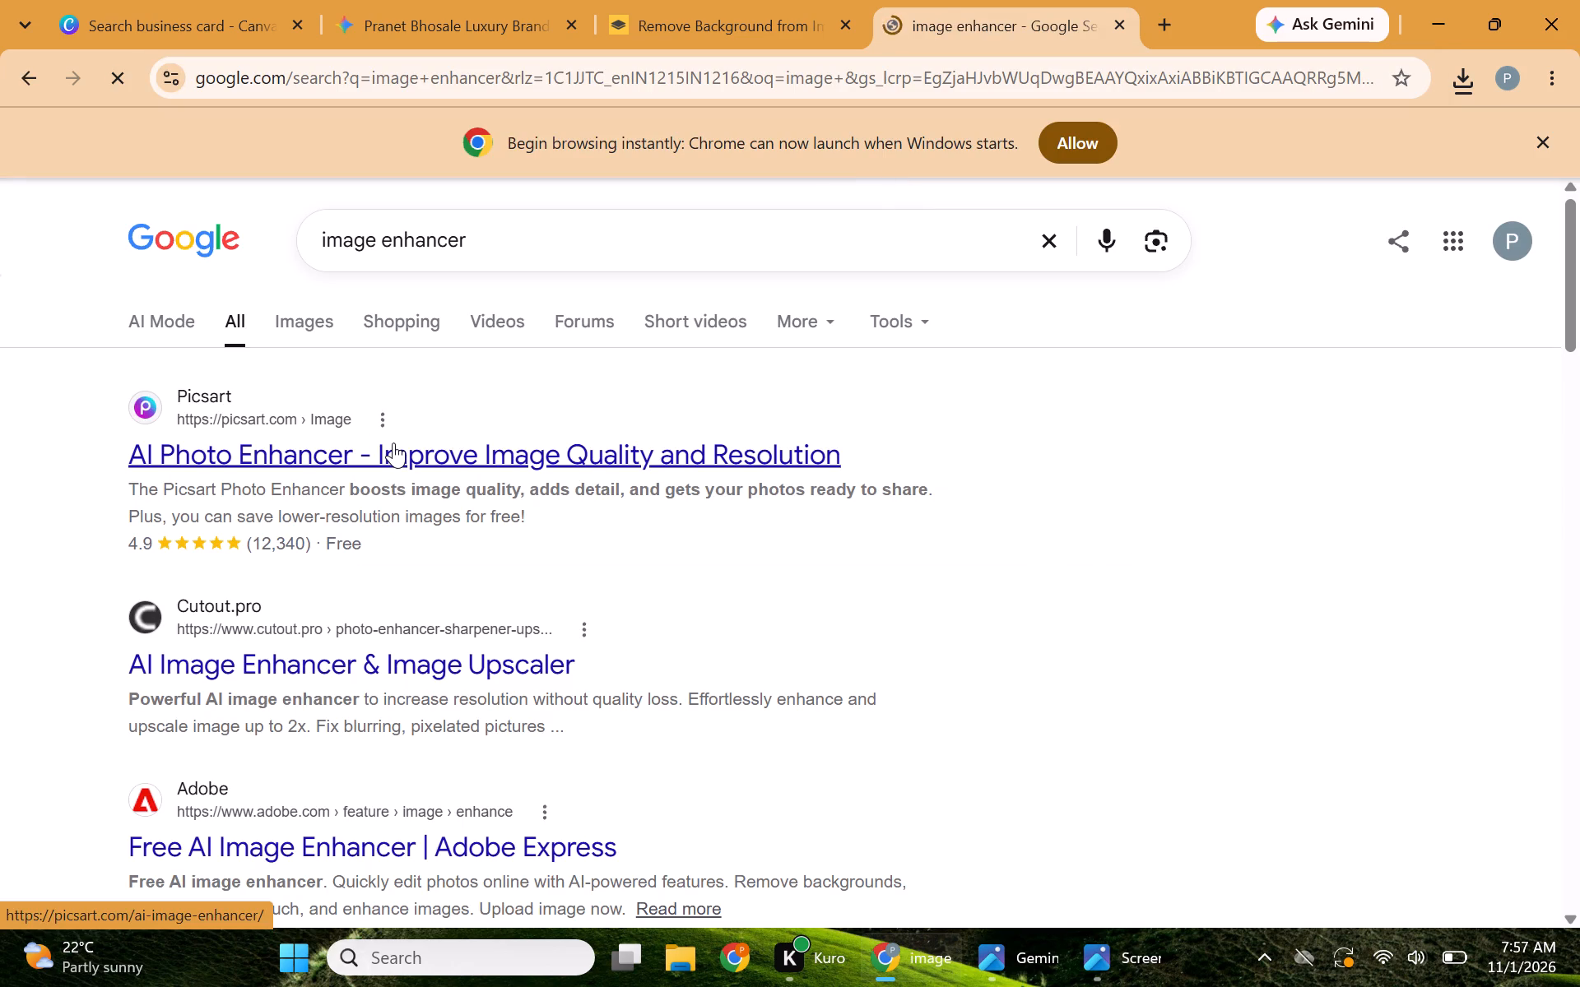
left_click(393, 443)
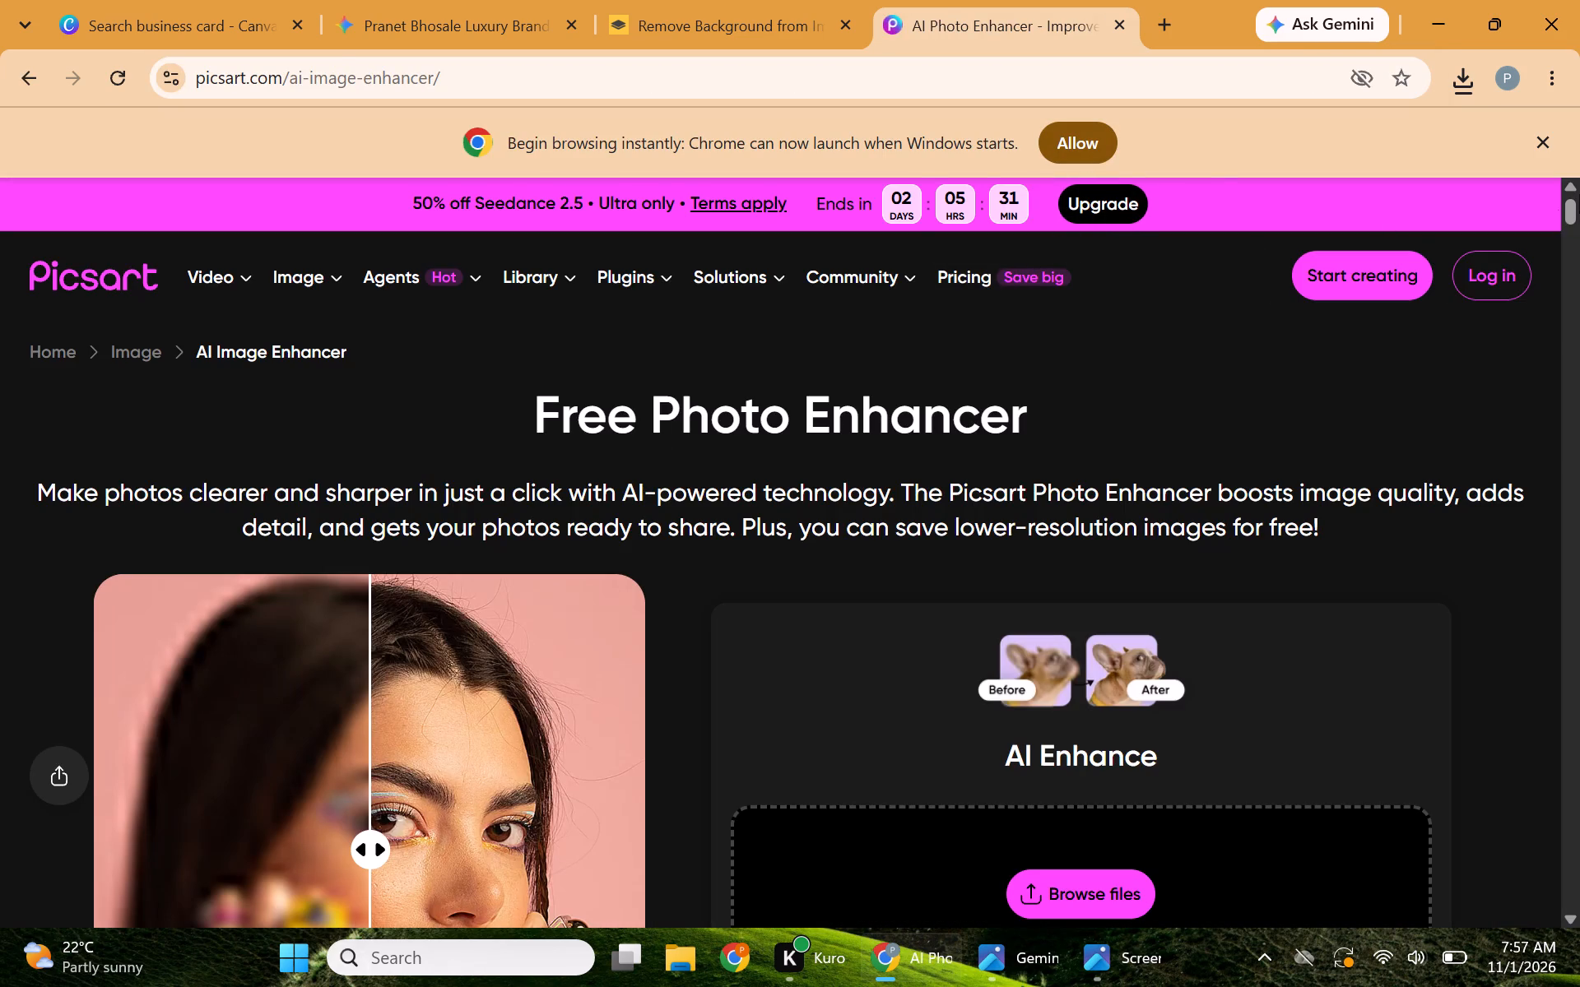
Upload "Screenshot_2026-11-01_075614-removebg-preview" from the Downloads folder to the Picsart enhancer.
left_click(1080, 902)
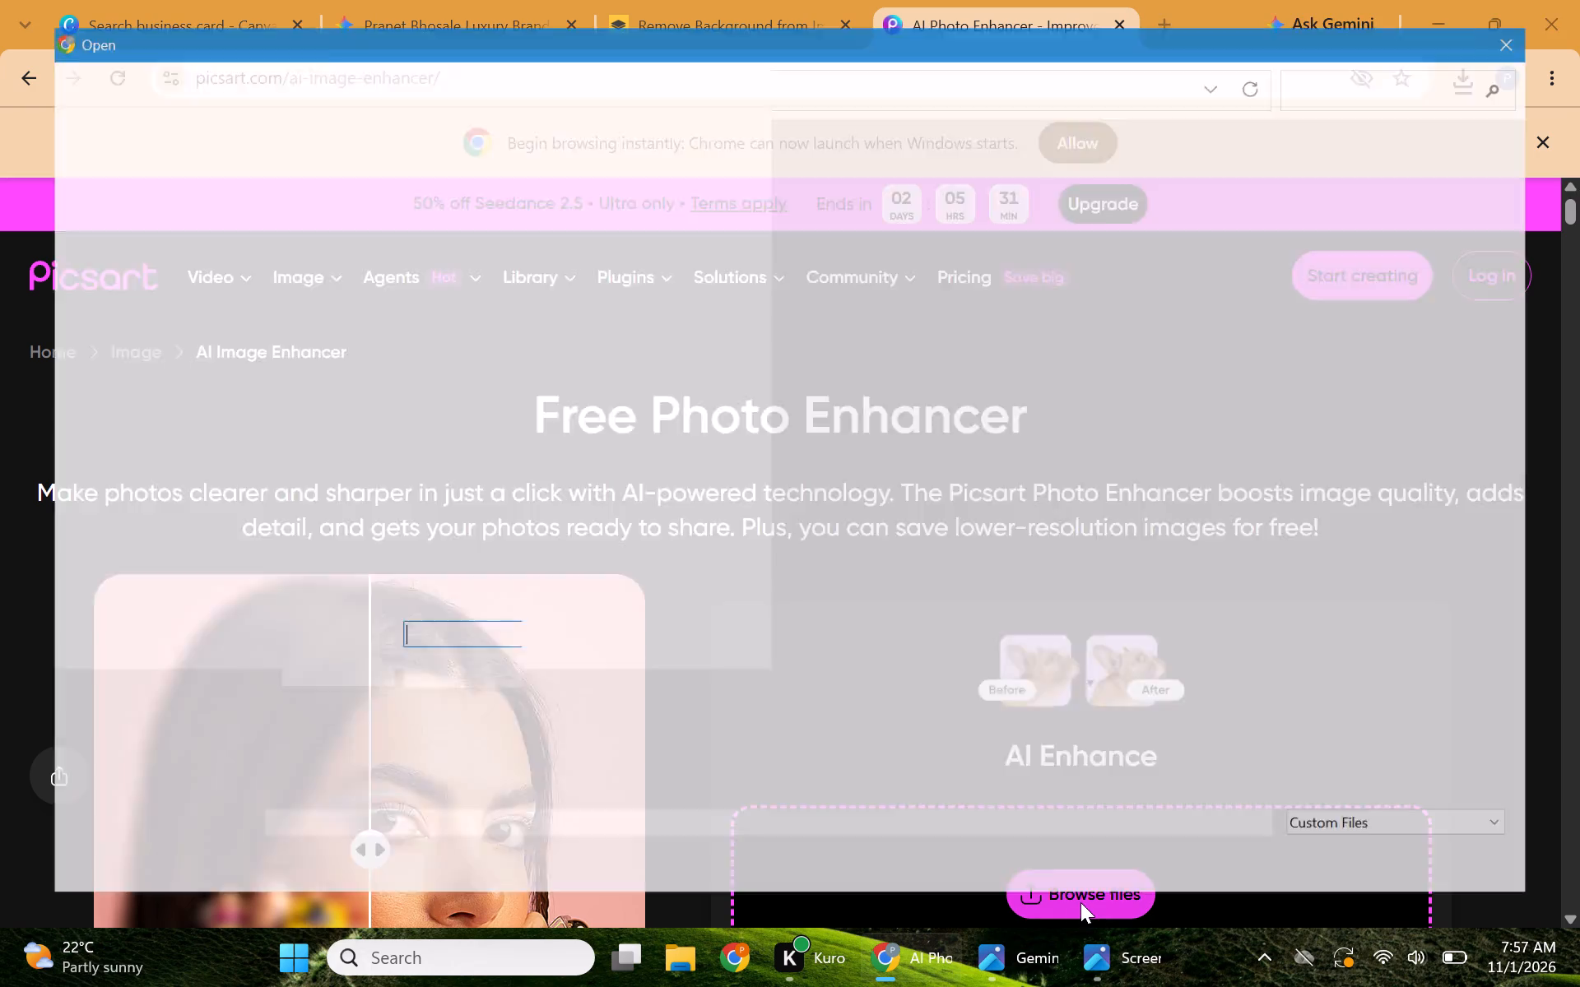
left_click(63, 362)
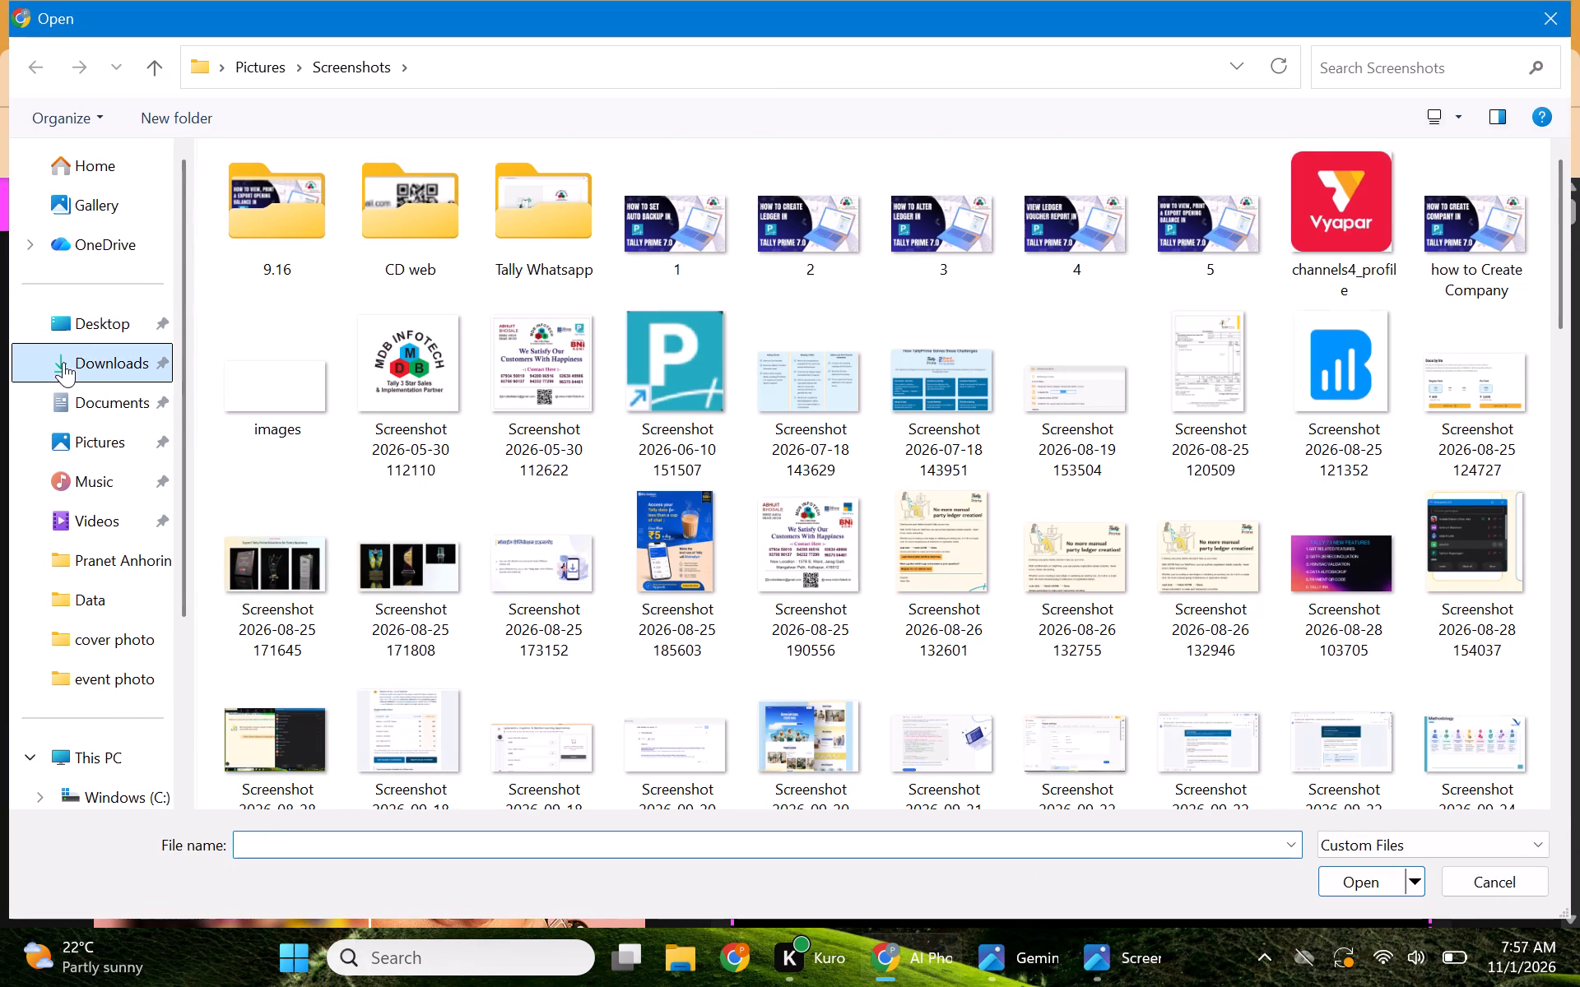
left_click(406, 220)
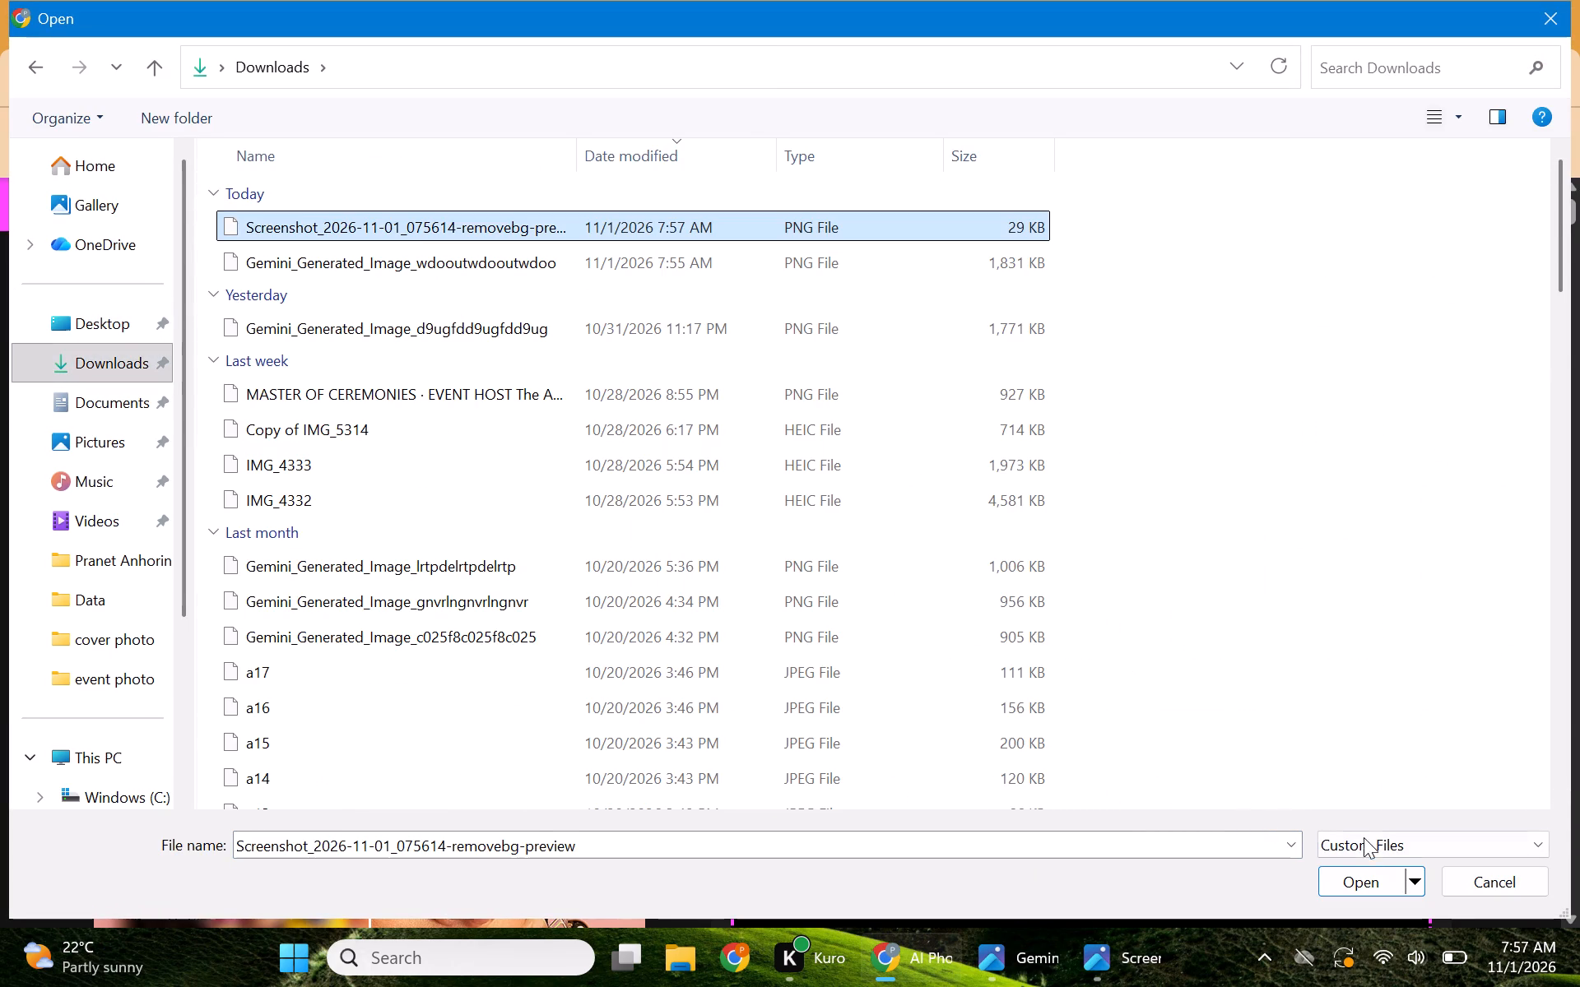
left_click(1356, 873)
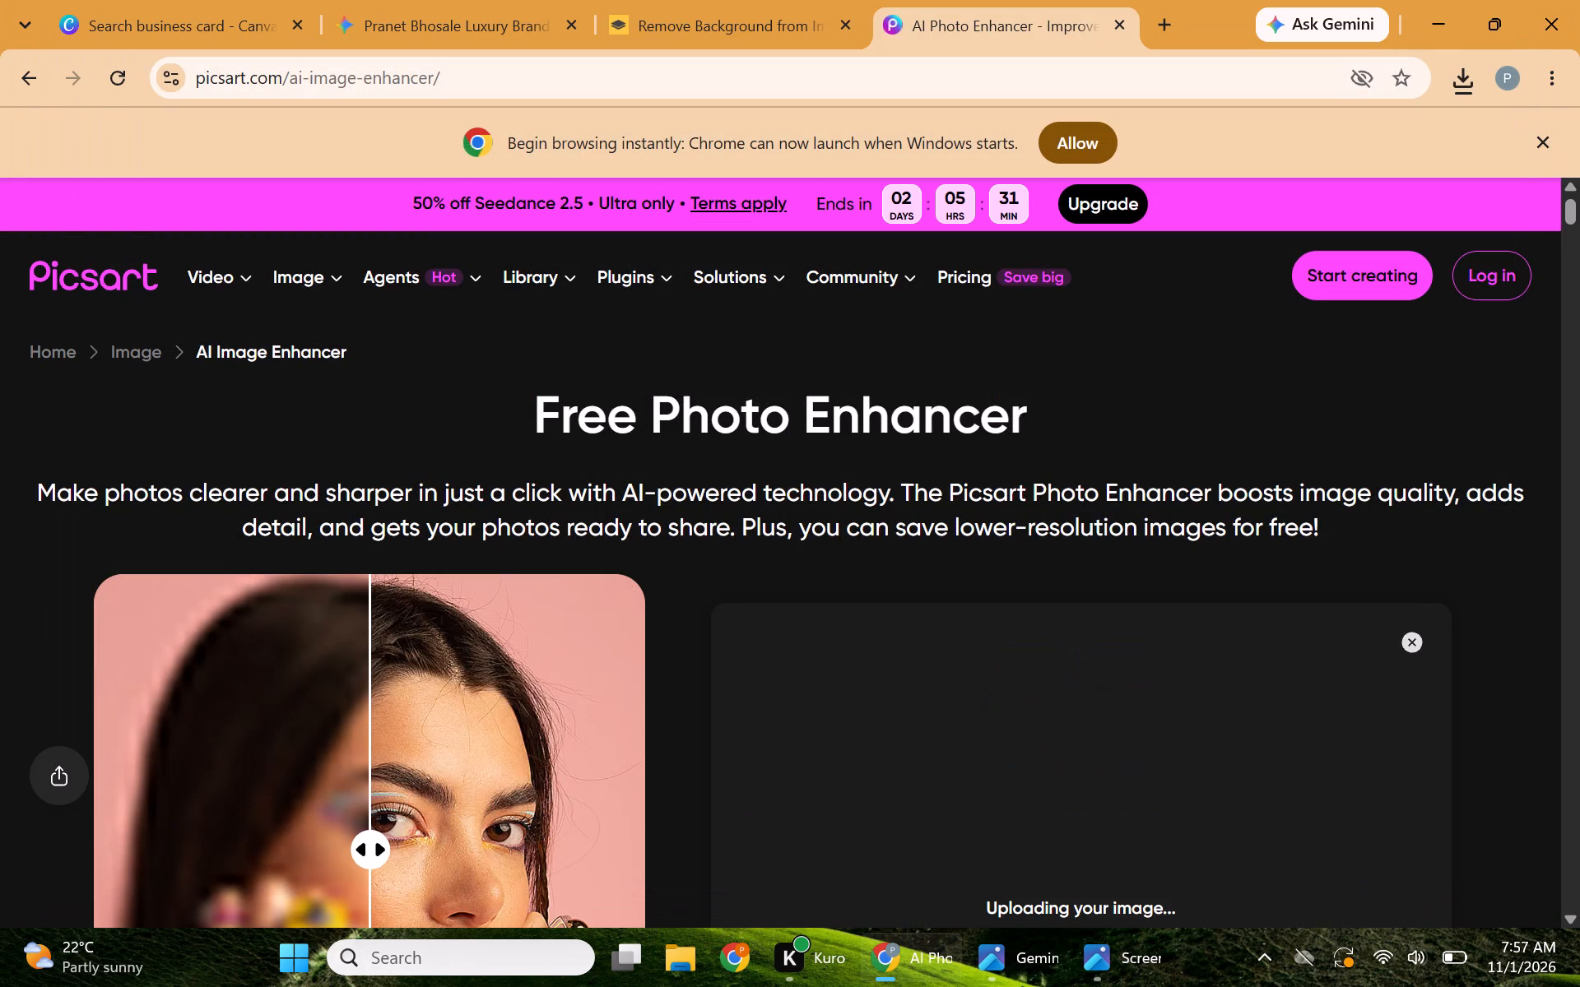
Compare the Before and After versions of the enhanced logo to judge the quality improvement.
triple_click(1571, 918)
triple_click(1571, 918)
left_click(1571, 918)
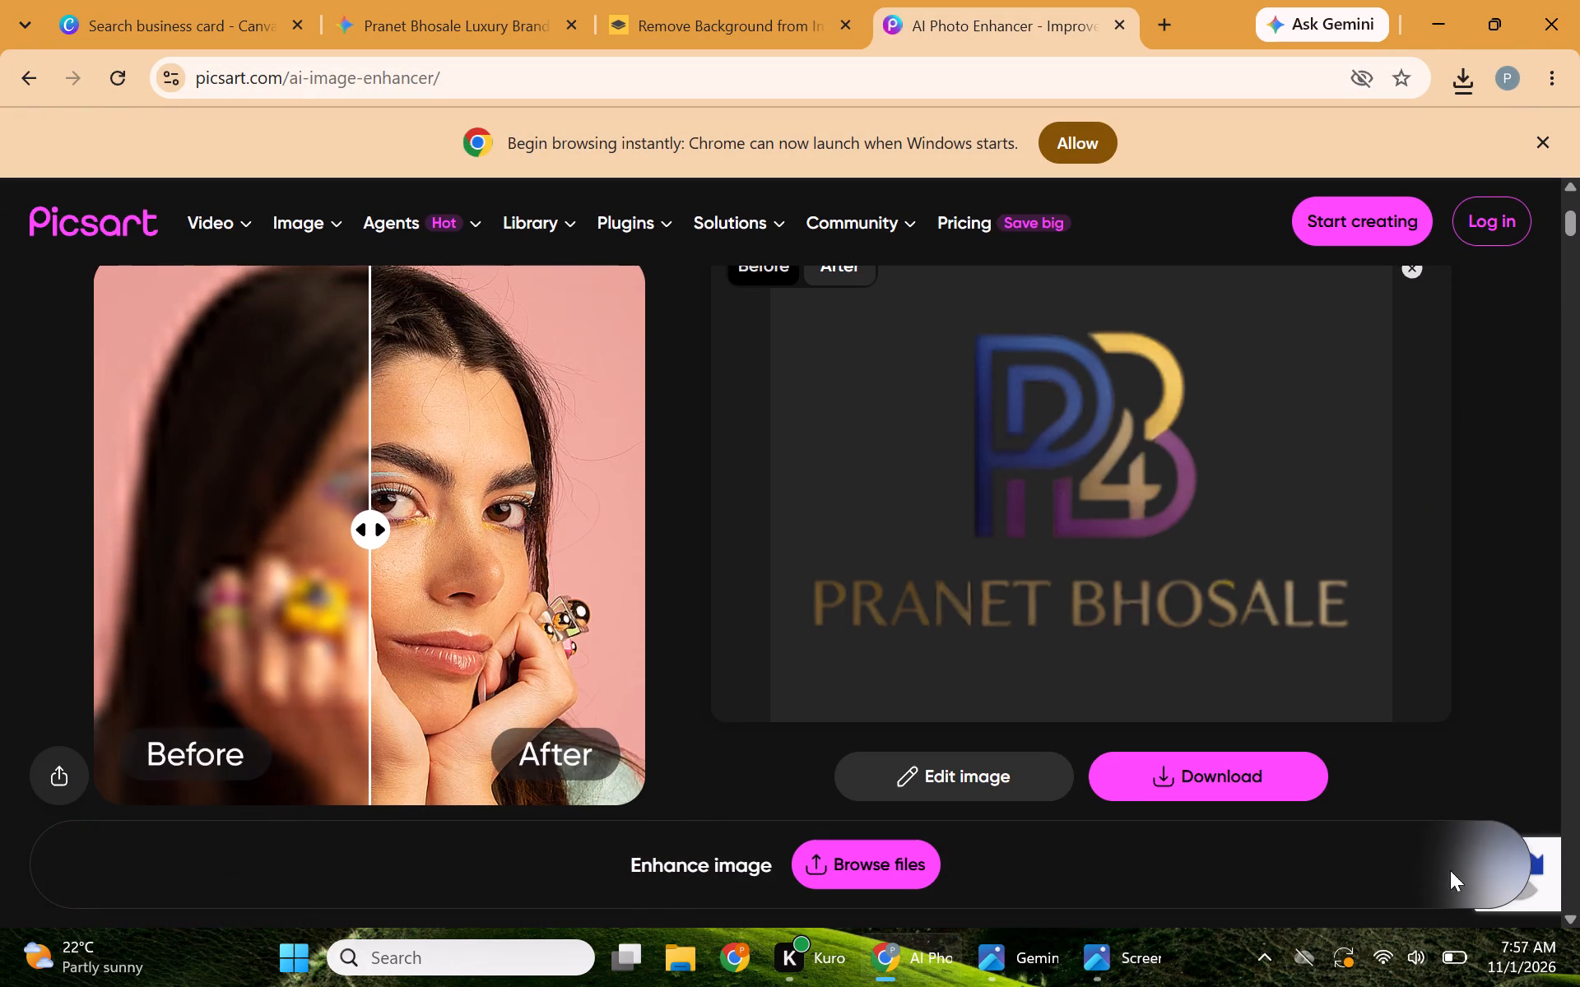
left_click(844, 266)
left_click(754, 272)
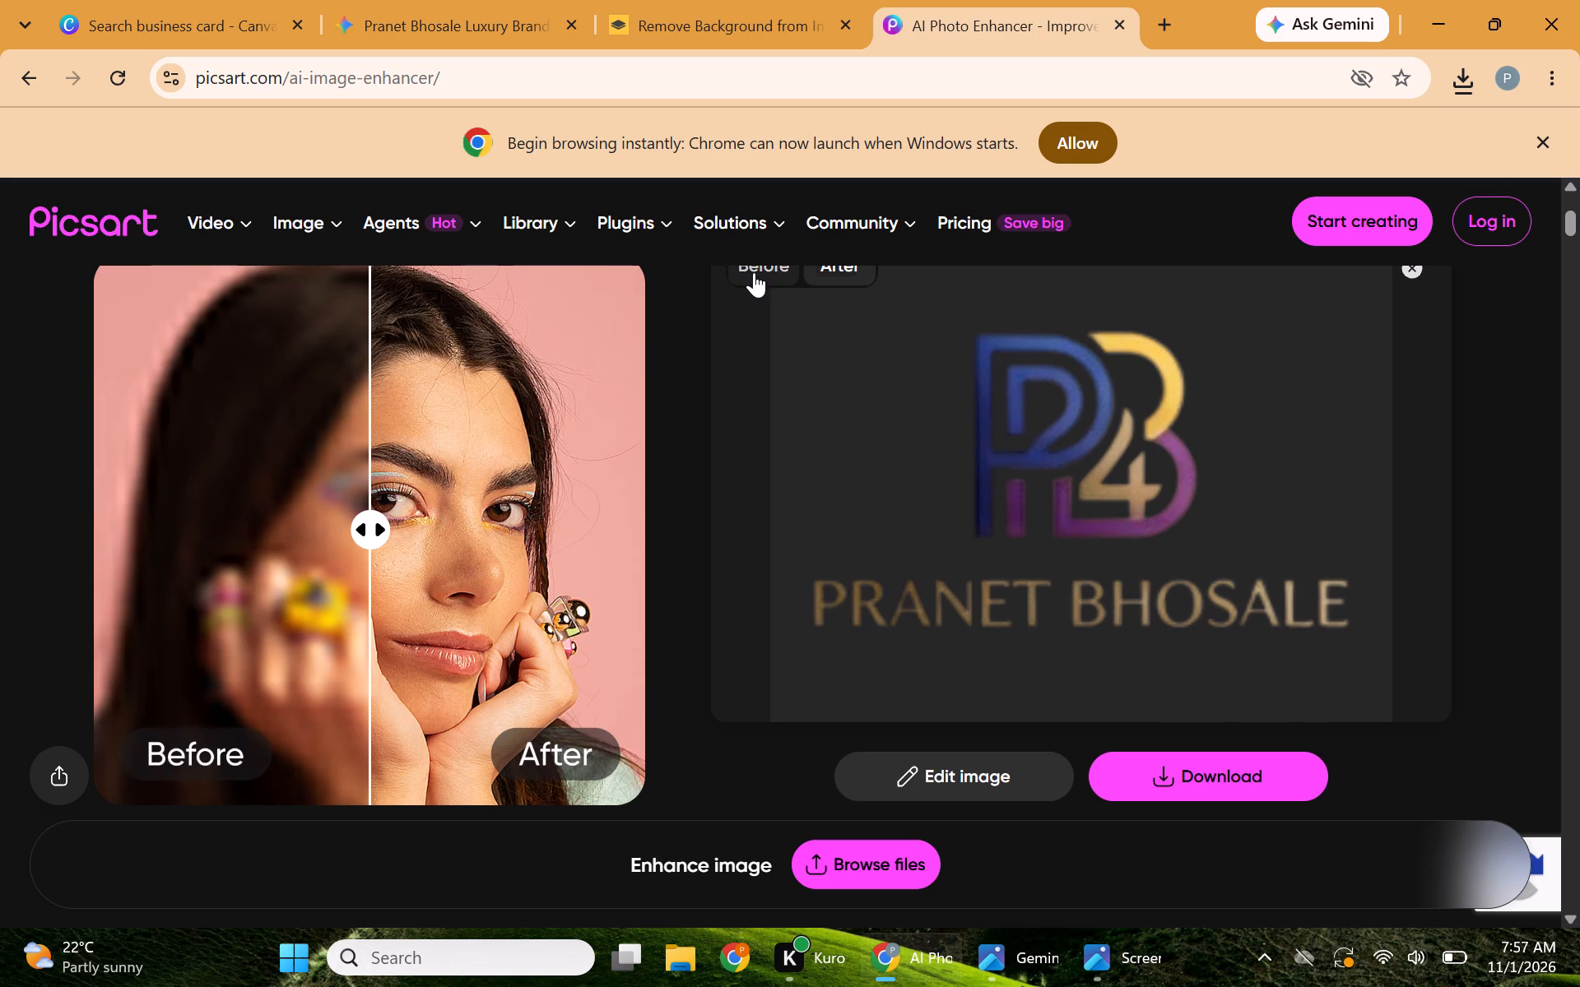
left_click(821, 263)
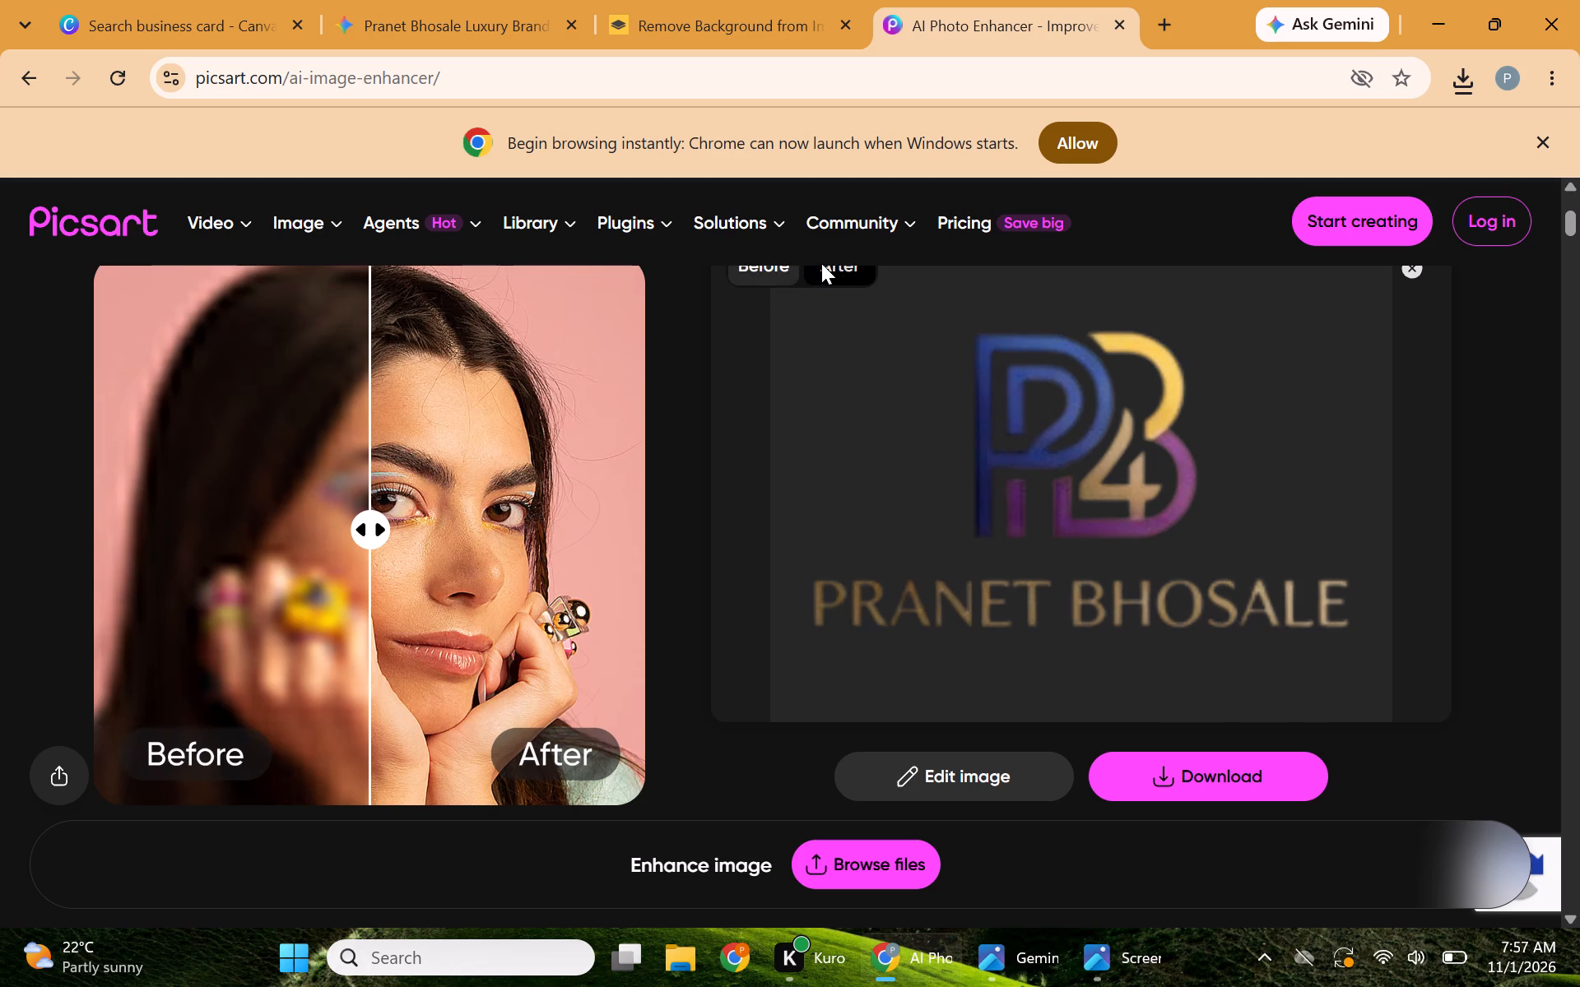
left_click(841, 267)
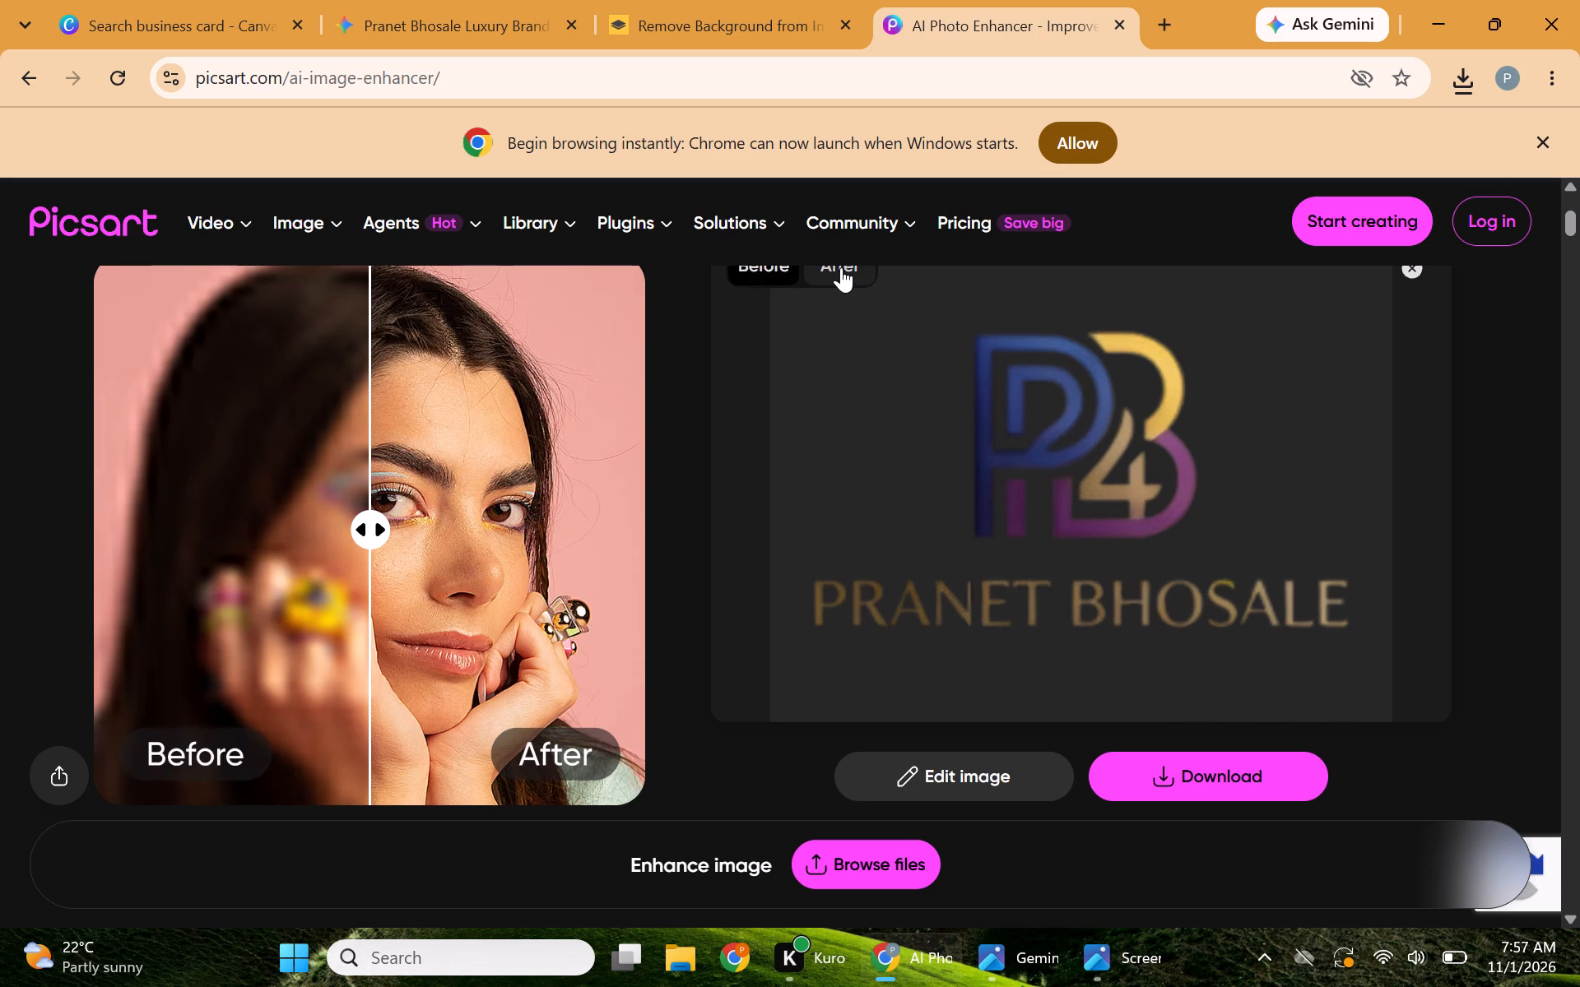
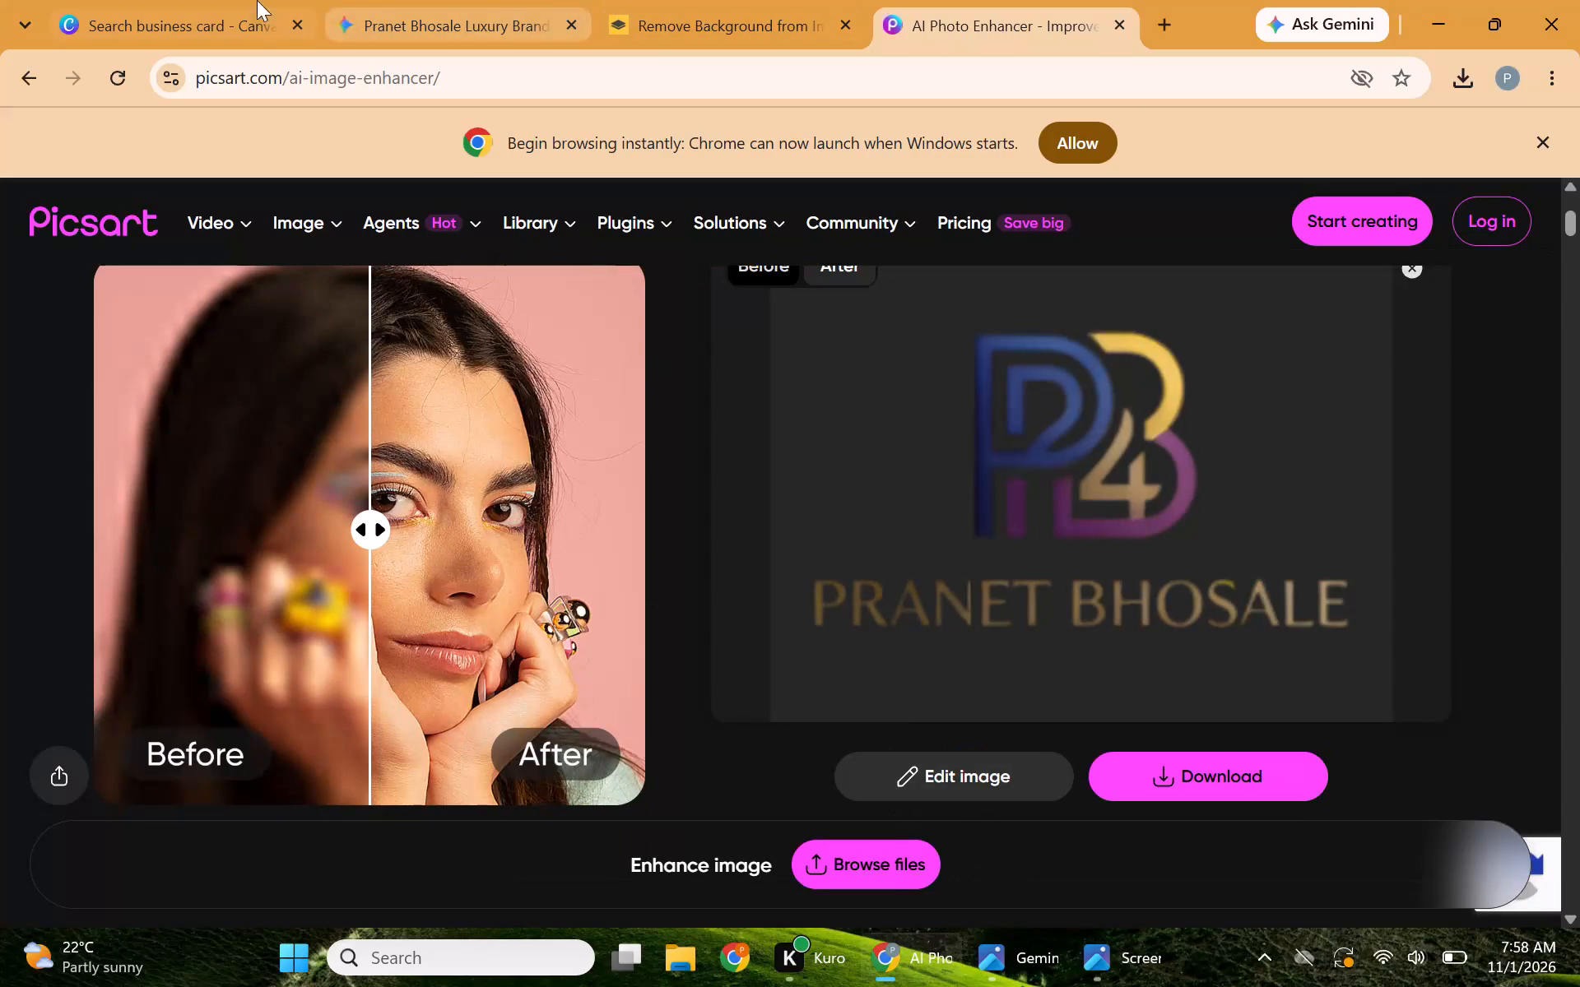
Search Google for "anchoring logo" in a new browser tab and show the image results.
left_click(1155, 21)
left_click(1169, 75)
type("anchoring logo")
key("Return")
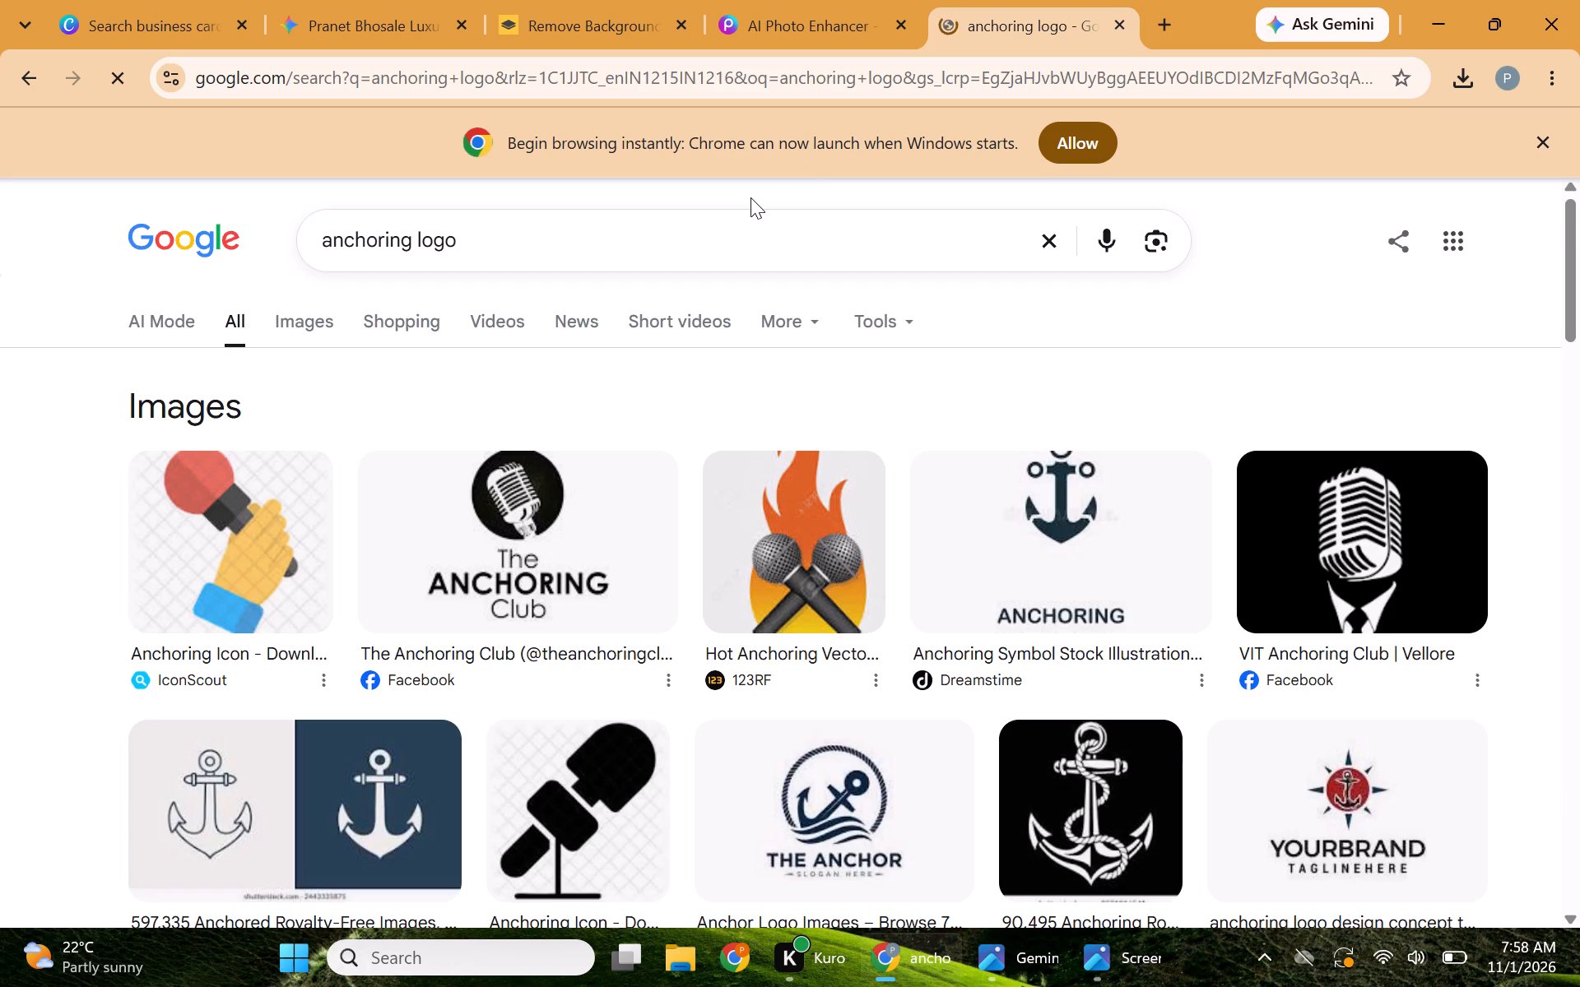
left_click(295, 319)
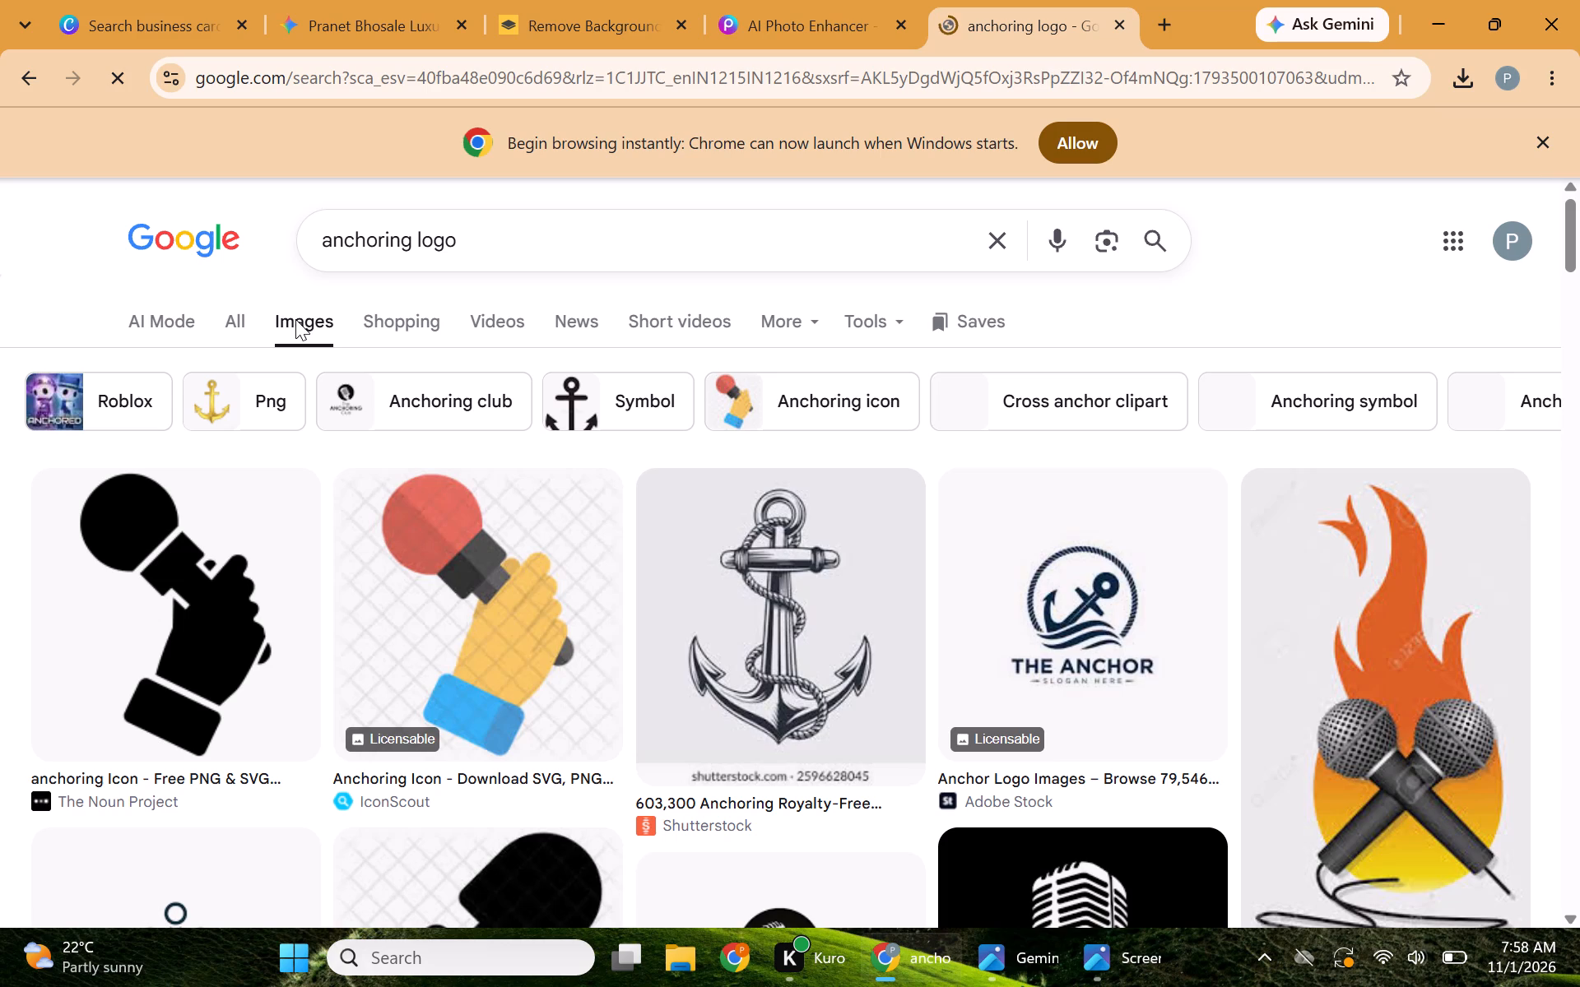
Browse the "anchoring logo" image results for a microphone or anchoring design that could suit the business card.
key("Down")
key("Down")
key("Down")
key("Down")
key("Down")
key("Down")
key("Down")
key("Down")
key("Down")
key("Down")
key("Down")
key("Down")
key("Down")
key("Down")
key("Down")
key("Down")
key("Down")
key("Down")
key("Down")
key("Down")
key("Down")
key("Down")
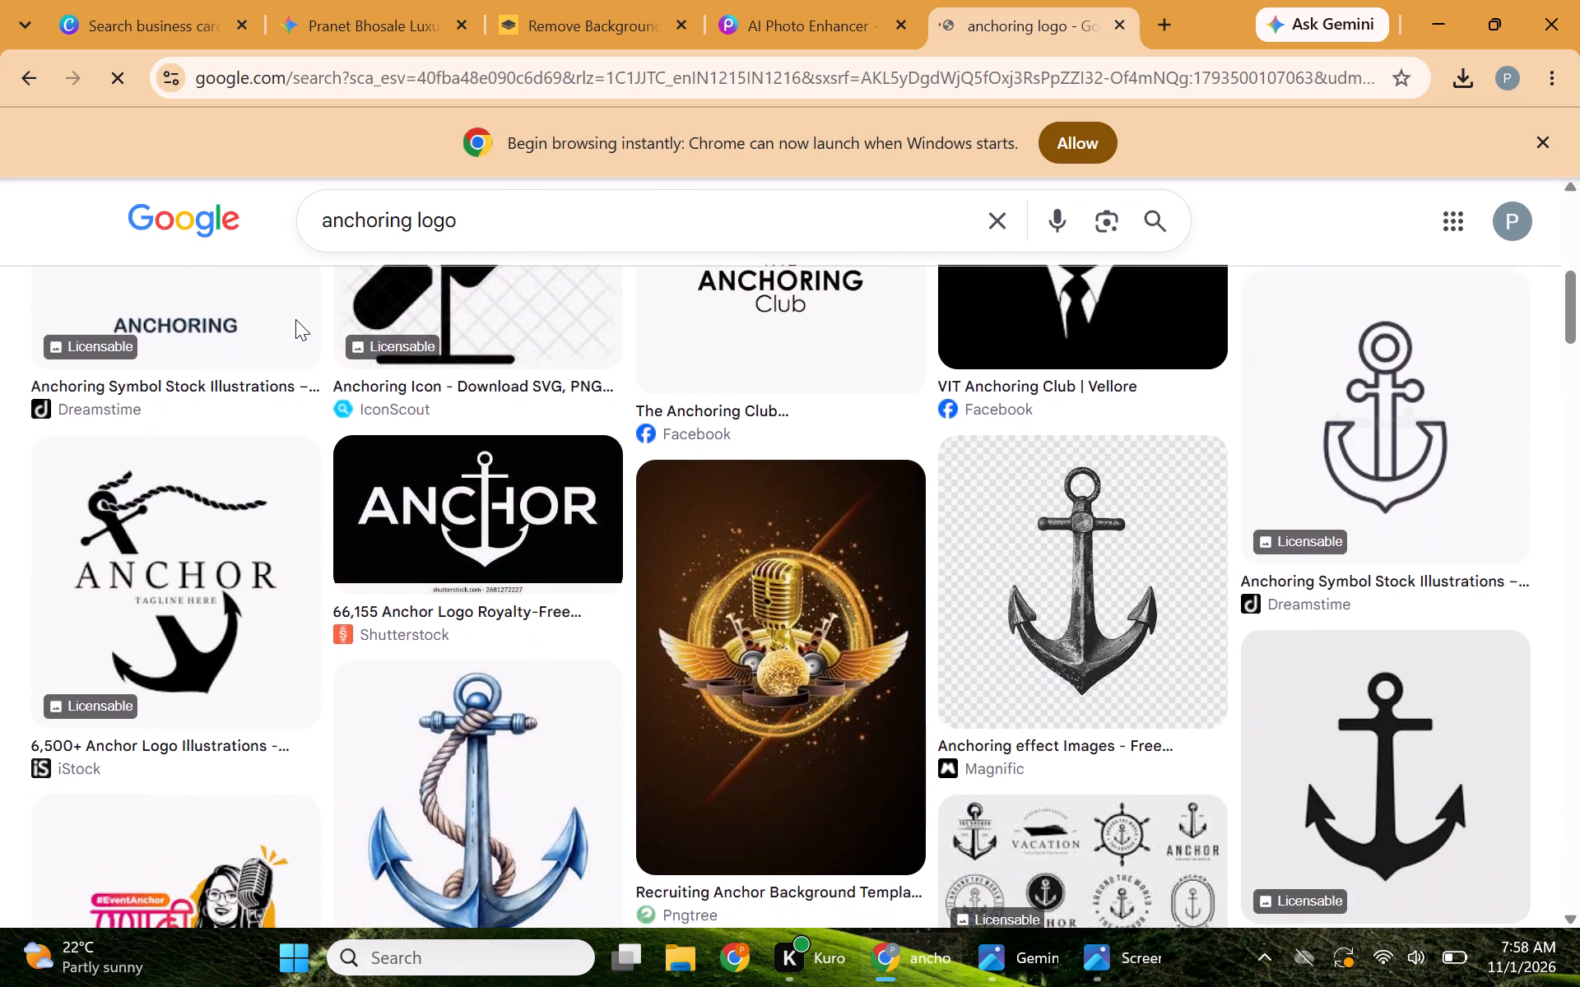
key("Down")
key("Down")
key("Down")
key("Down")
key("Down")
key("Down")
key("Down")
key("Down")
key("Down")
key("Down")
key("Down")
key("Down")
key("Down")
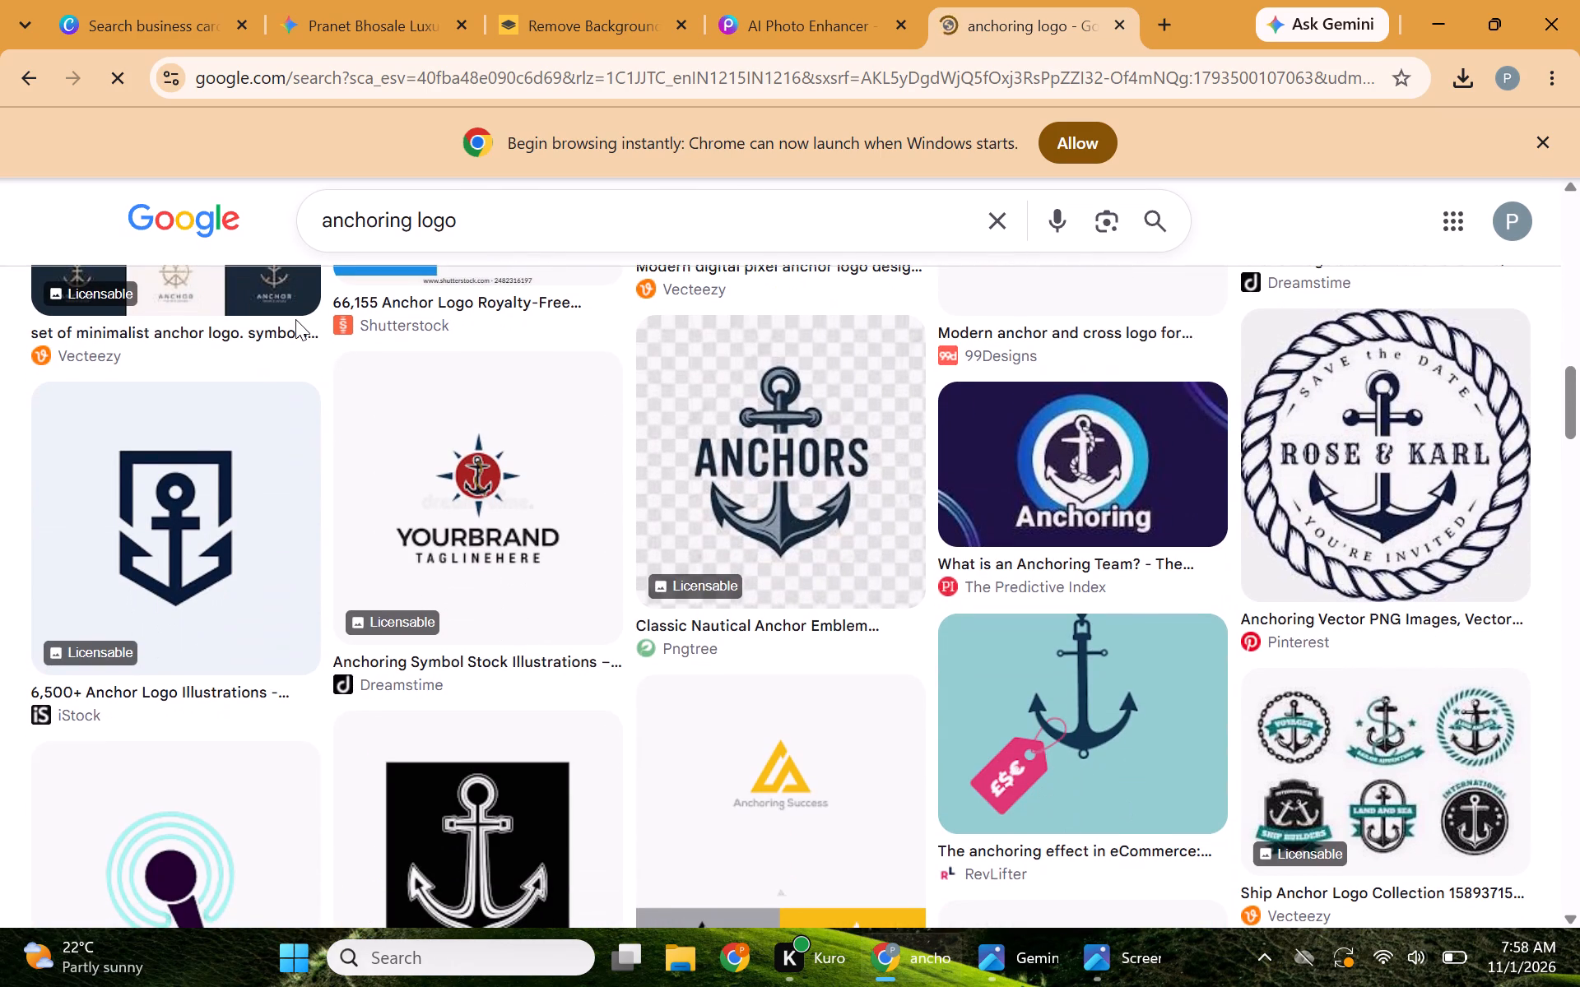
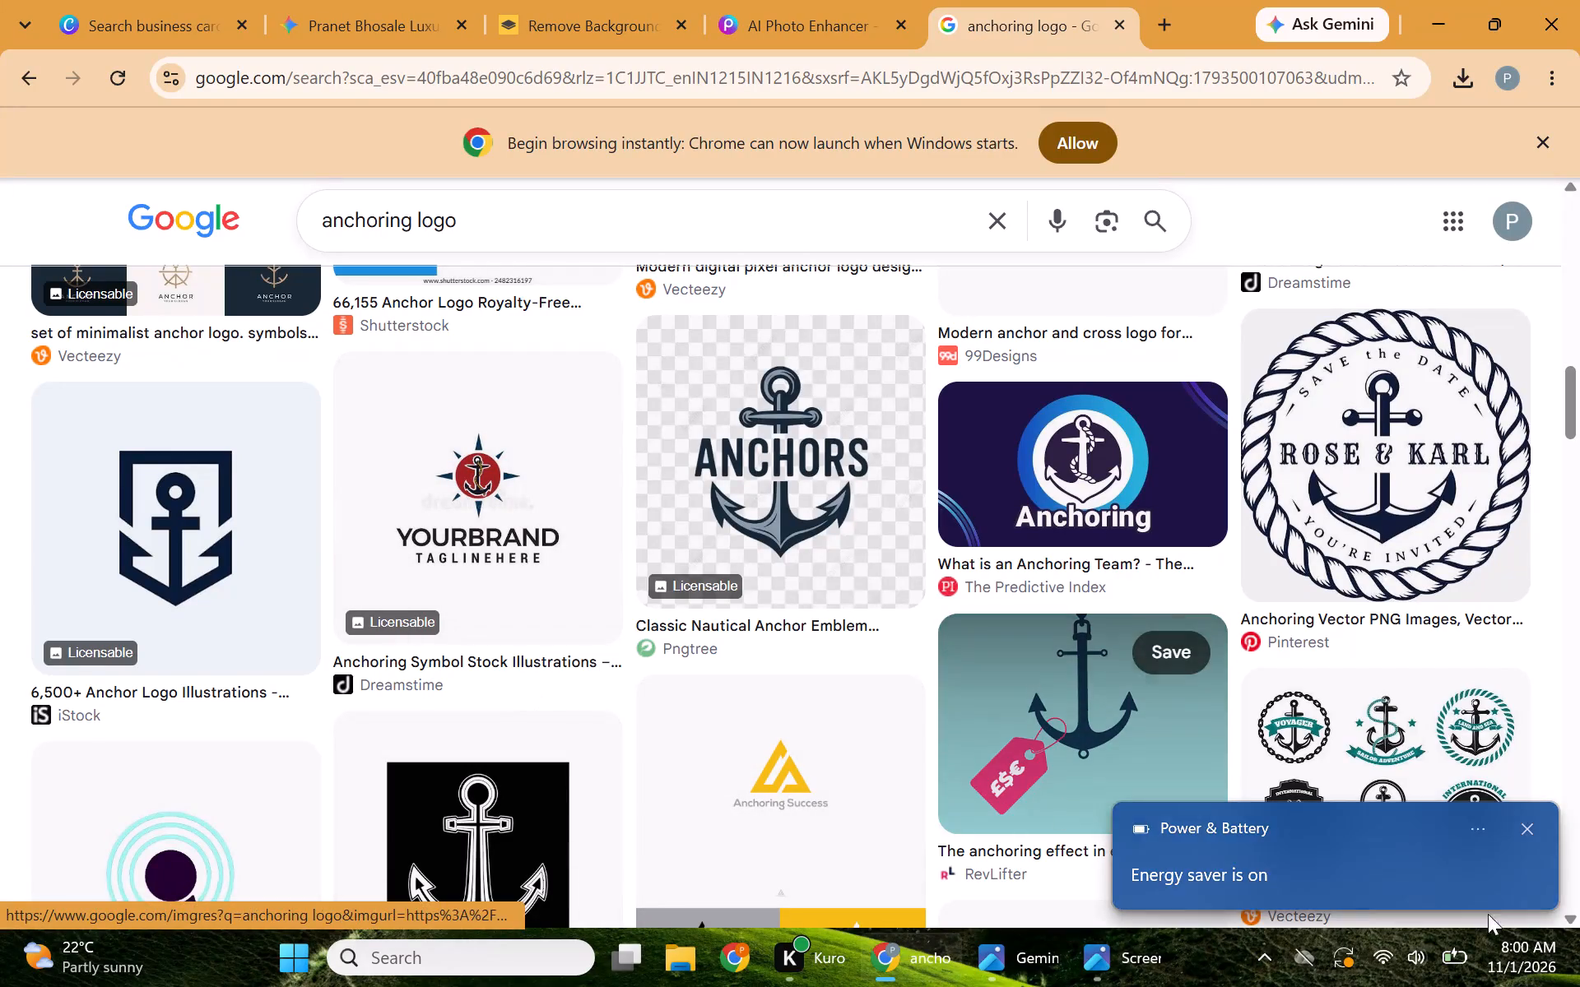
Browse further through the "anchoring logo" image results for a microphone or anchoring design that could suit the business card.
triple_click(1575, 911)
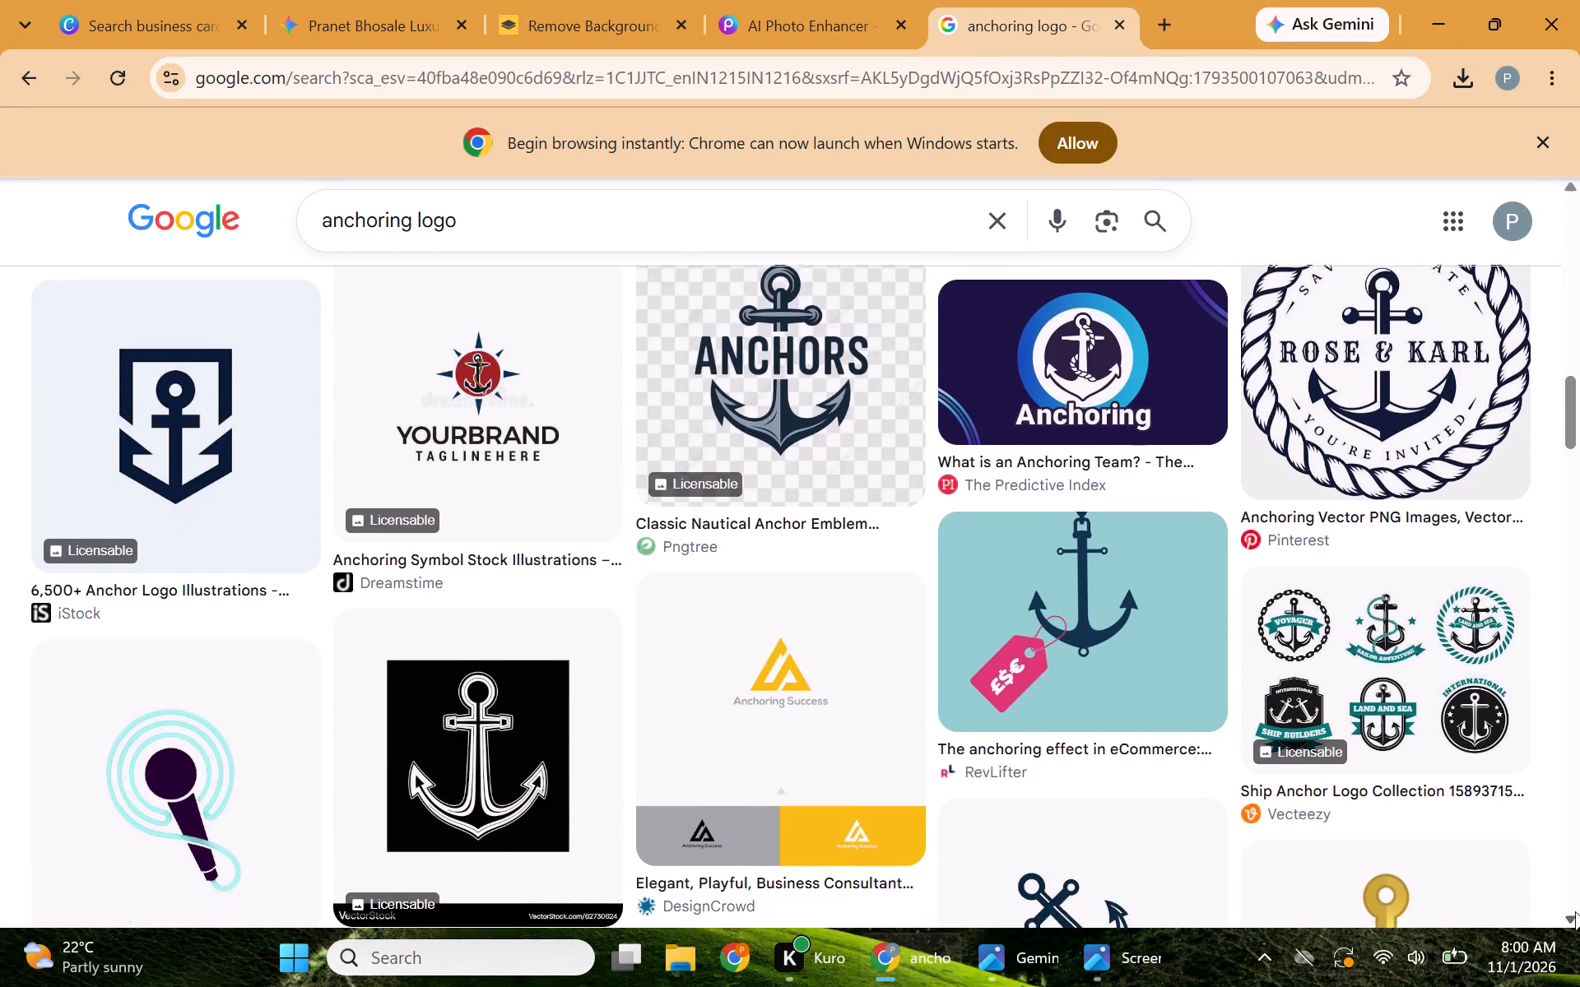
double_click(1575, 911)
double_click(1575, 911)
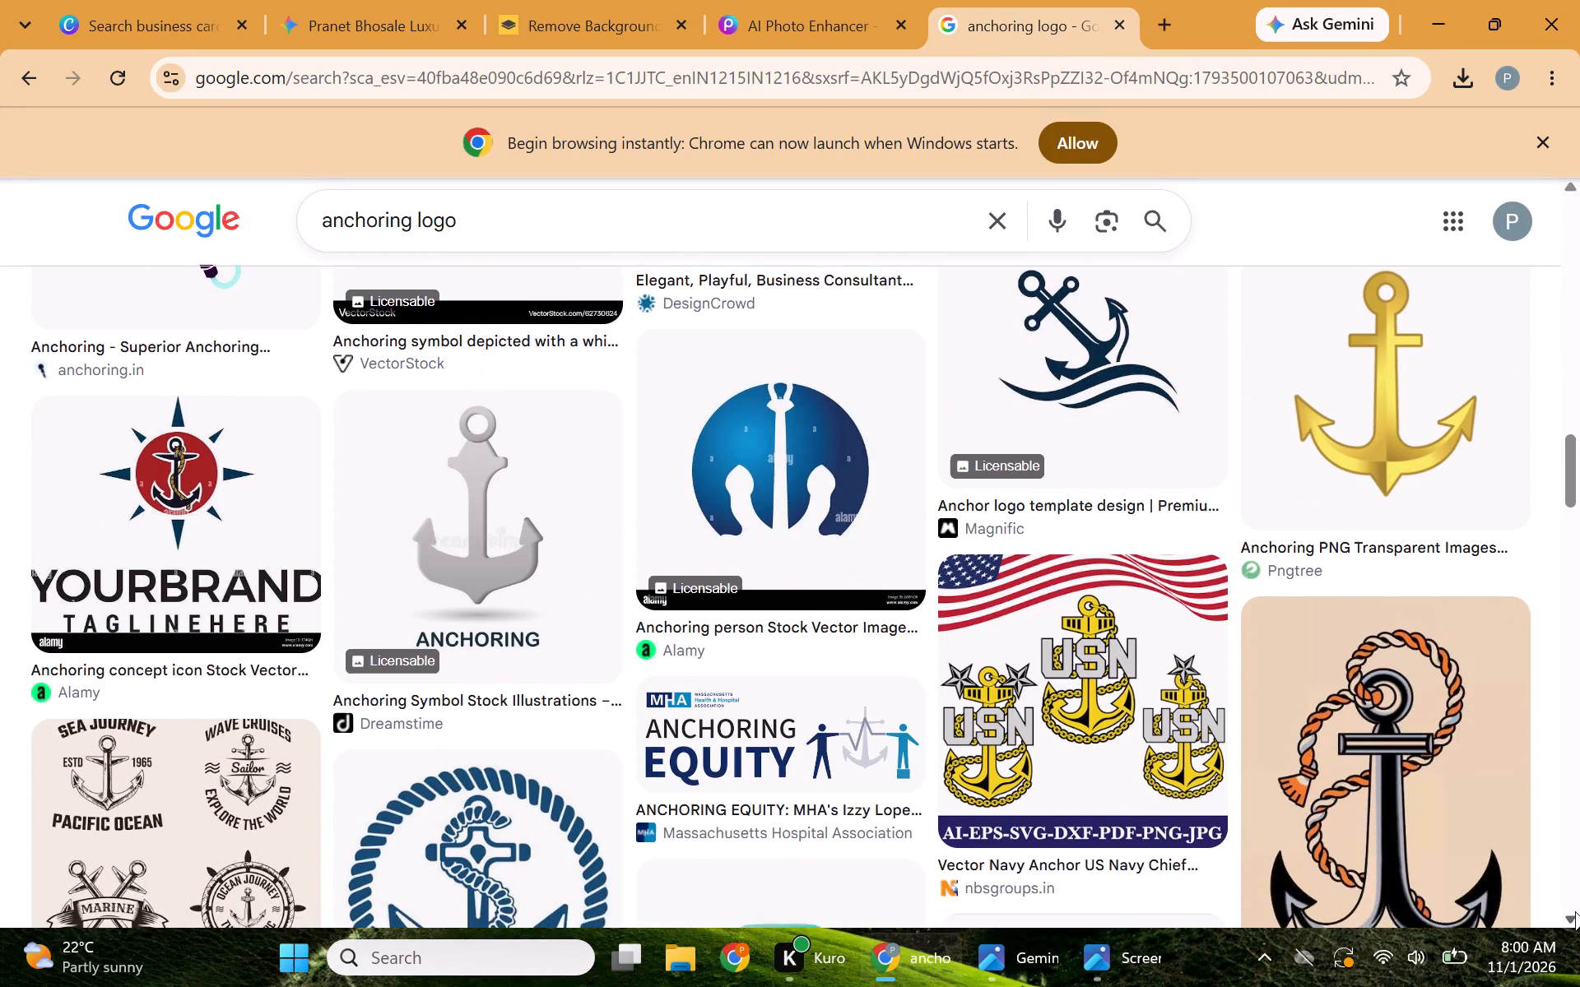
left_click_drag(1575, 911, 1567, 913)
triple_click(1567, 913)
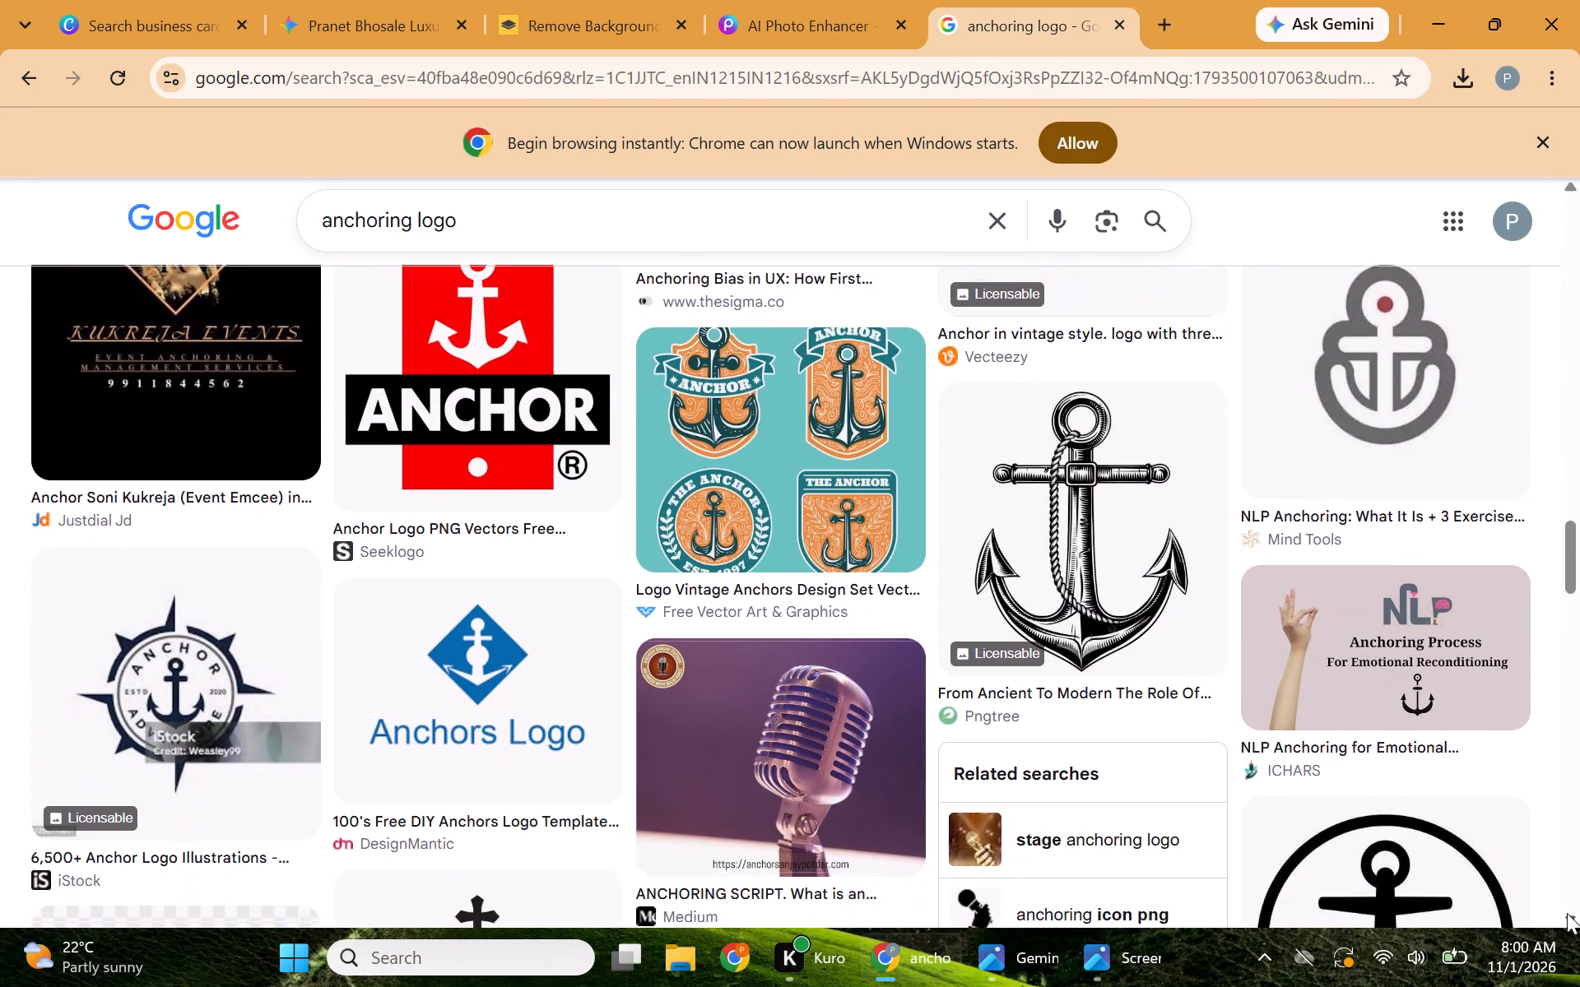
triple_click(1567, 913)
triple_click(1567, 913)
double_click(1567, 913)
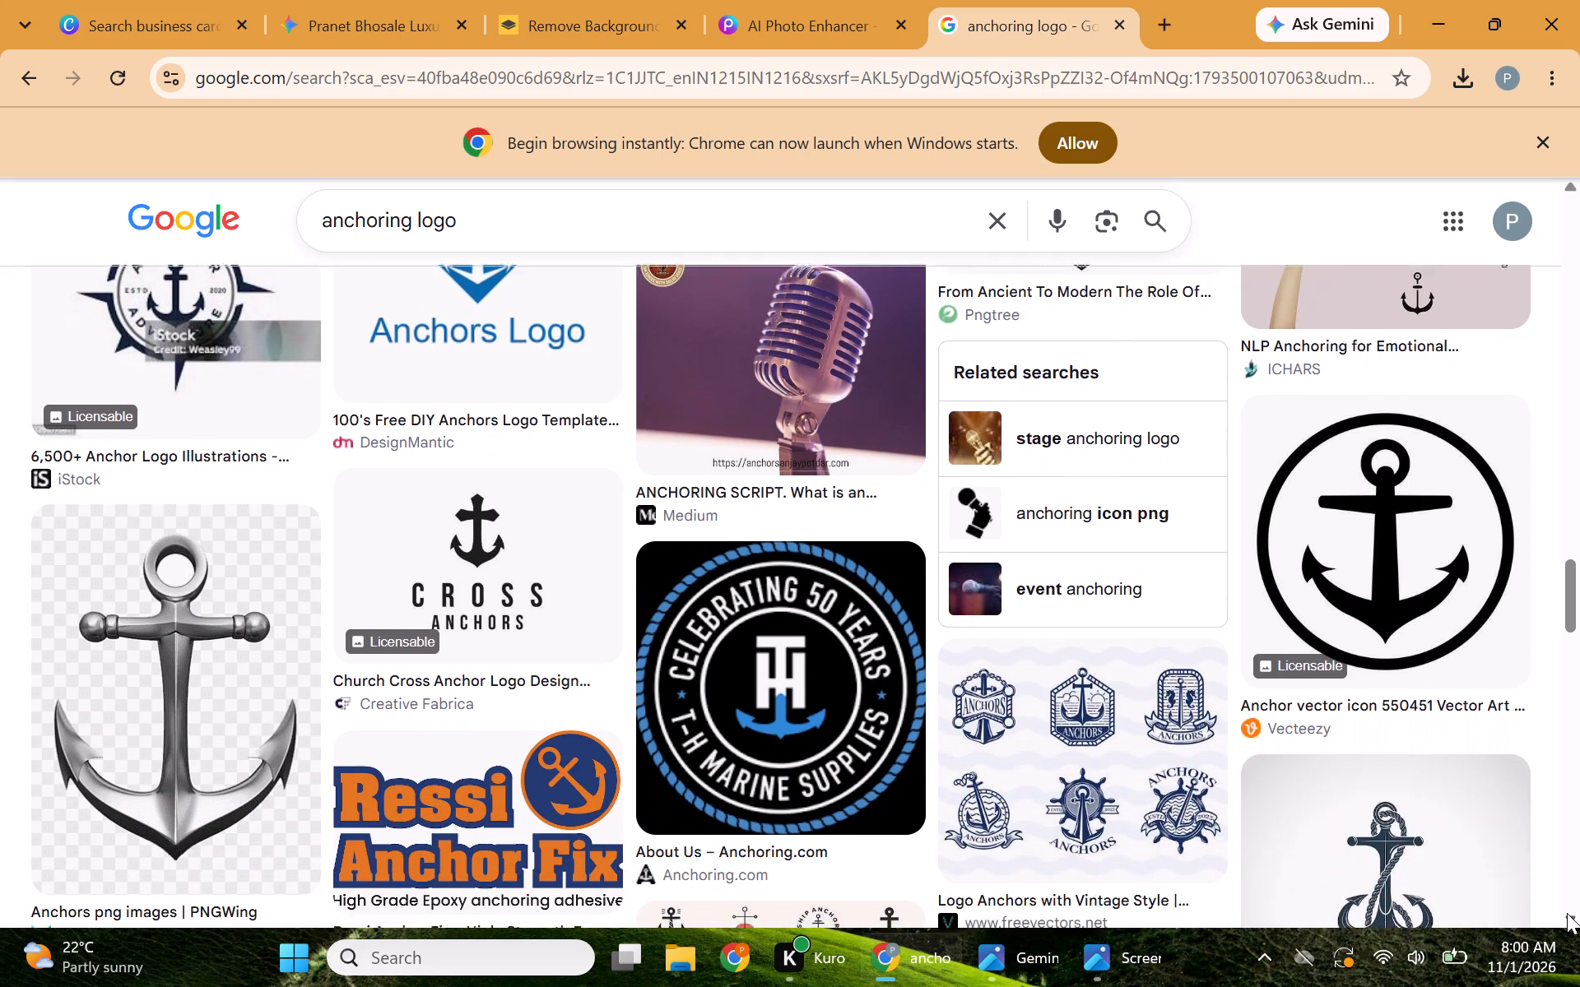
left_click_drag(1567, 913, 1568, 903)
double_click(1568, 903)
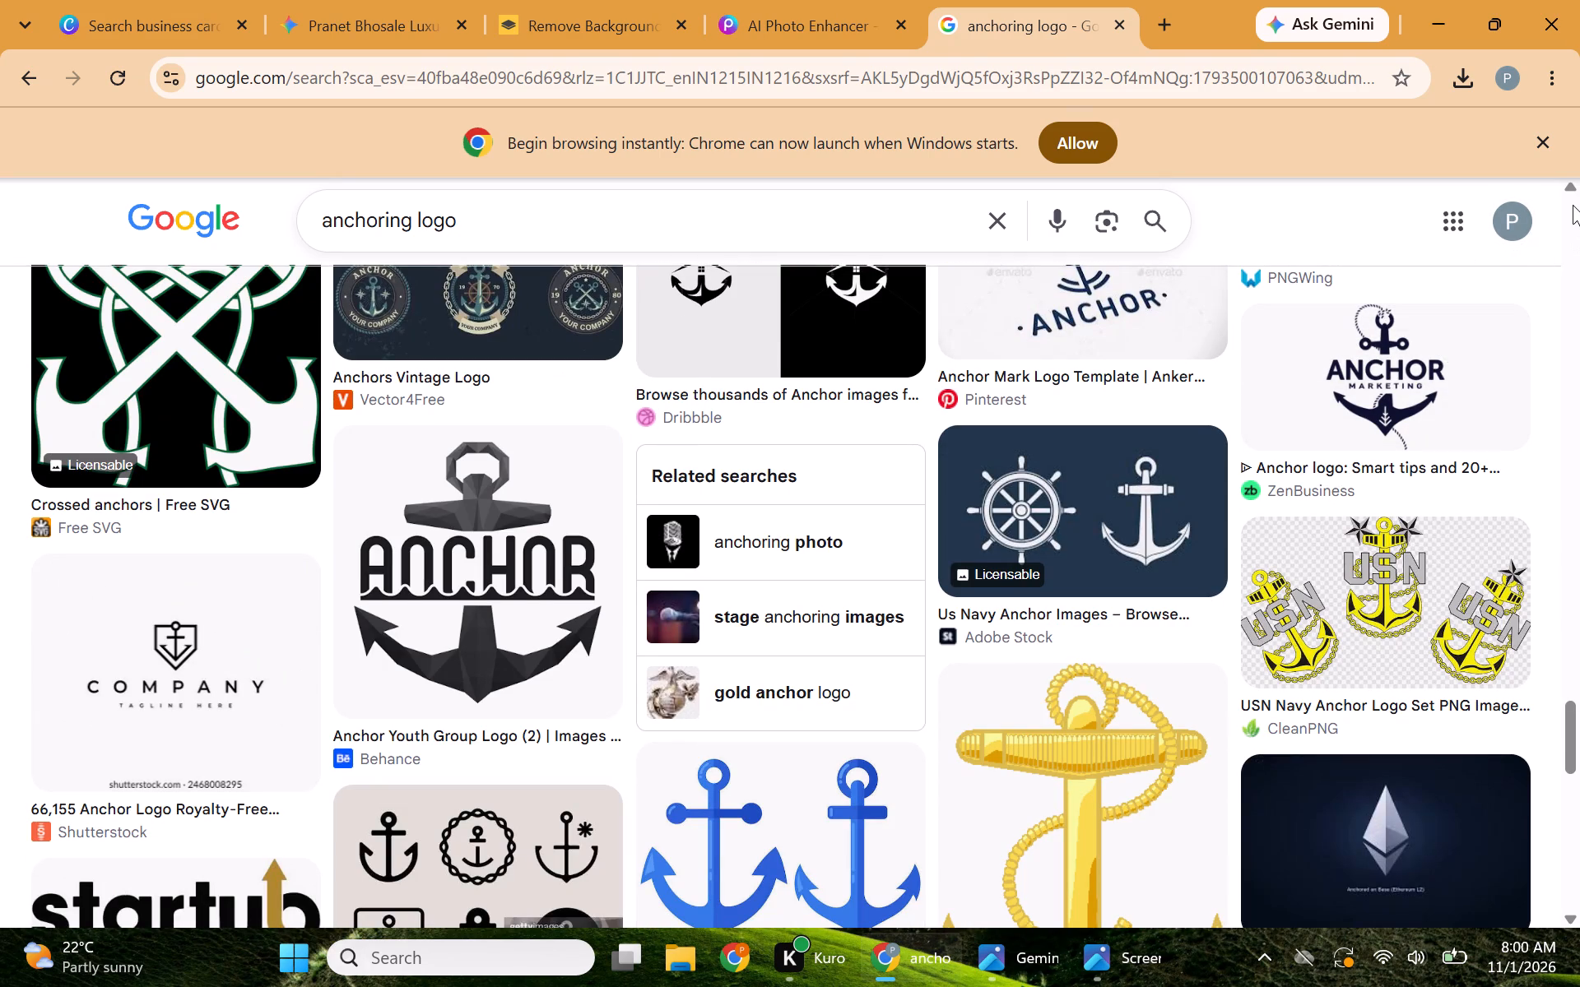
left_click(1569, 195)
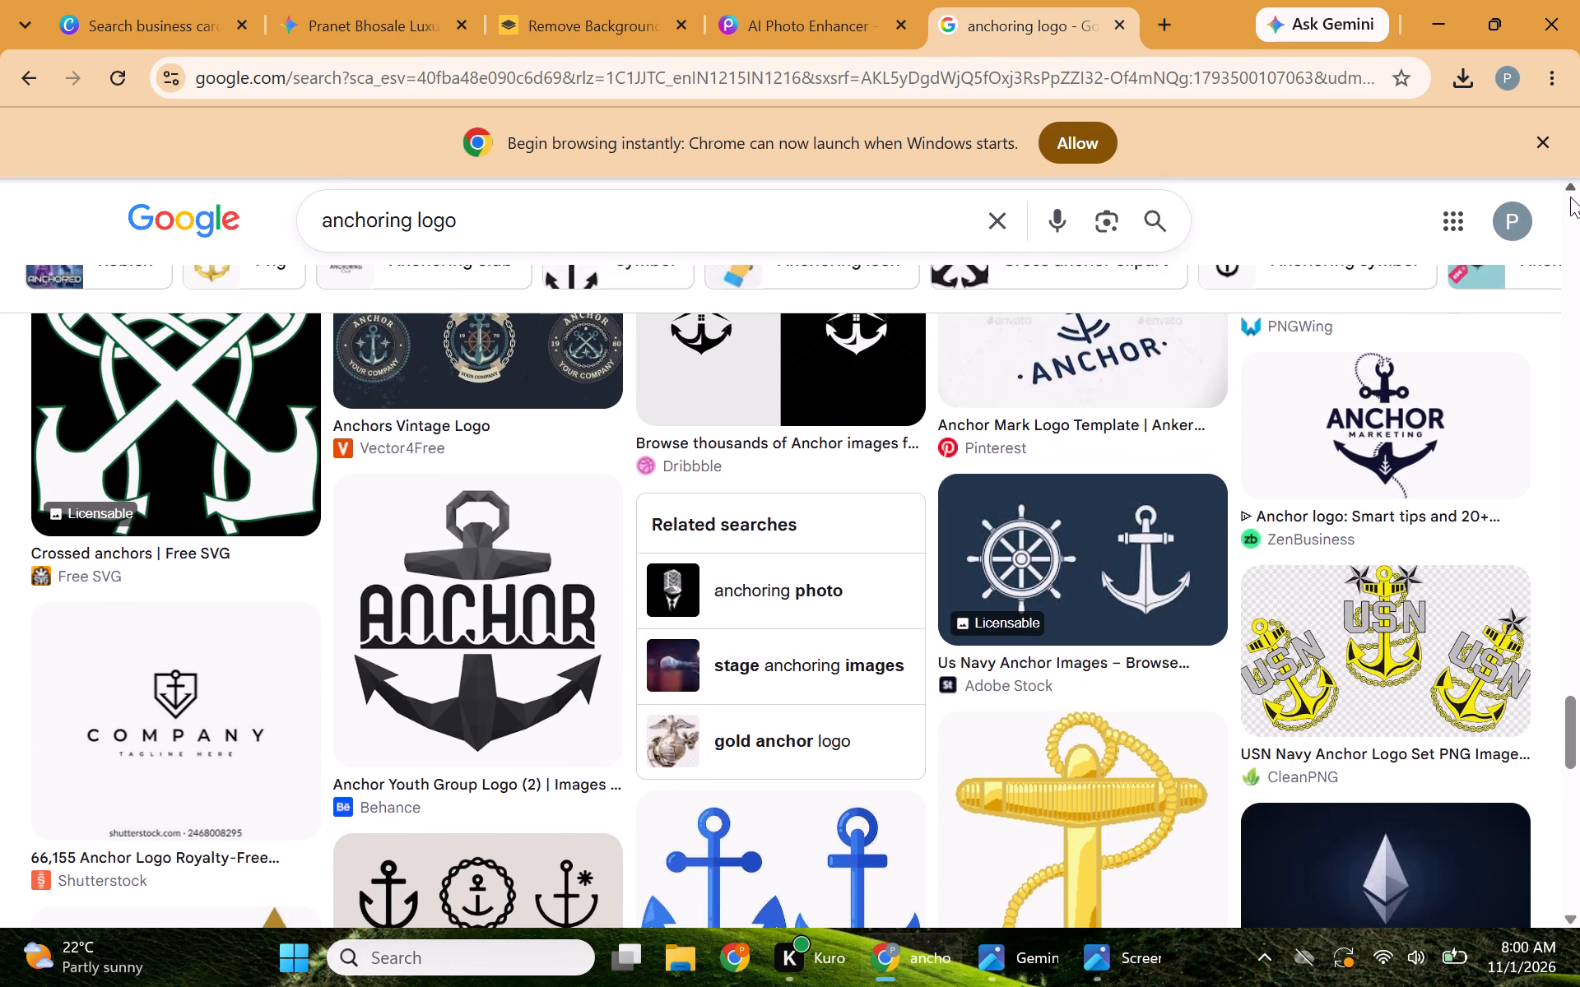
left_click_drag(1570, 188, 922, 0)
Compare the monogram logo's Picsart enhancement, its remove.bg cutout and the downloaded transparent PNG in Photos.
left_click(839, 0)
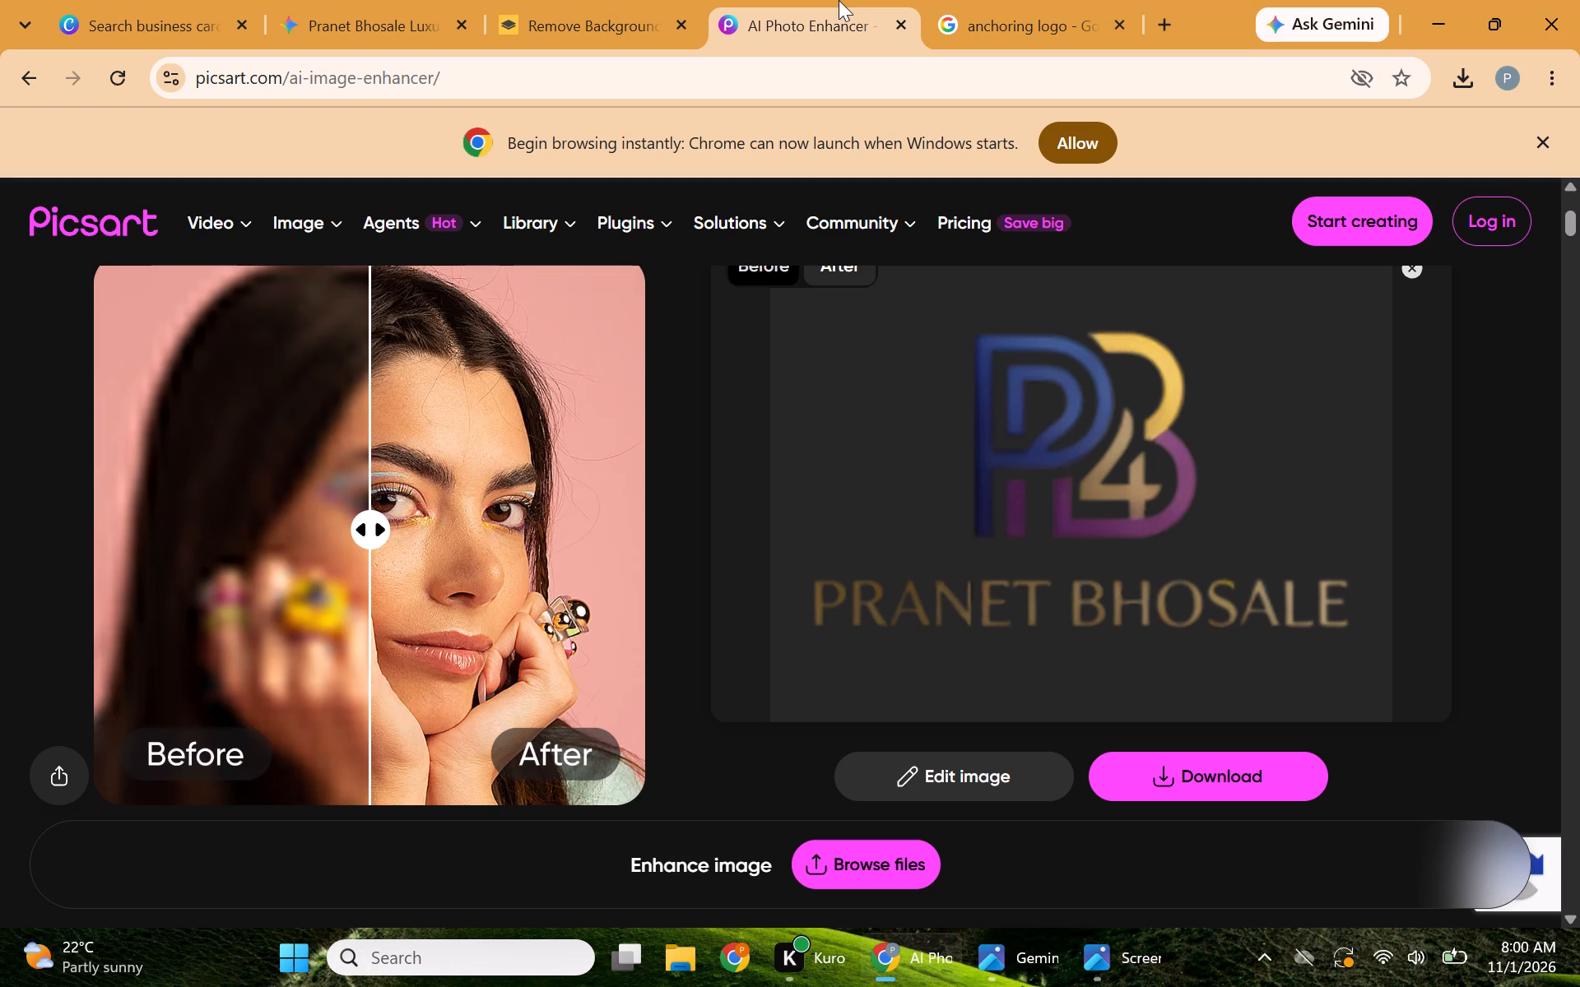
left_click(539, 0)
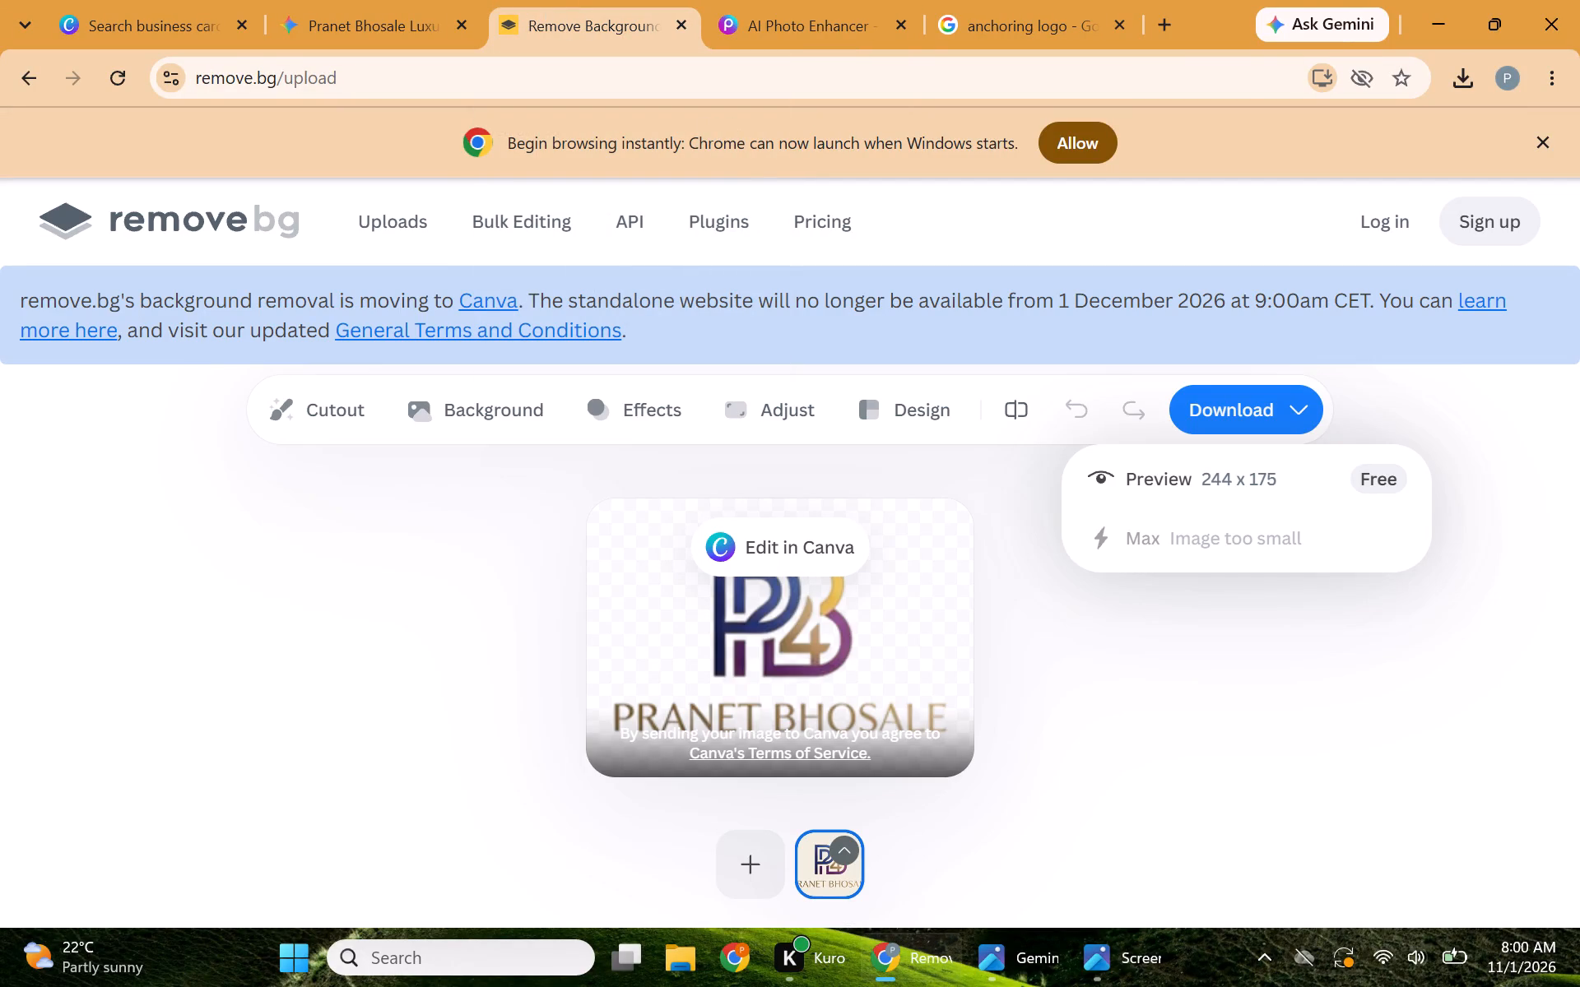
left_click(771, 0)
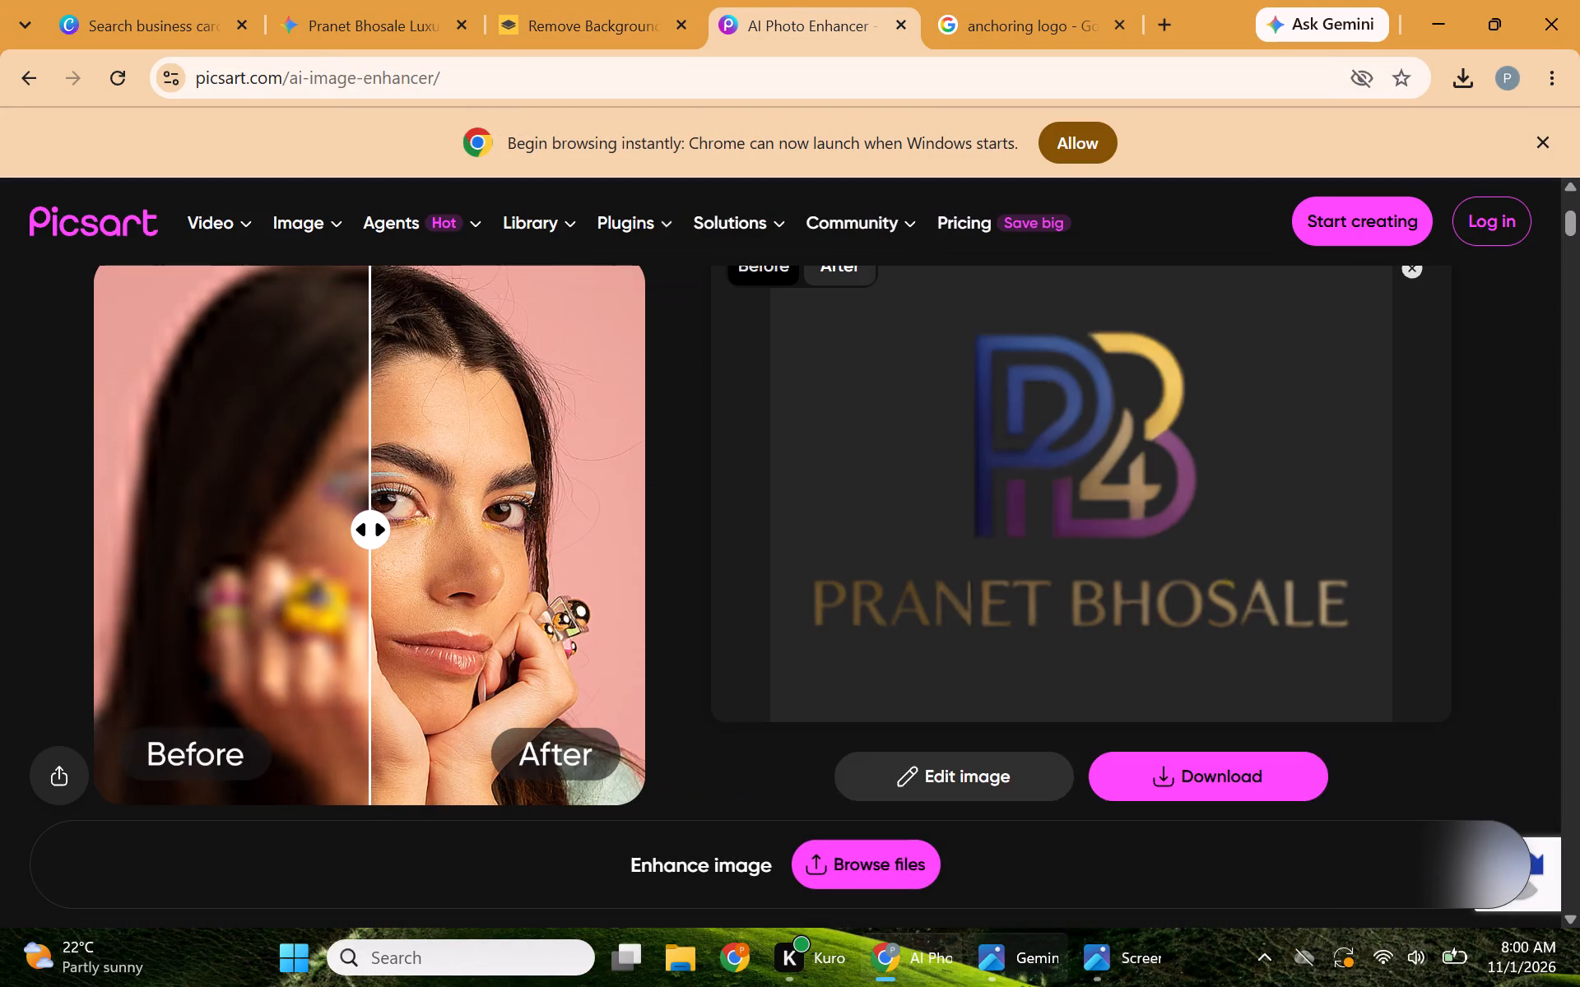
left_click(1099, 956)
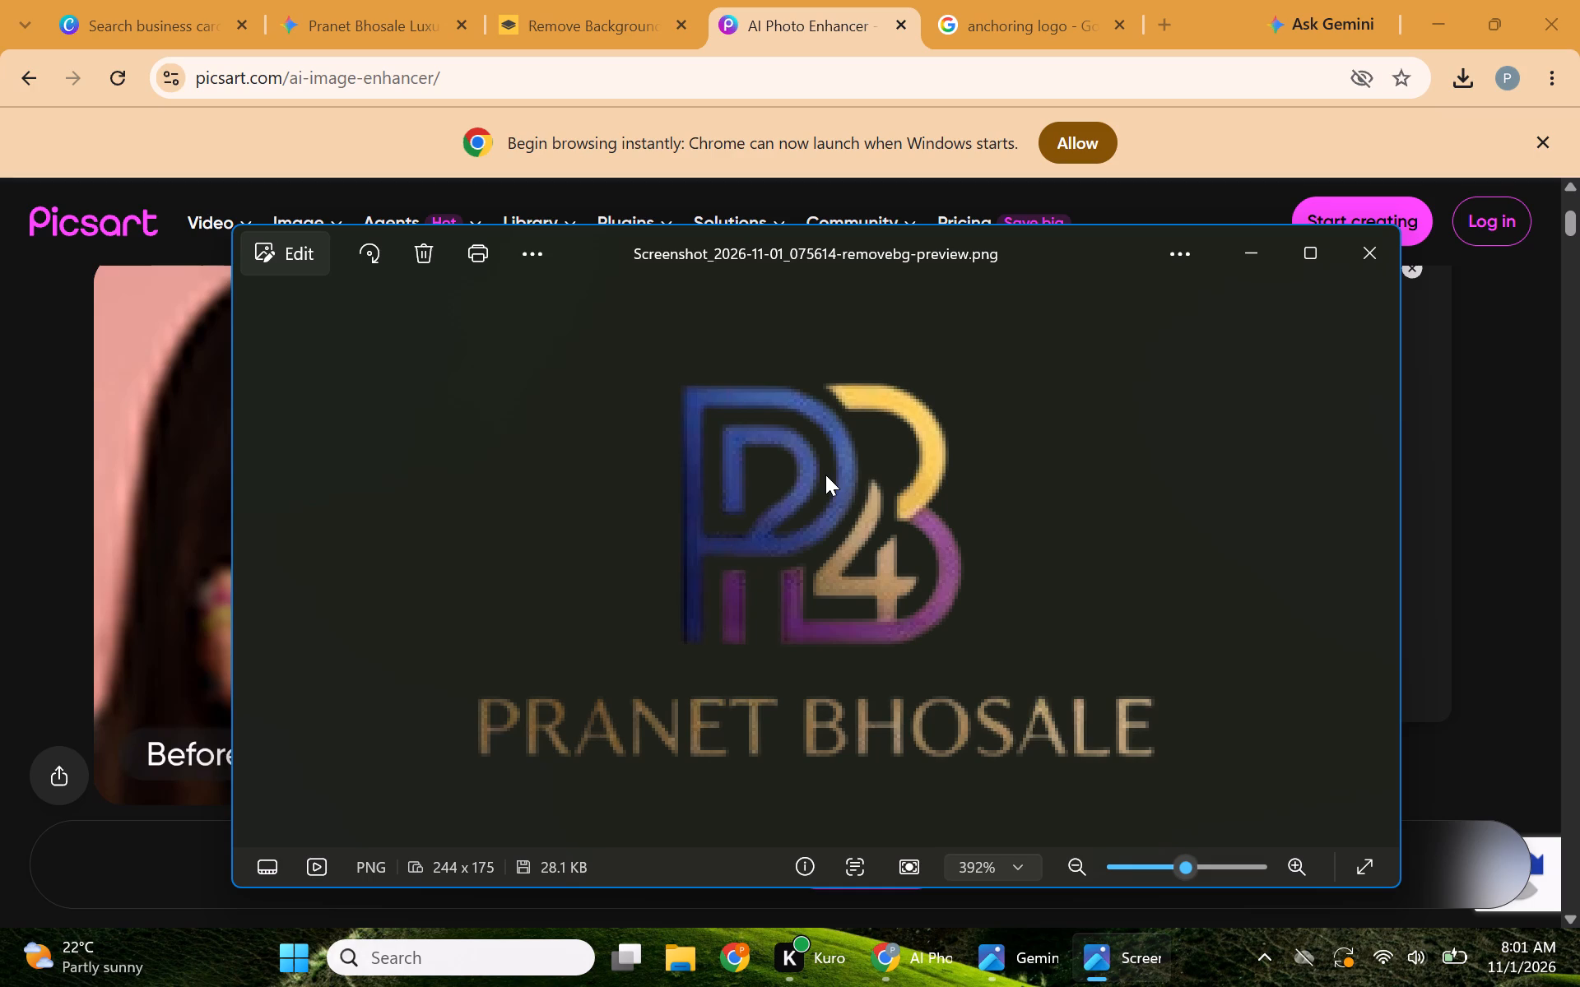
Switch to Canva and replace the business card search with a search for "logo design".
left_click(162, 4)
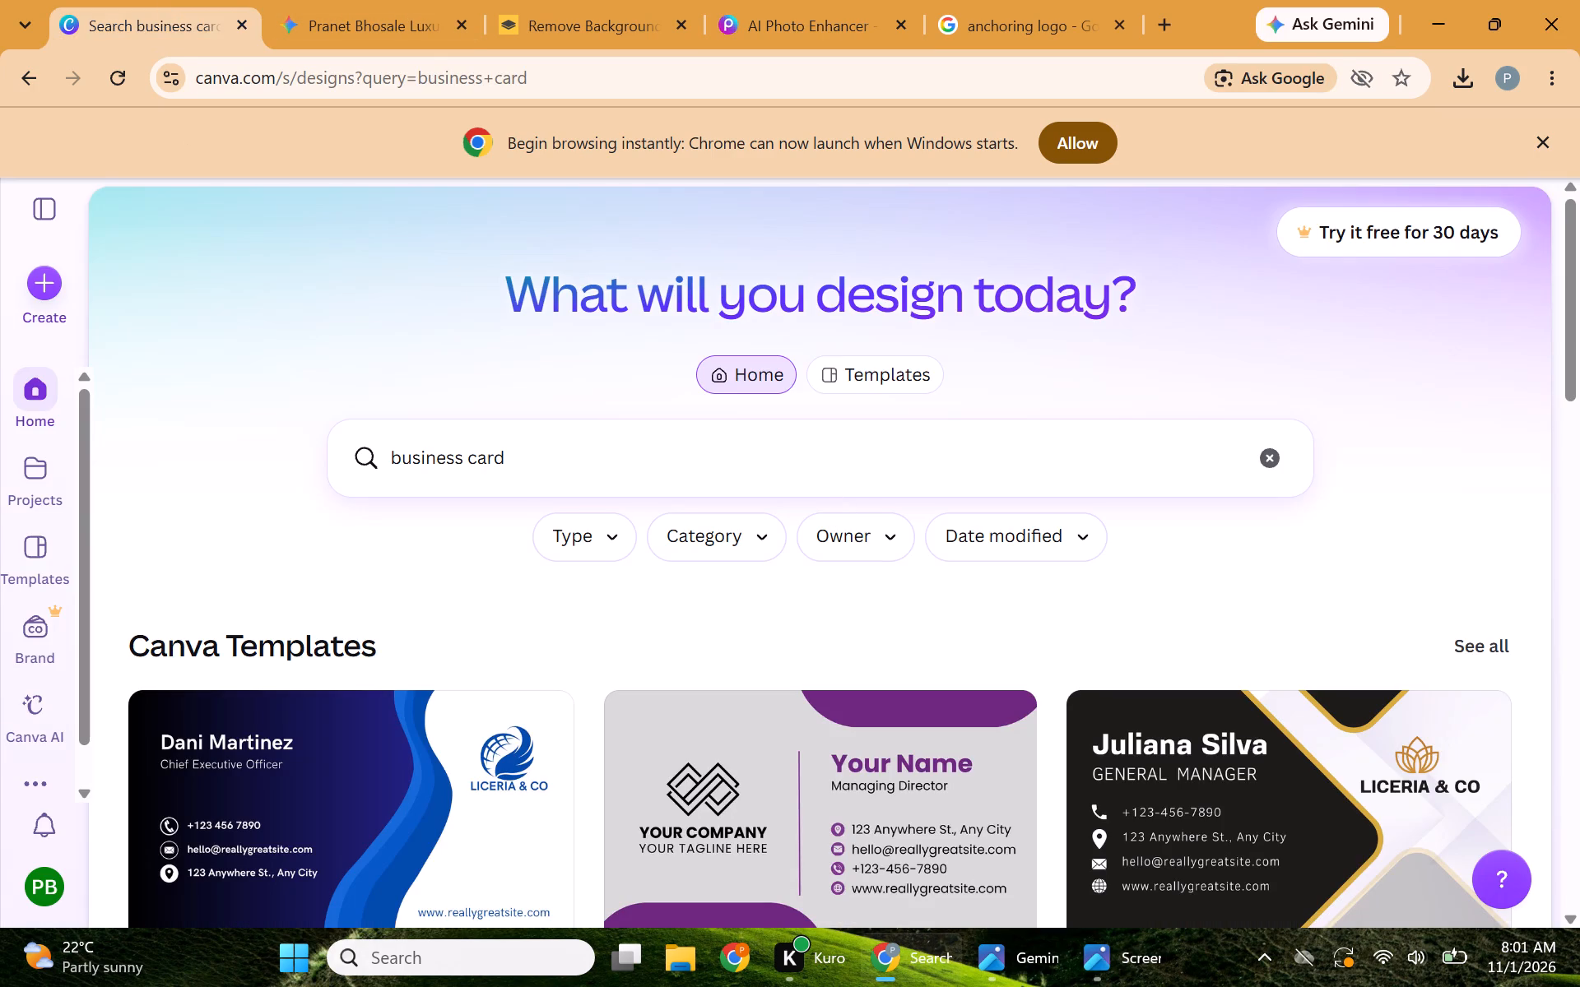
left_click(589, 466)
key("BackSpace")
key("BackSpace")
key("BackSpace")
key("BackSpace")
key("BackSpace")
key("BackSpace")
key("BackSpace")
key("BackSpace")
key("BackSpace")
key("BackSpace")
key("BackSpace")
key("BackSpace")
key("BackSpace")
key("BackSpace")
key("BackSpace")
key("BackSpace")
key("BackSpace")
key("BackSpace")
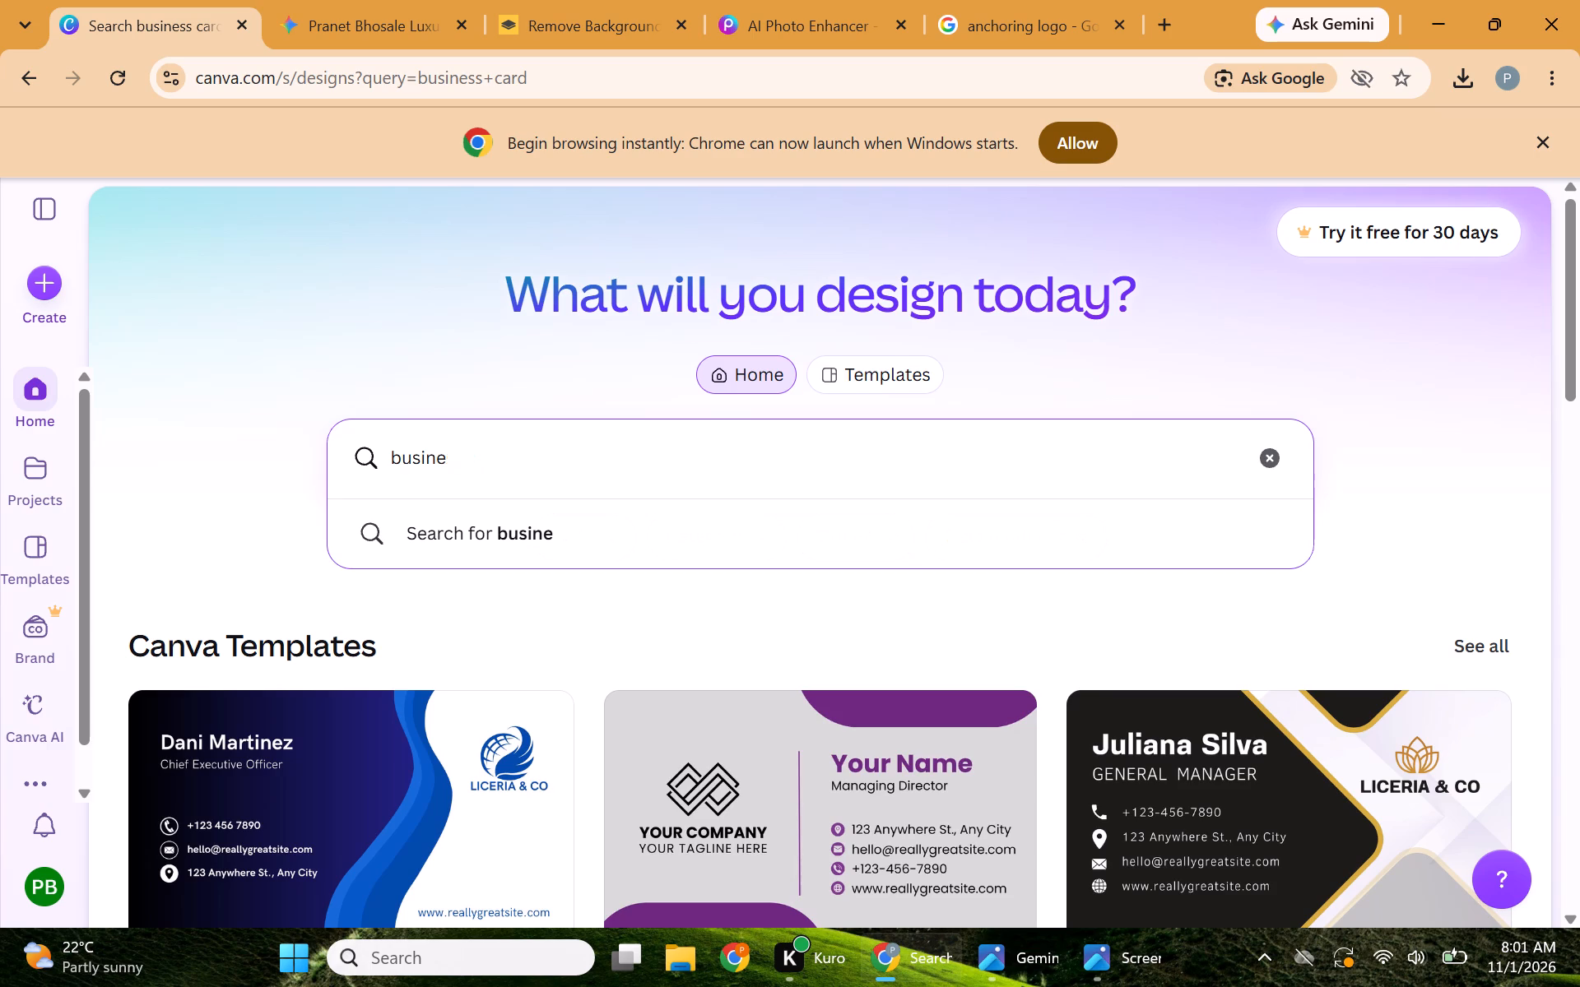
type("lgo")
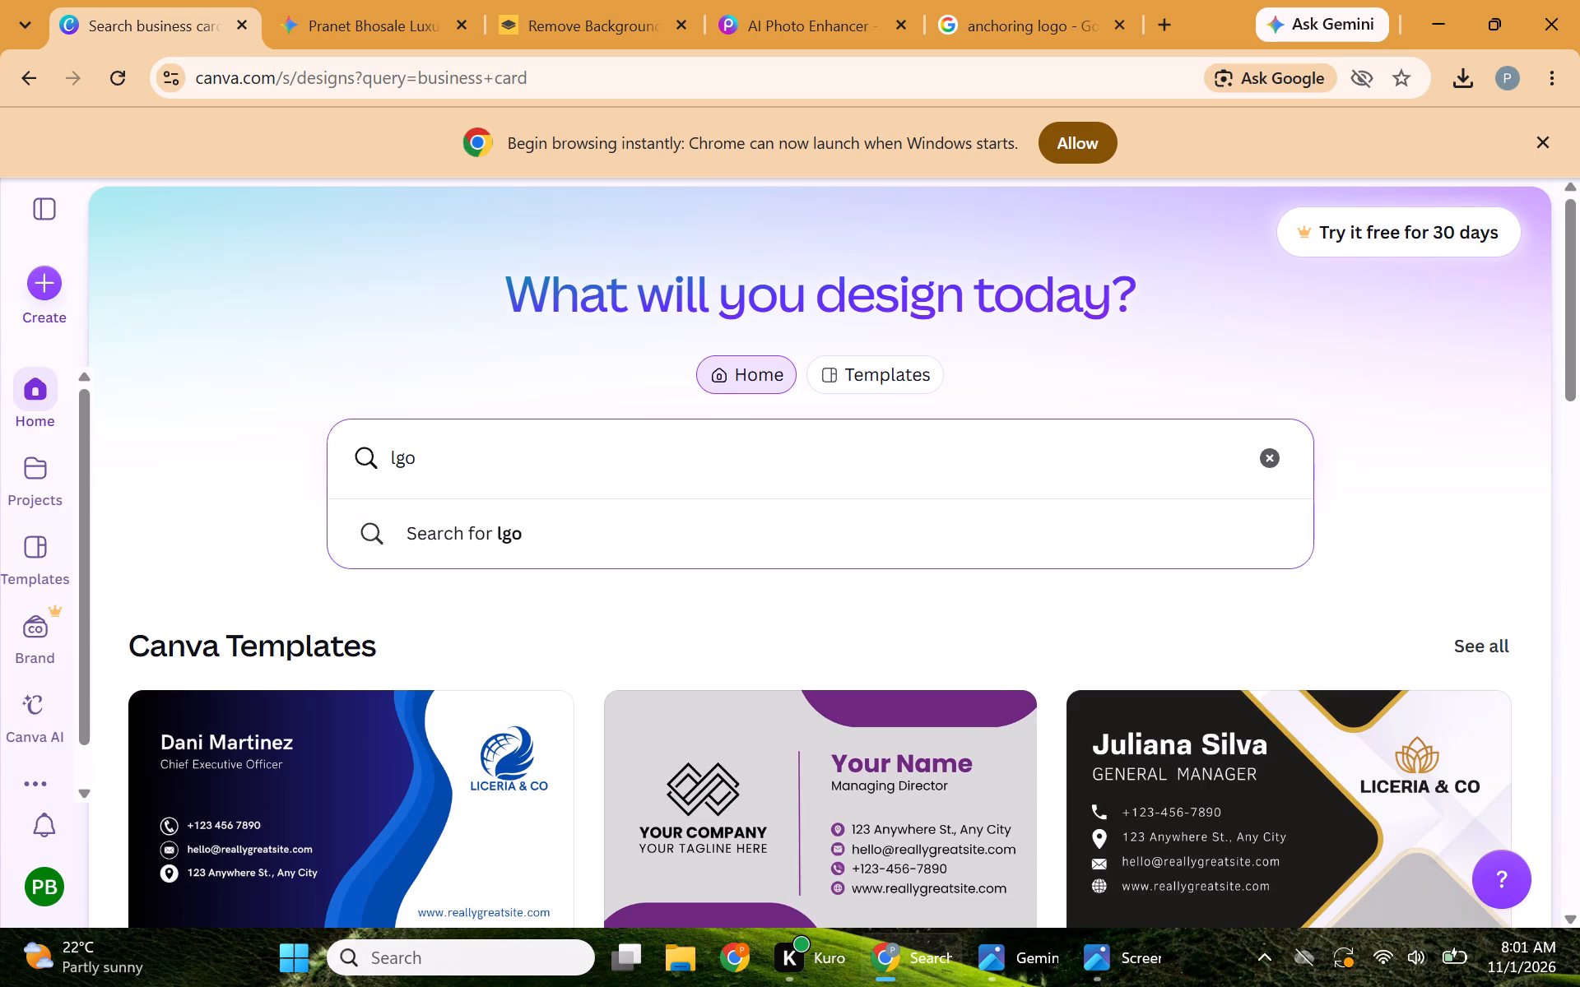
key("BackSpace")
key("BackSpace")
key("p")
key("BackSpace")
type("ogo design")
key("Return")
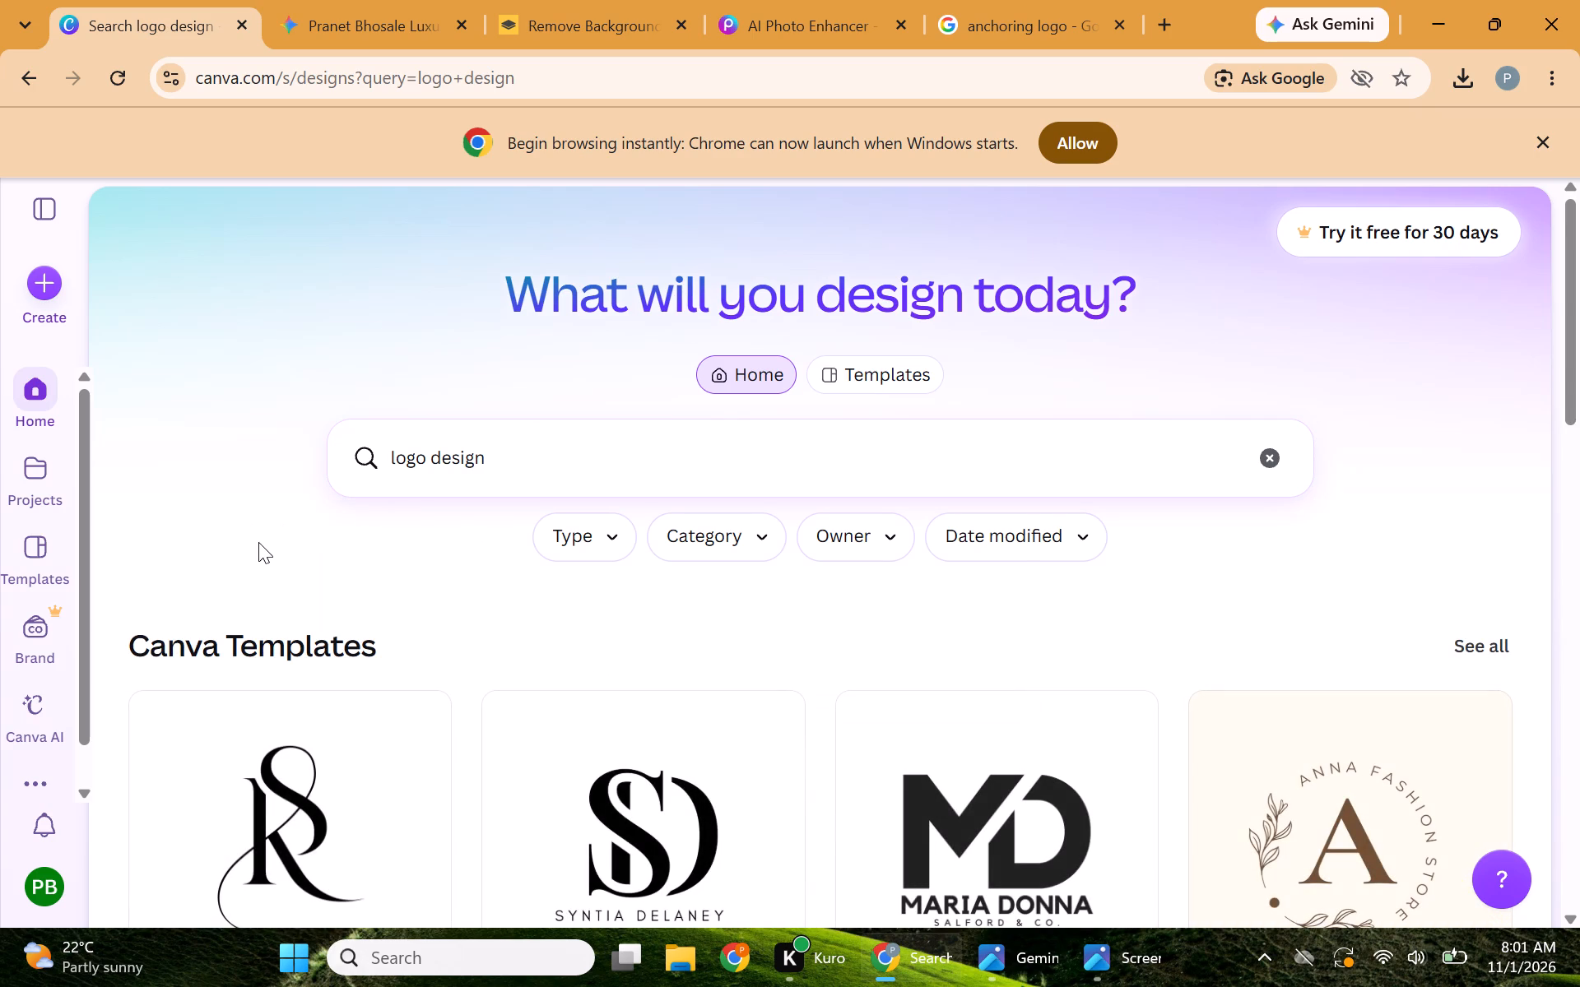
Look through the "logo design" templates, existing designs and uploaded images for a suitable initials-style logo.
left_click(258, 542)
key("Down")
key("Down")
key("Down")
key("Down")
key("Down")
key("Down")
key("Down")
key("Down")
key("Down")
key("Down")
key("Down")
key("Down")
key("Down")
key("Down")
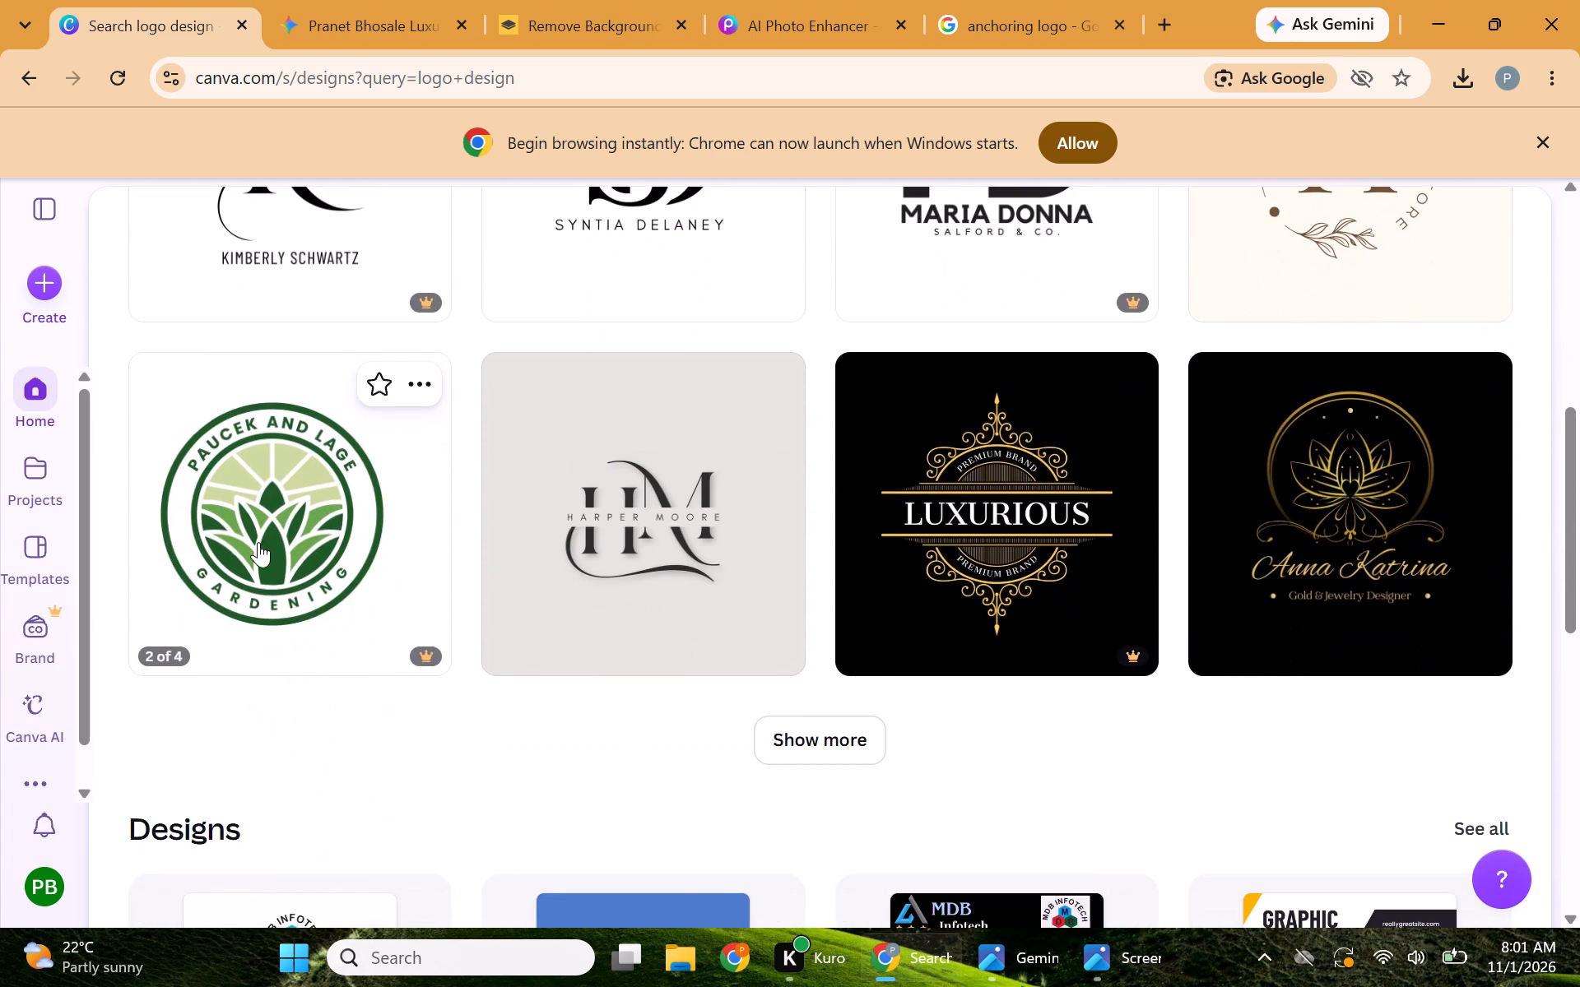
key("Down")
key("Down")
key("Down")
key("Down")
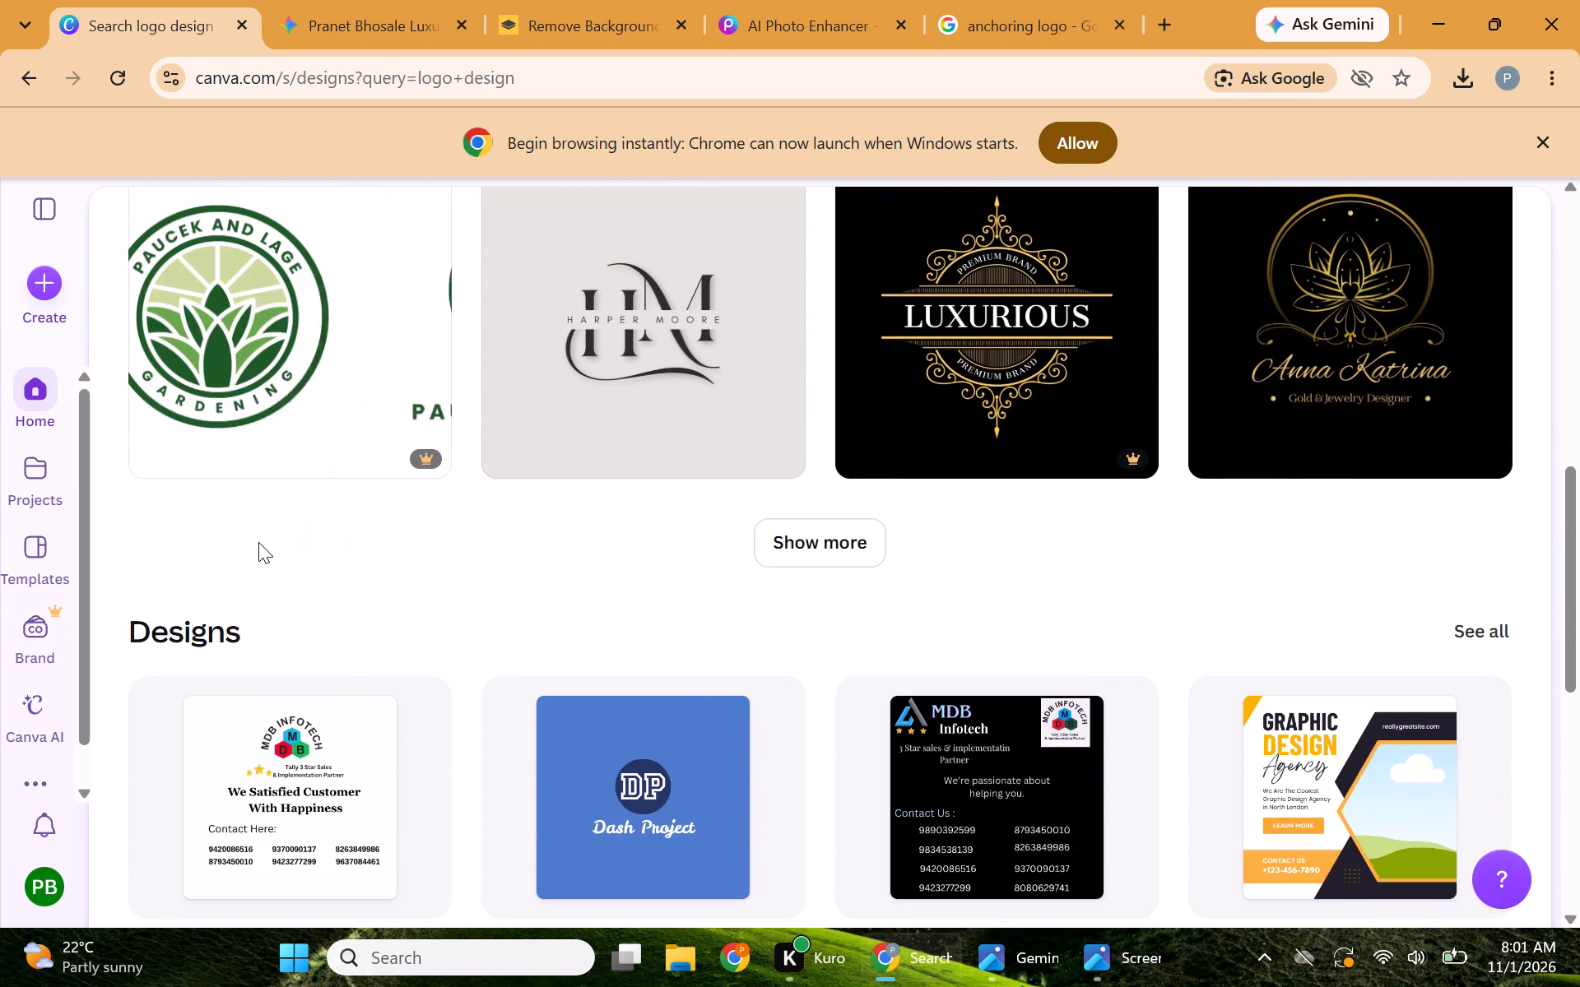
key("Up")
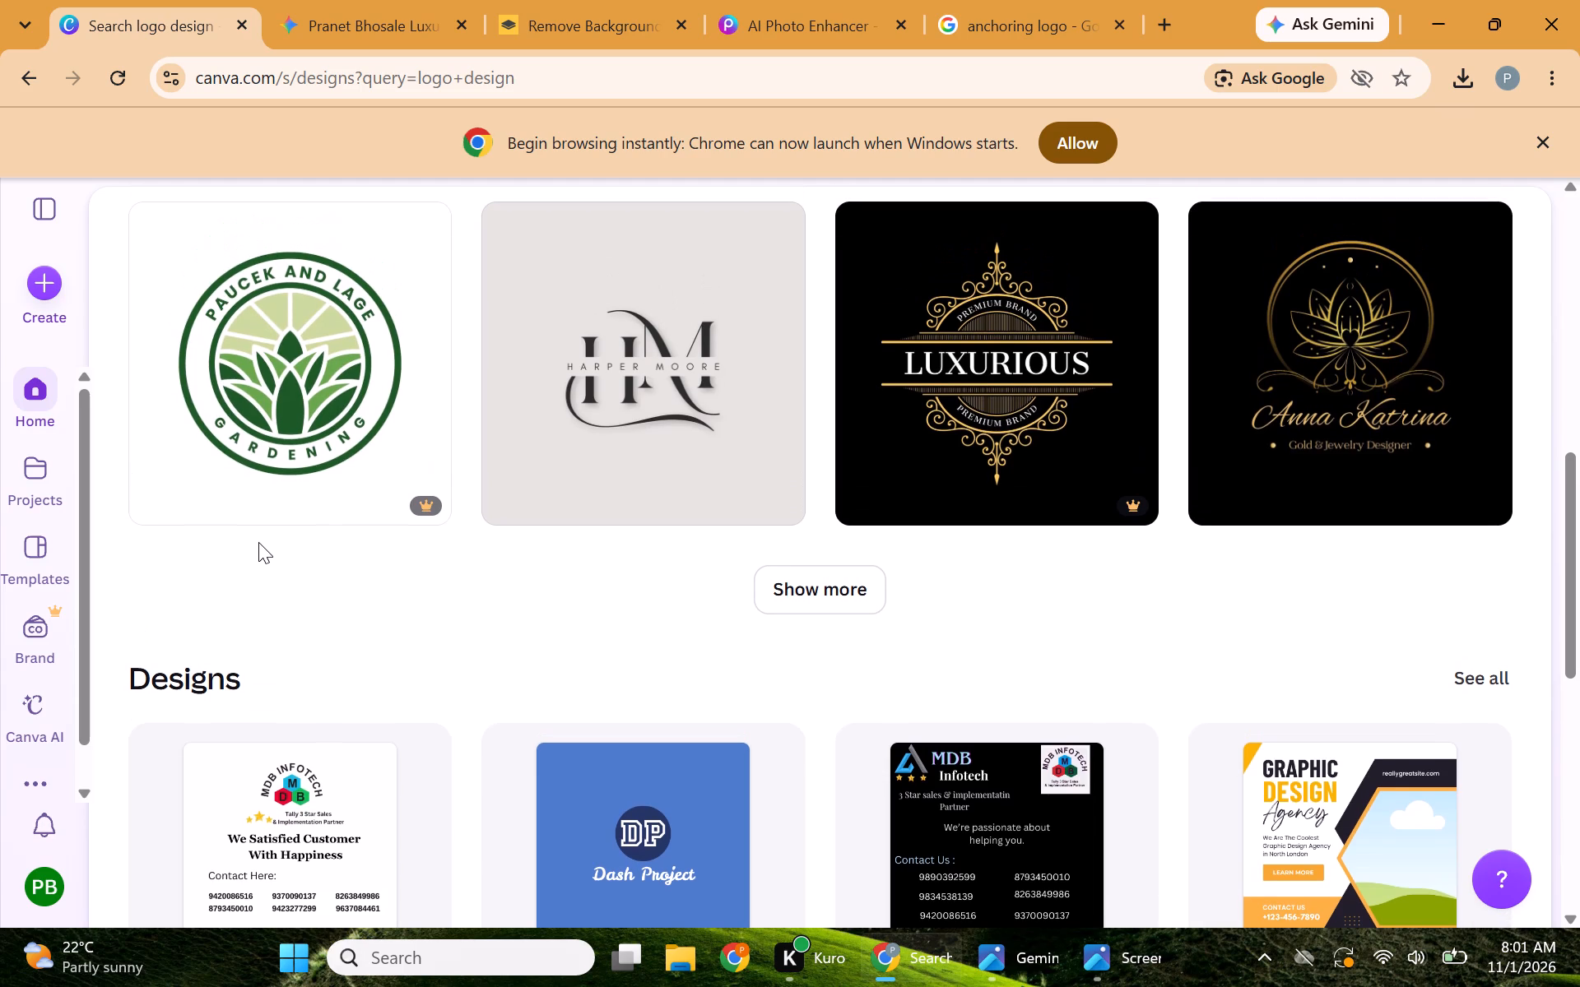
key("Down")
key("Down")
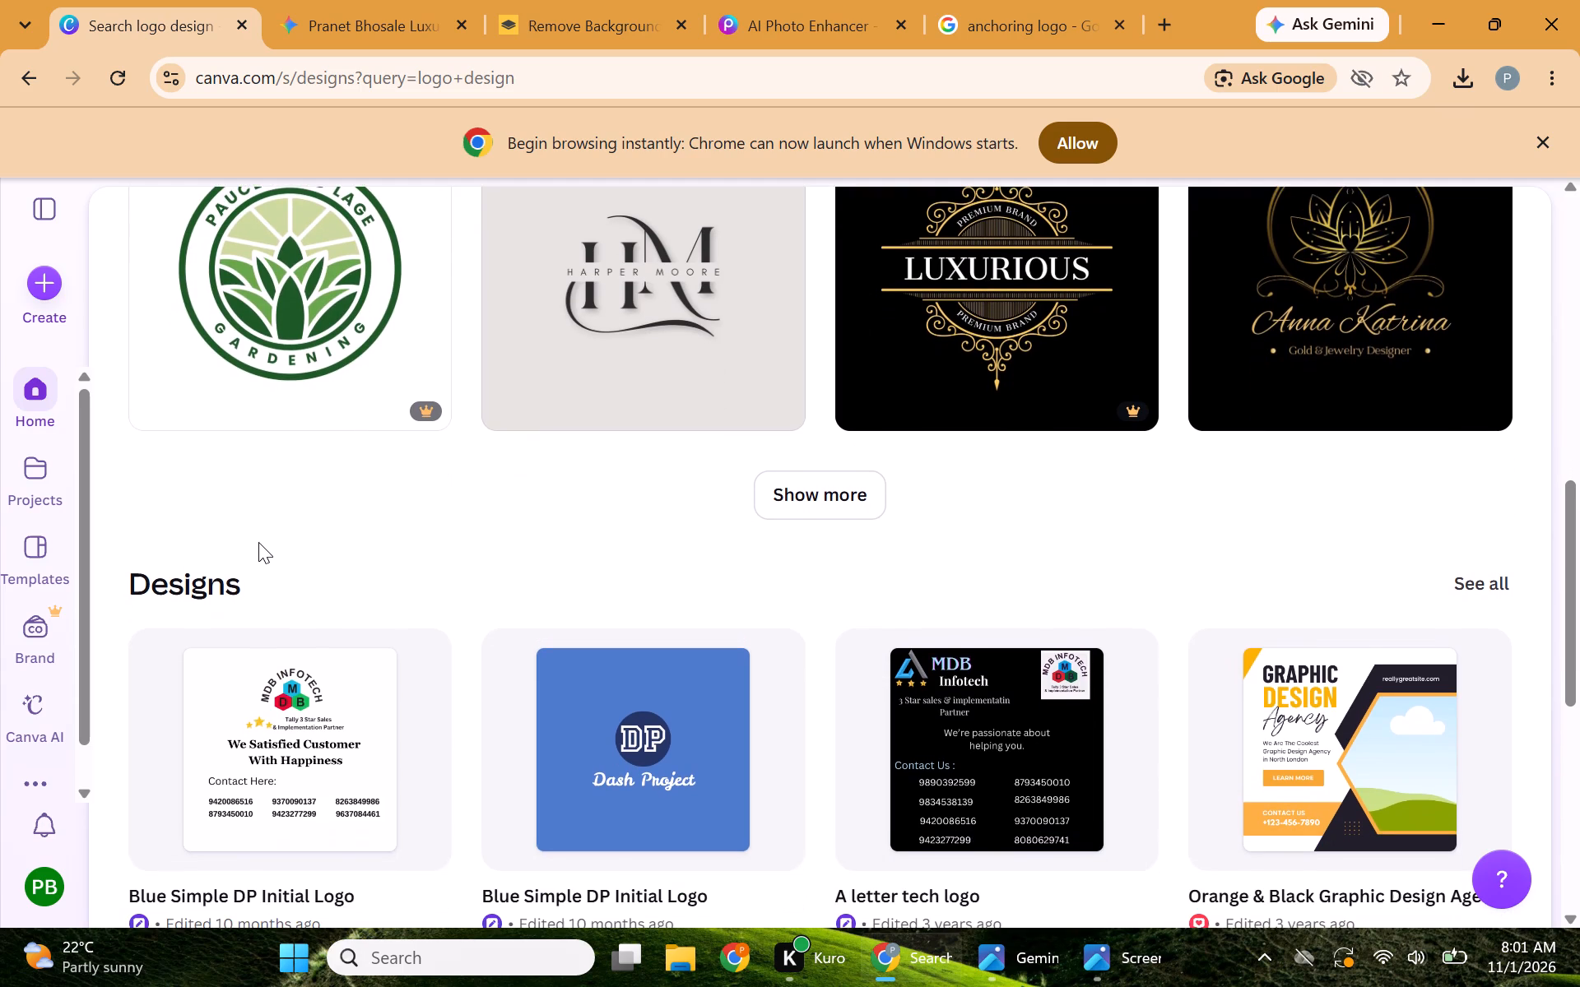
key("Down")
key("Down")
key("Down")
key("Down")
key("Down")
key("Down")
key("Down")
key("Down")
key("Down")
key("Down")
key("Down")
key("Down")
key("Down")
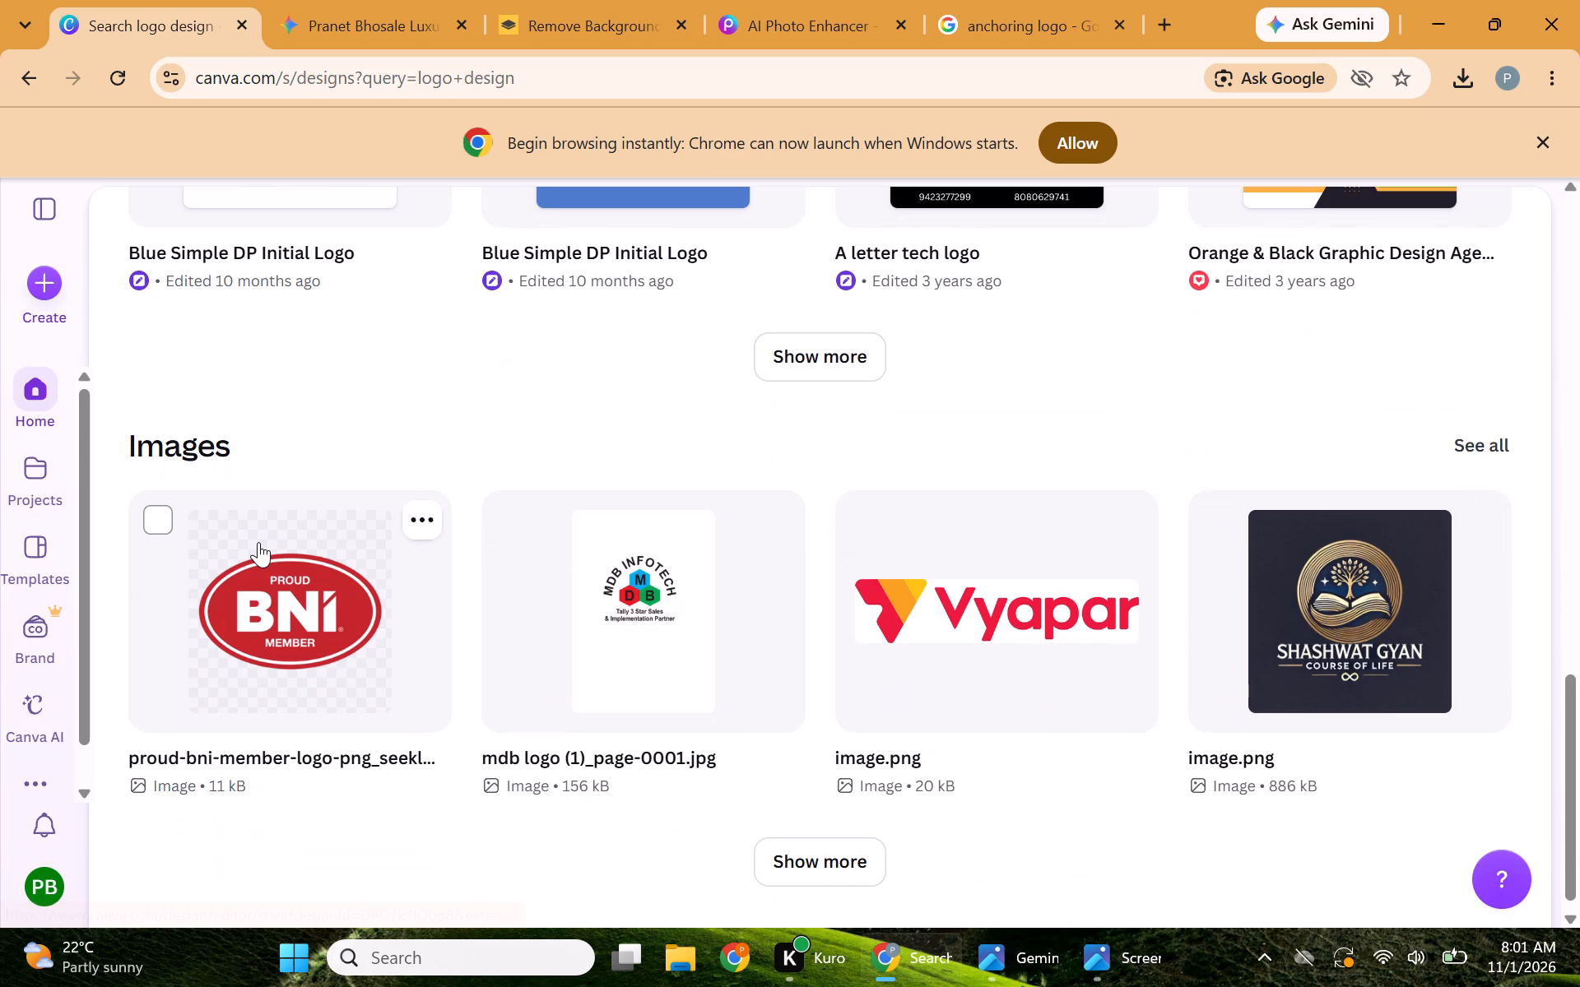
key("Down")
key("Down")
key("Down")
key("Down")
key("Down")
key("Down")
key("Down")
key("Down")
key("Down")
key("Down")
key("Up")
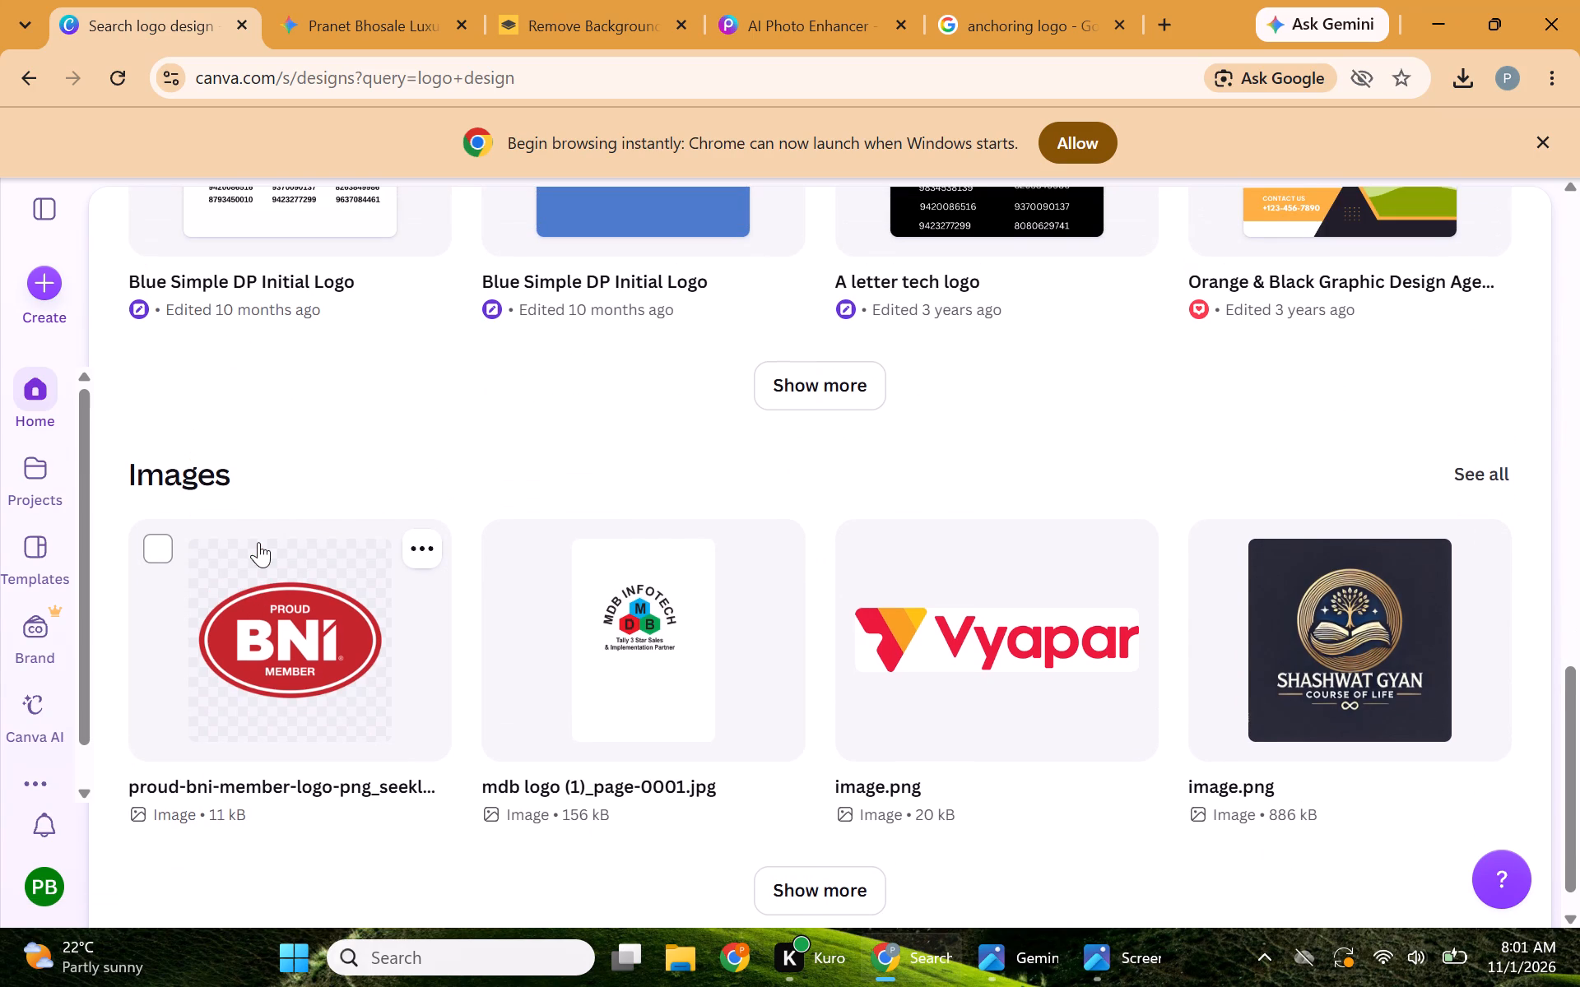
key("Up")
key("Up")
key("Up")
key("Up")
key("Up")
key("Up")
key("Up")
key("Up")
key("Up")
key("Up")
key("Up")
key("Up")
key("Up")
key("Up")
key("Up")
key("Up")
key("Up")
key("Up")
key("Up")
key("Up")
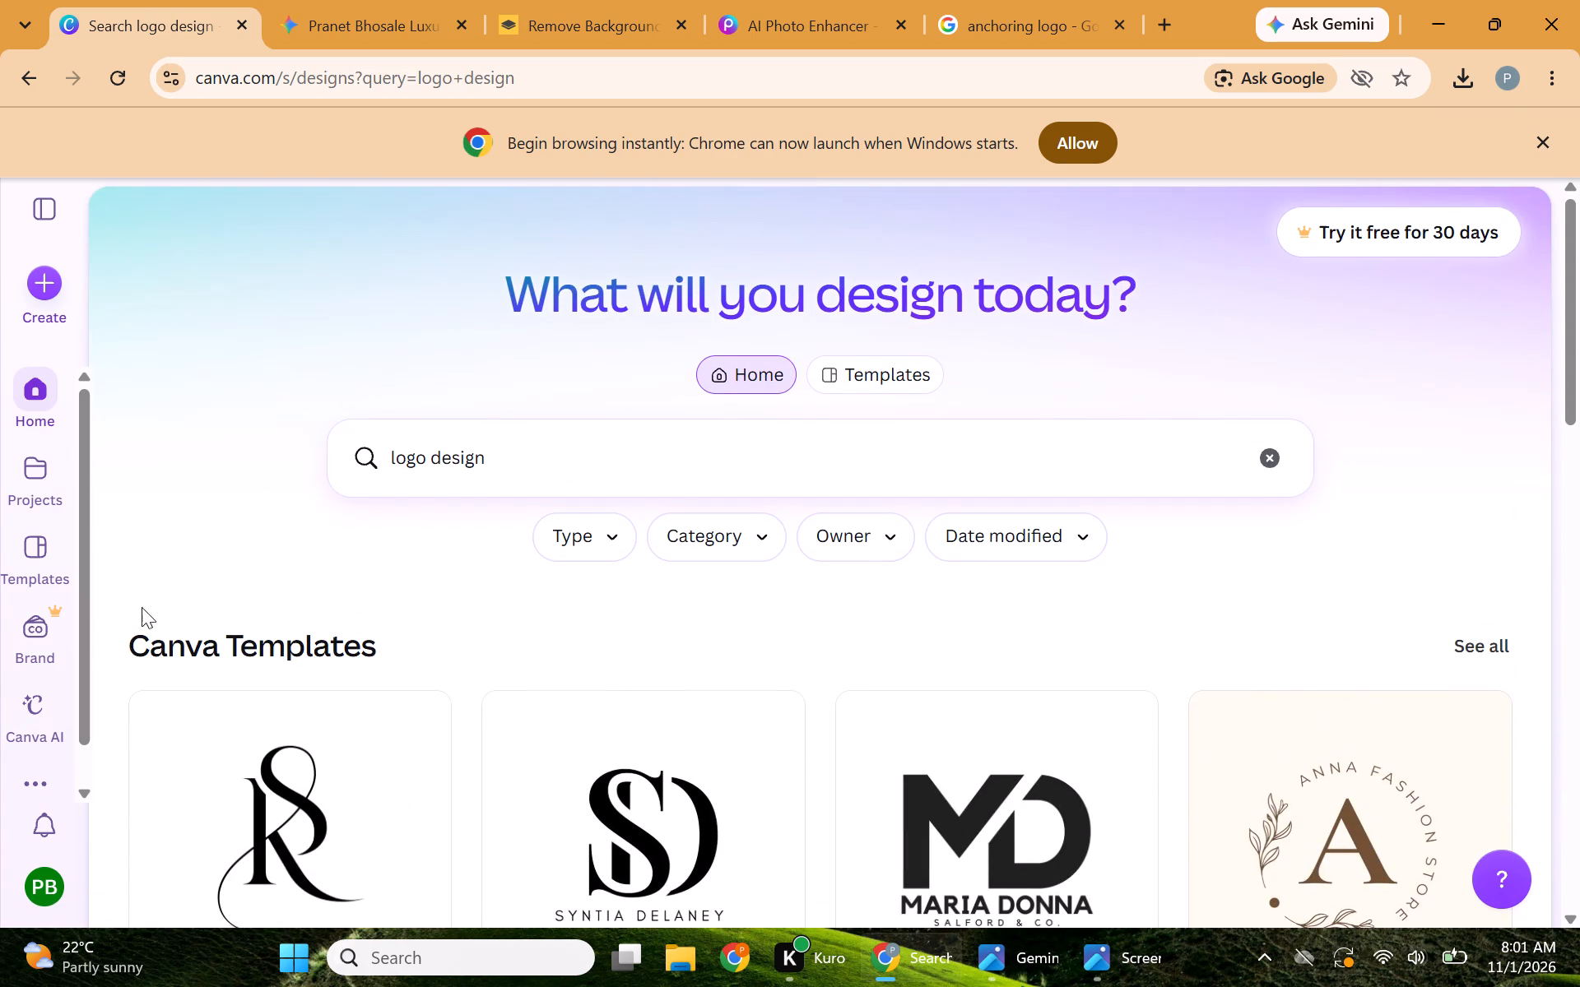
Preview the Black White Minimalist Professional Initial Logo template and its similar designs, and close the preview.
left_click(693, 850)
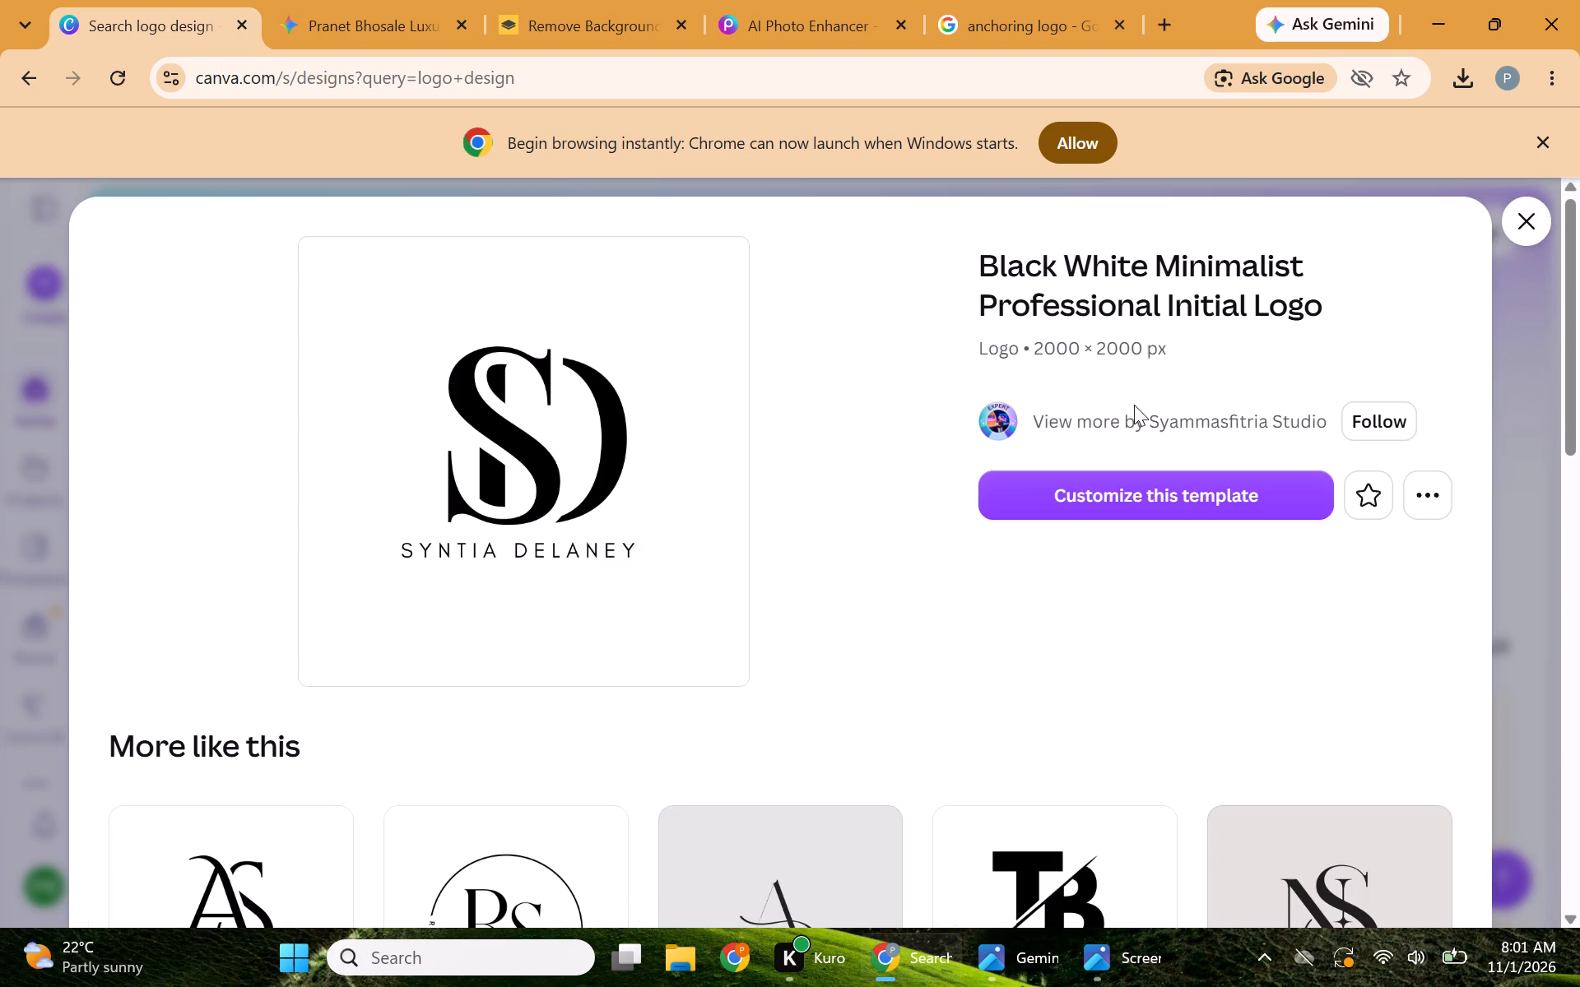
left_click(1024, 648)
key("Down")
key("Down")
key("Down")
key("Down")
key("Down")
key("Down")
key("Down")
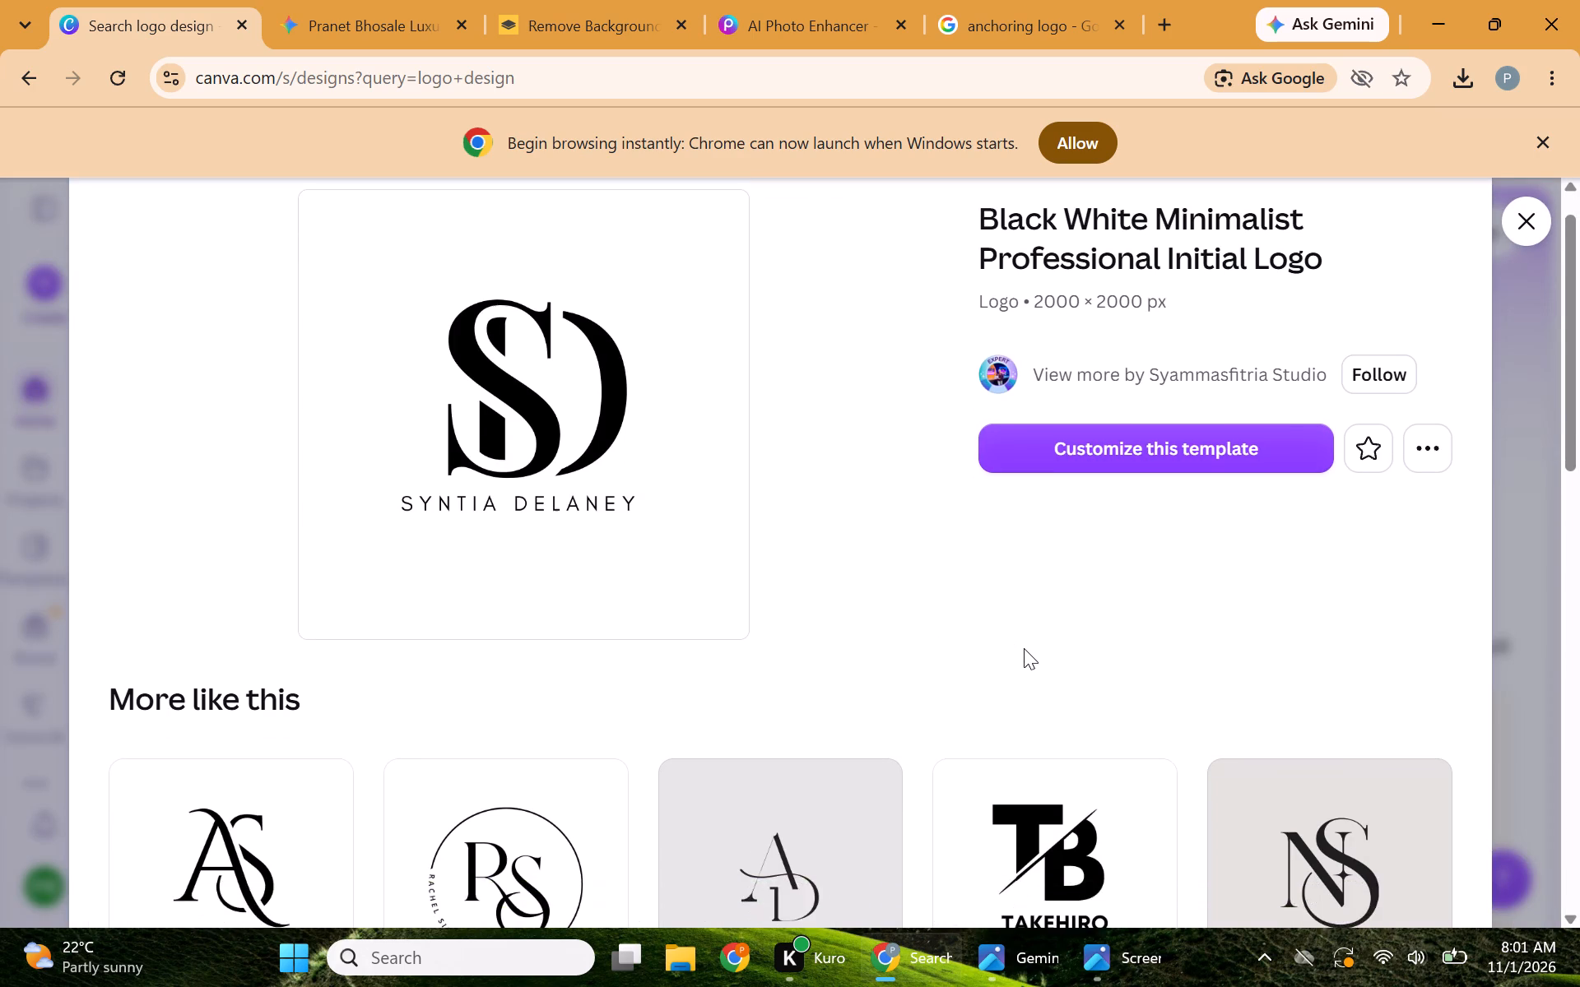
key("Up")
key("Up")
key("Up")
key("Up")
key("Up")
key("Up")
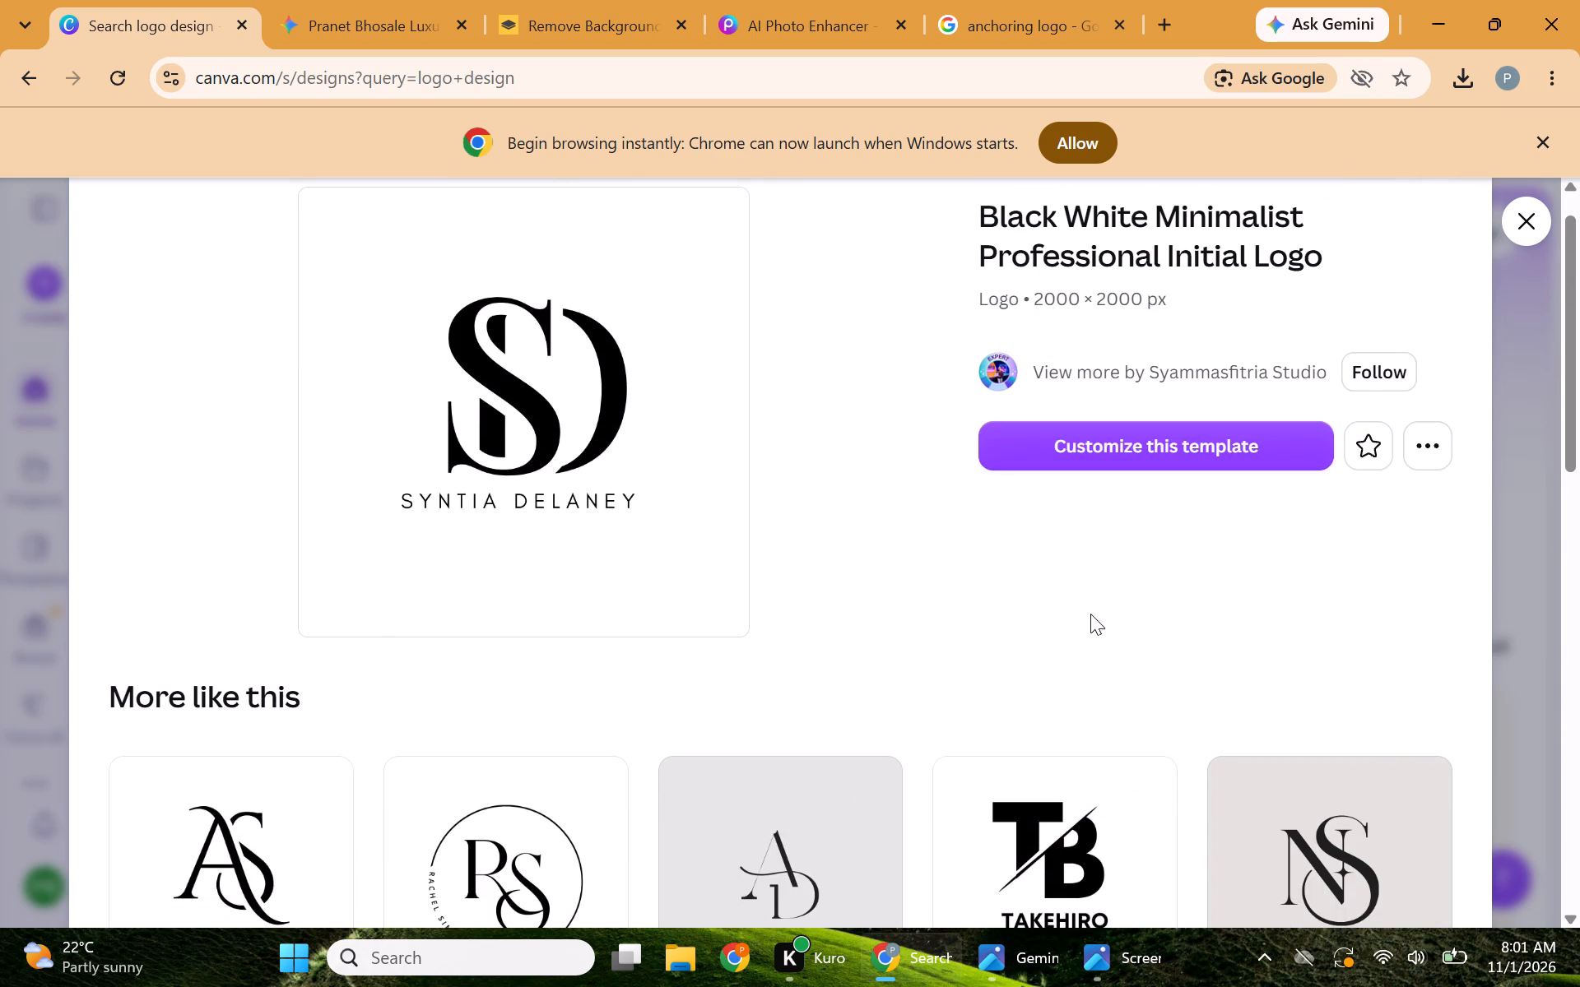
left_click(1526, 211)
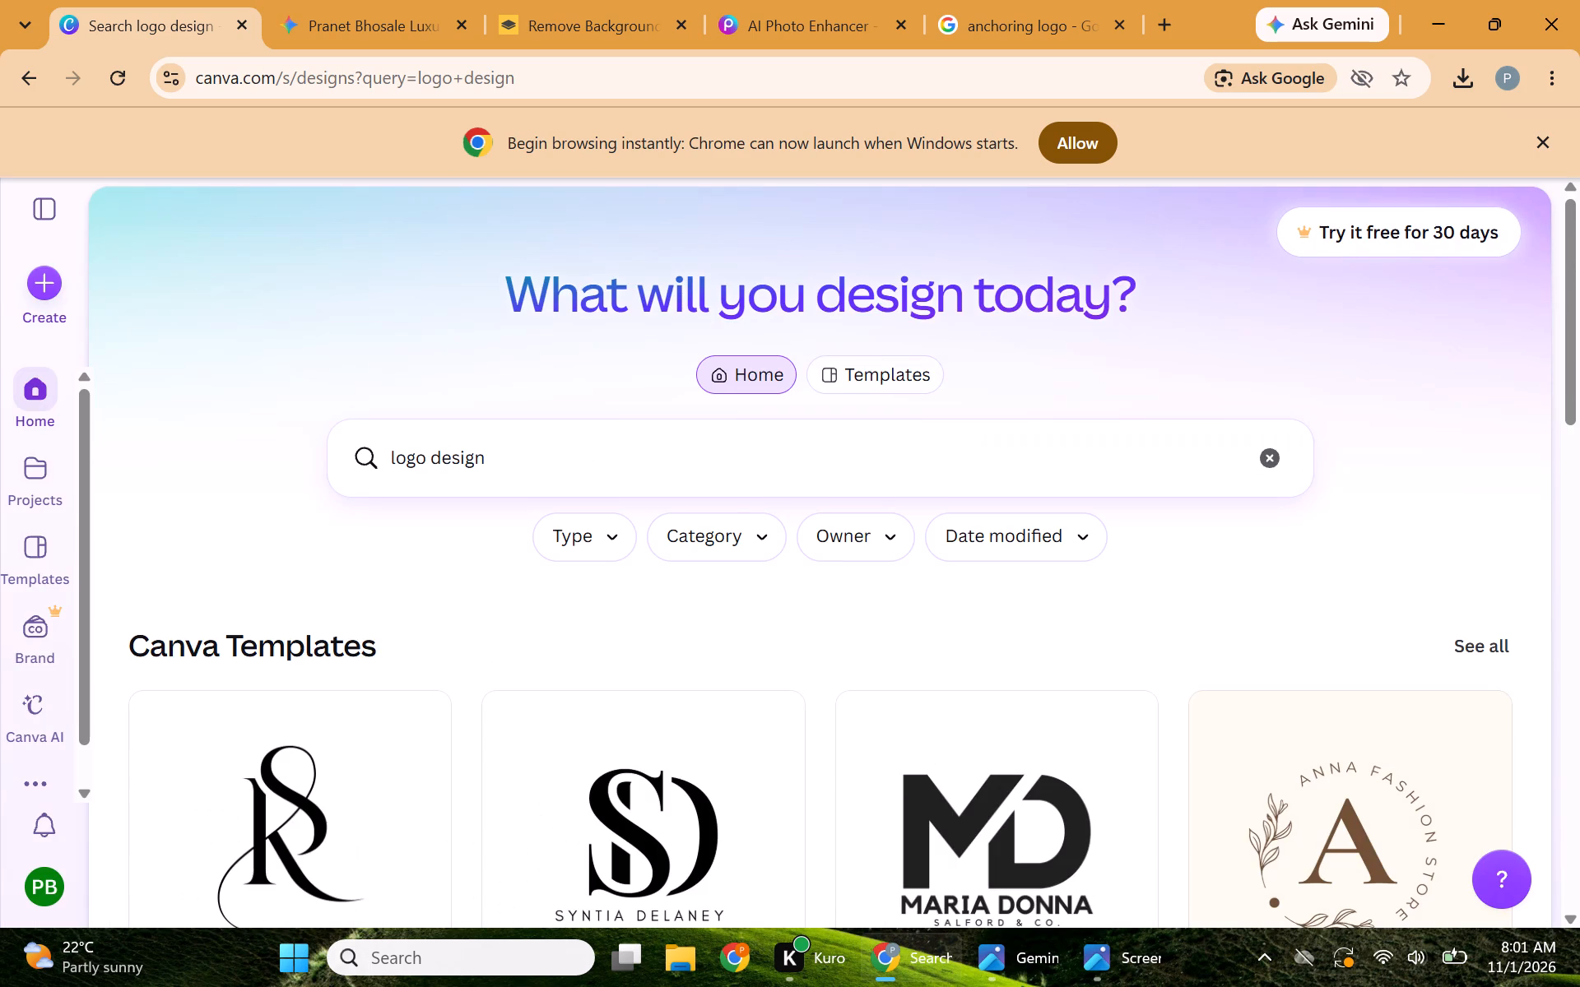
Refine the Canva search to "logo design for pB".
left_click(776, 458)
key("space")
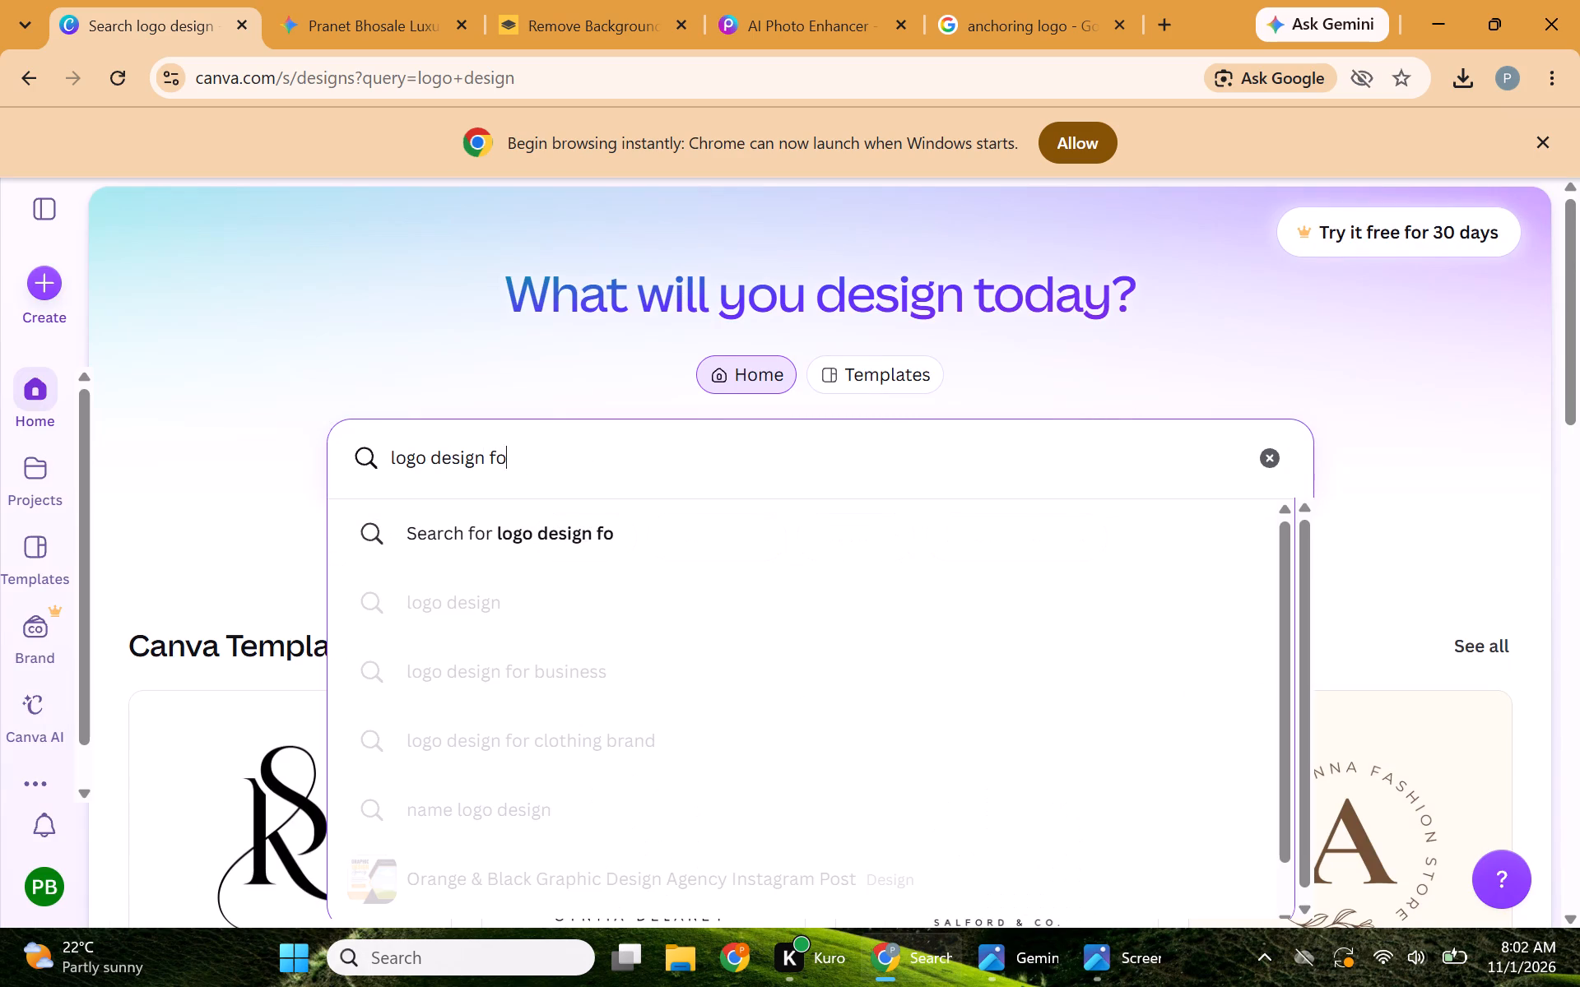
key("b")
key("Return")
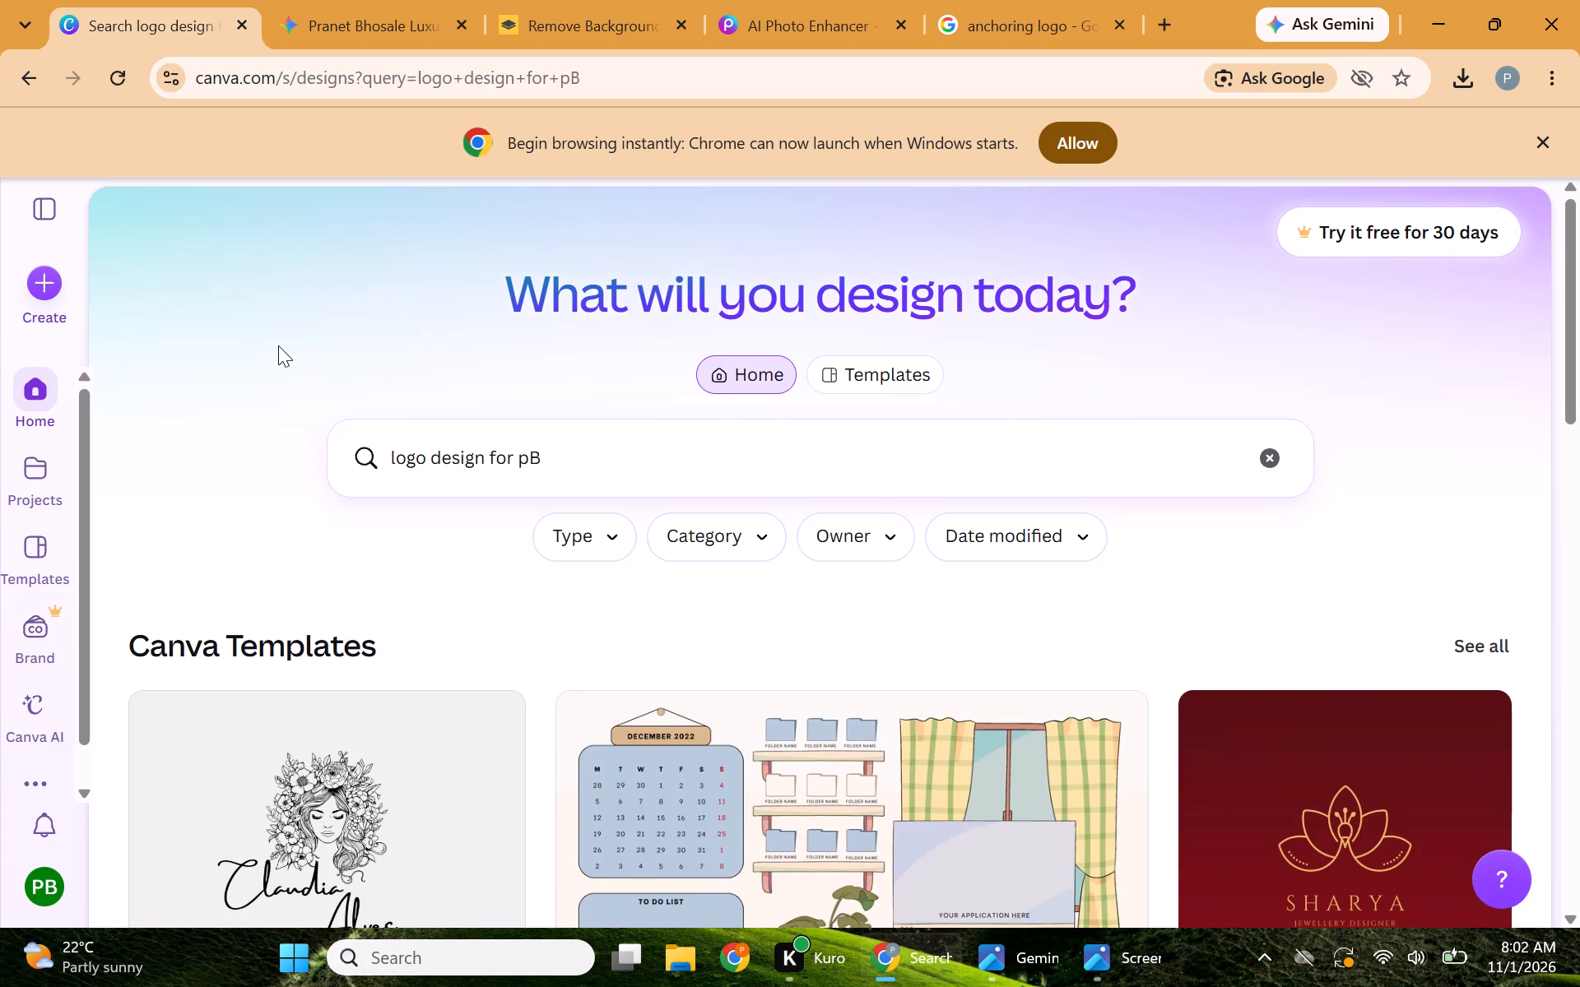
Look through the "logo design for pB" results, covering templates, existing designs and uploaded images, for a suitable PB monogram logo.
left_click(278, 345)
key("Down")
key("Down")
key("Down")
key("Down")
key("Down")
key("Down")
key("Down")
key("Down")
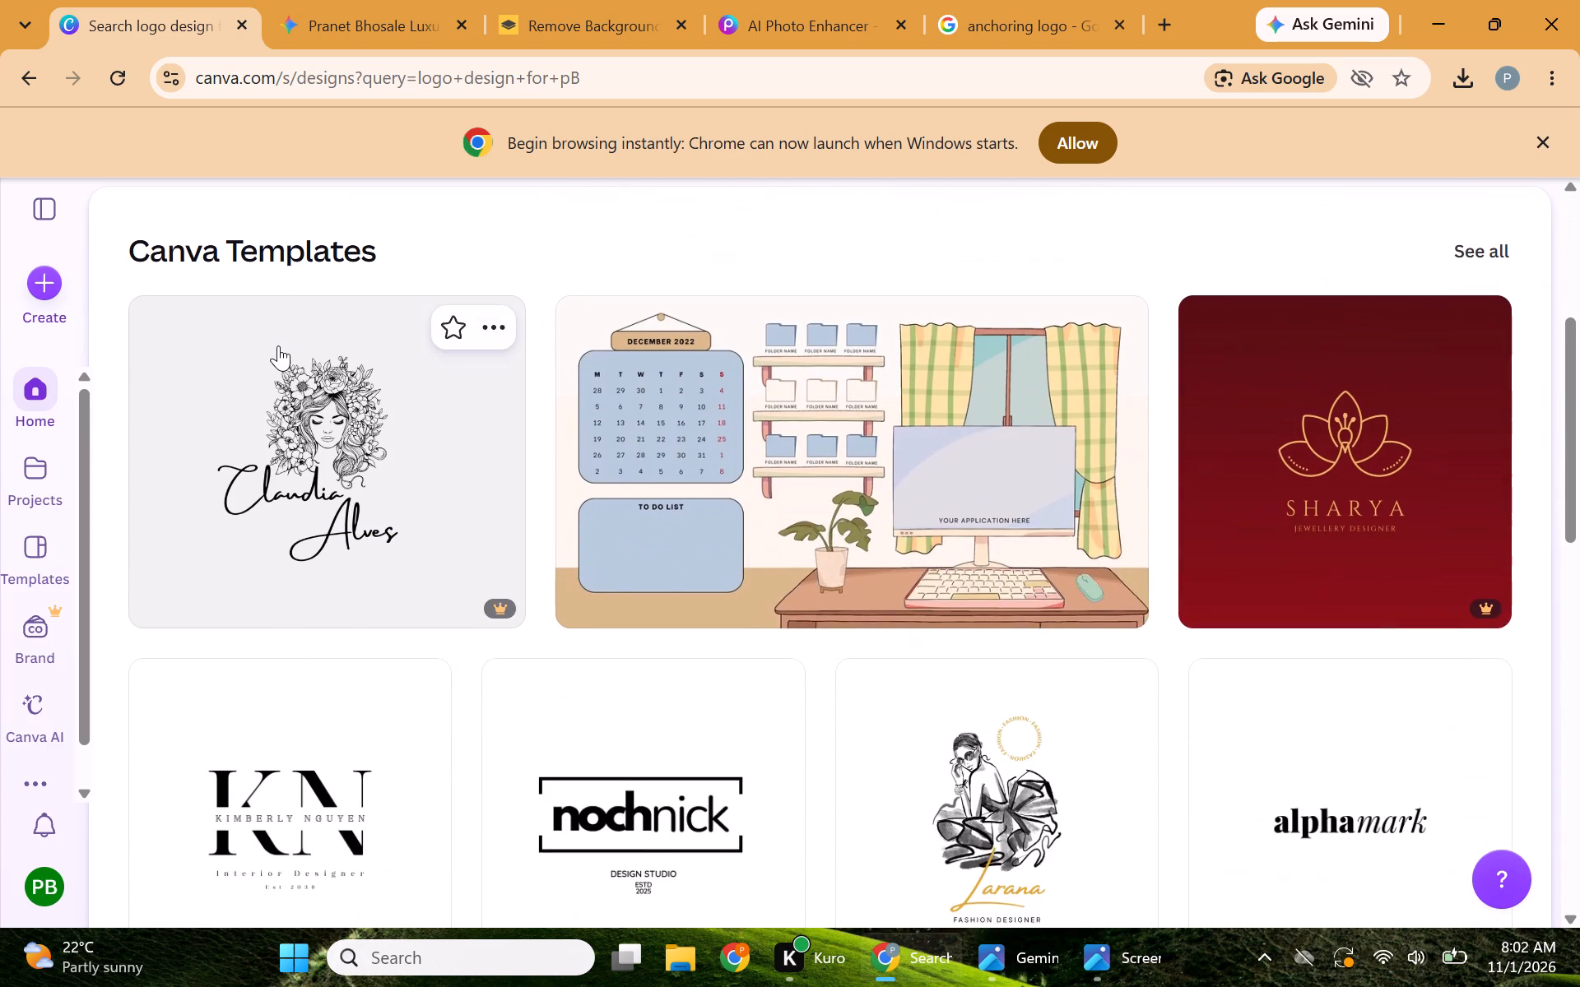
key("Down")
key("Down")
key("Down")
key("Down")
key("Down")
key("Down")
key("Down")
key("Down")
key("Down")
key("Down")
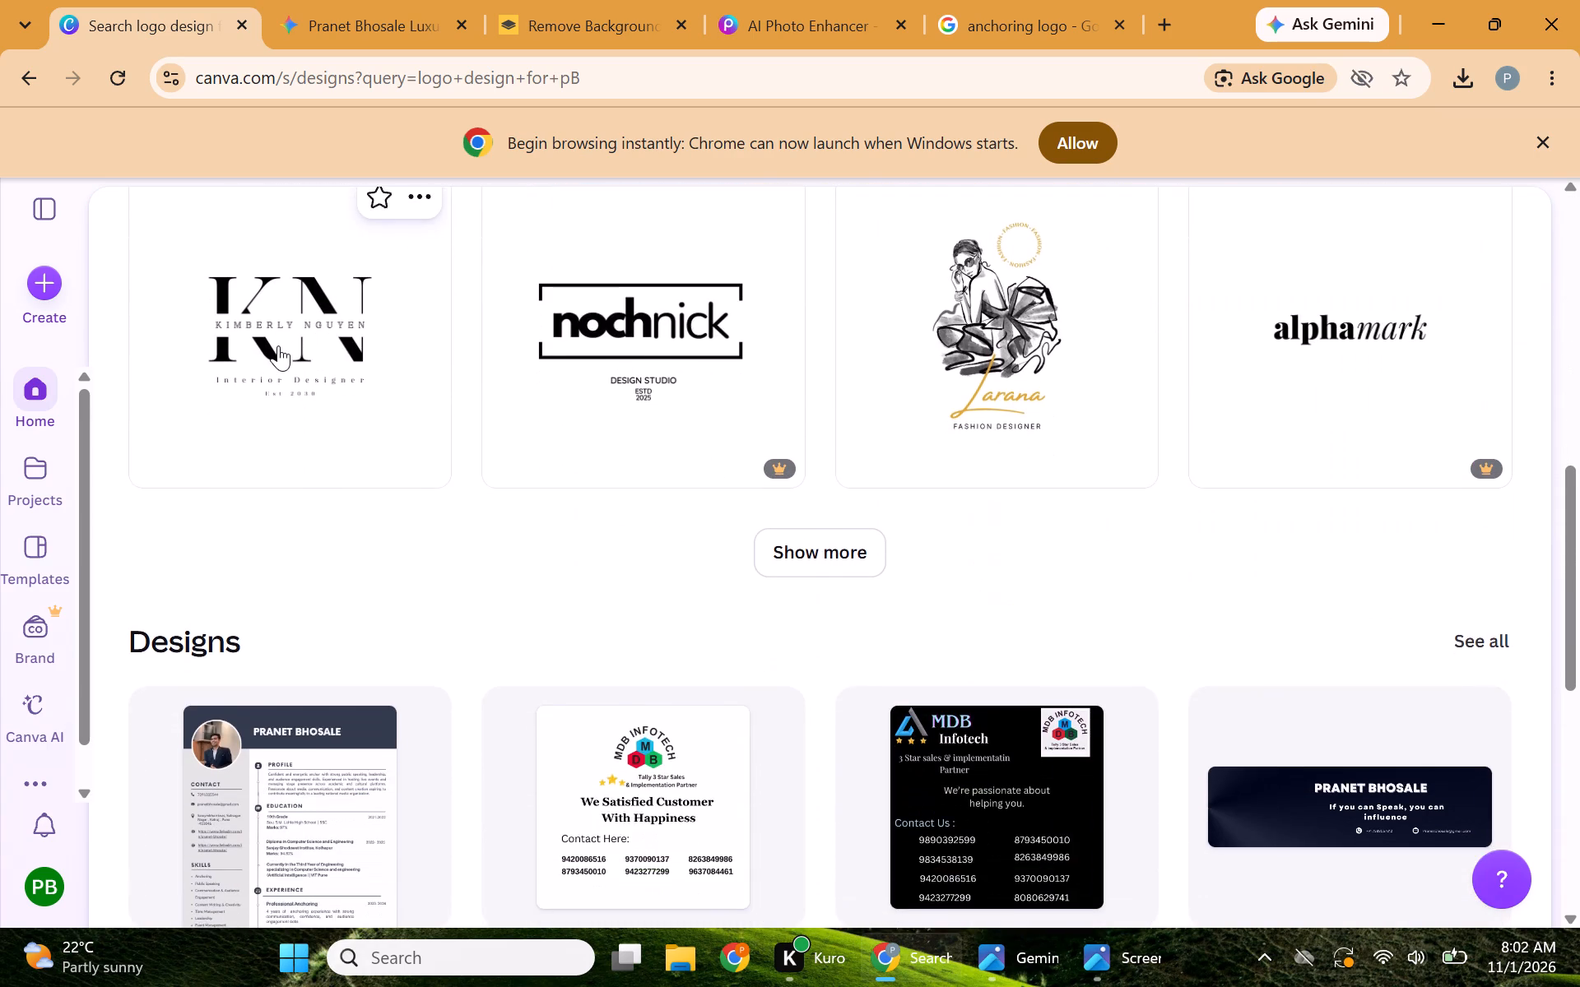
key("Down")
key("Down")
key("Down")
key("Down")
key("Down")
key("Down")
key("Down")
key("Down")
key("Down")
key("Down")
key("Down")
key("Down")
key("Down")
key("Down")
key("Down")
key("Down")
key("Down")
key("Down")
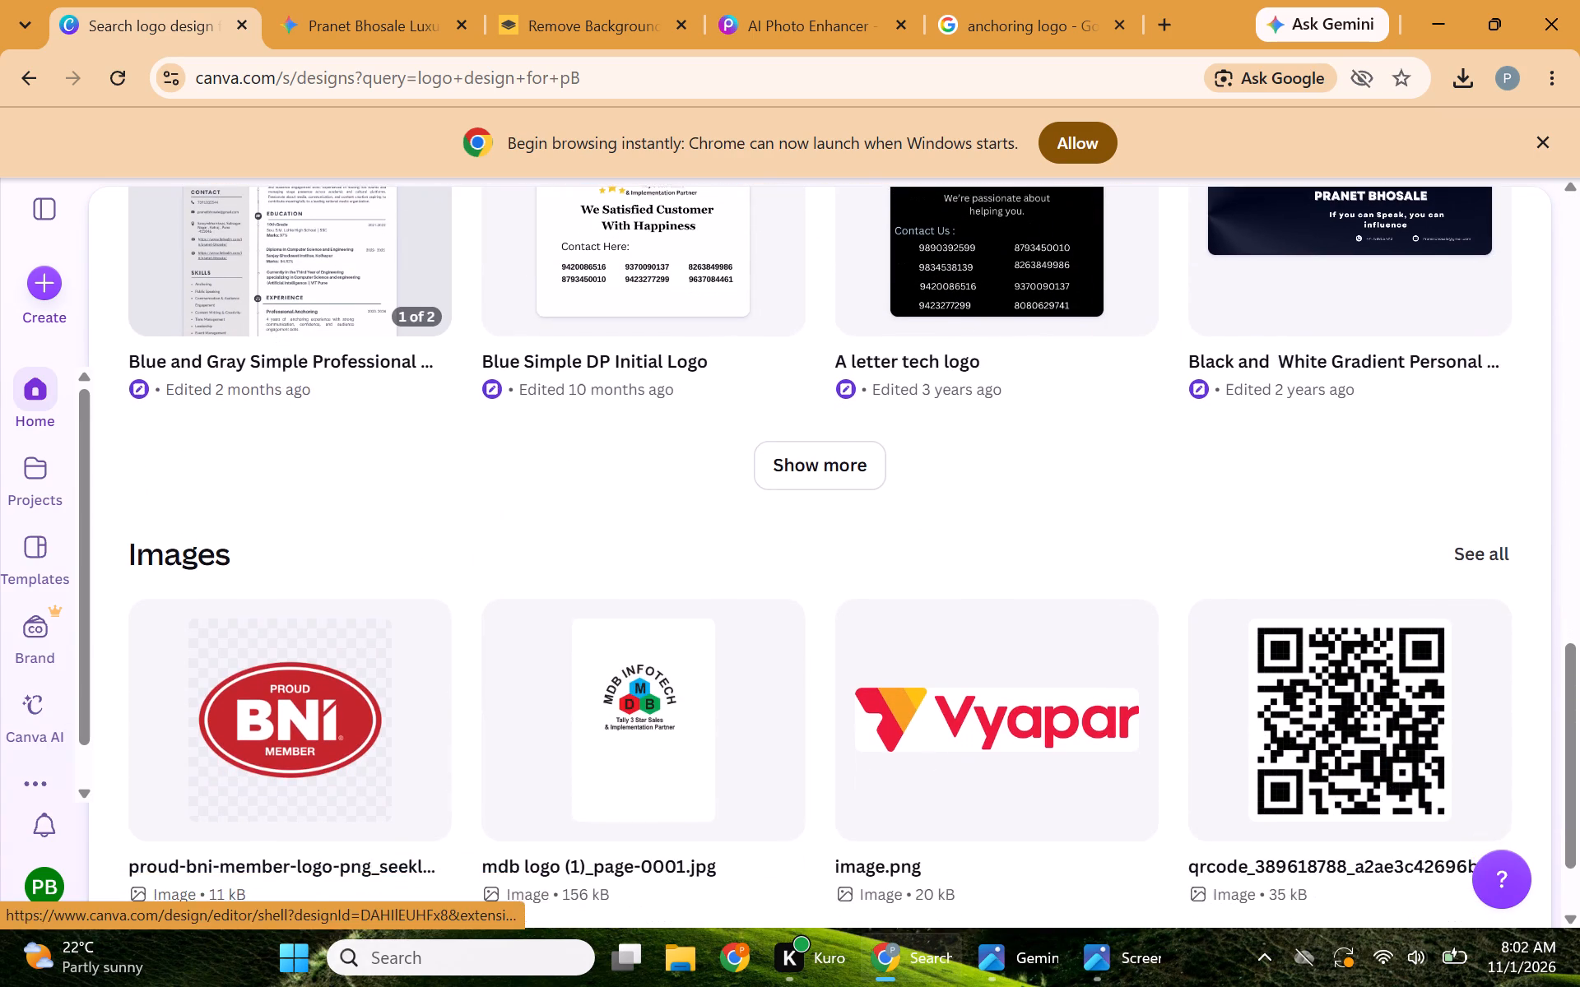
key("Up")
key("Up")
key("Up")
key("Up")
key("Up")
key("Up")
key("Up")
key("Up")
key("Up")
key("Up")
key("Up")
key("Up")
key("Up")
key("Up")
key("Up")
key("Up")
key("Up")
key("Up")
key("Up")
key("Up")
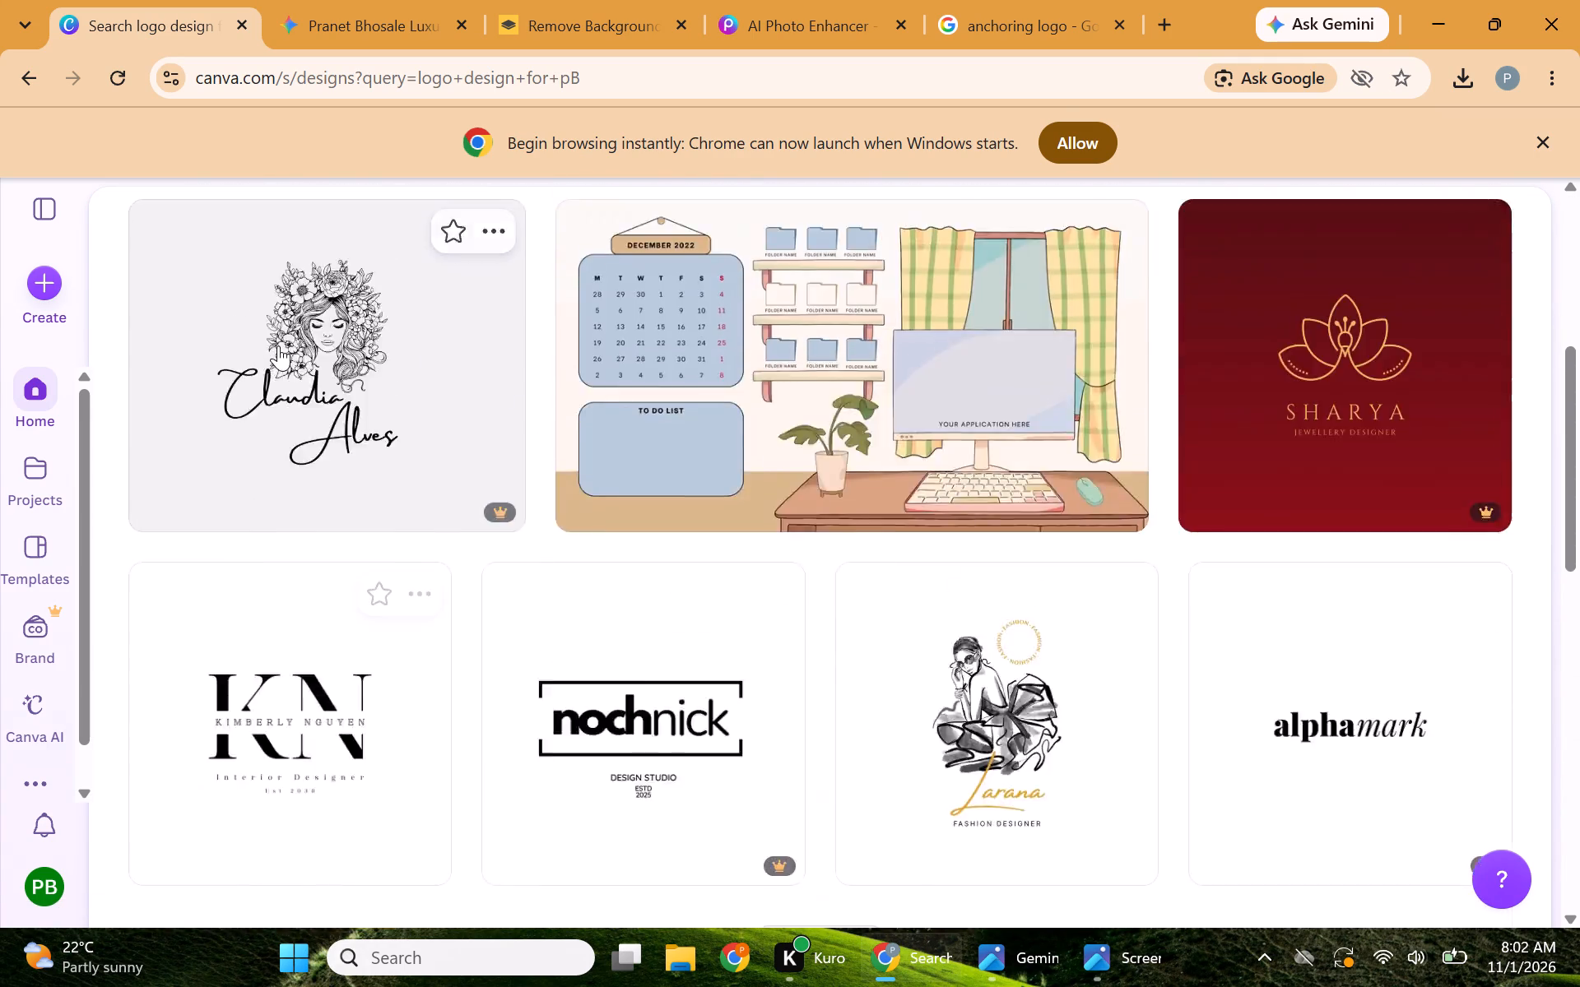
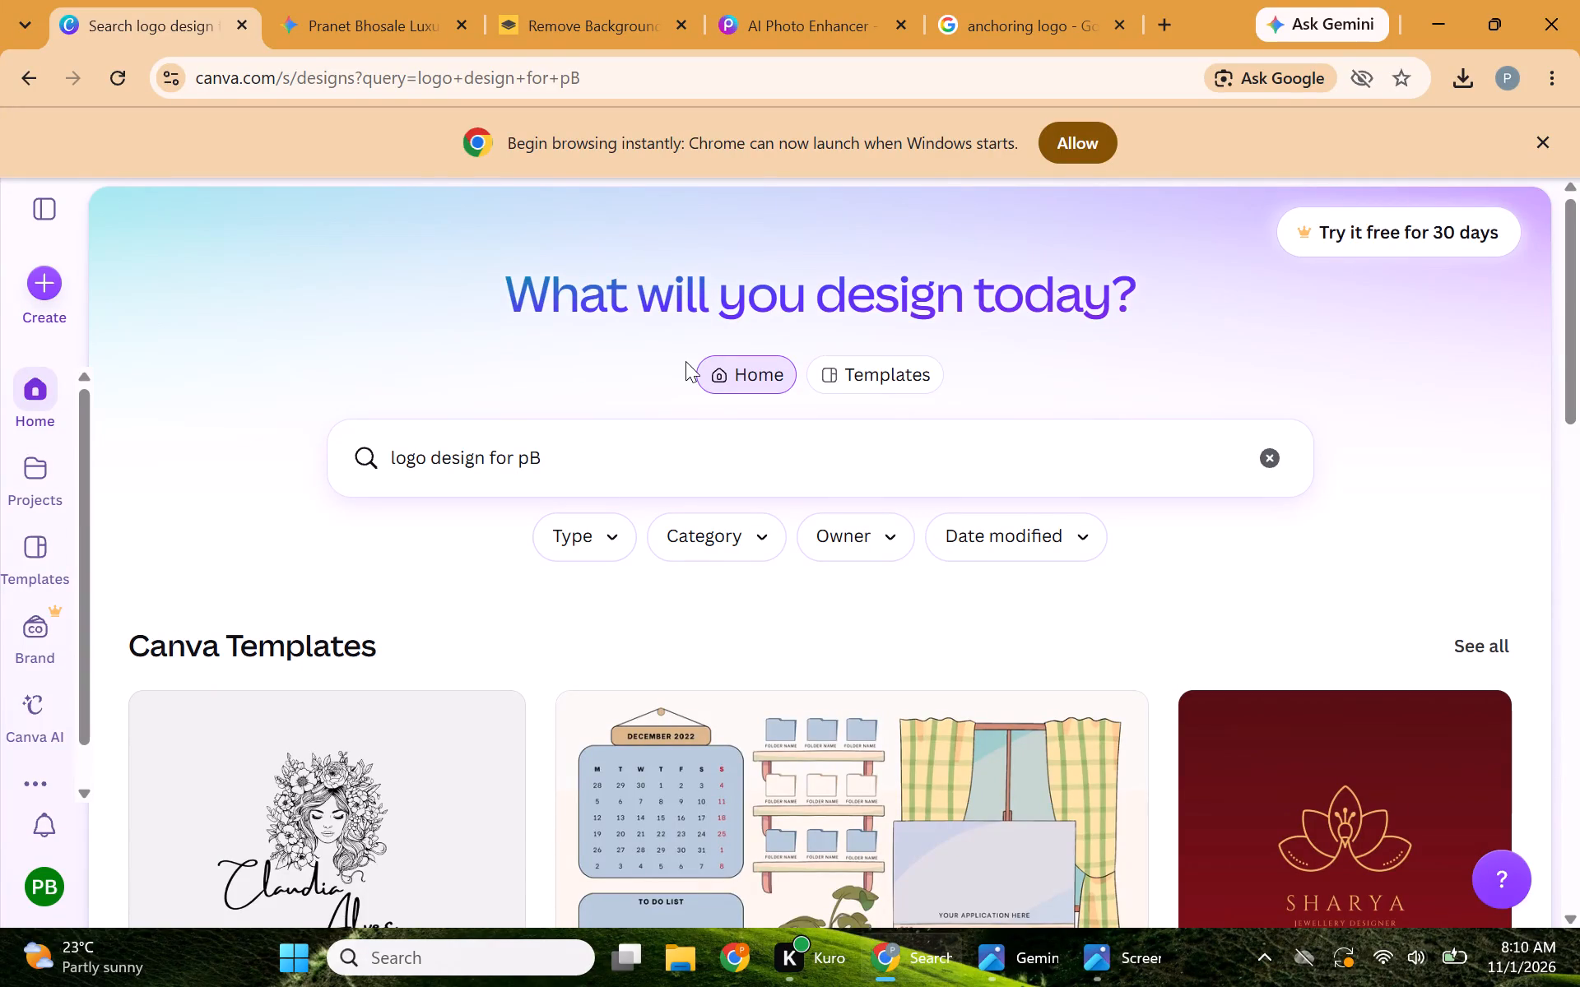
Check the existing background-removed PB logo image and the open remove.bg, anchoring logo and Picsart pages.
left_click(591, 0)
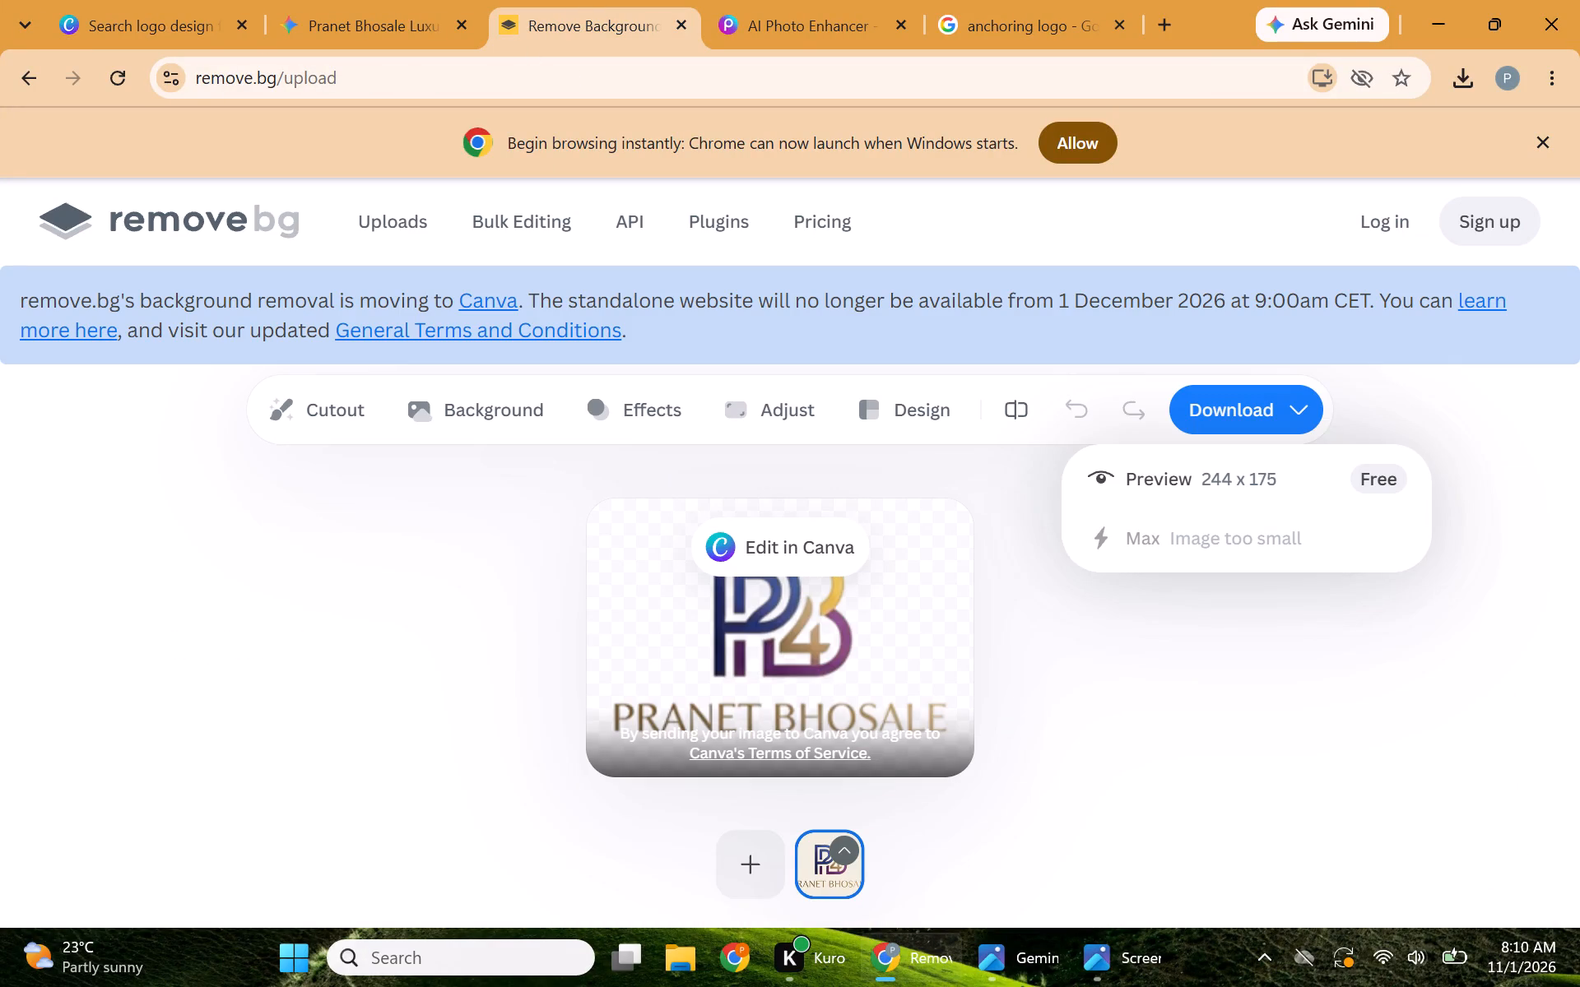
left_click(1120, 955)
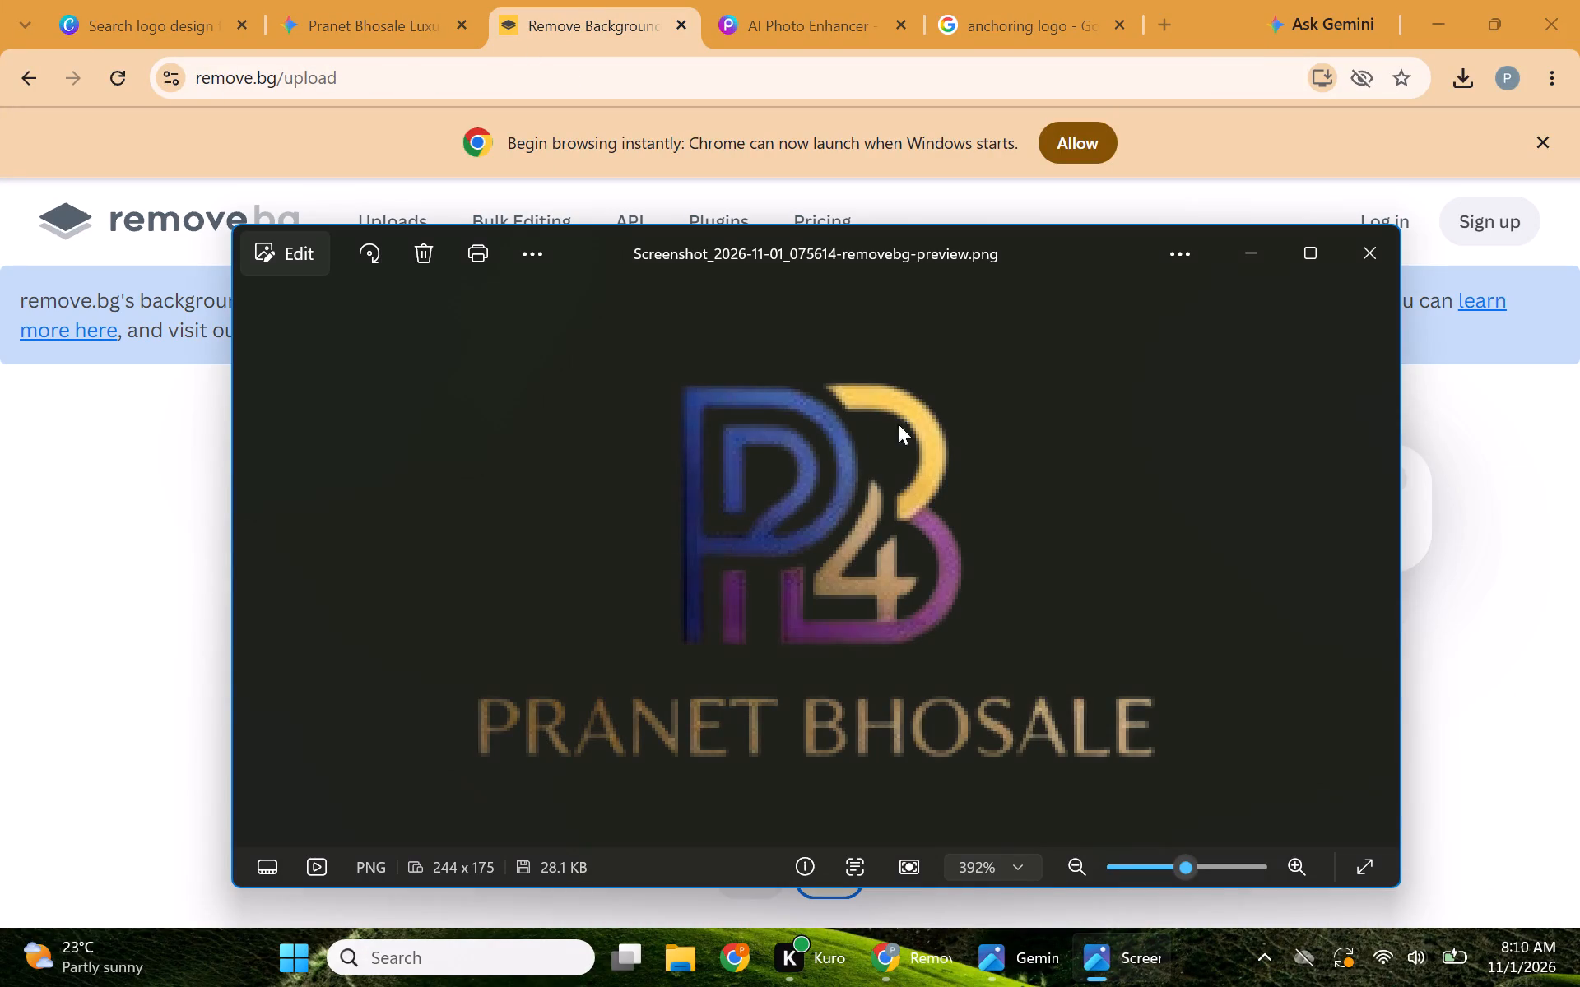
left_click(1017, 0)
left_click(849, 0)
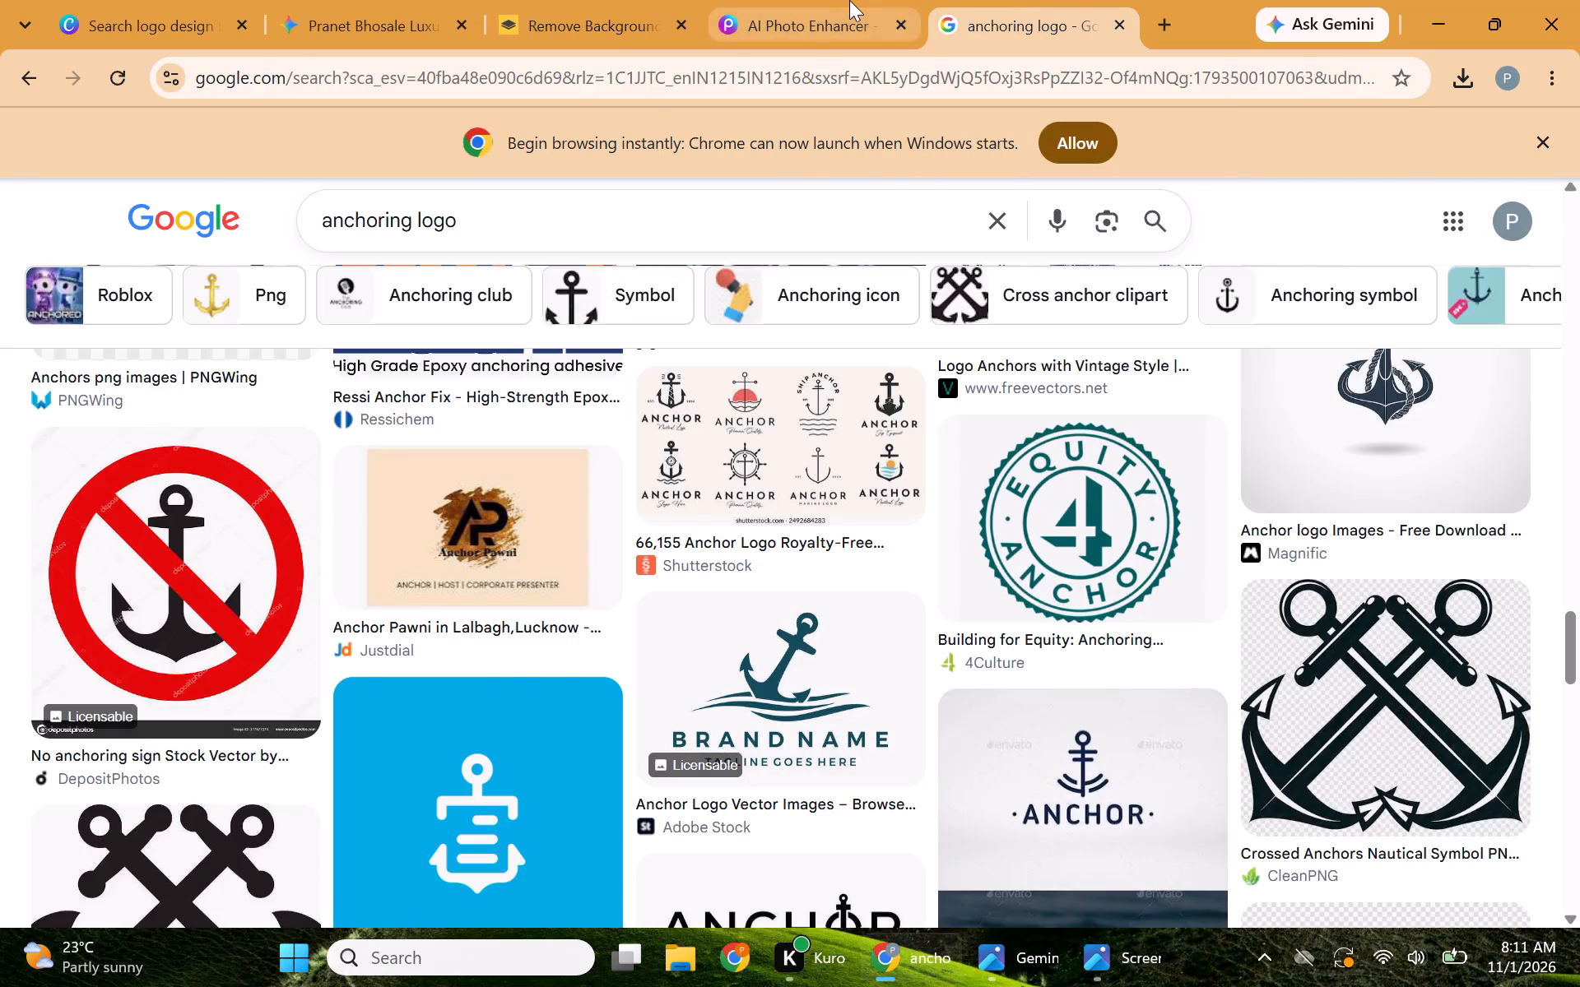
Open the Gemini-generated brand mockup image in Photos and capture a tight screen snip of the PB monogram inside the round blue badge.
left_click(1011, 966)
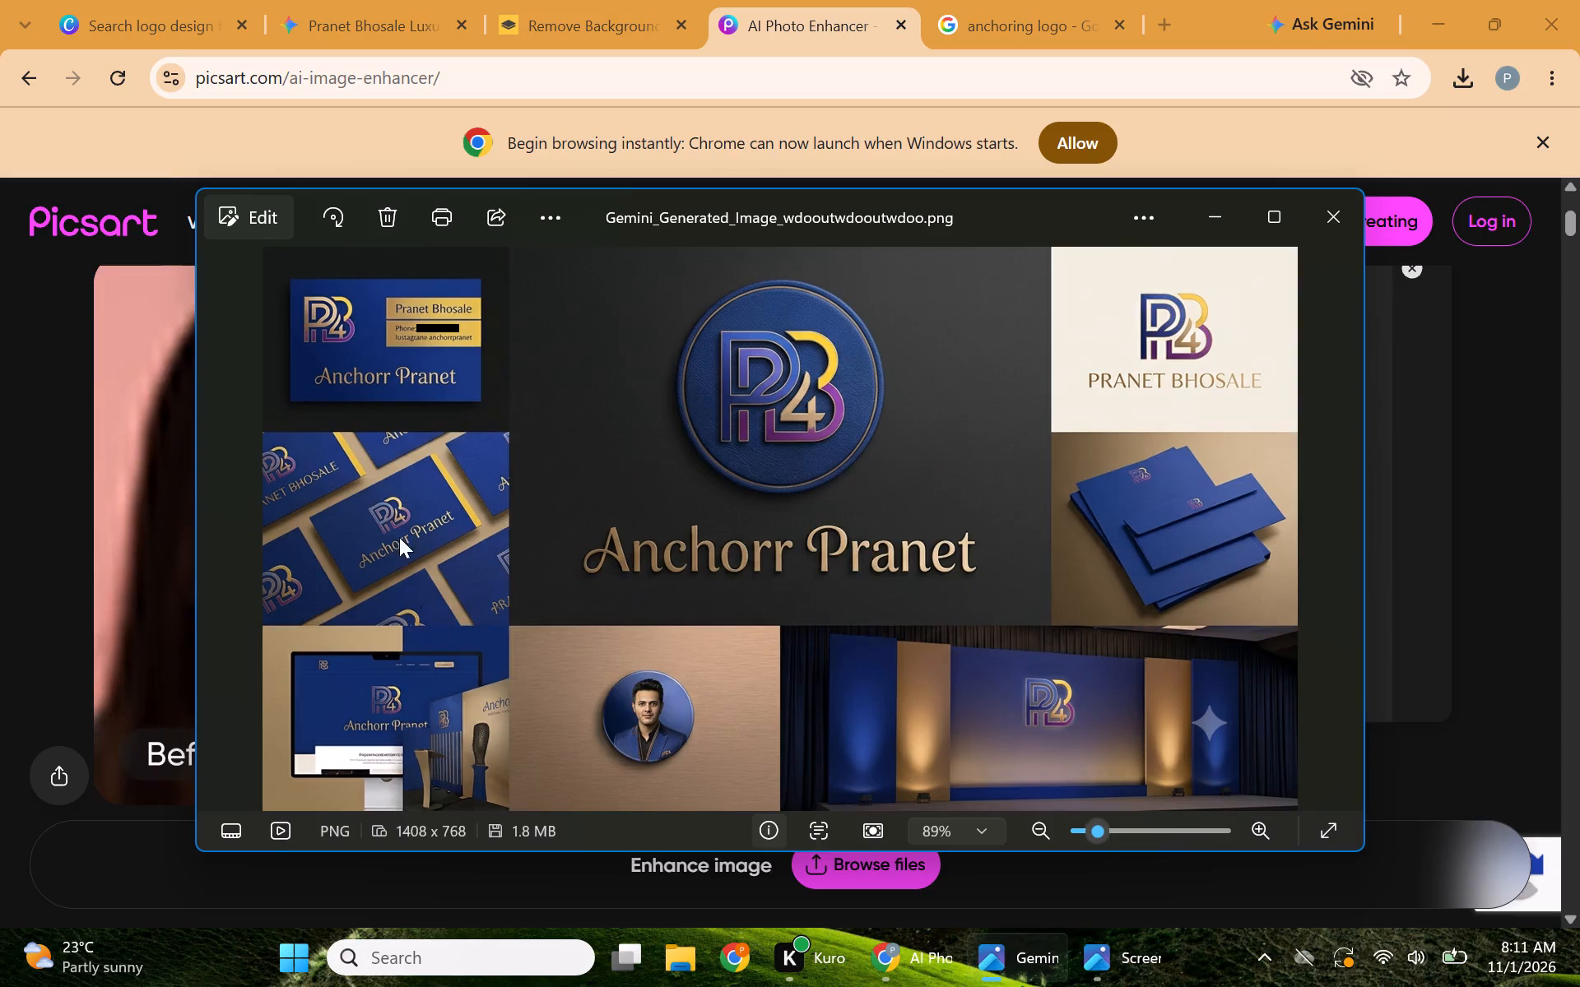
double_click(345, 302)
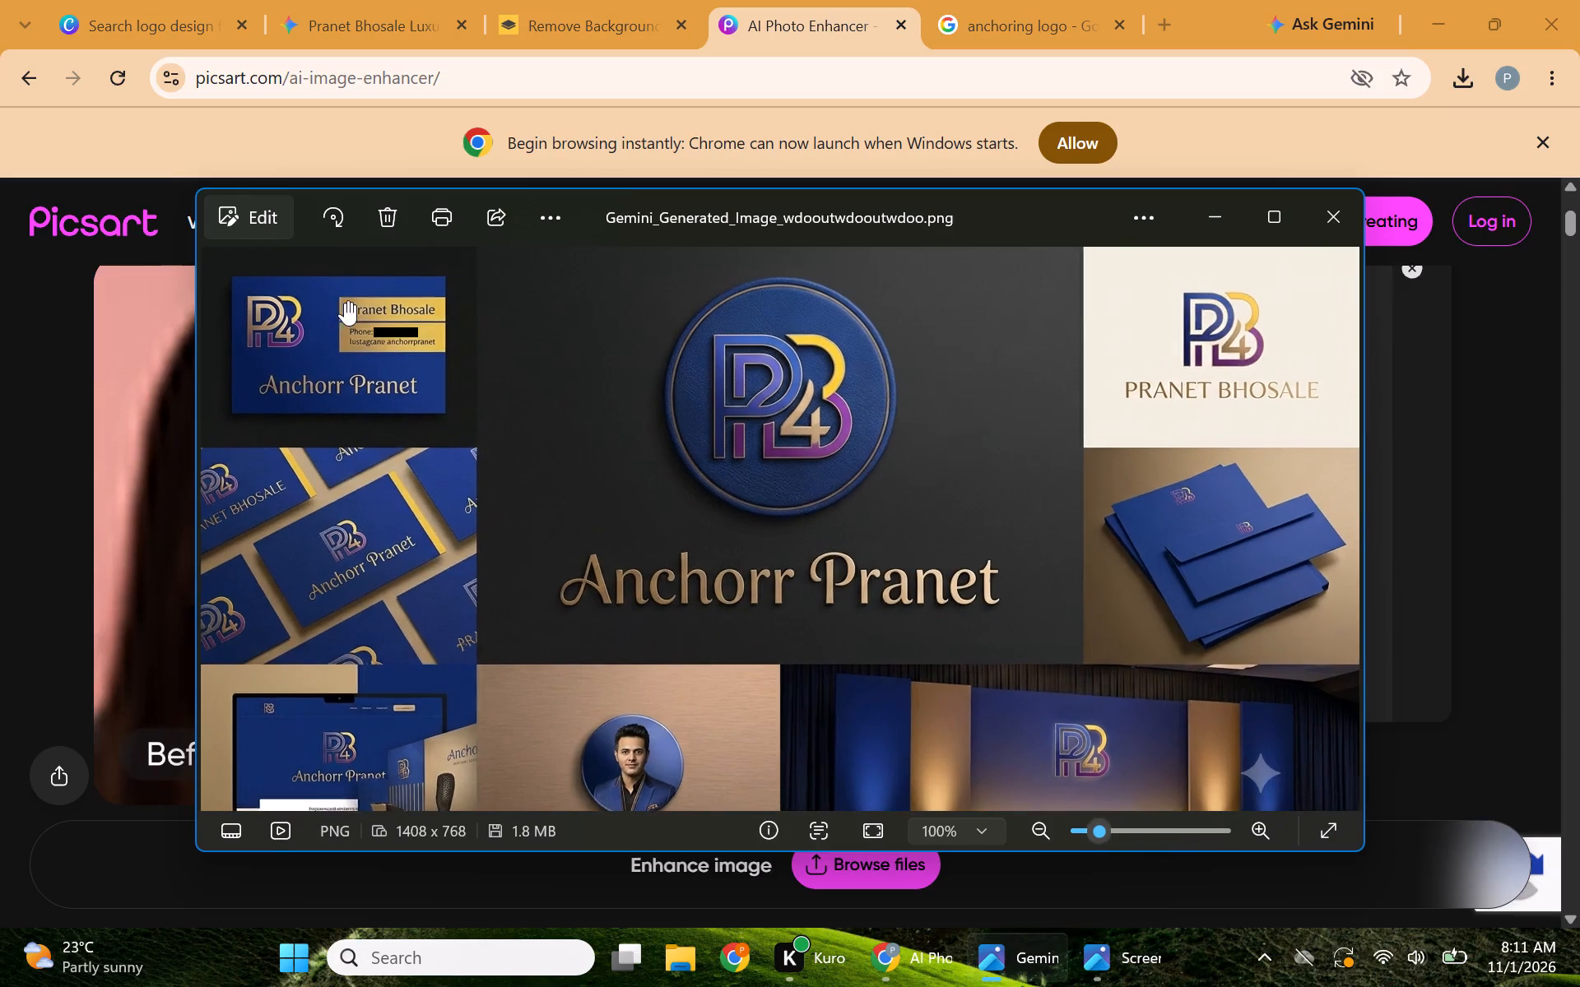
double_click(865, 401)
double_click(865, 401)
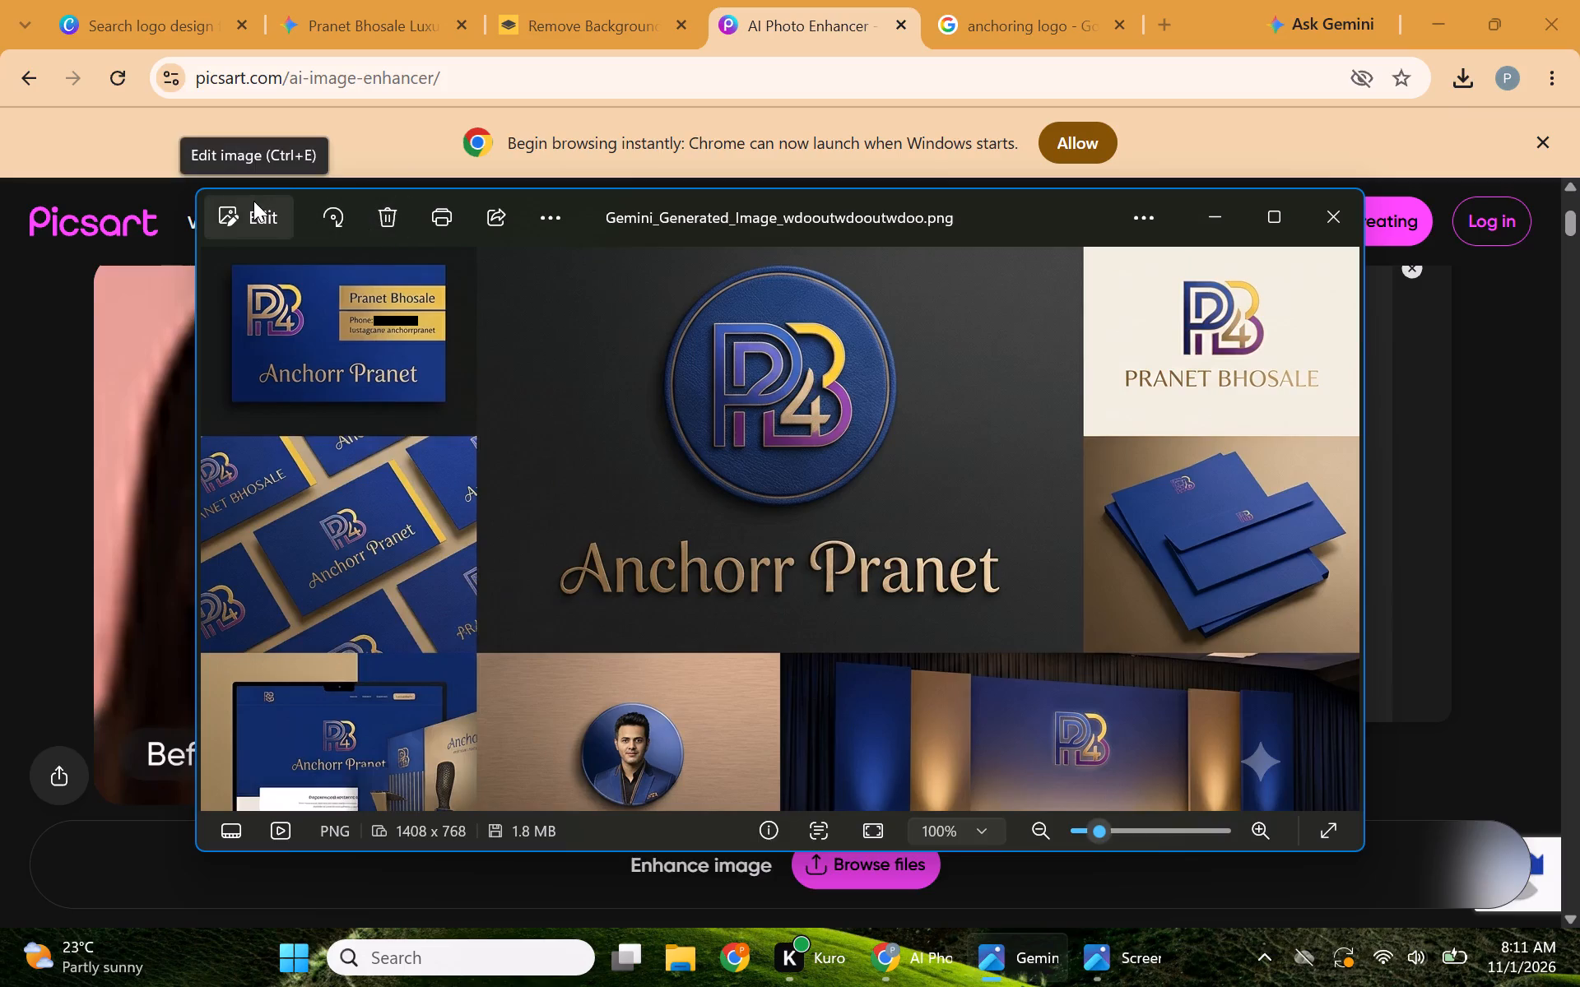
triple_click(1263, 842)
triple_click(1263, 842)
left_click(1263, 842)
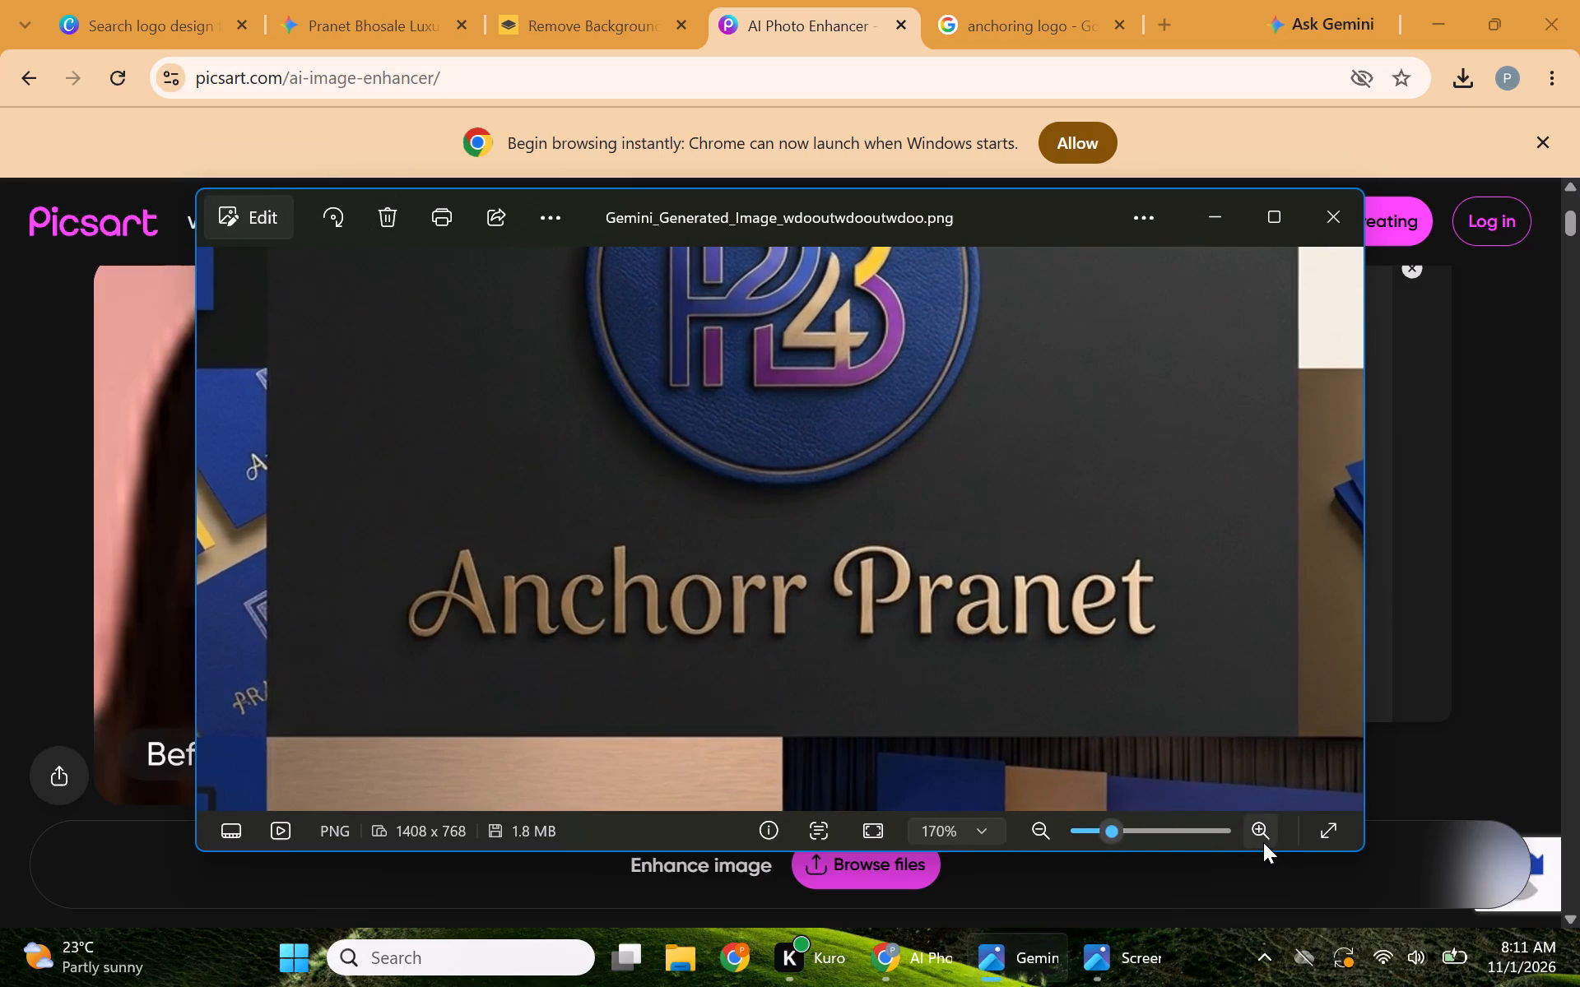
left_click_drag(1003, 470, 1007, 651)
left_click_drag(973, 453, 978, 494)
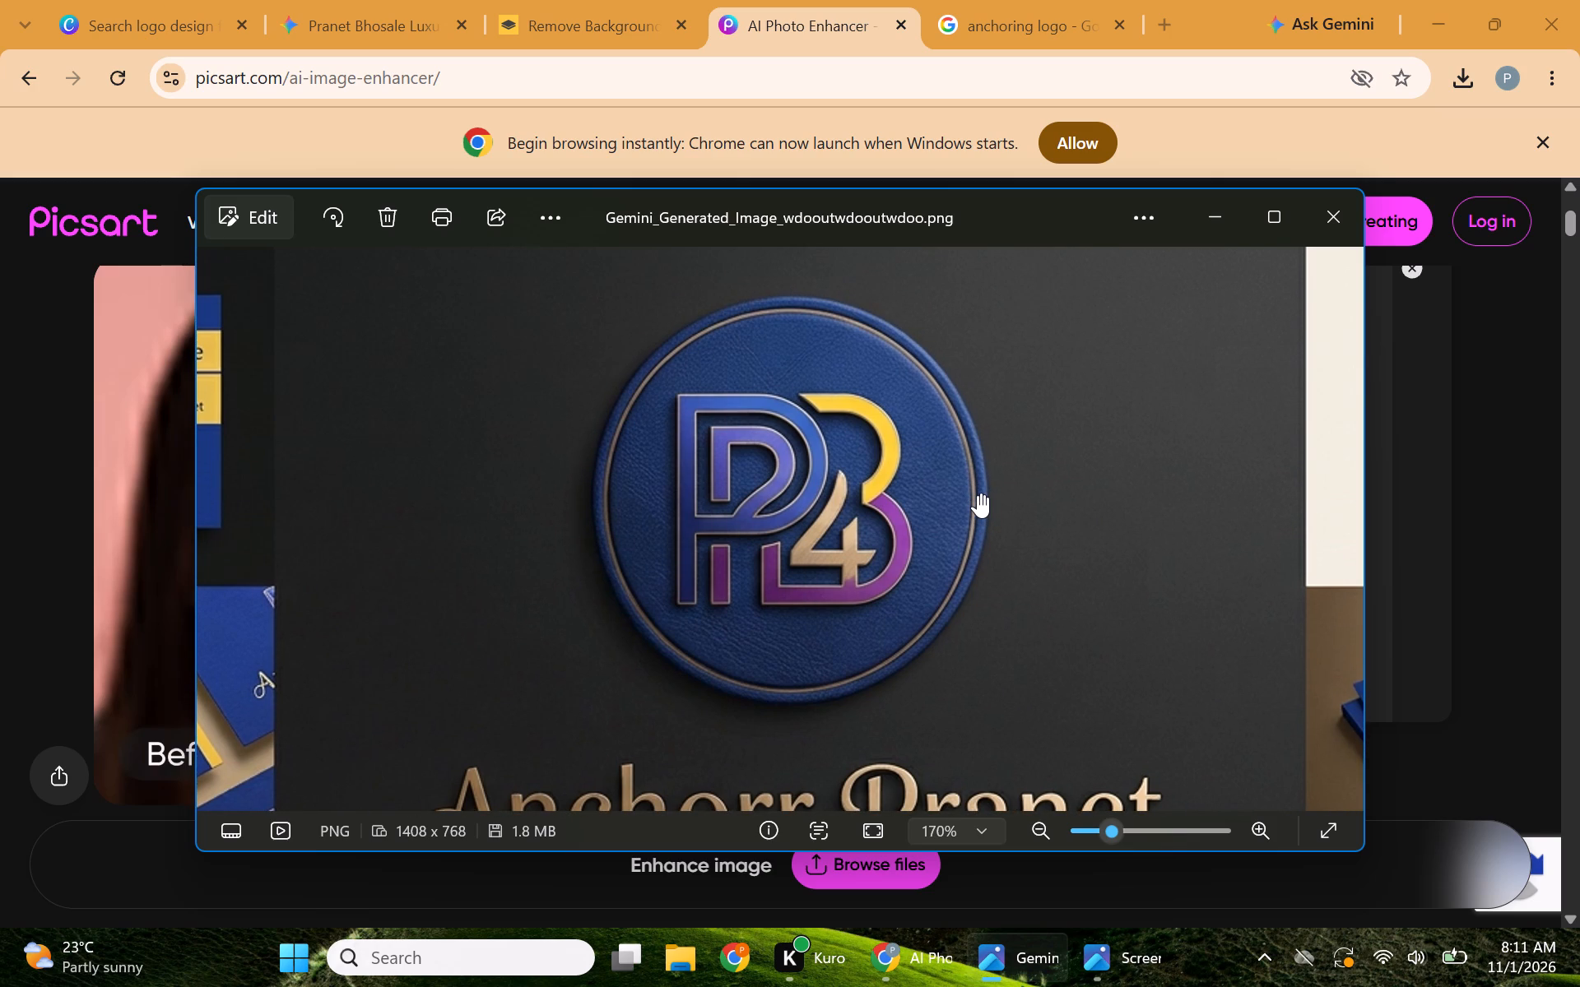
key("shift+super+s")
left_click_drag(666, 382, 880, 623)
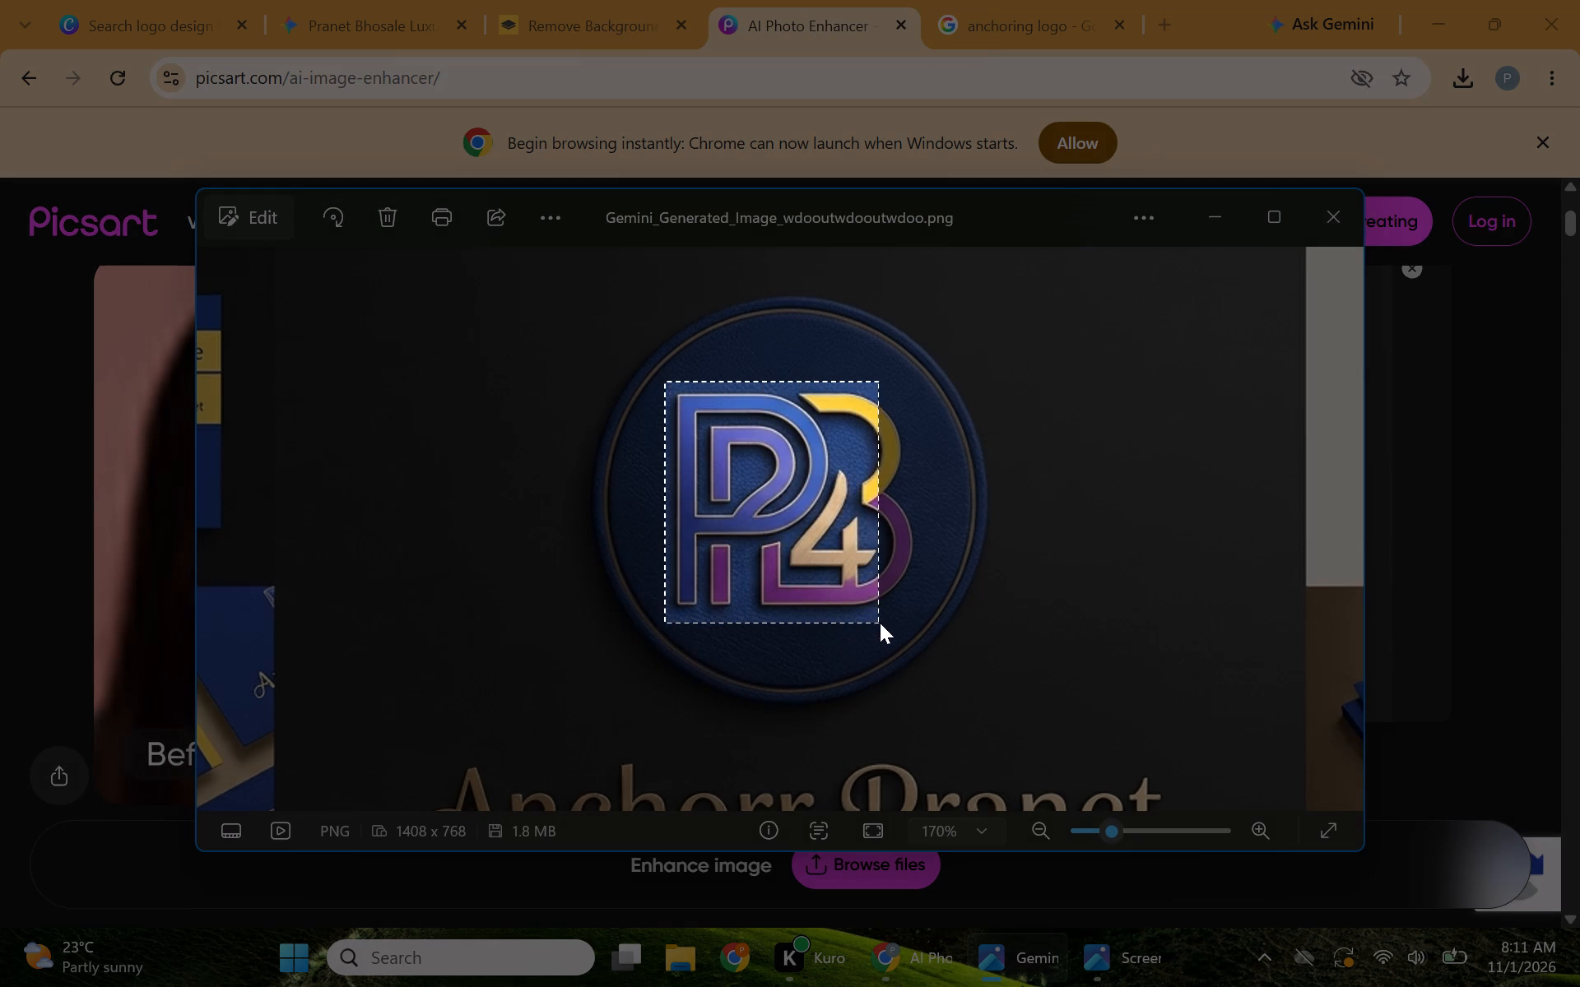
left_click_drag(880, 623, 926, 624)
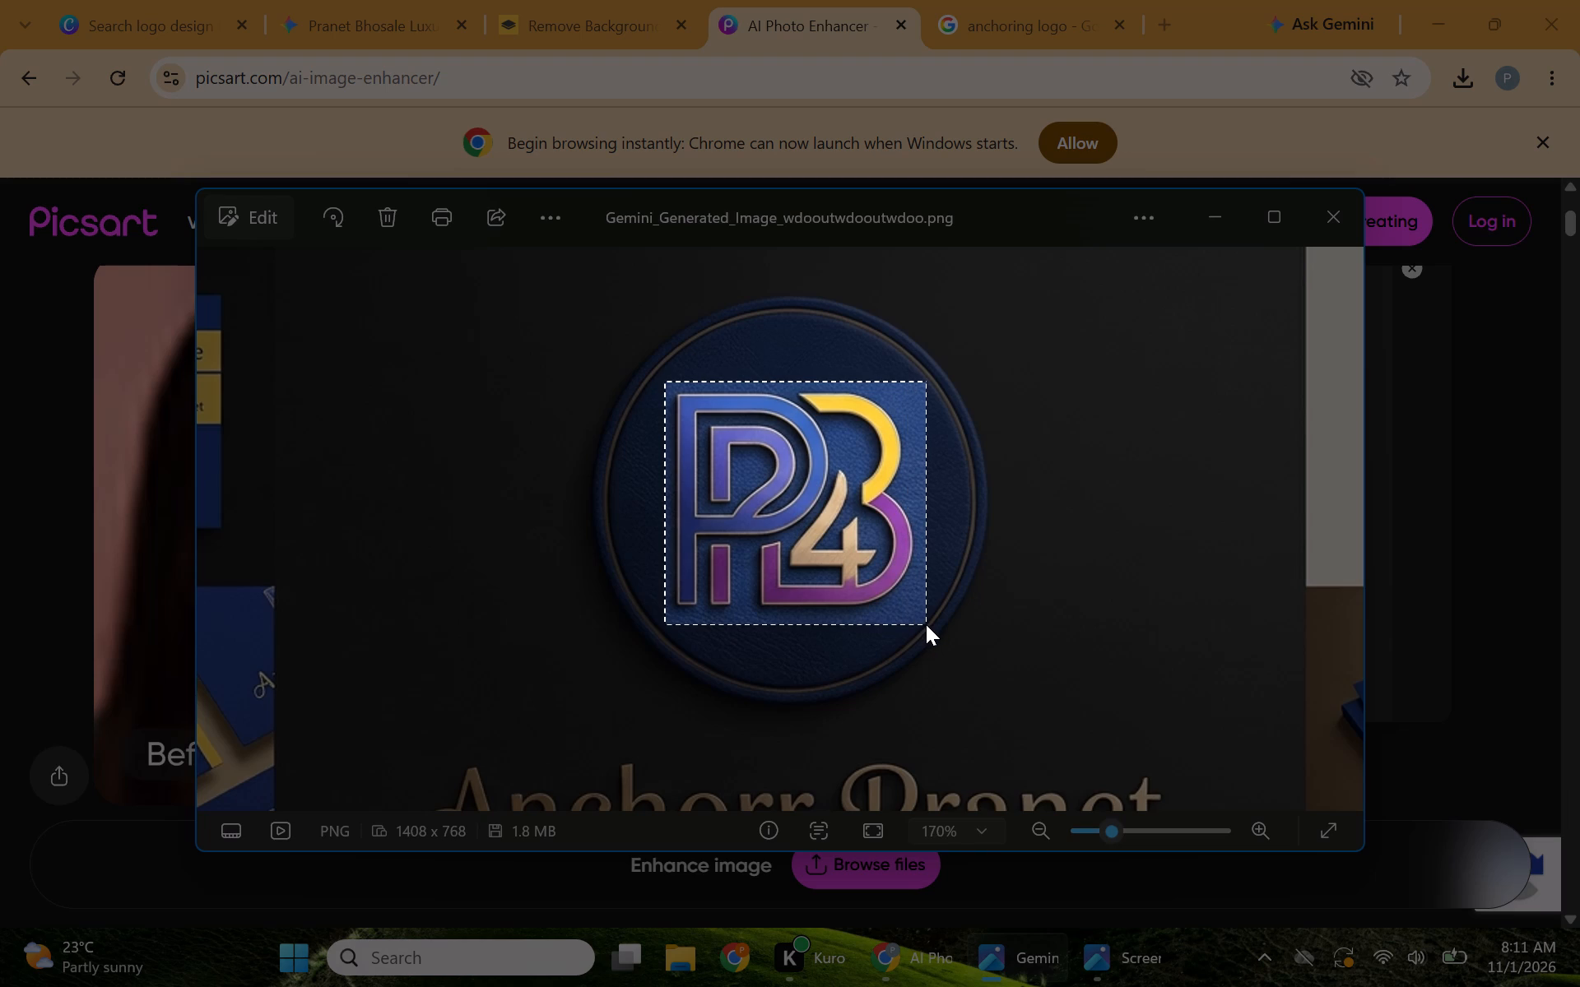
left_click_drag(926, 624, 919, 618)
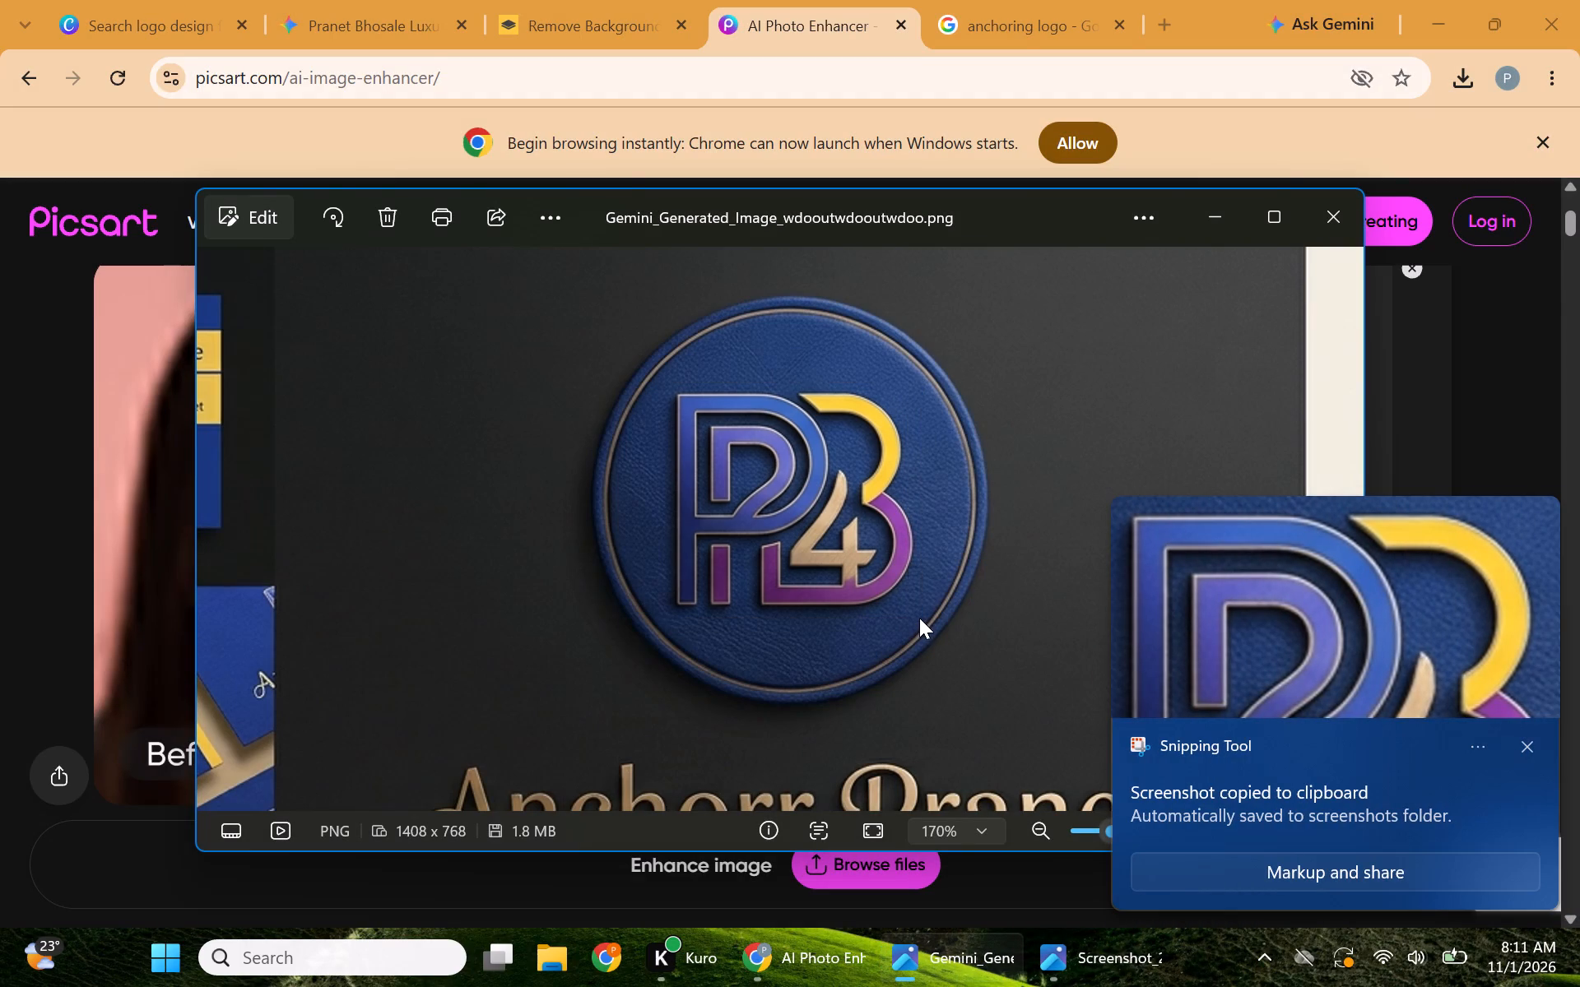
left_click(1018, 0)
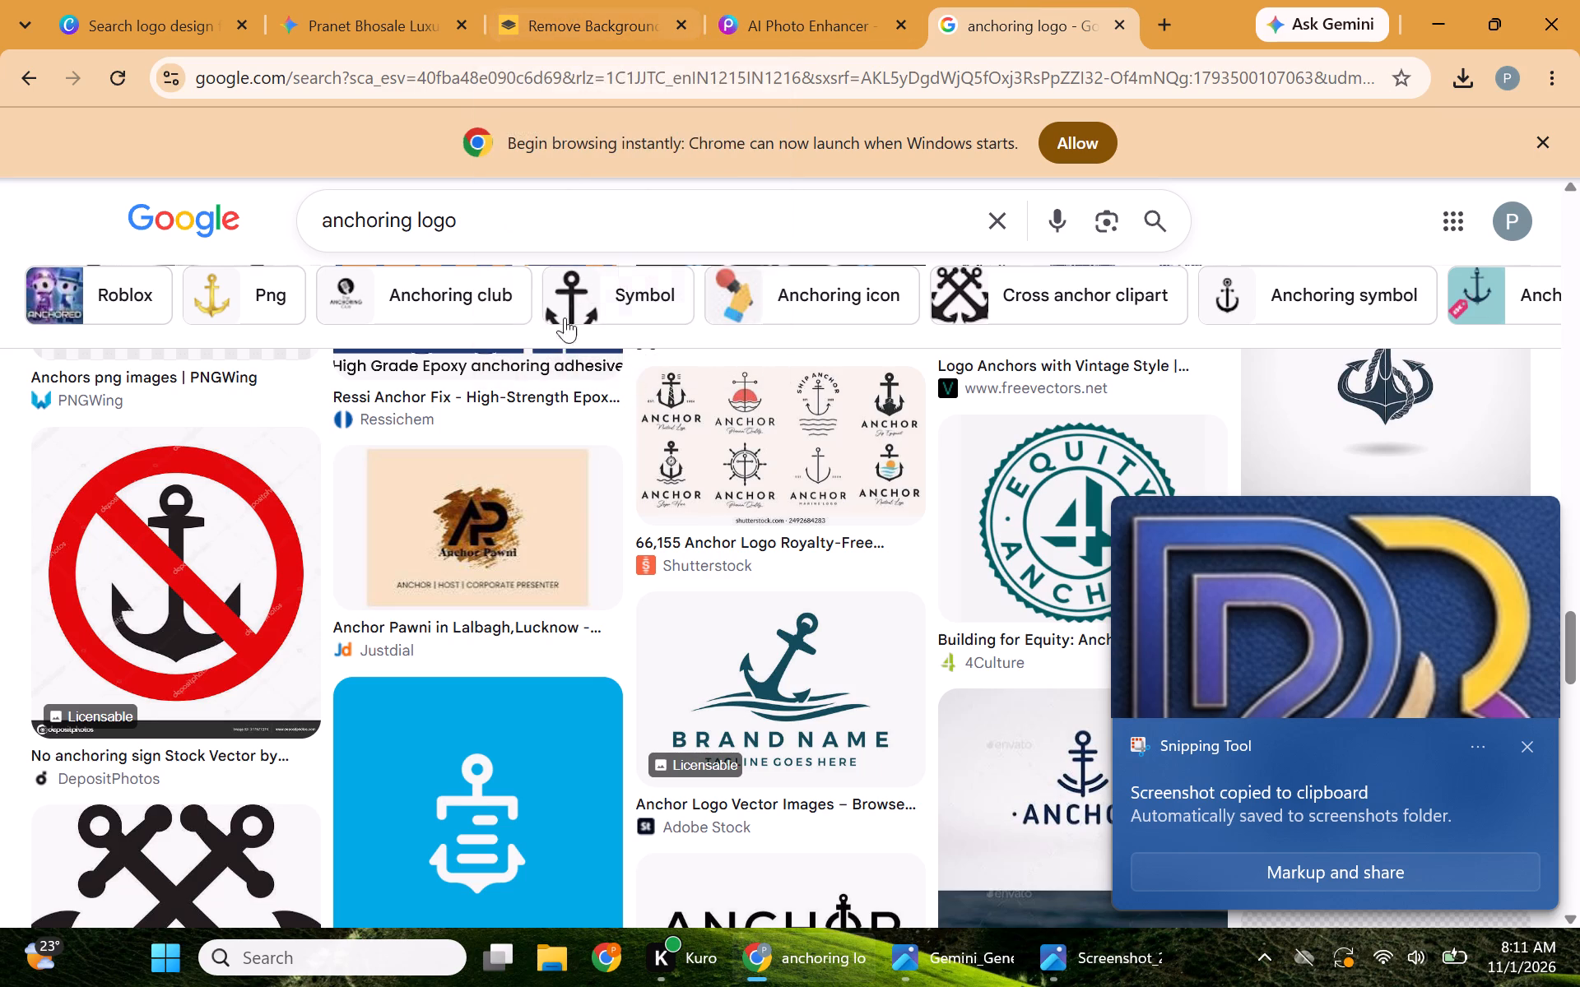
left_click(565, 4)
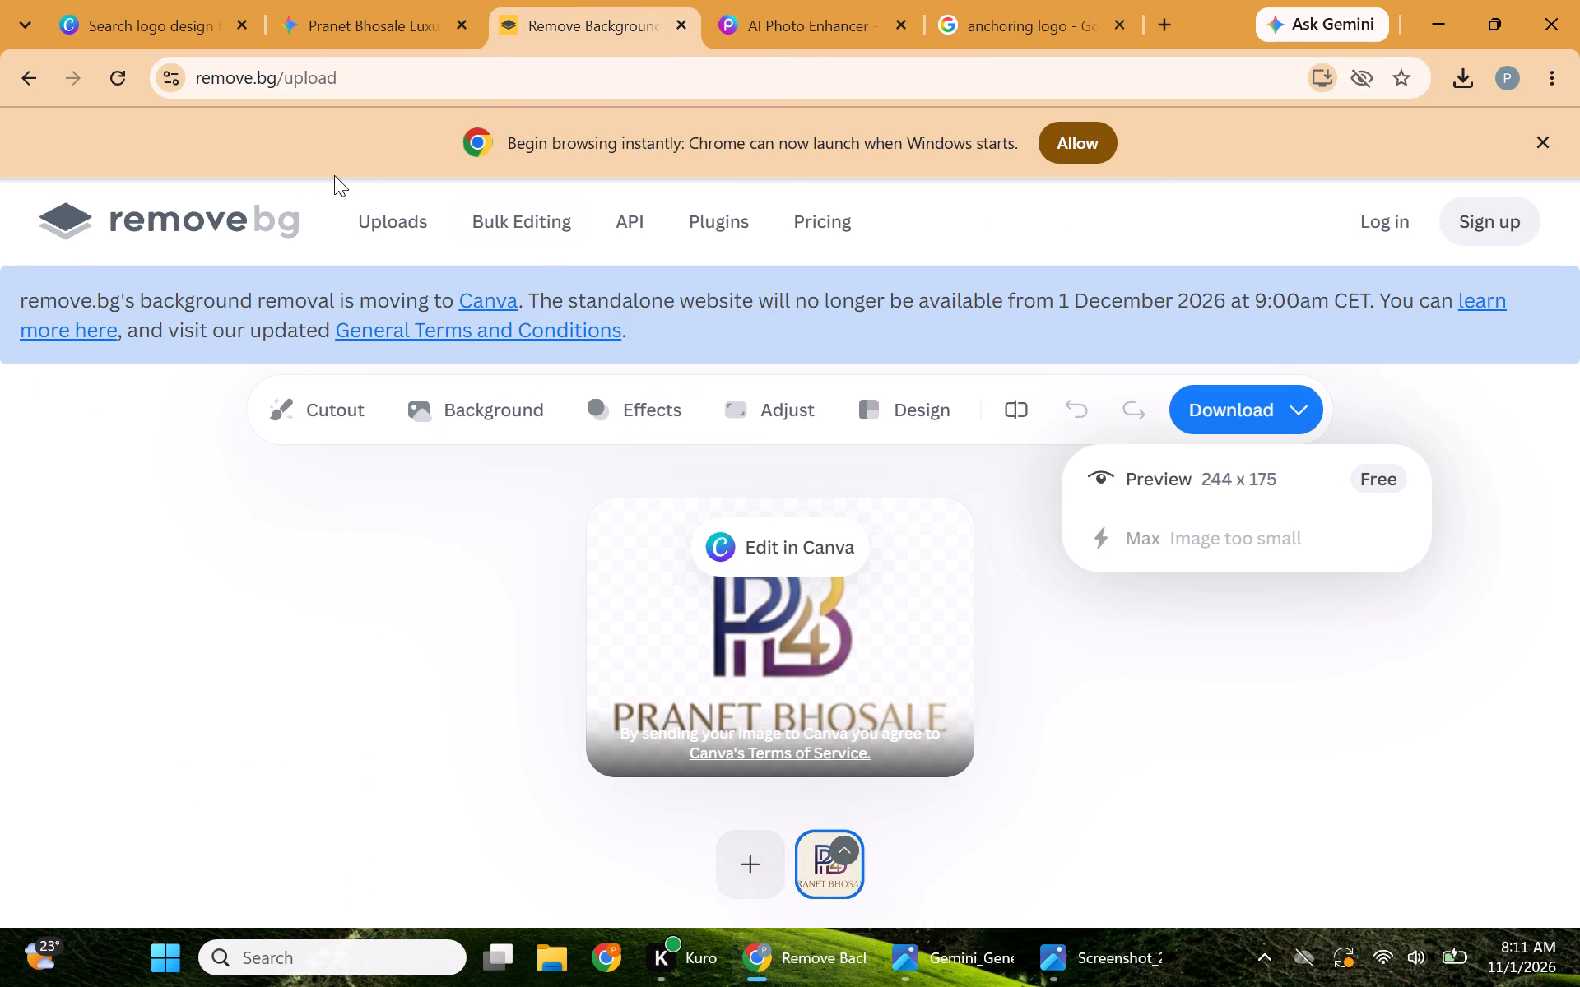
left_click(30, 81)
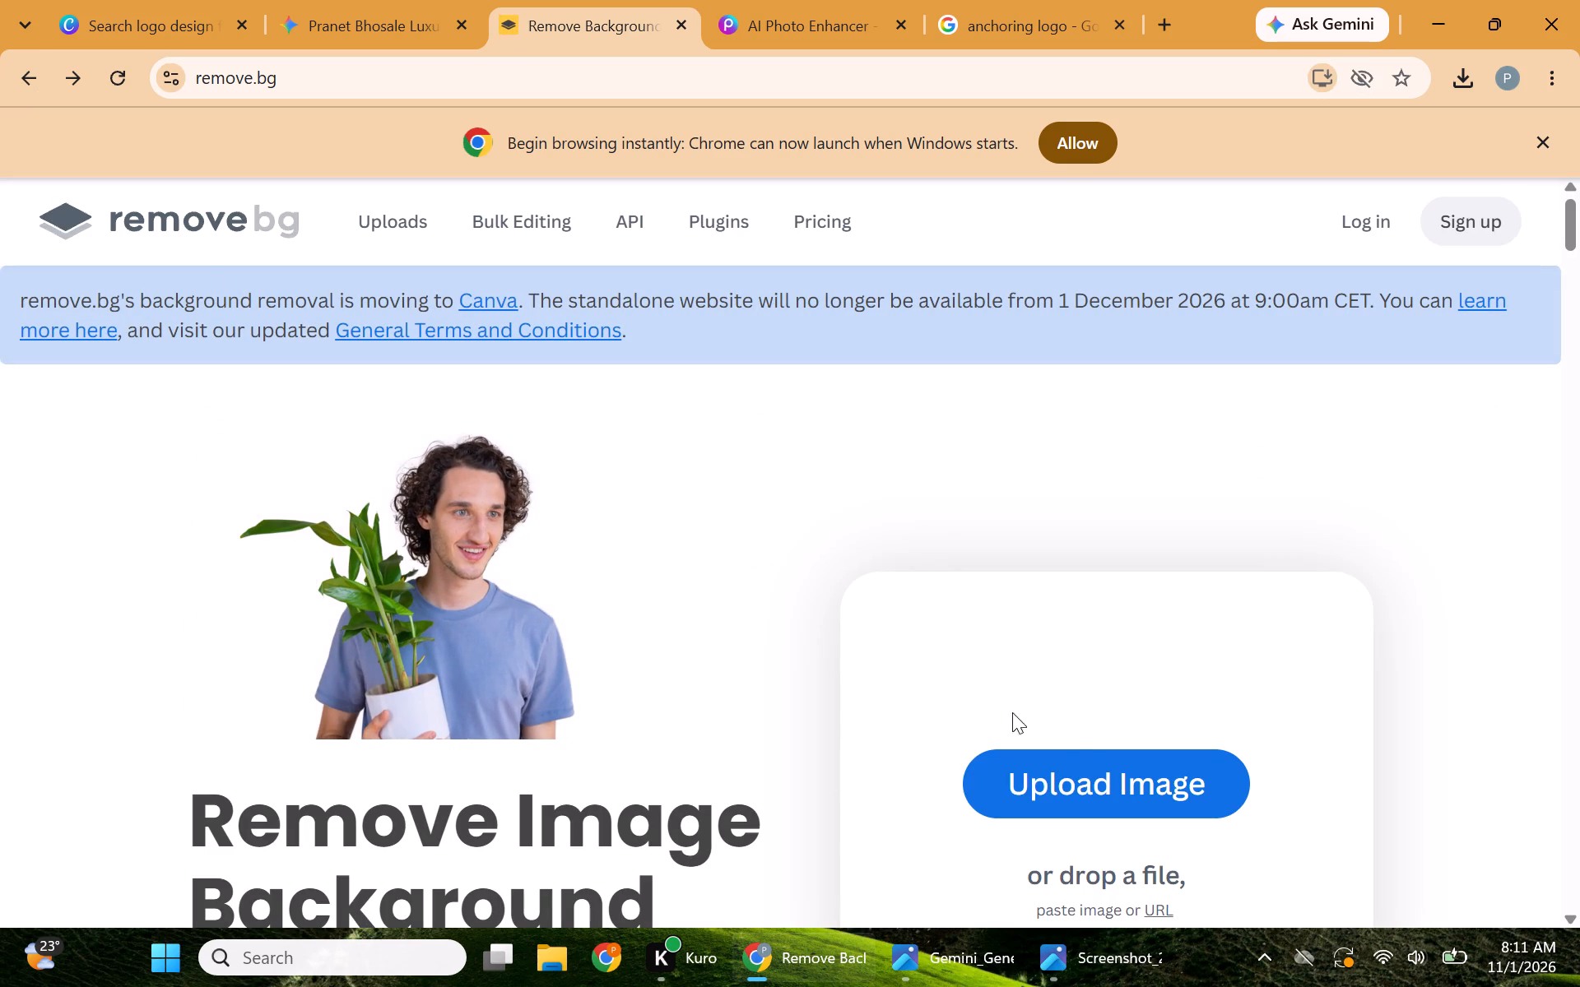
left_click(1101, 809)
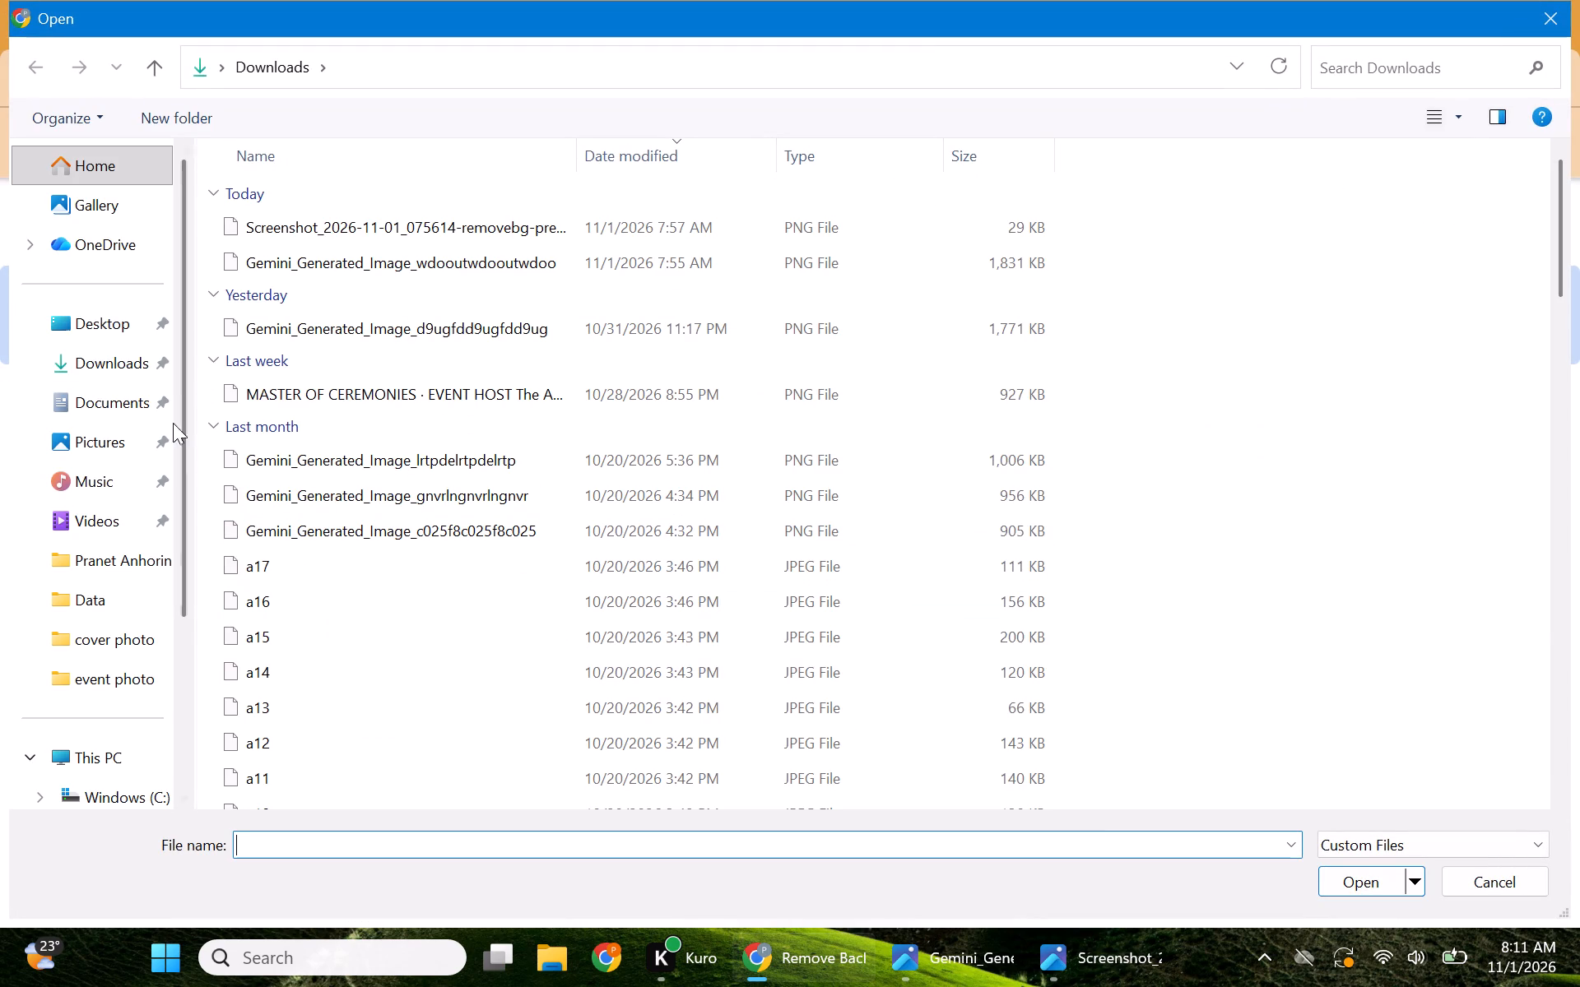
left_click(108, 445)
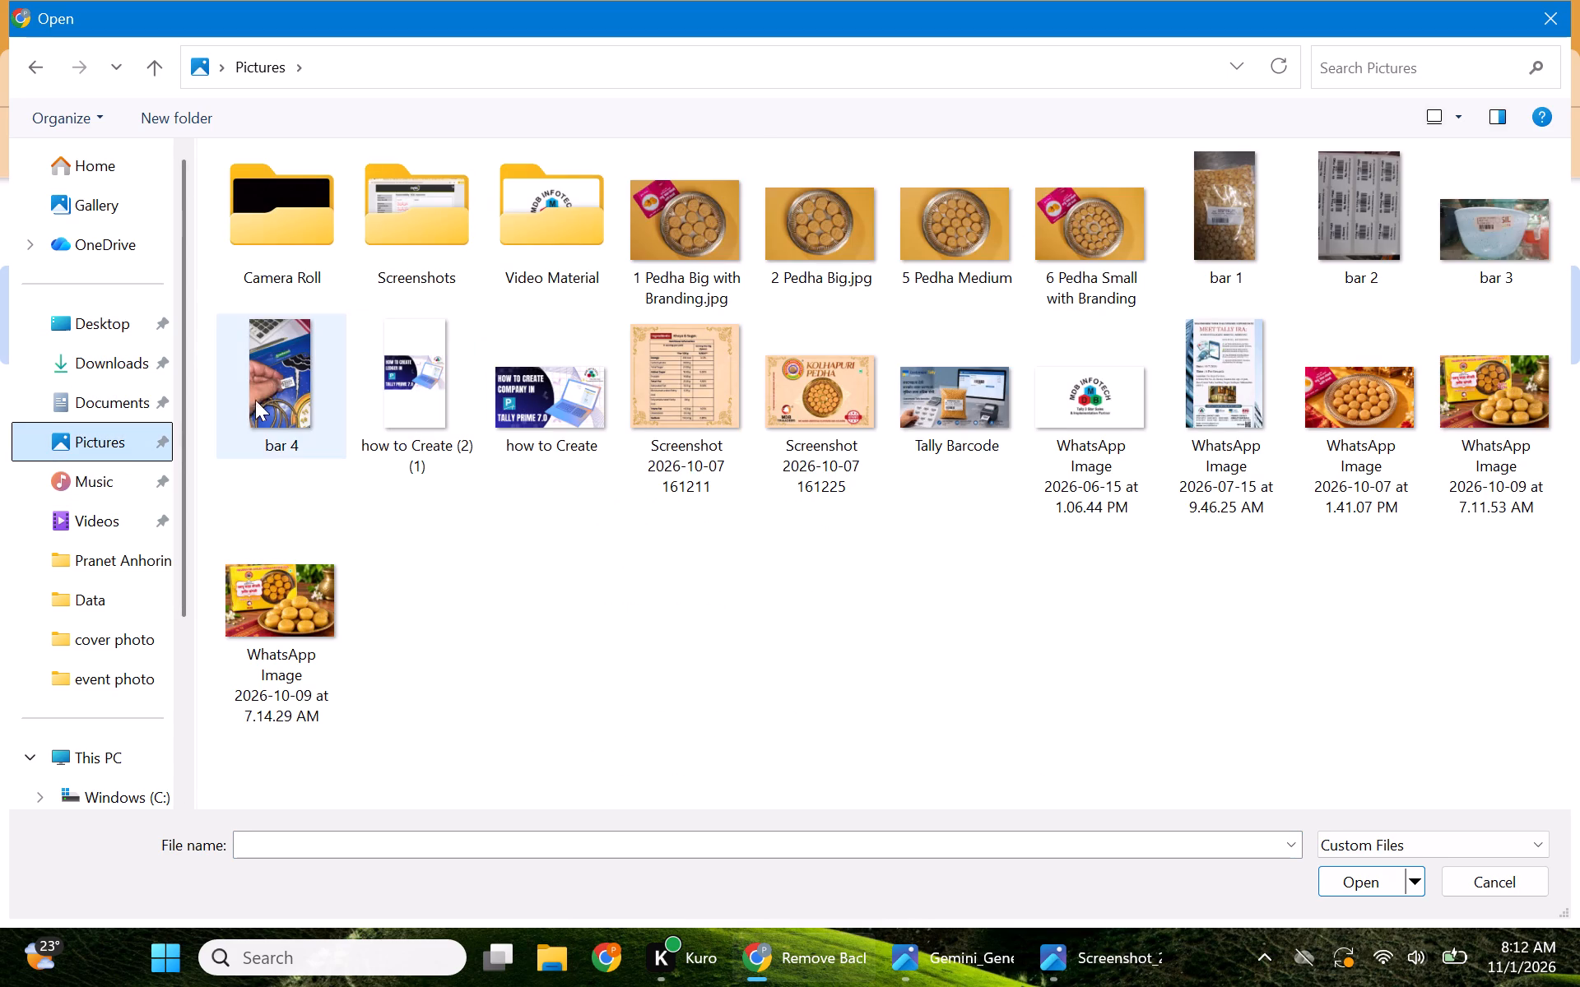
double_click(434, 215)
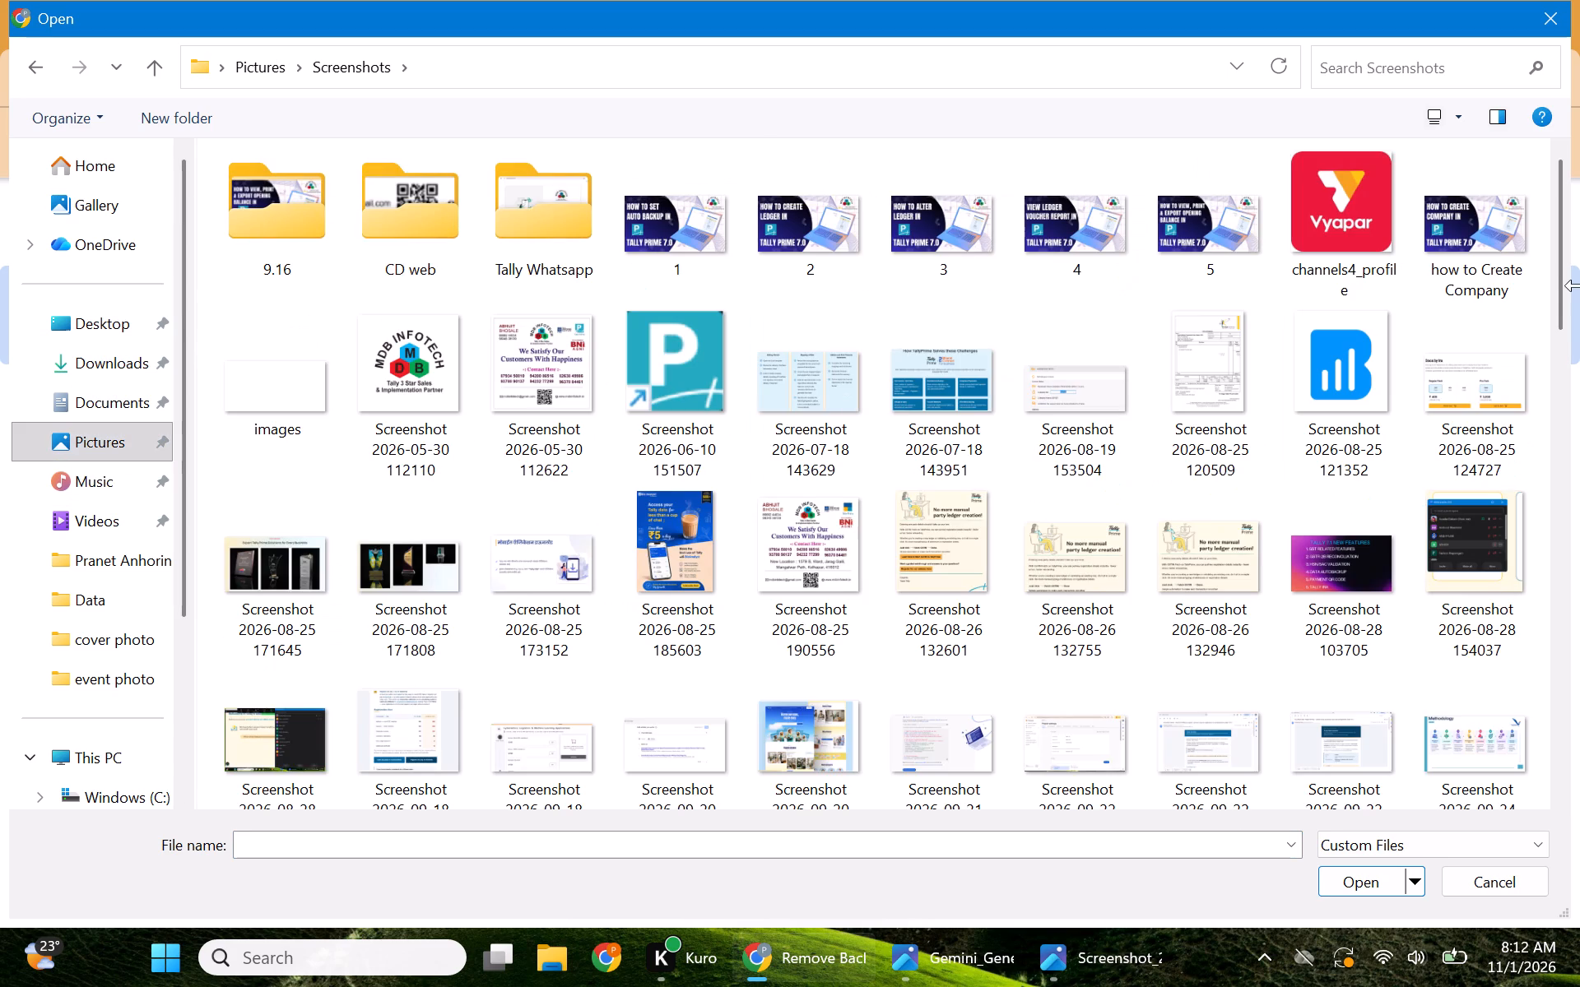
left_click_drag(1556, 303, 1579, 895)
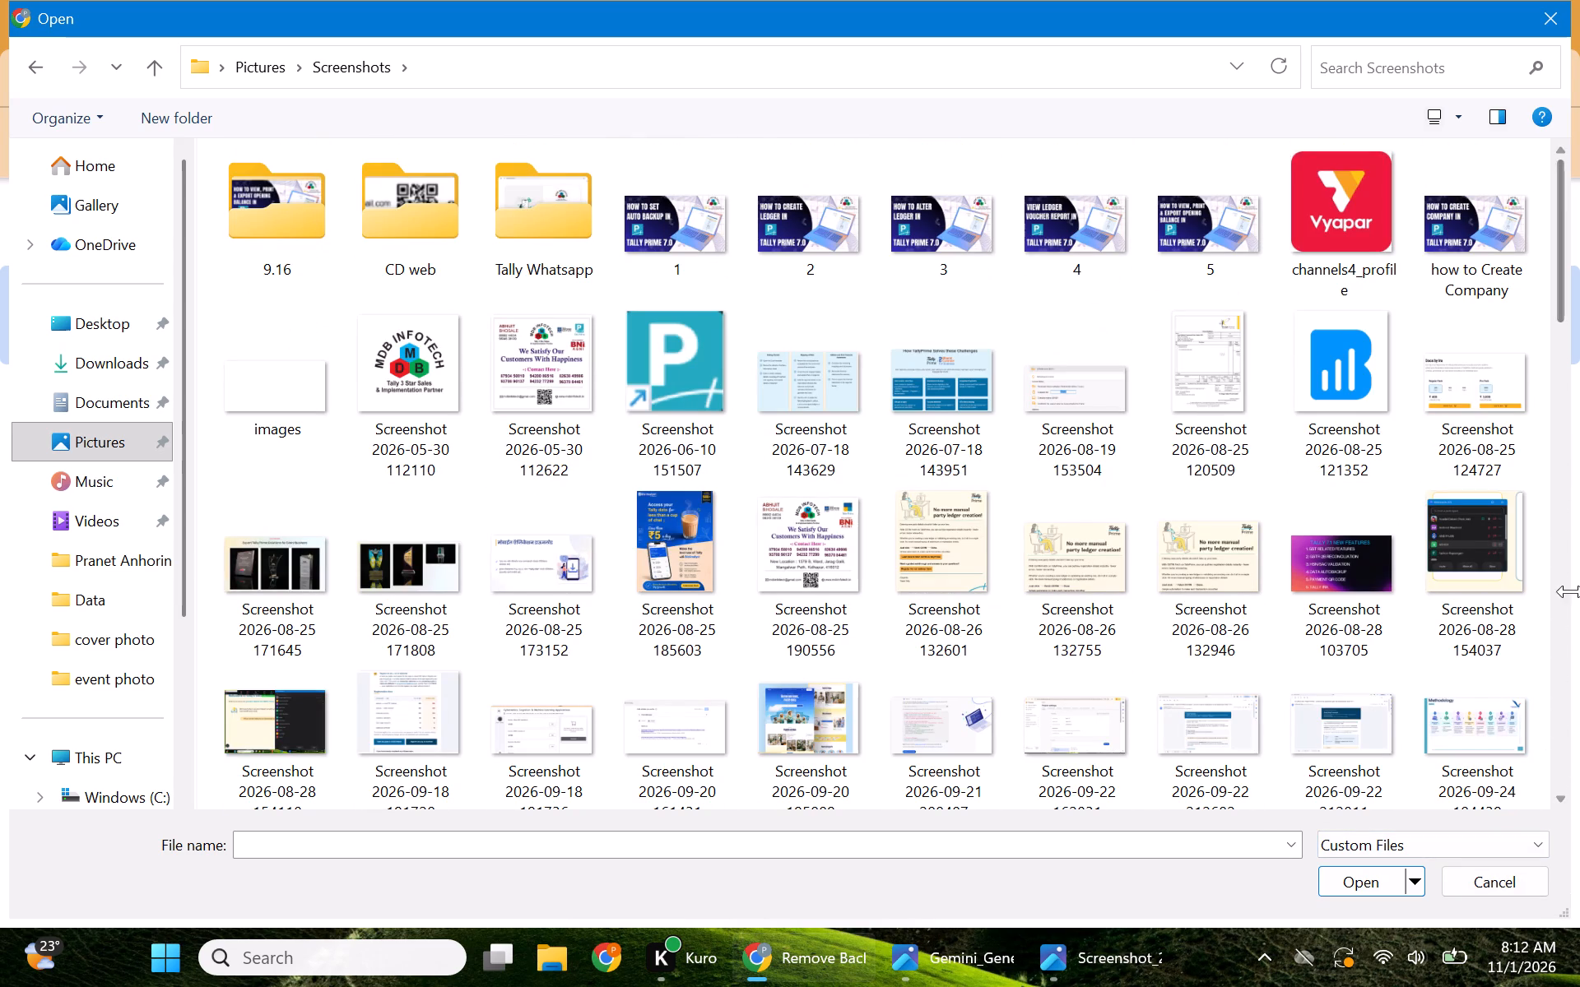
left_click_drag(1561, 318, 1577, 526)
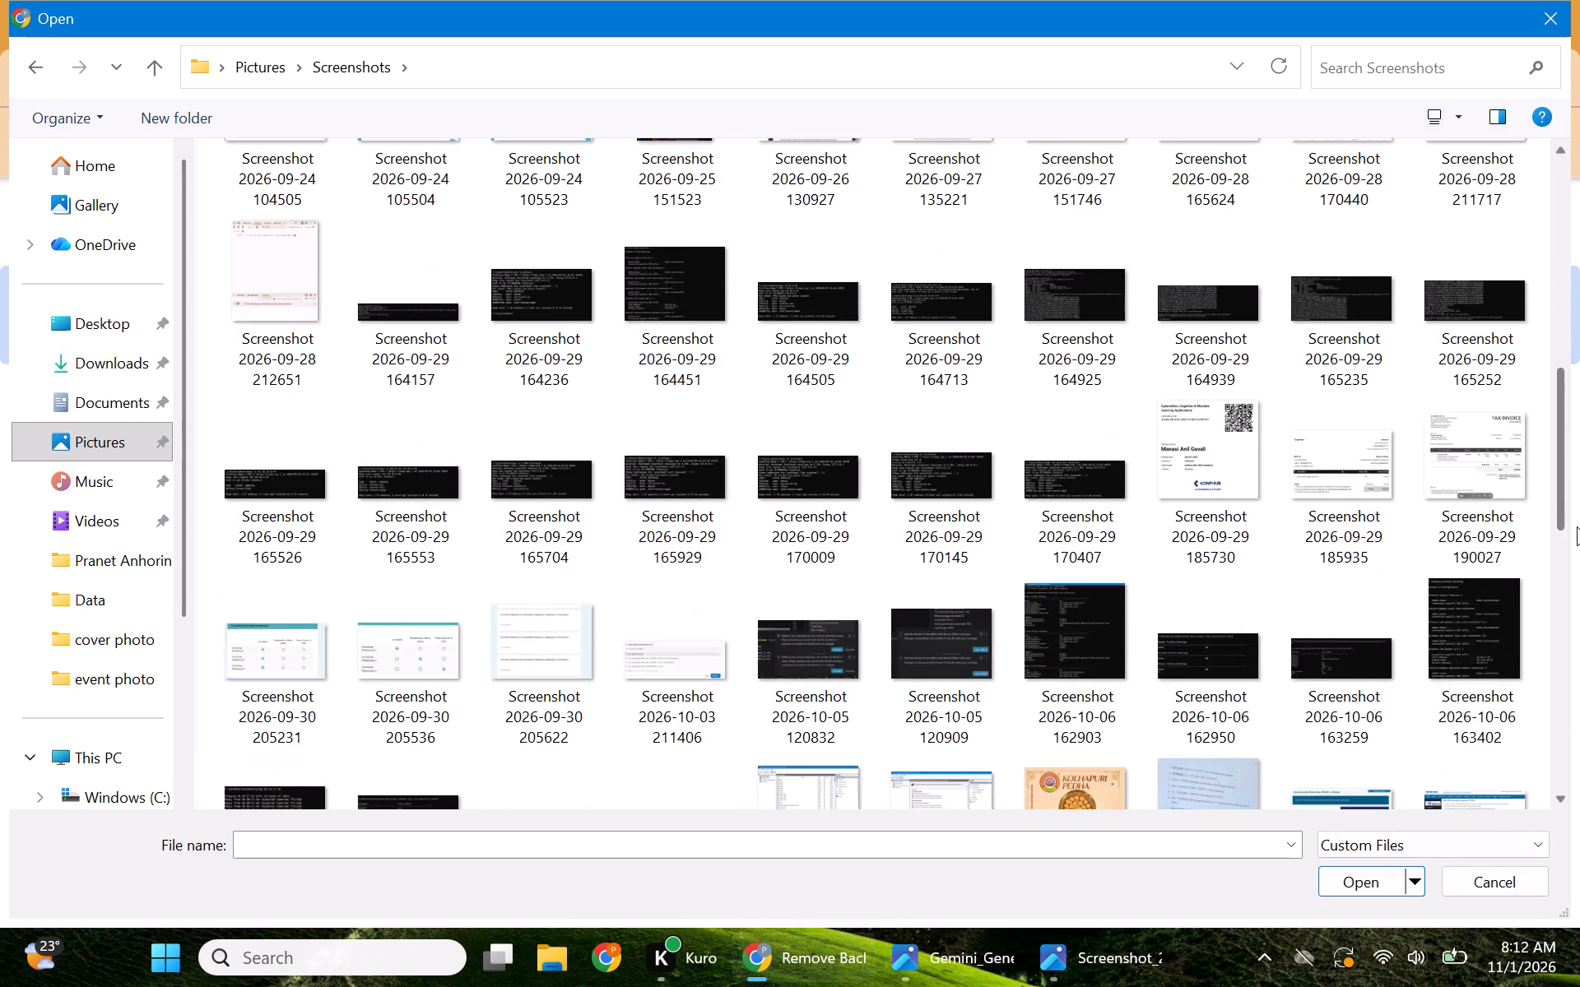
left_click_drag(1577, 526, 1572, 804)
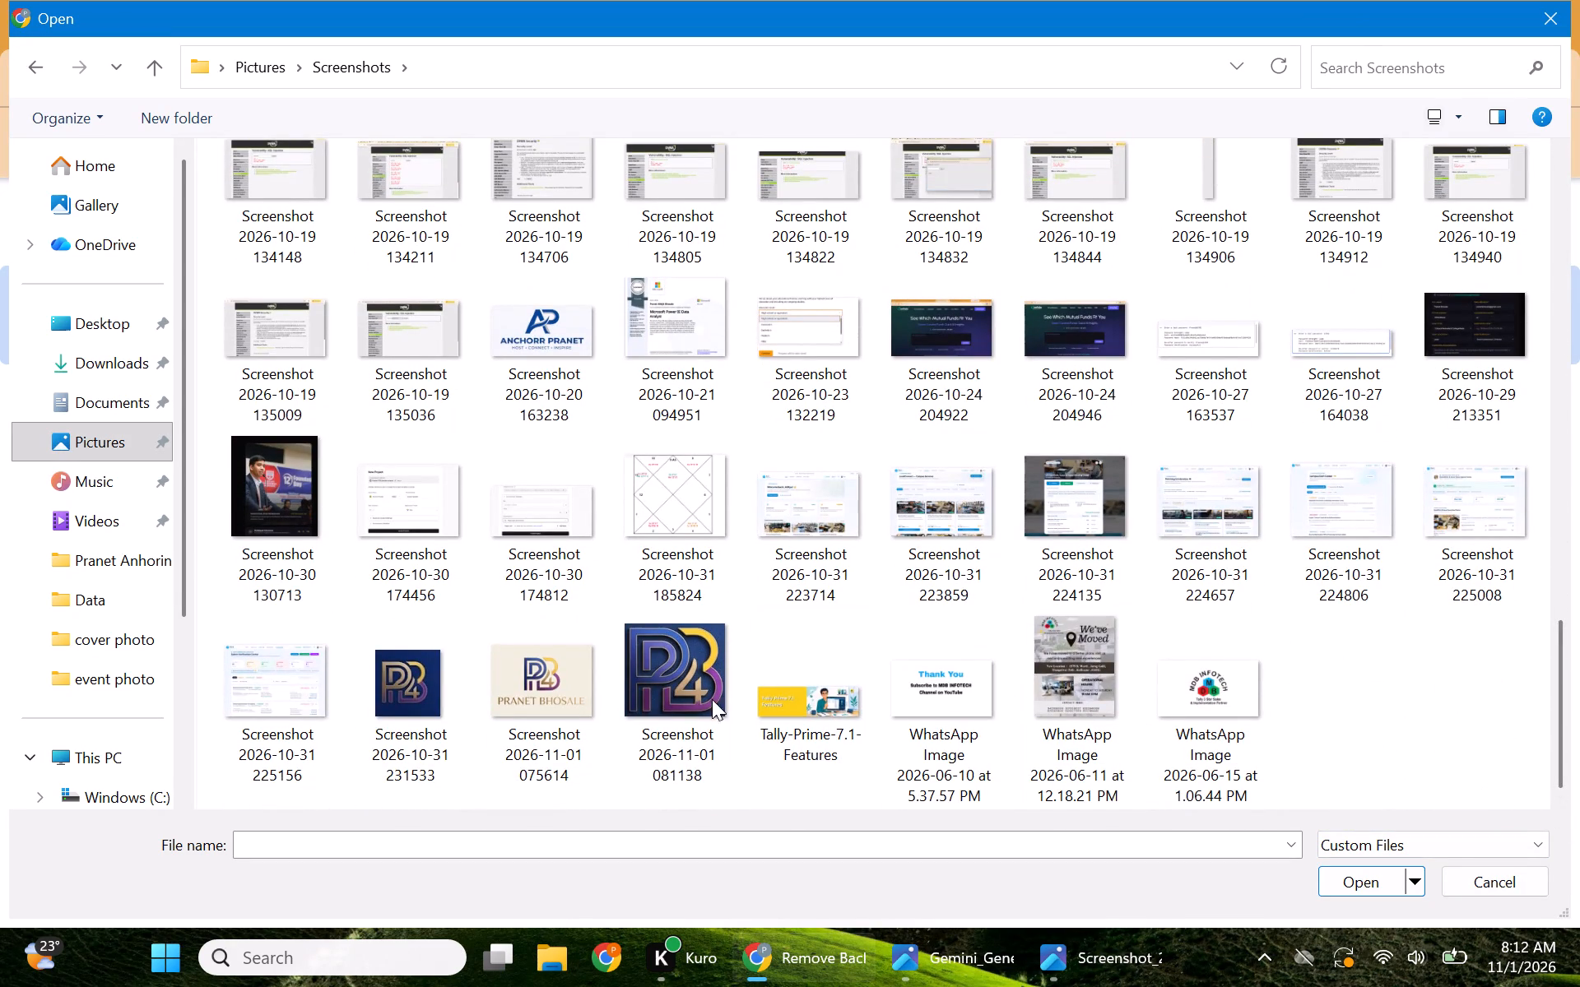
left_click(686, 698)
left_click(1373, 882)
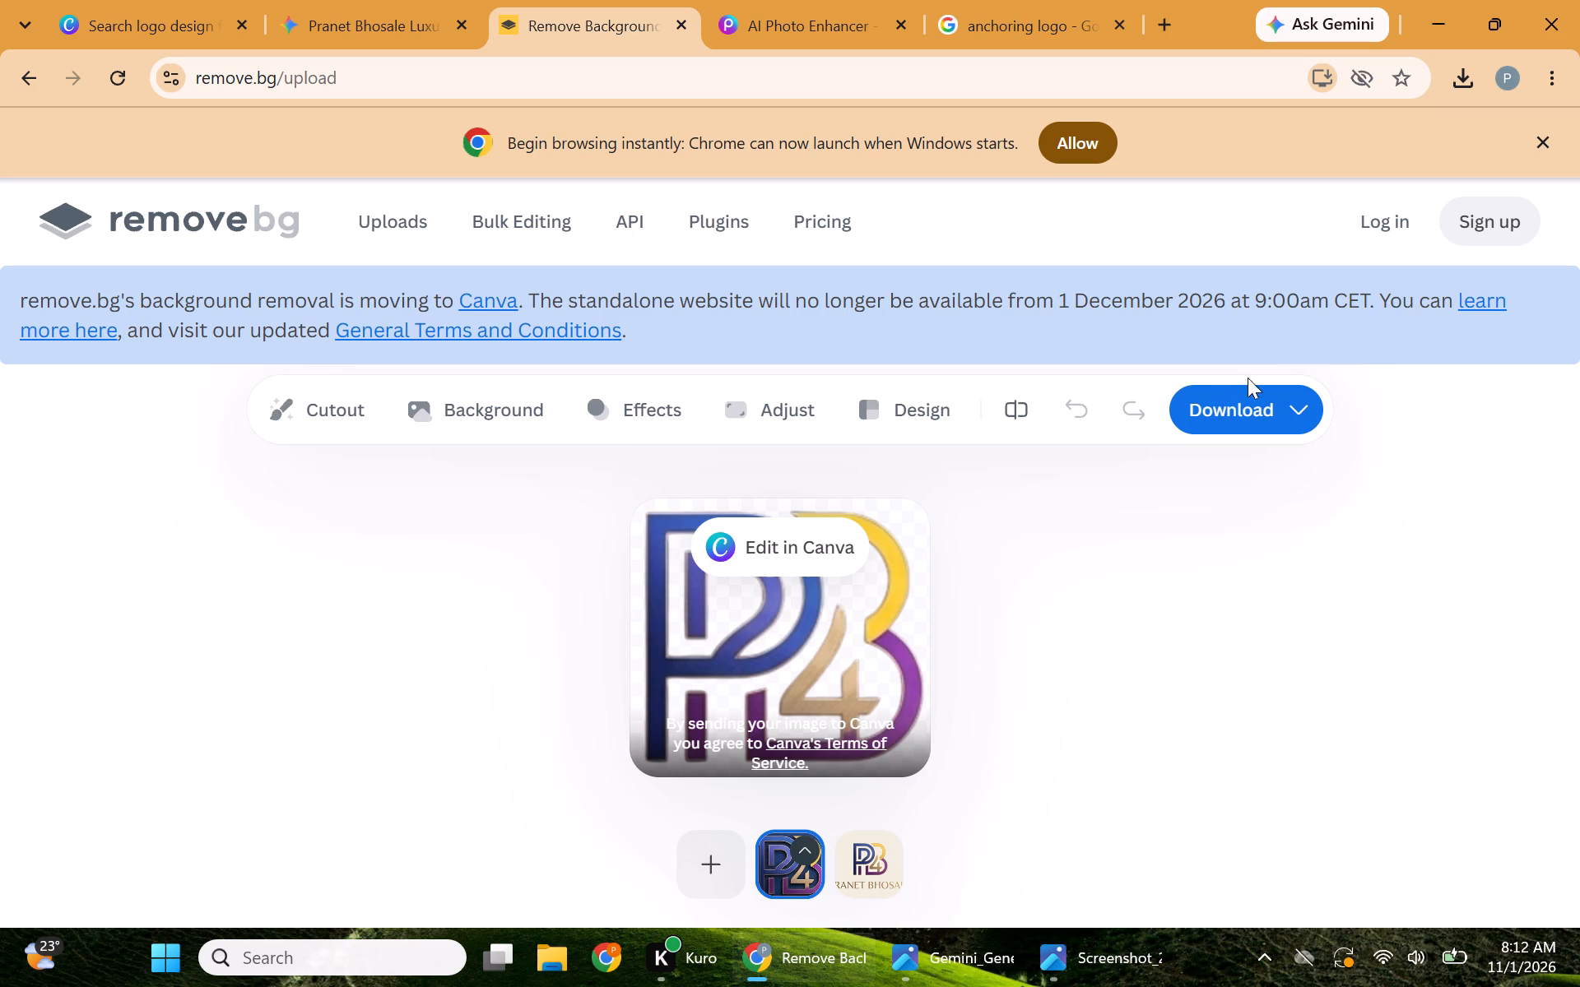
Check the download sizes and the image options offered for the cut-out monogram.
left_click(1257, 402)
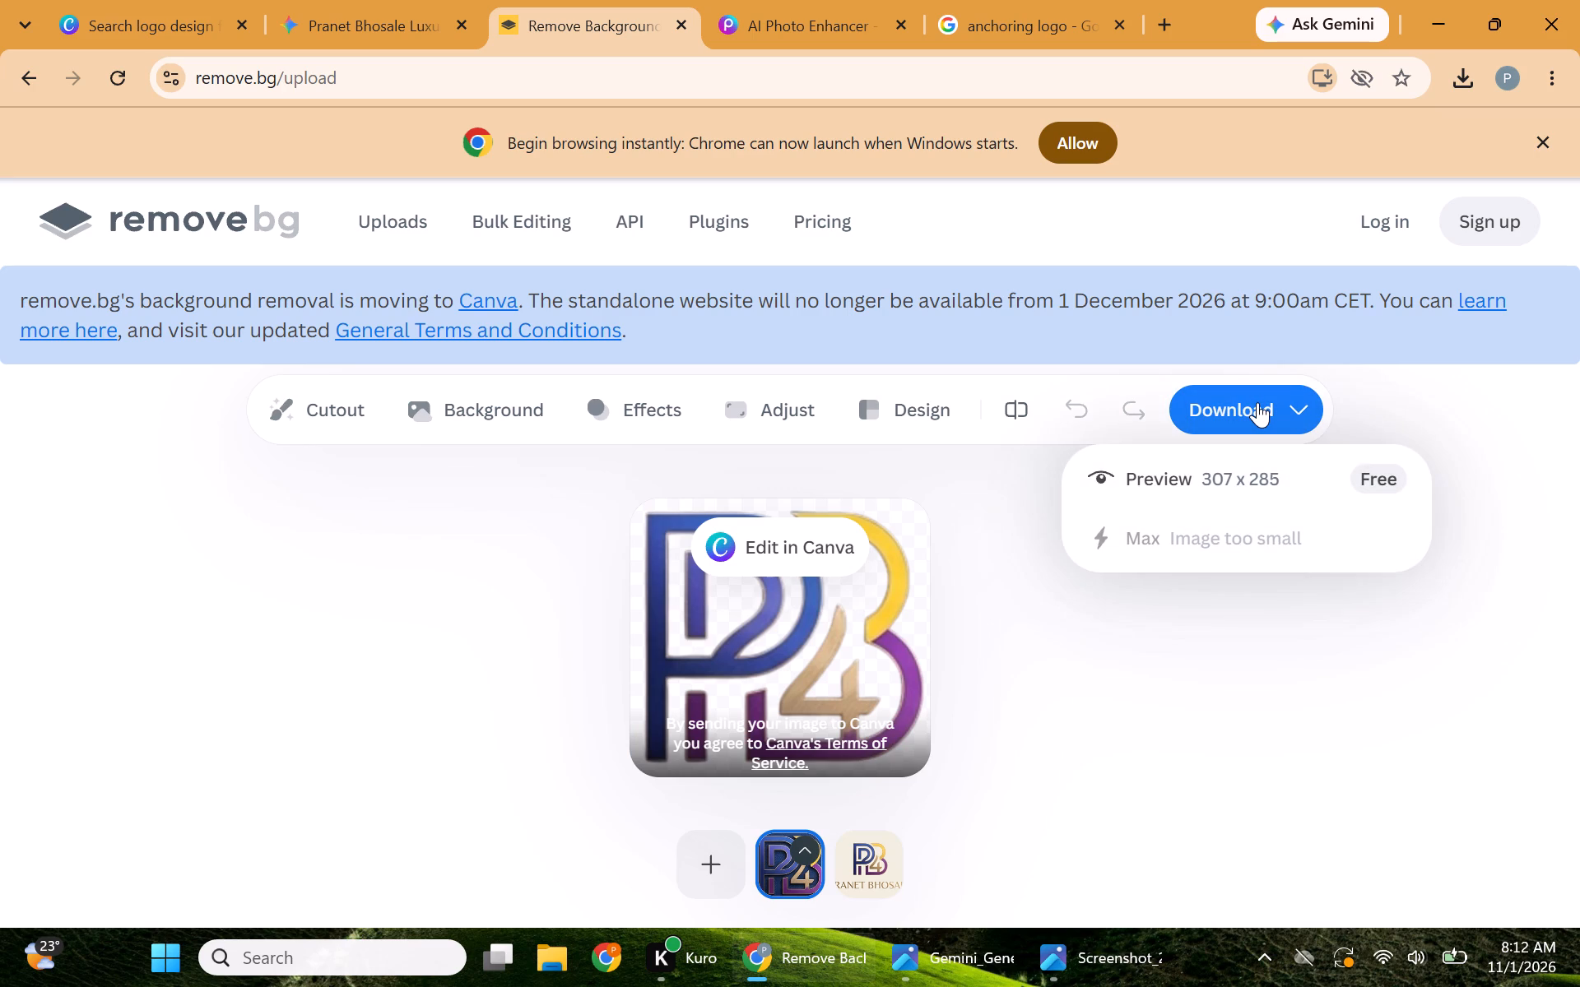
left_click(800, 873)
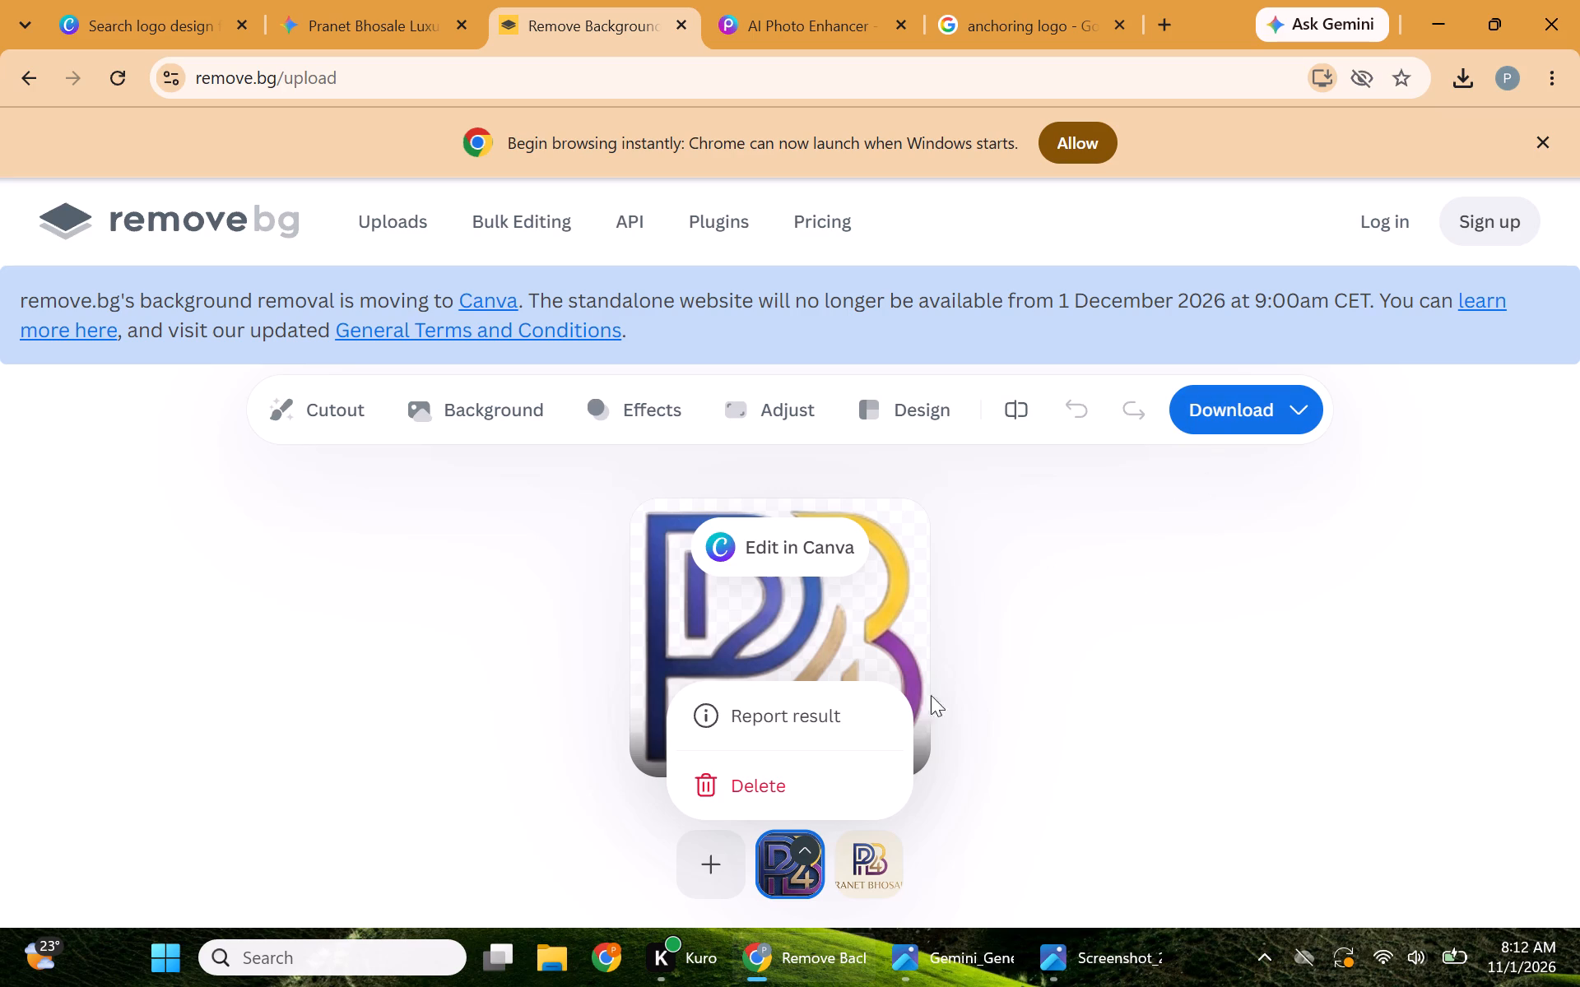
left_click(1140, 550)
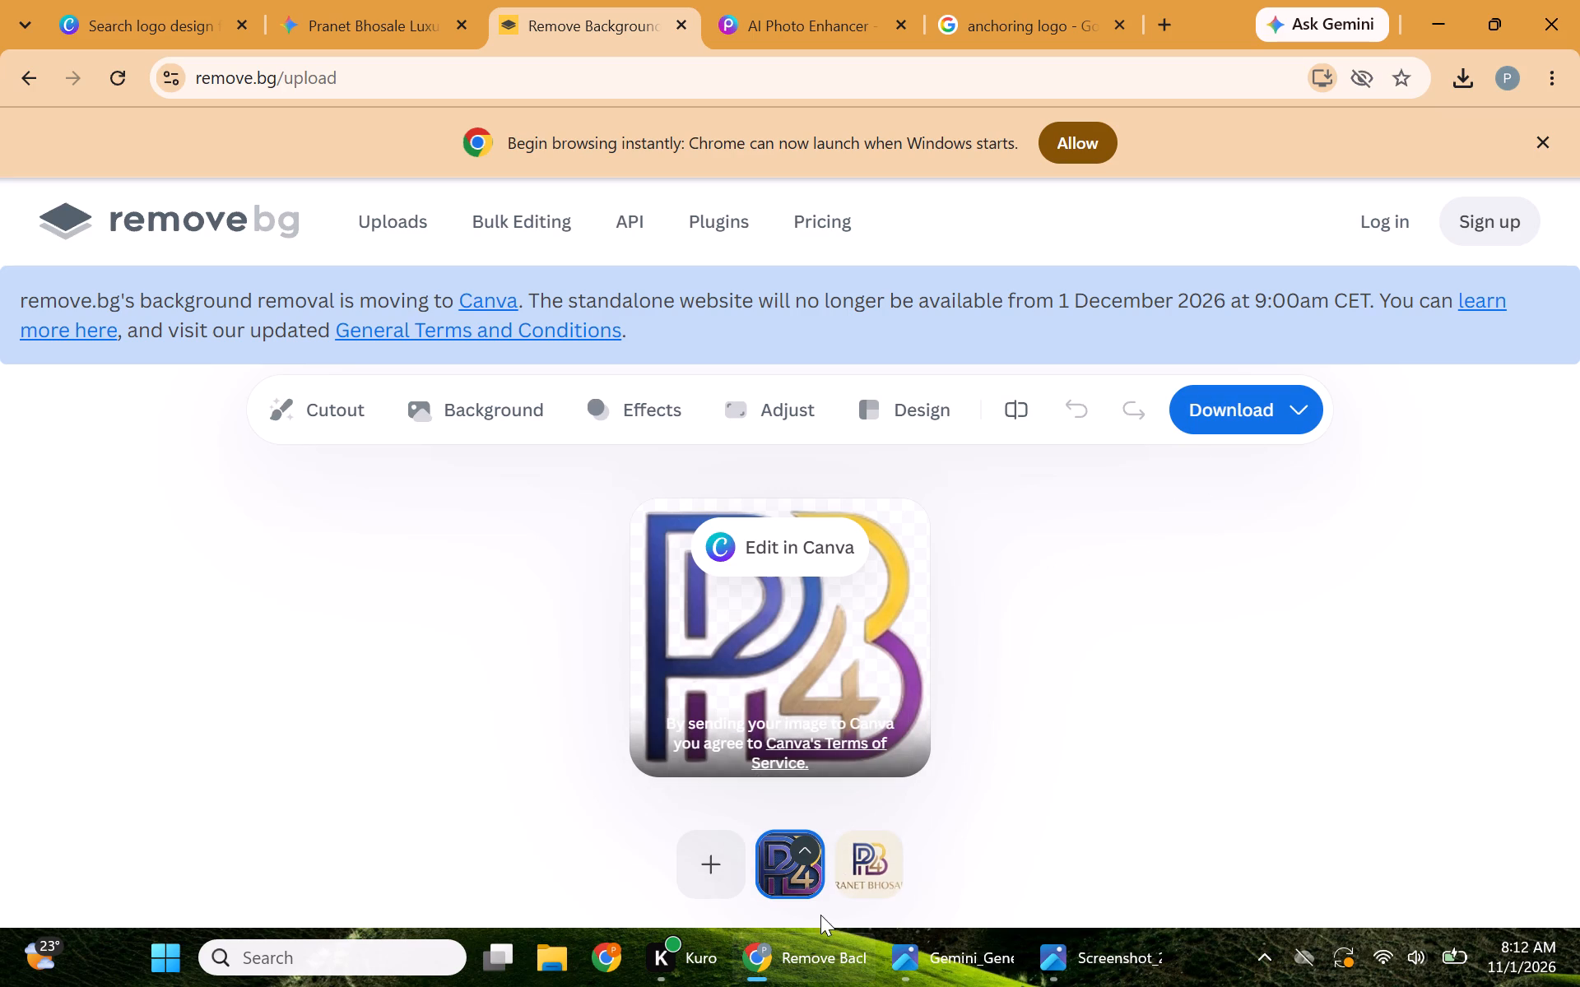
Open the cut-out monogram in Canva for editing, always allowing pop-ups and redirects from remove.bg.
left_click(797, 524)
left_click(1288, 78)
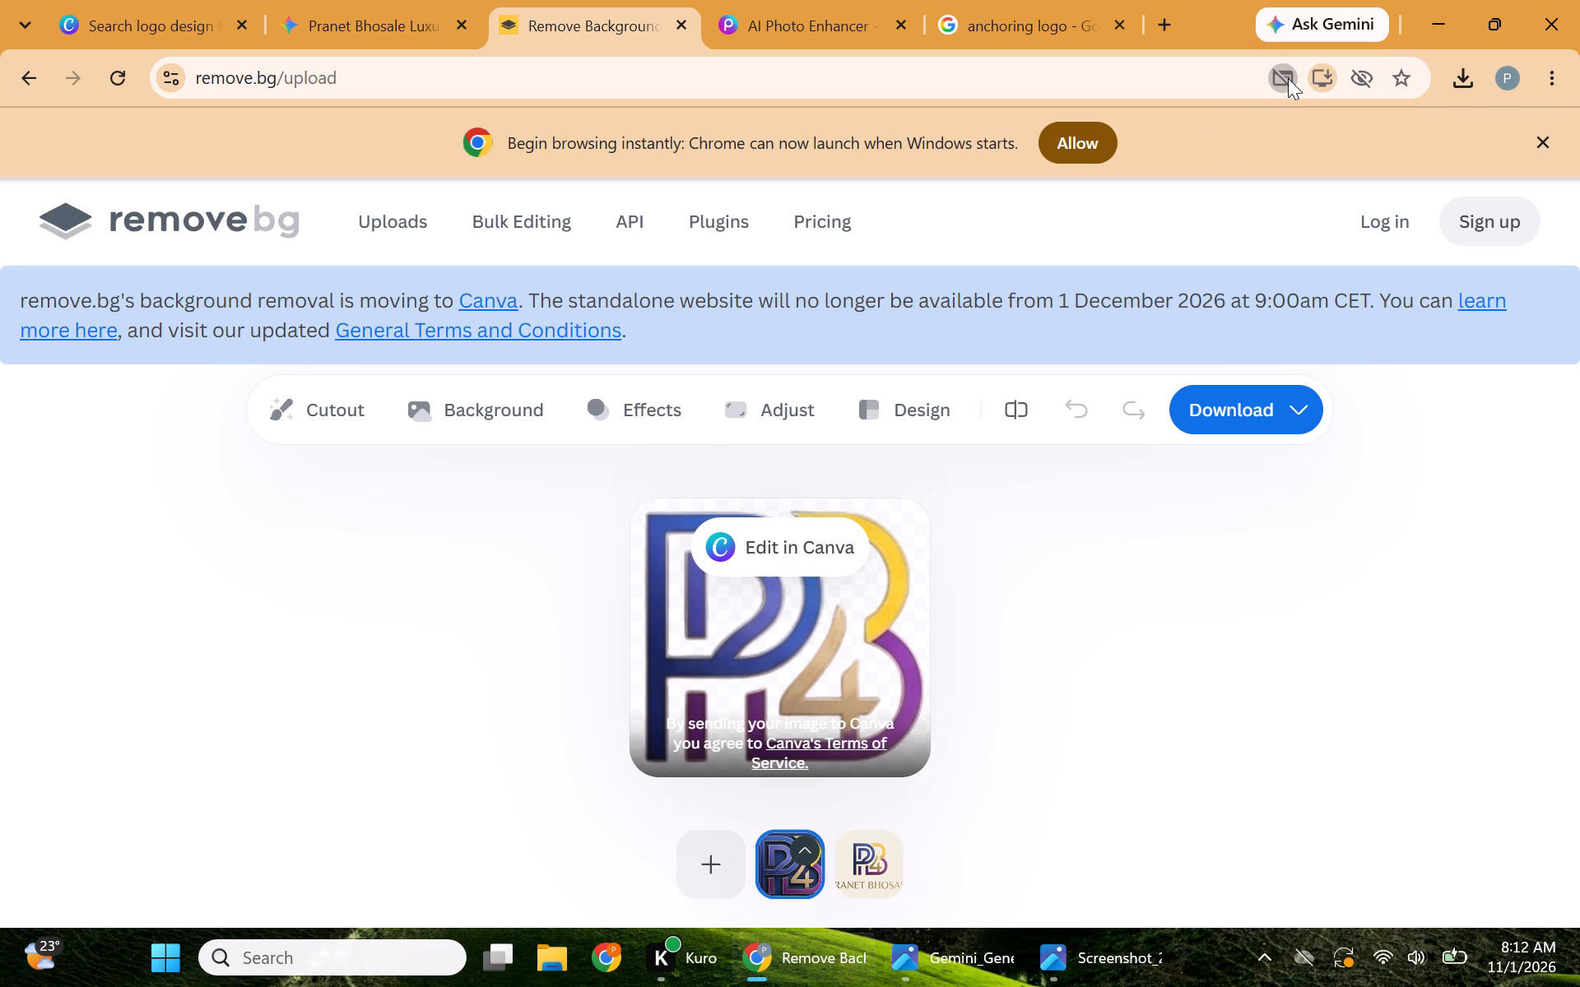
left_click(1121, 227)
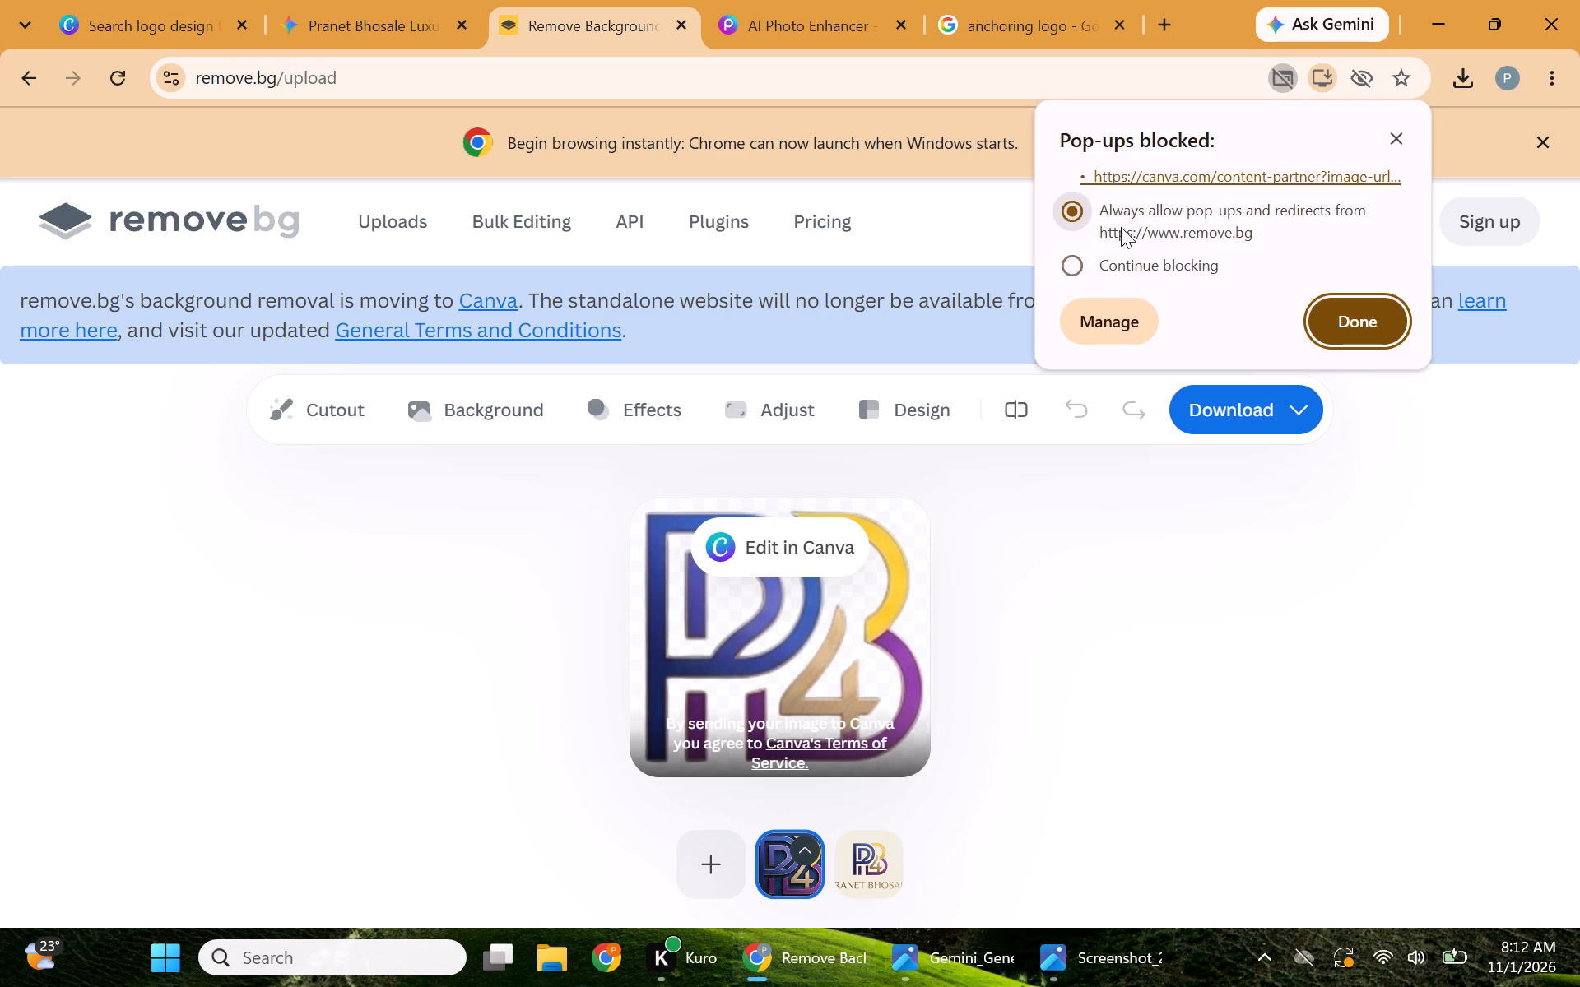
left_click(1382, 337)
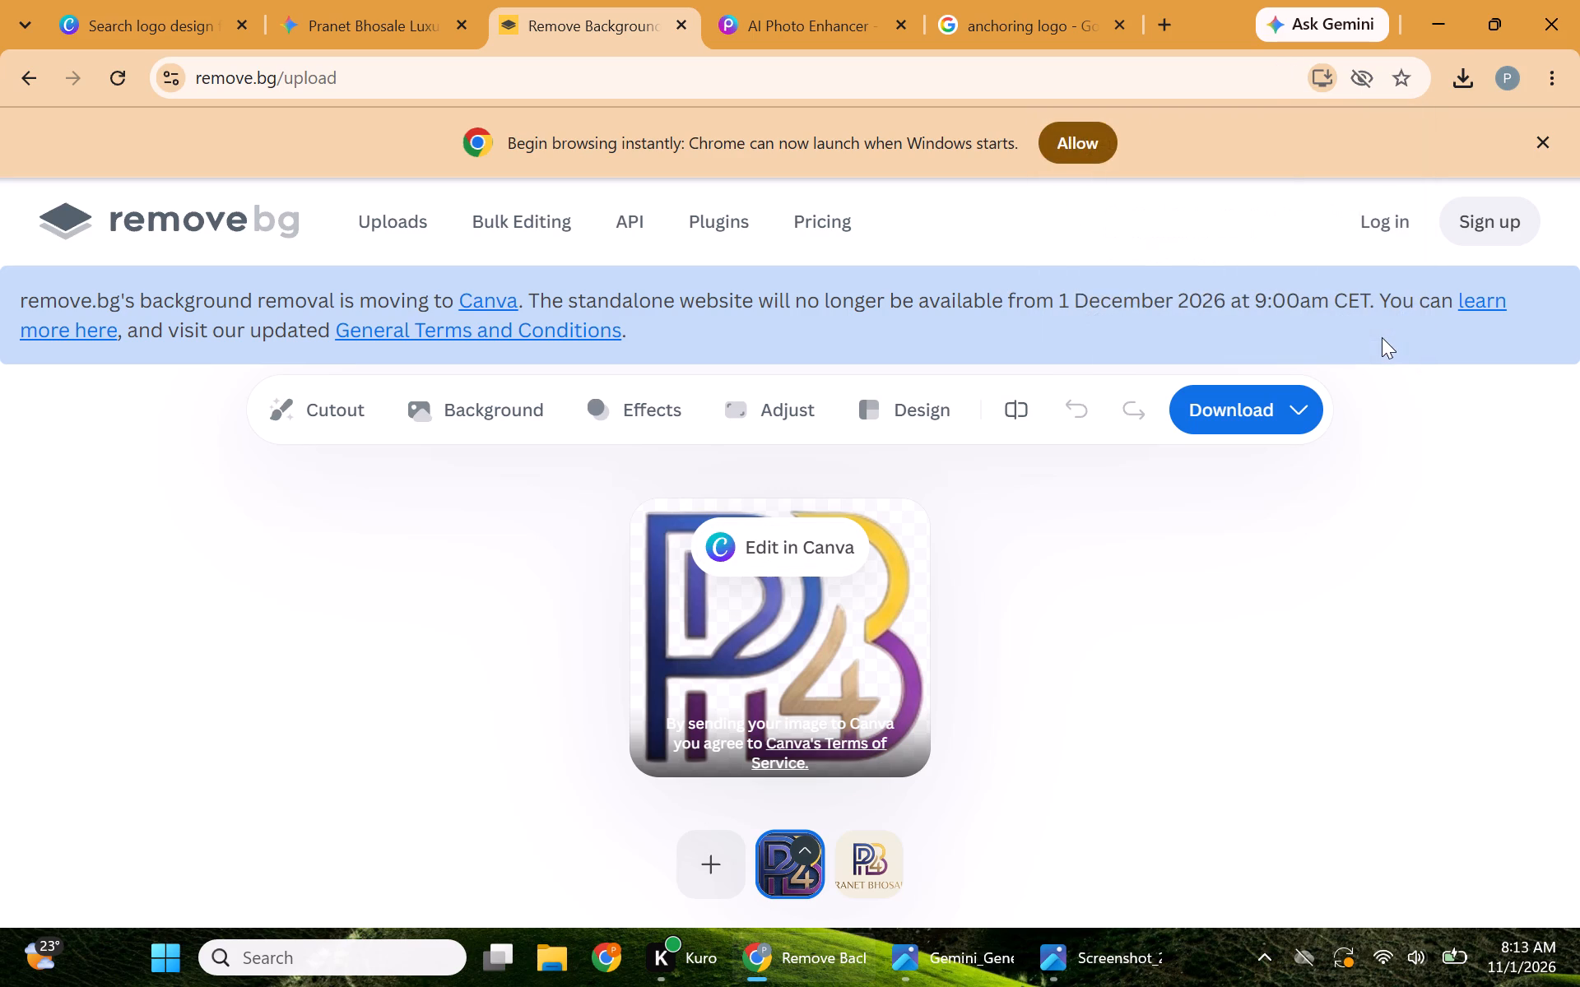
left_click(718, 549)
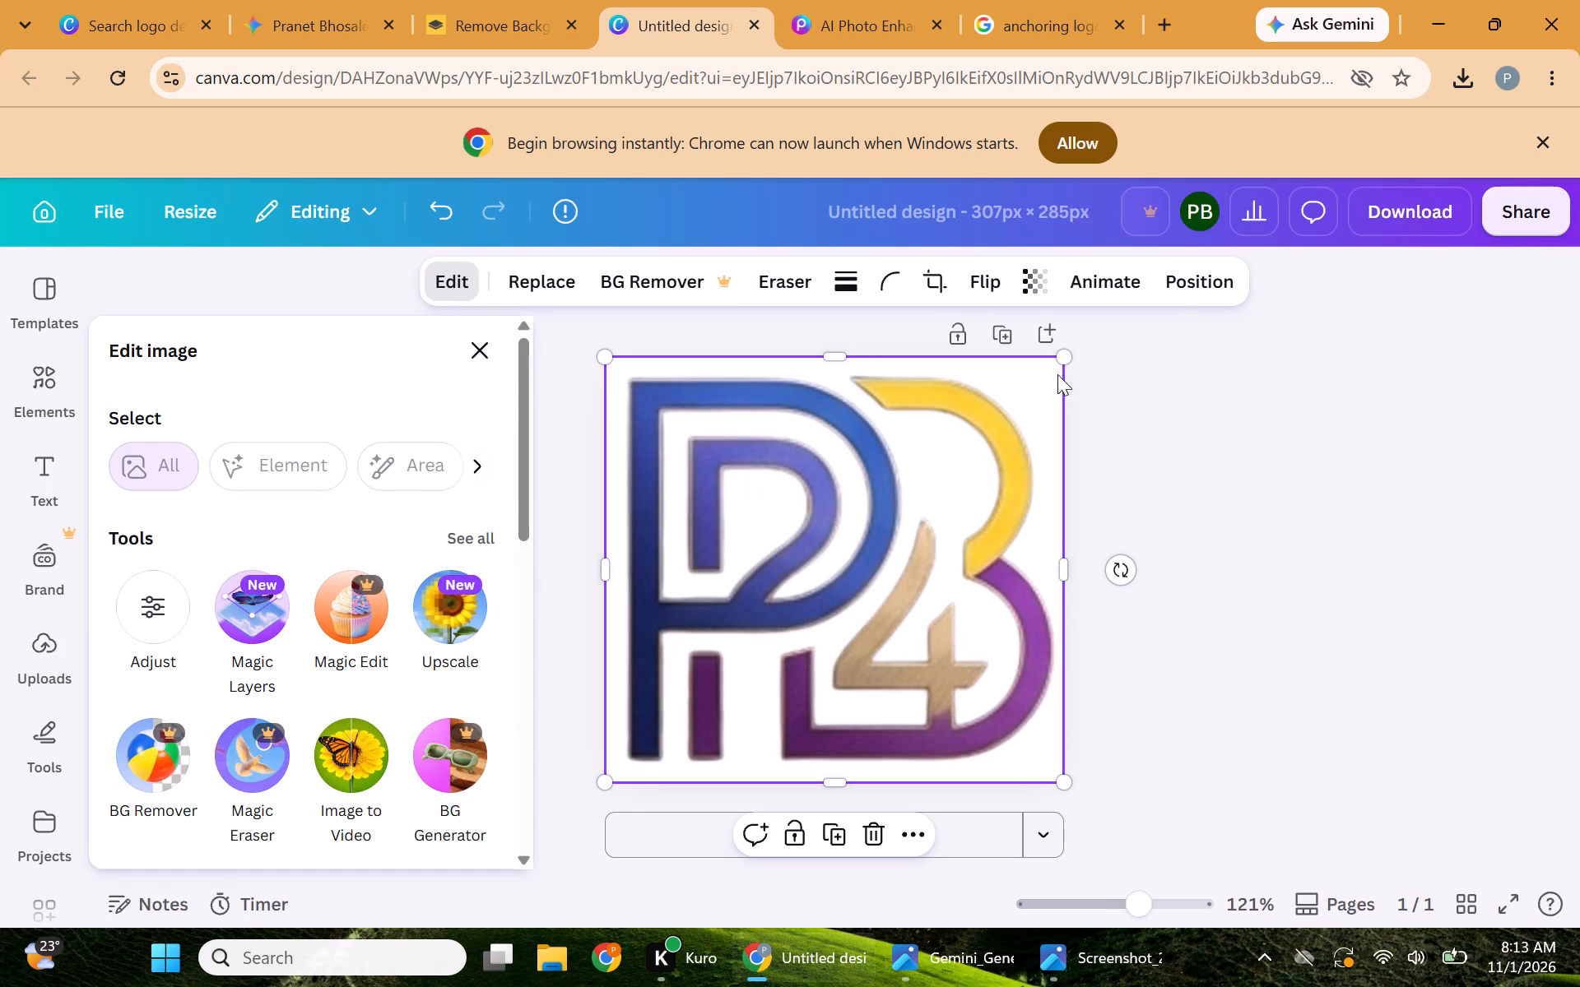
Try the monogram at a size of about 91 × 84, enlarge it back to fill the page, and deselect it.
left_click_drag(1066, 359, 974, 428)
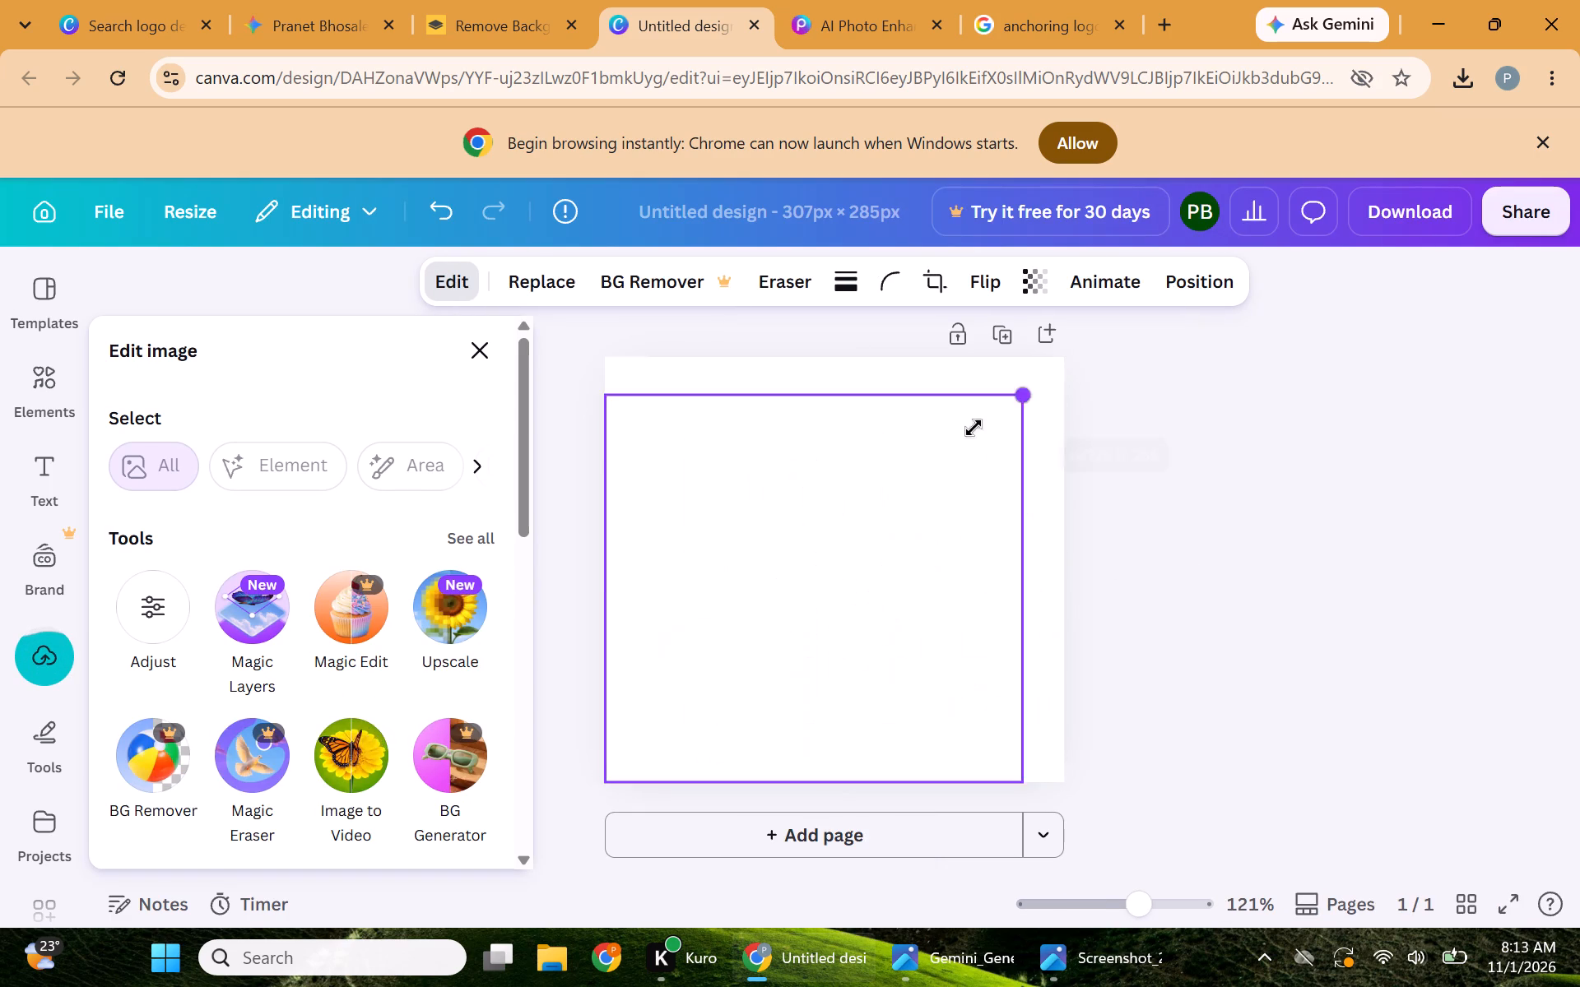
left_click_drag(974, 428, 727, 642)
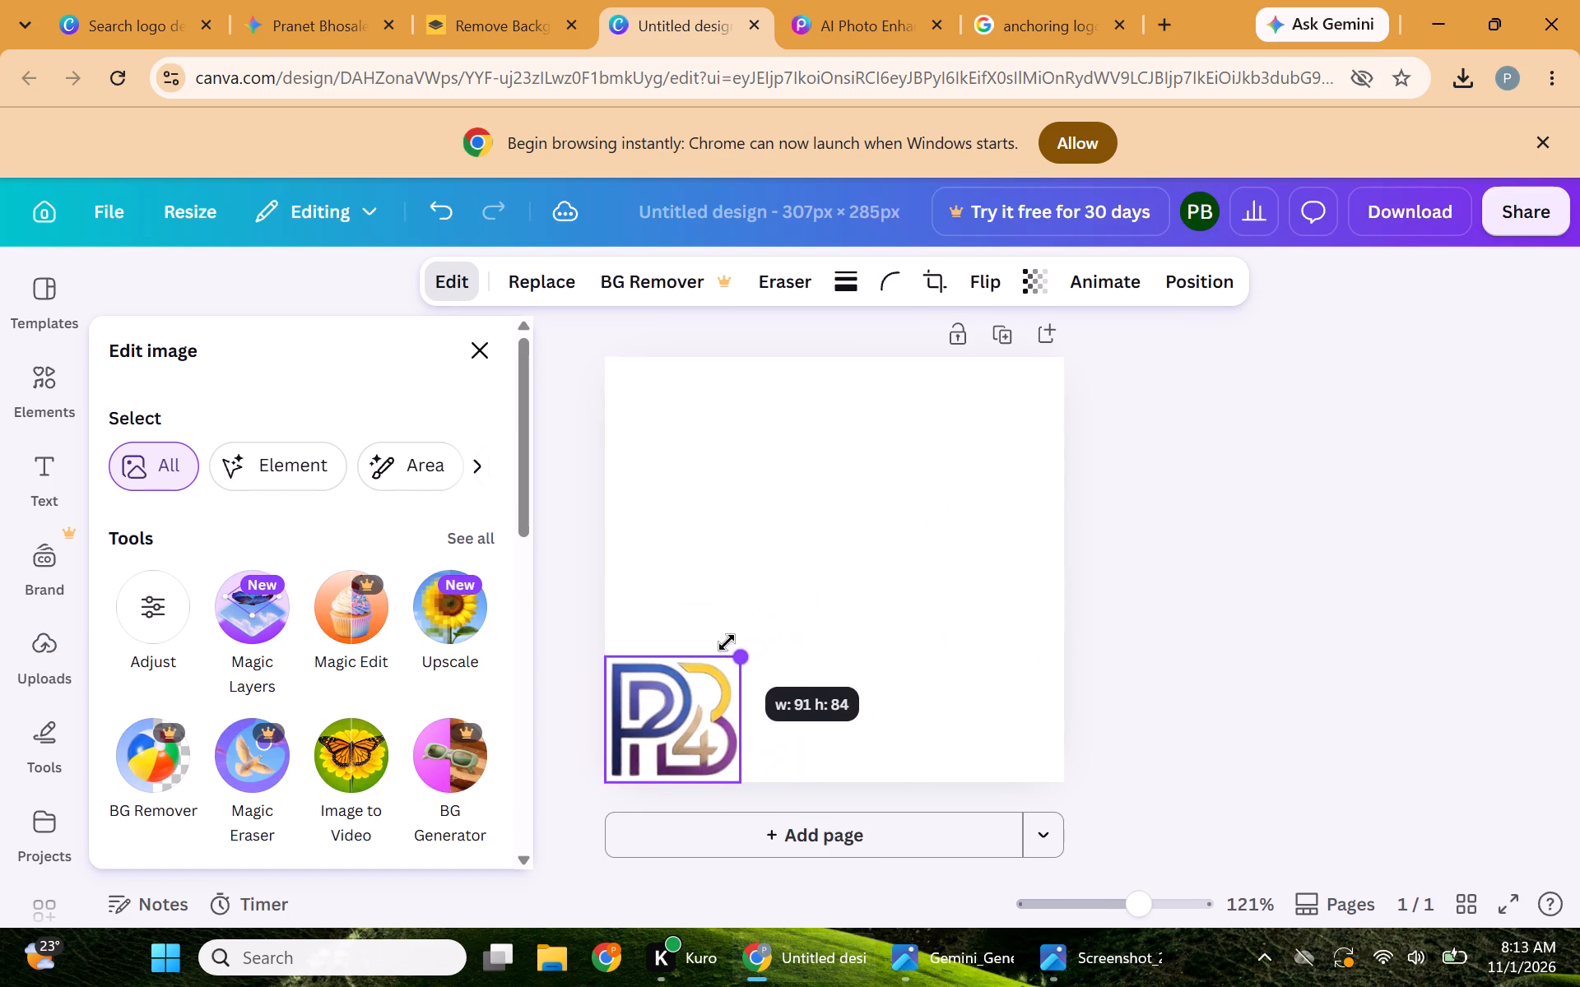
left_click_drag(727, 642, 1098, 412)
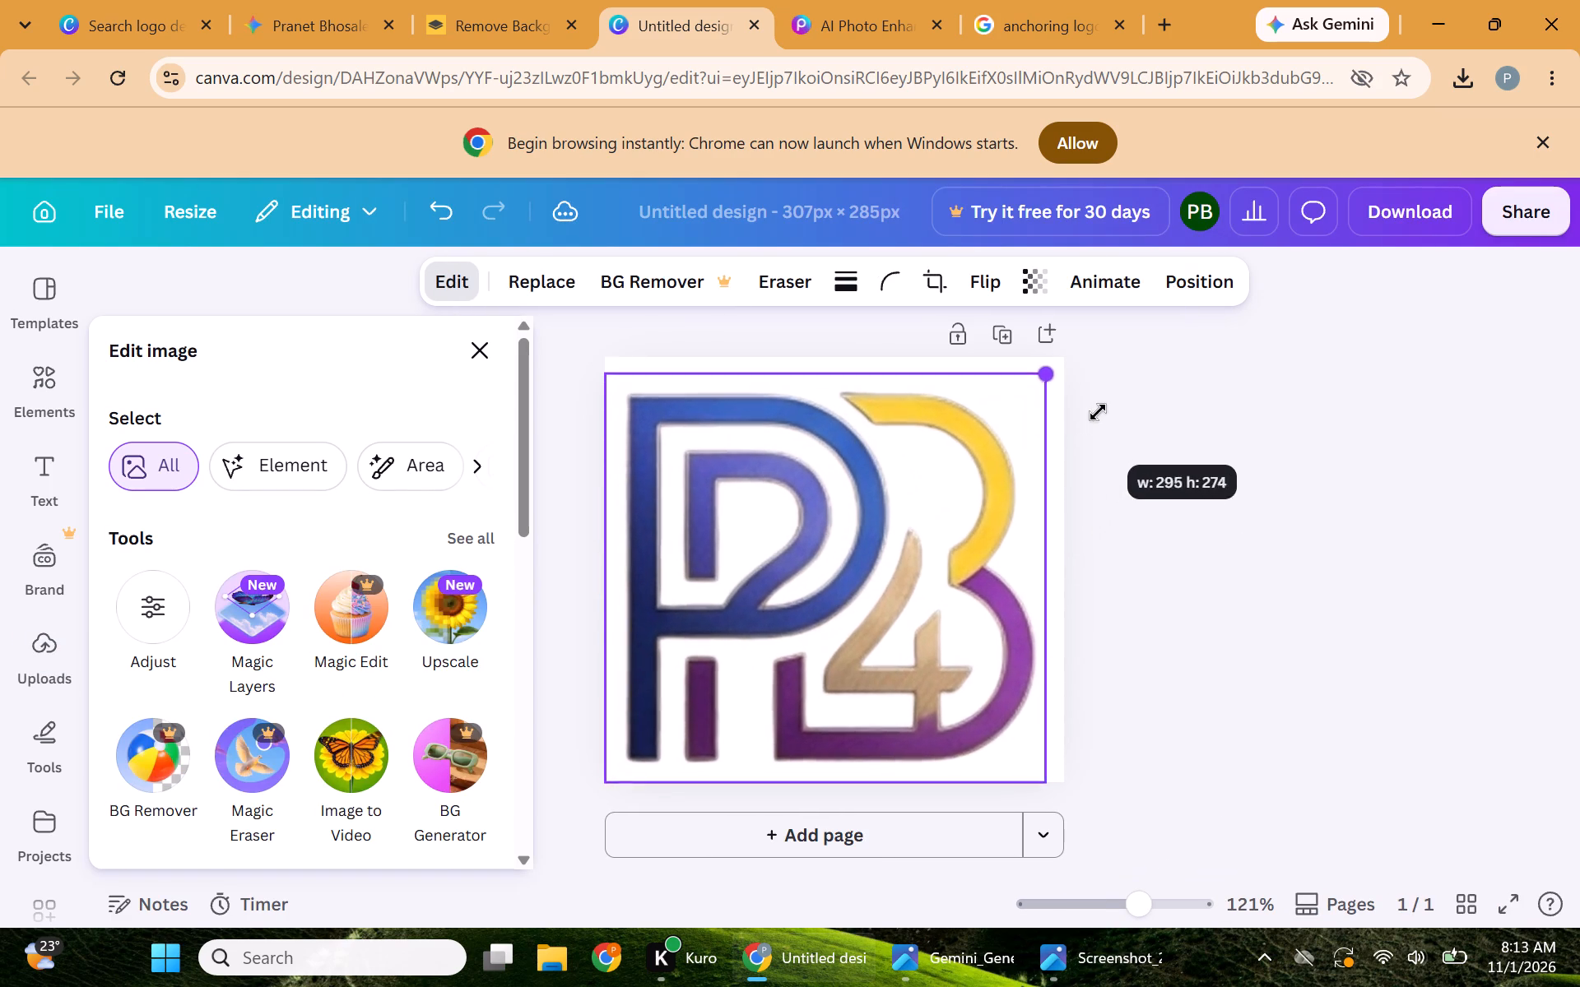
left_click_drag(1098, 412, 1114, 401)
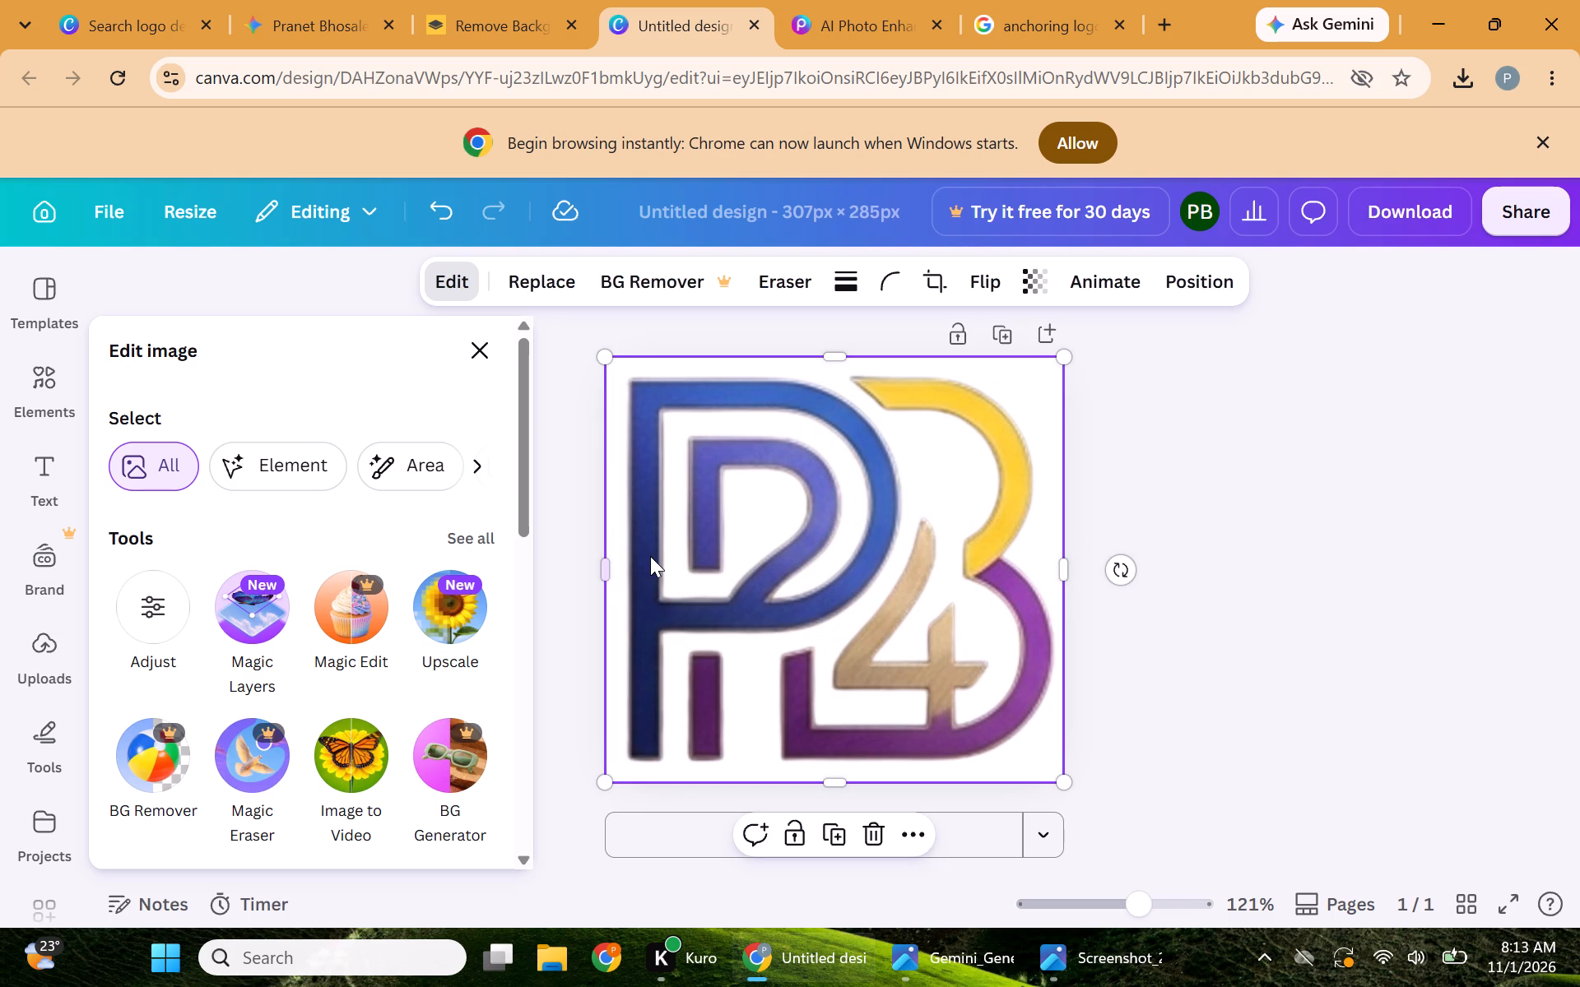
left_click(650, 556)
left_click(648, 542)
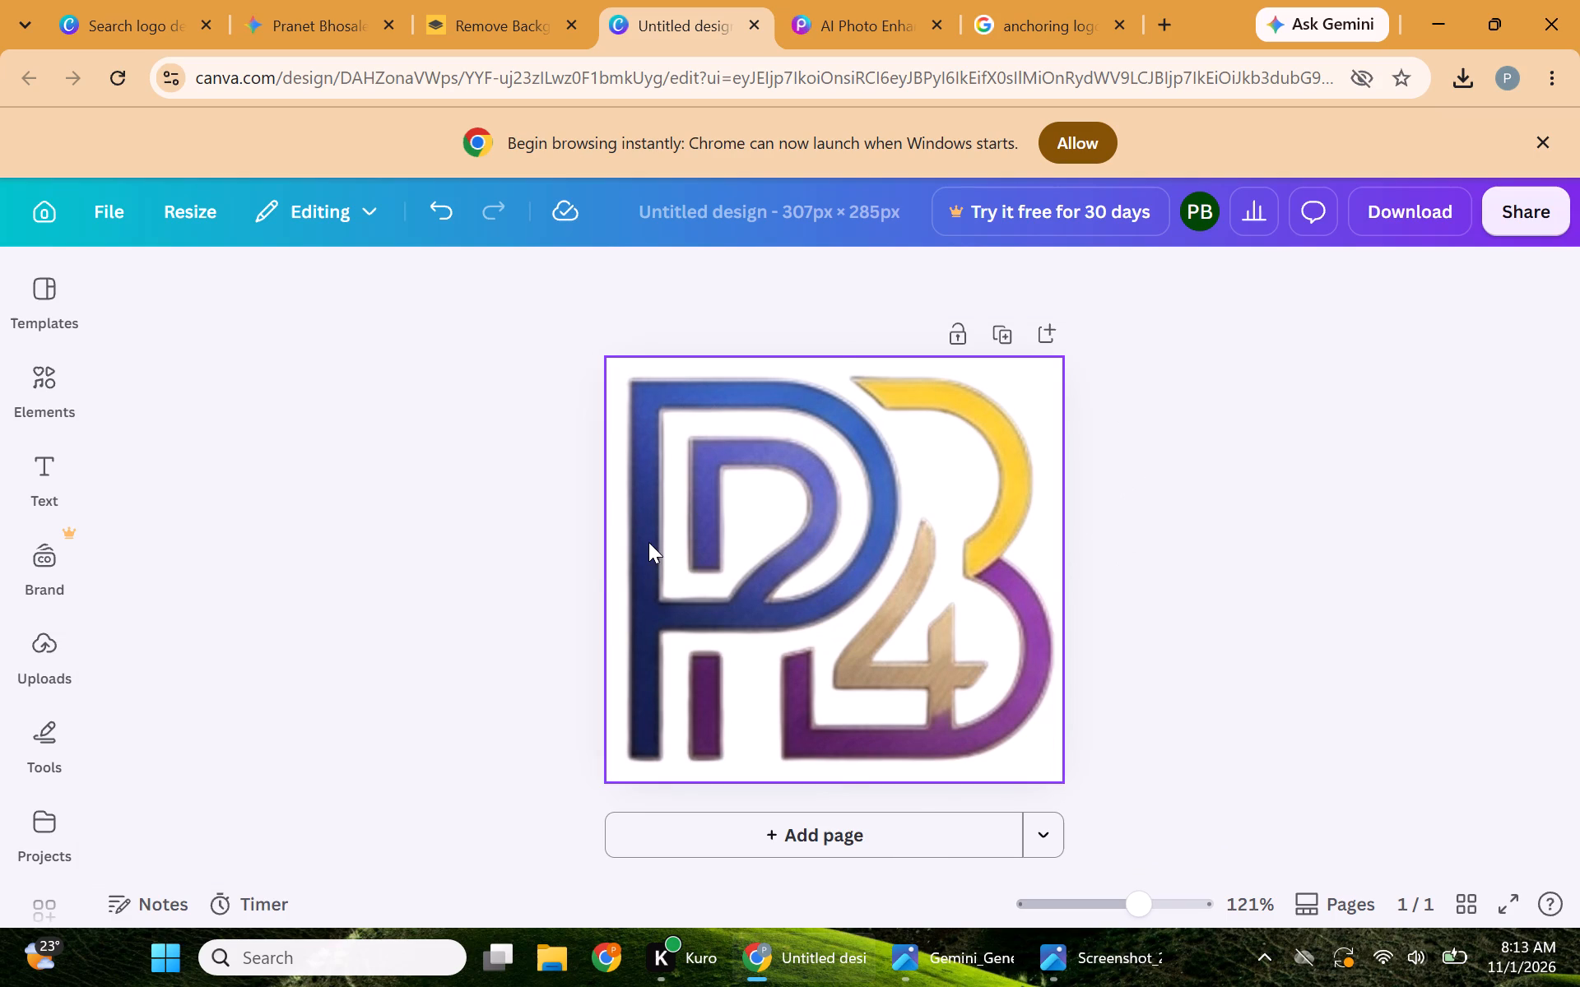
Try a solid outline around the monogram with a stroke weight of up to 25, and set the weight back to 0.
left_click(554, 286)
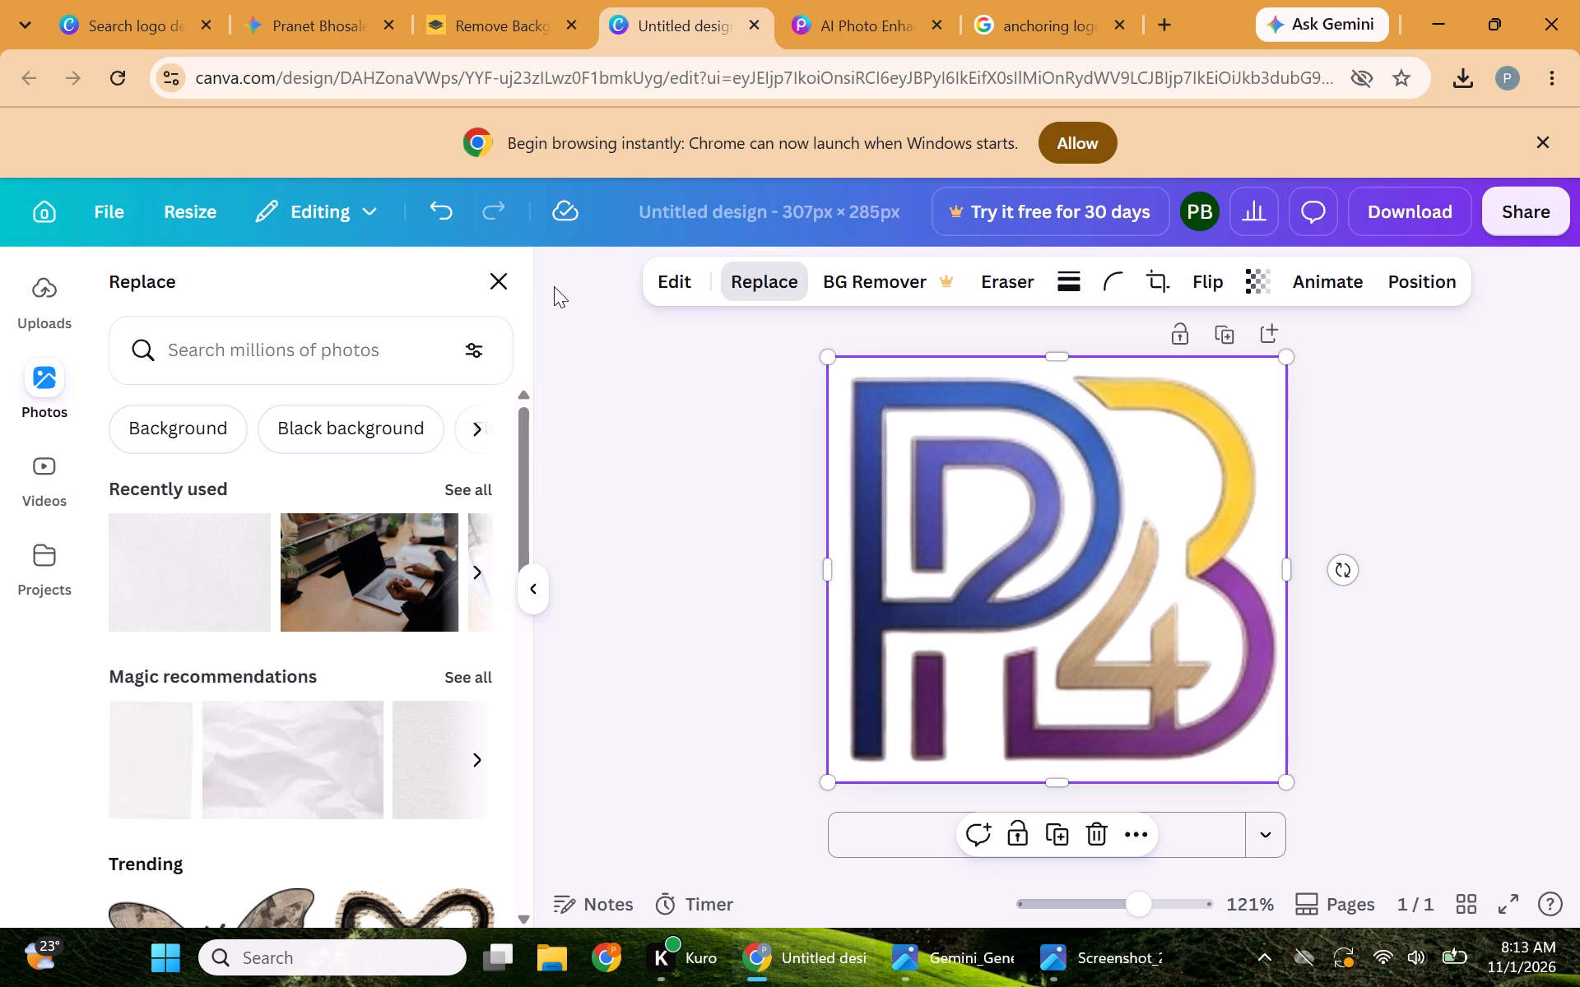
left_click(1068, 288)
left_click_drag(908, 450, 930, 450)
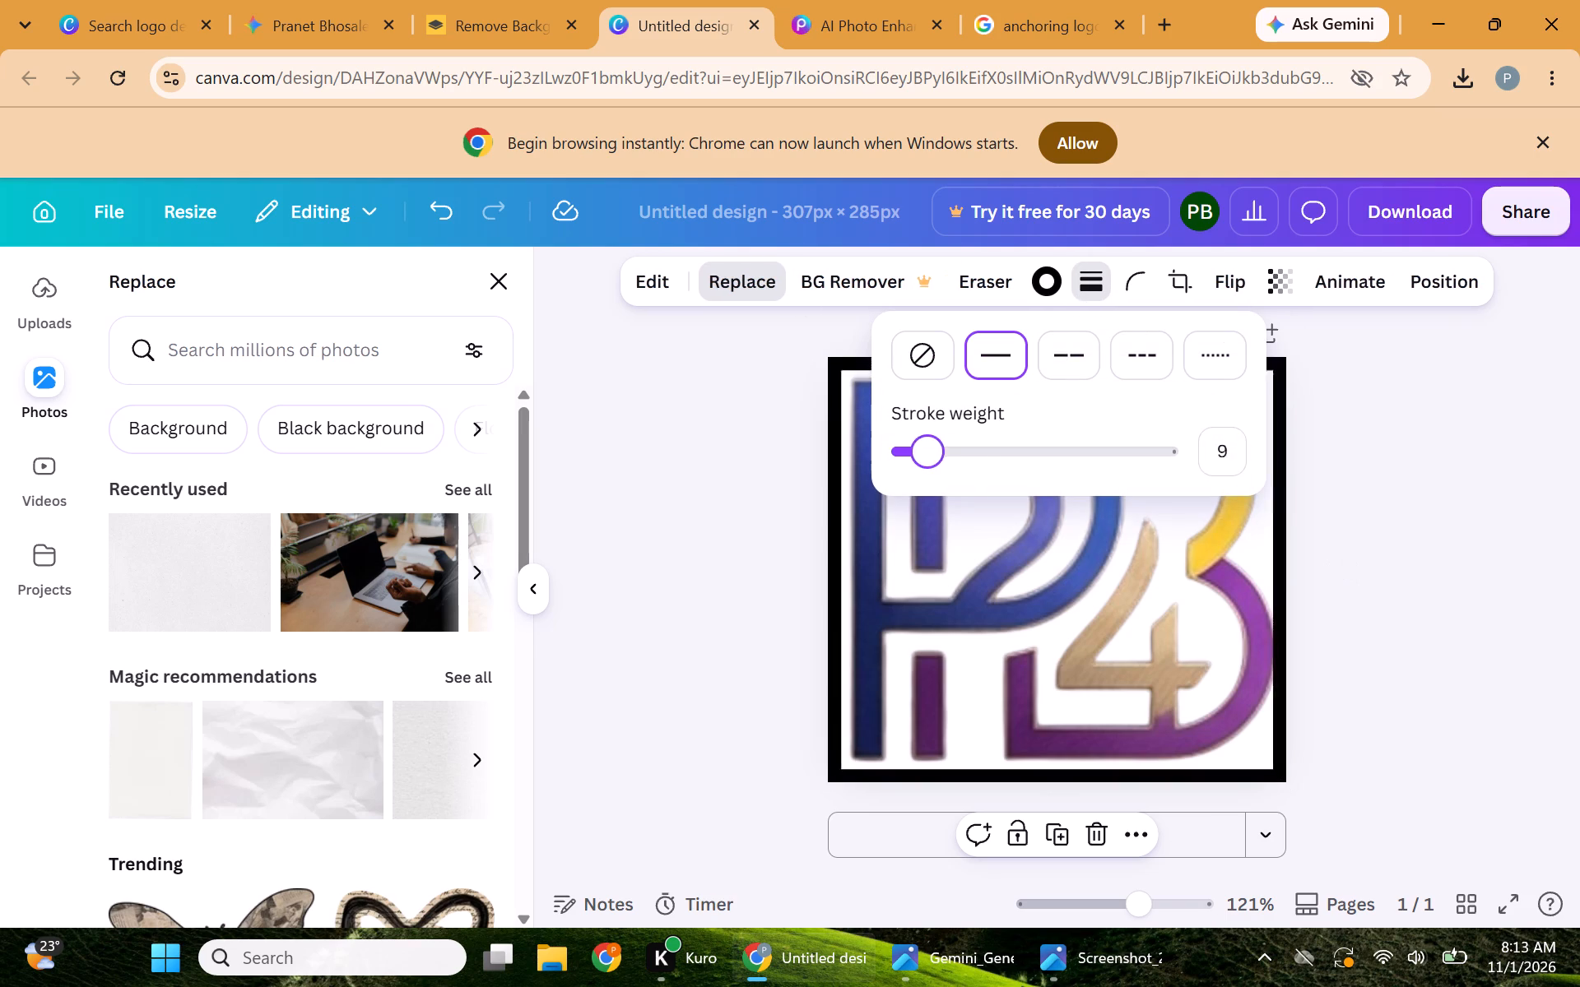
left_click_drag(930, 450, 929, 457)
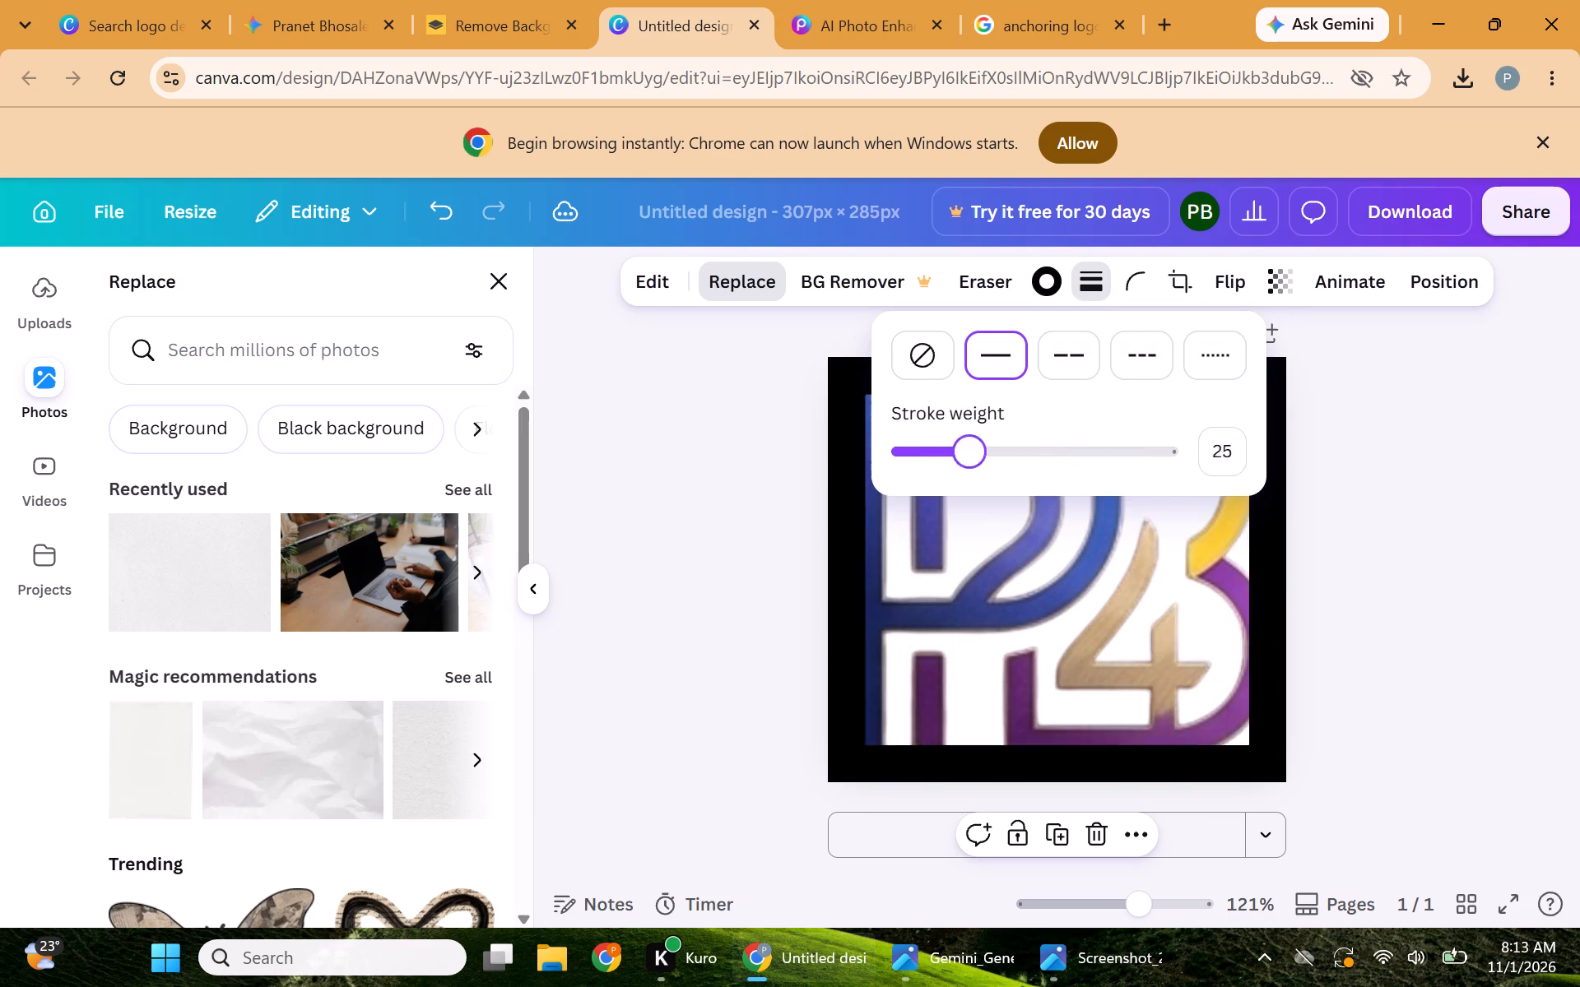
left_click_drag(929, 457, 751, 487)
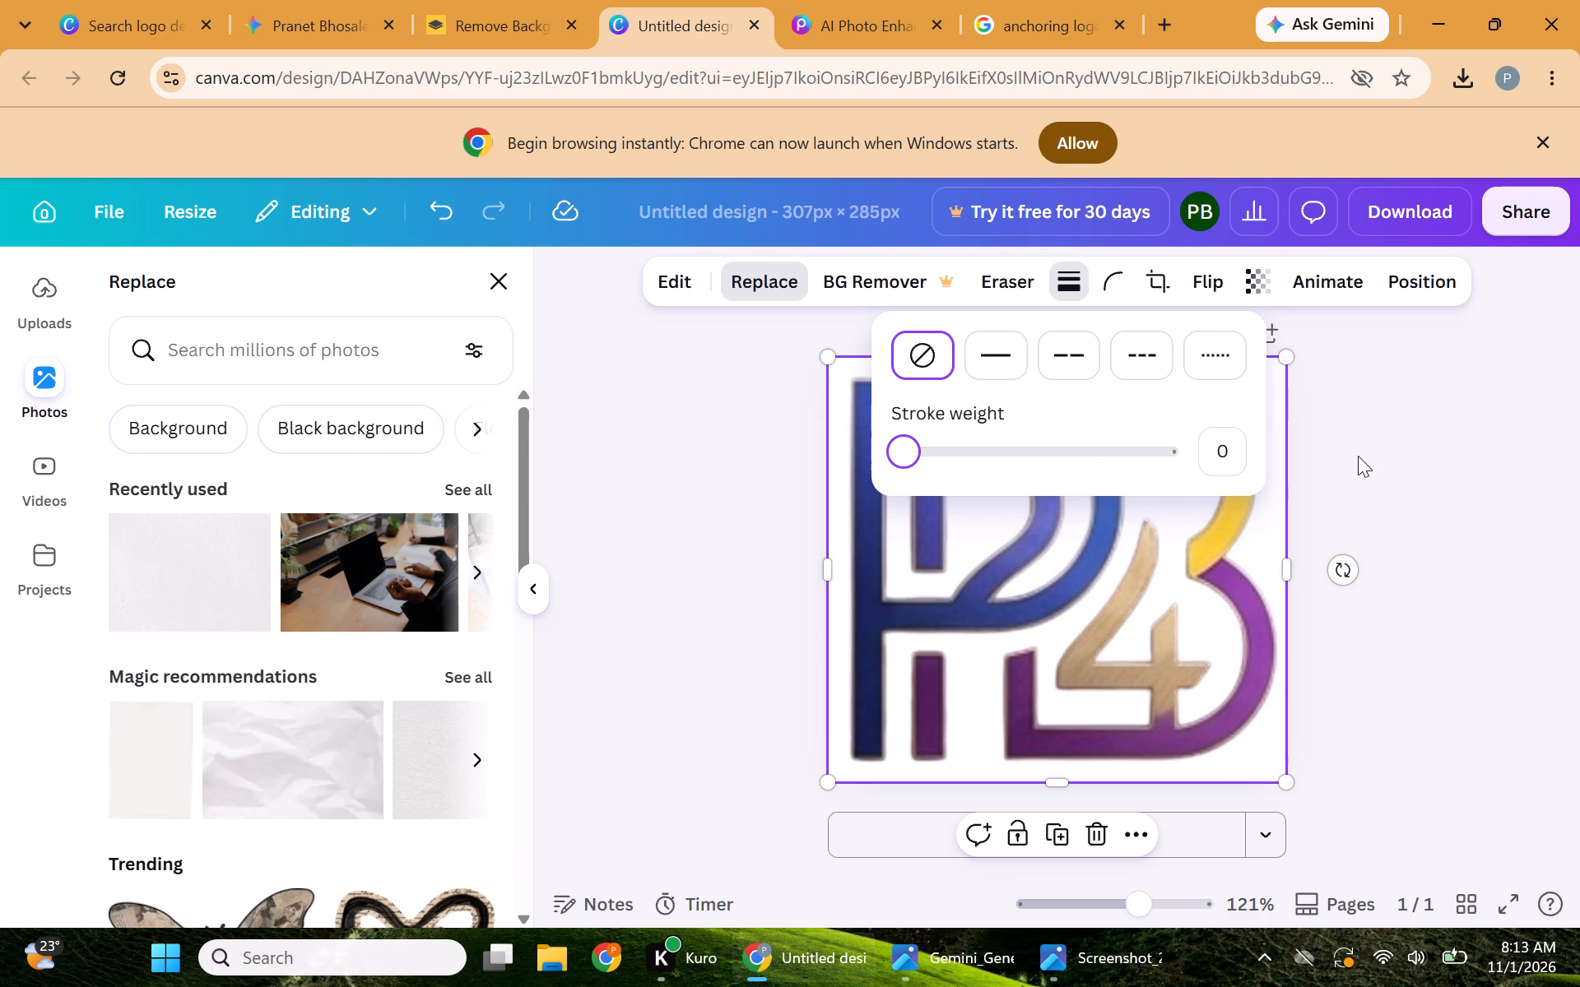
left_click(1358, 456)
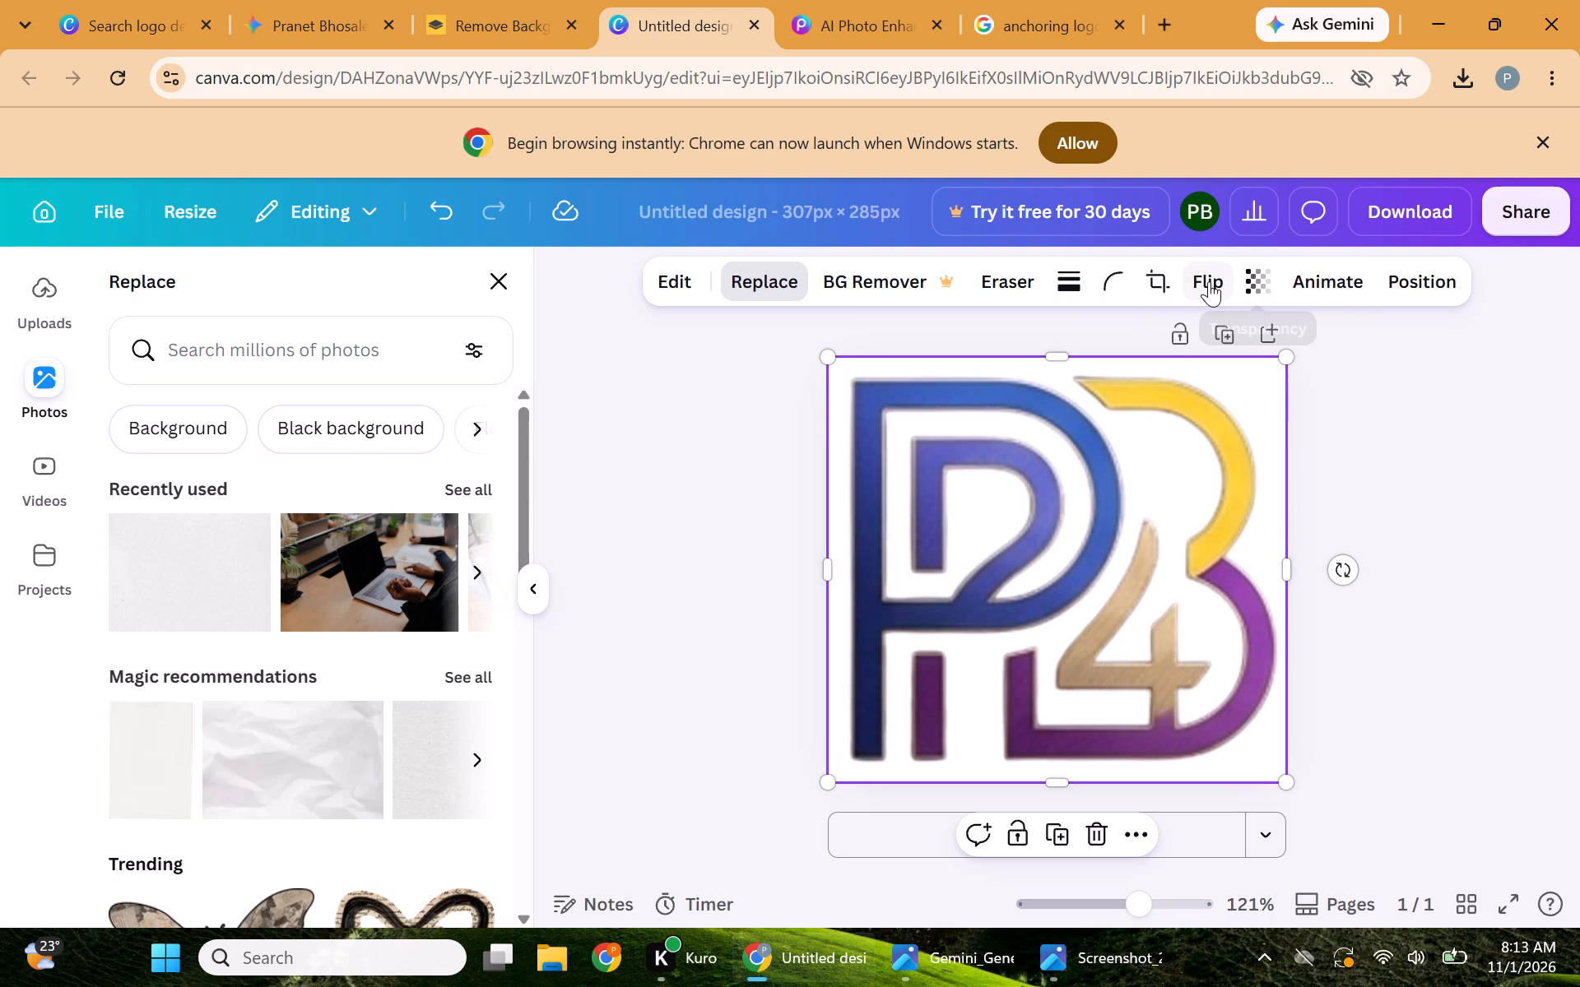
left_click(1453, 276)
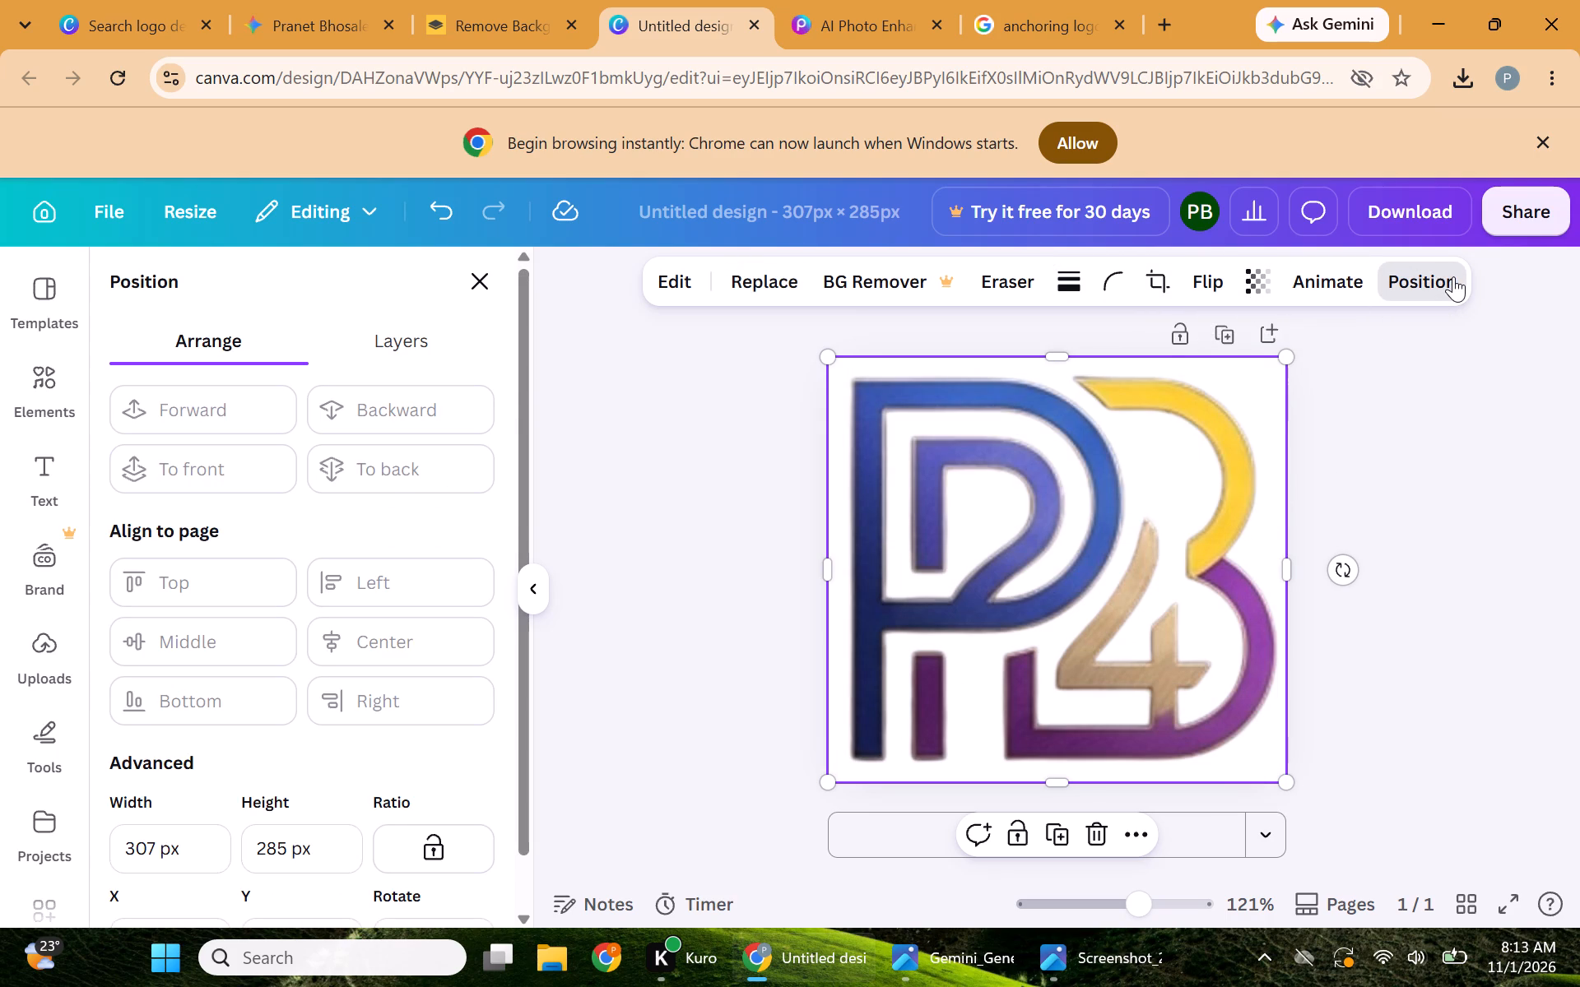
left_click_drag(531, 821, 519, 934)
left_click(1317, 289)
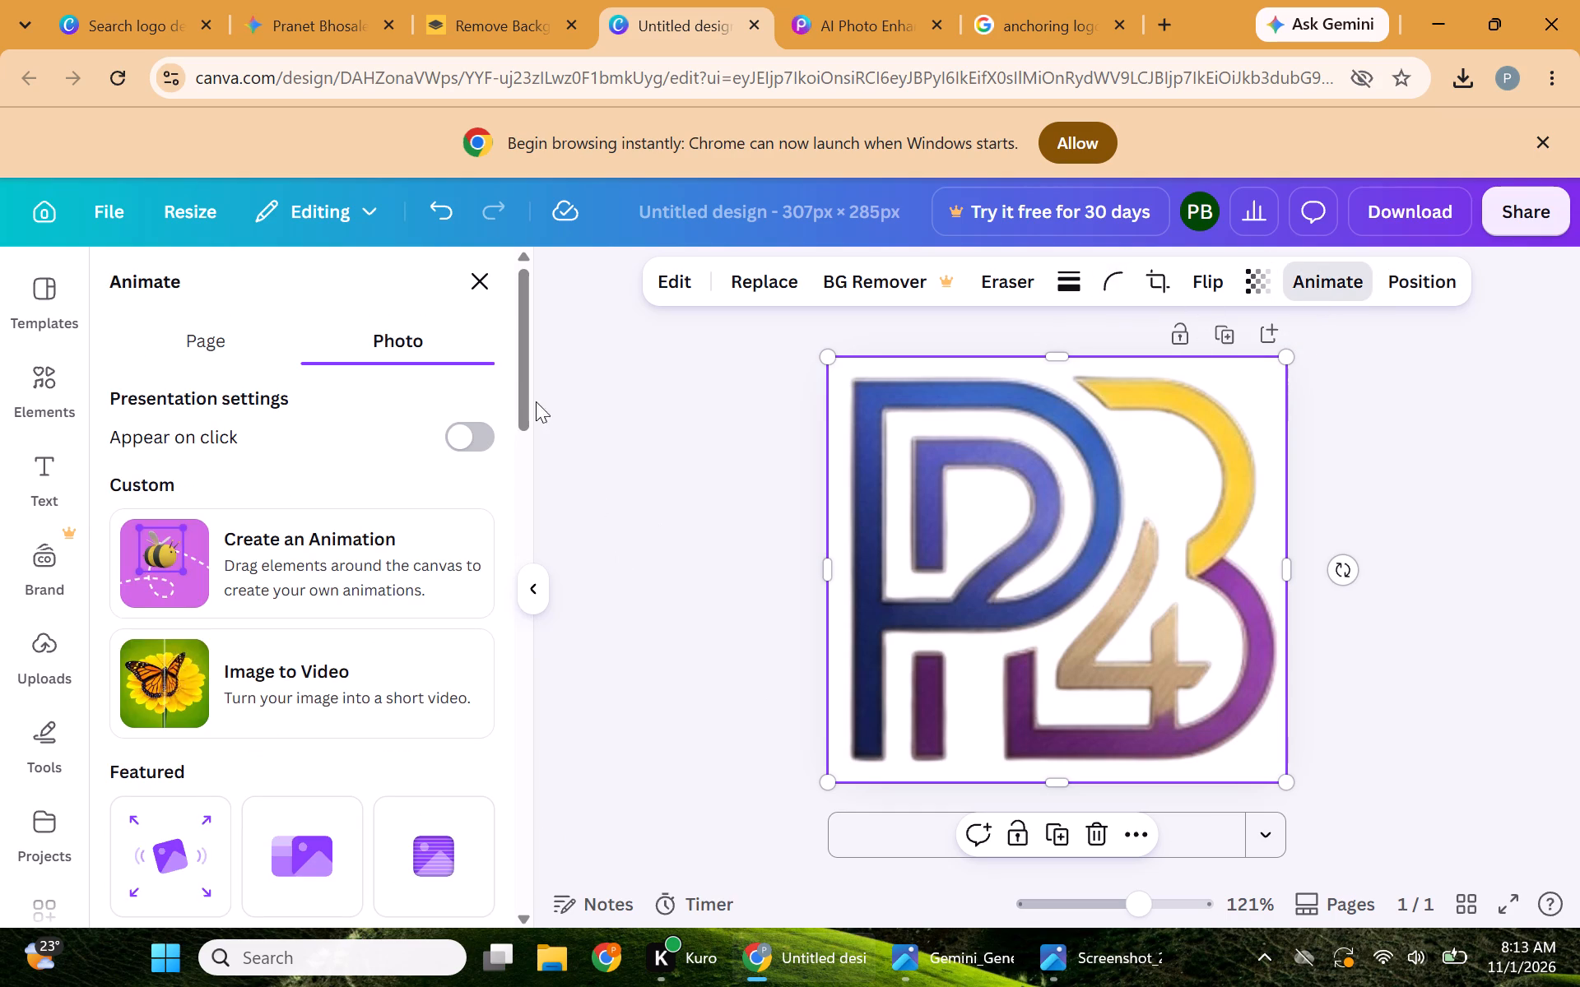
left_click_drag(519, 406, 501, 692)
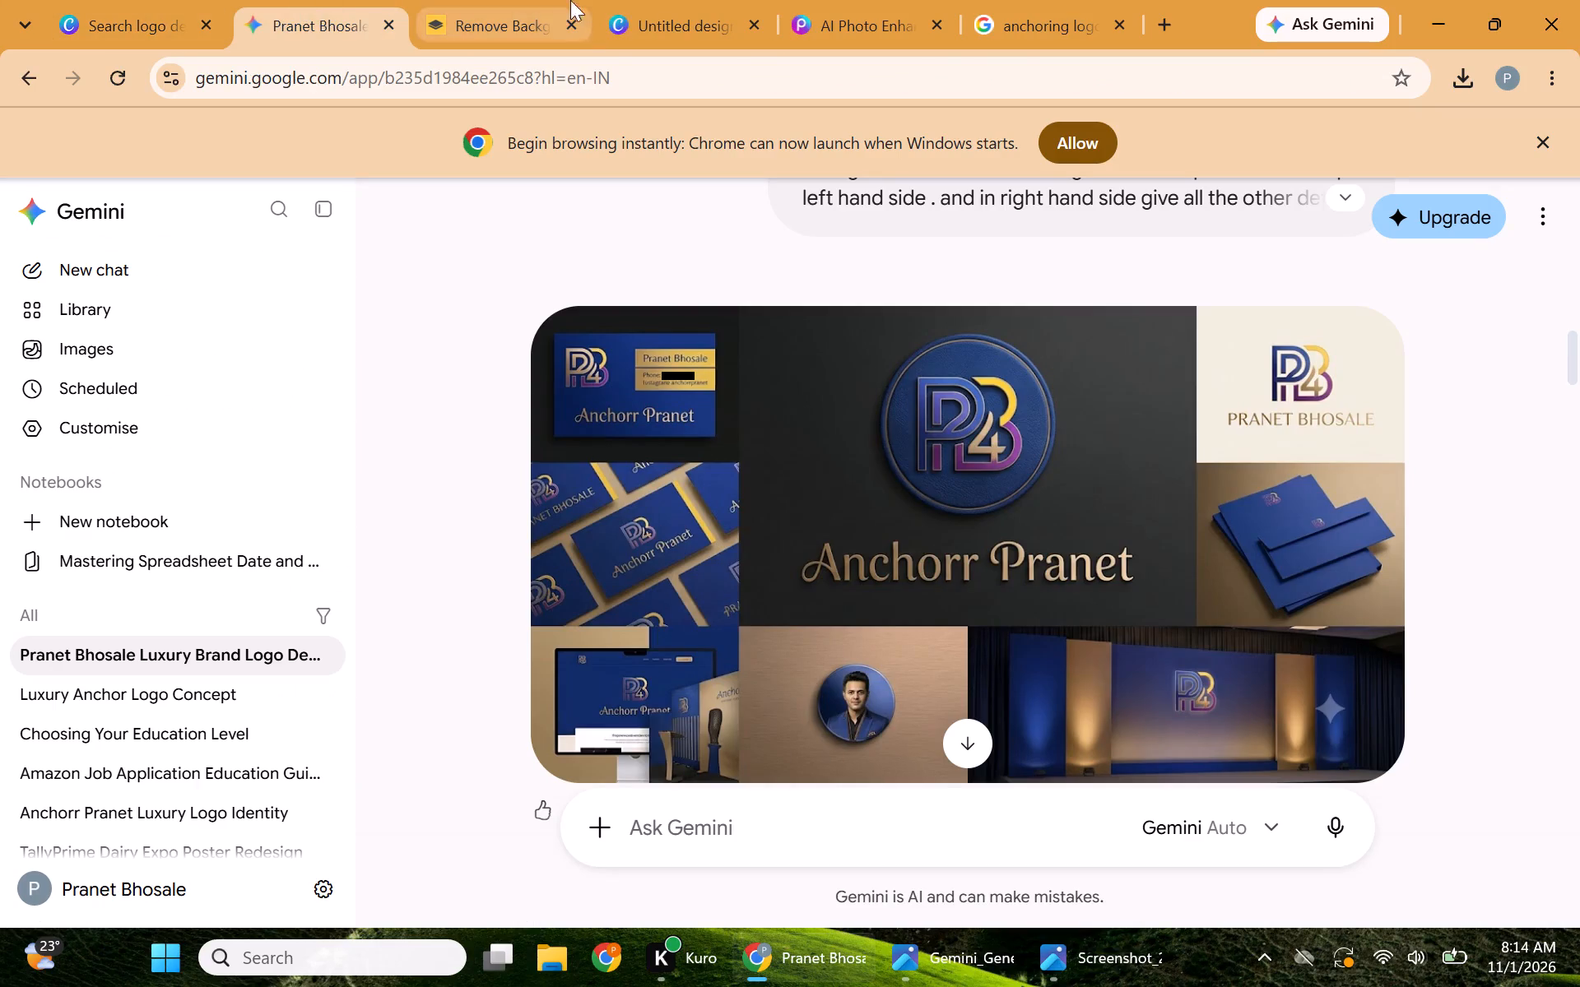
left_click(848, 8)
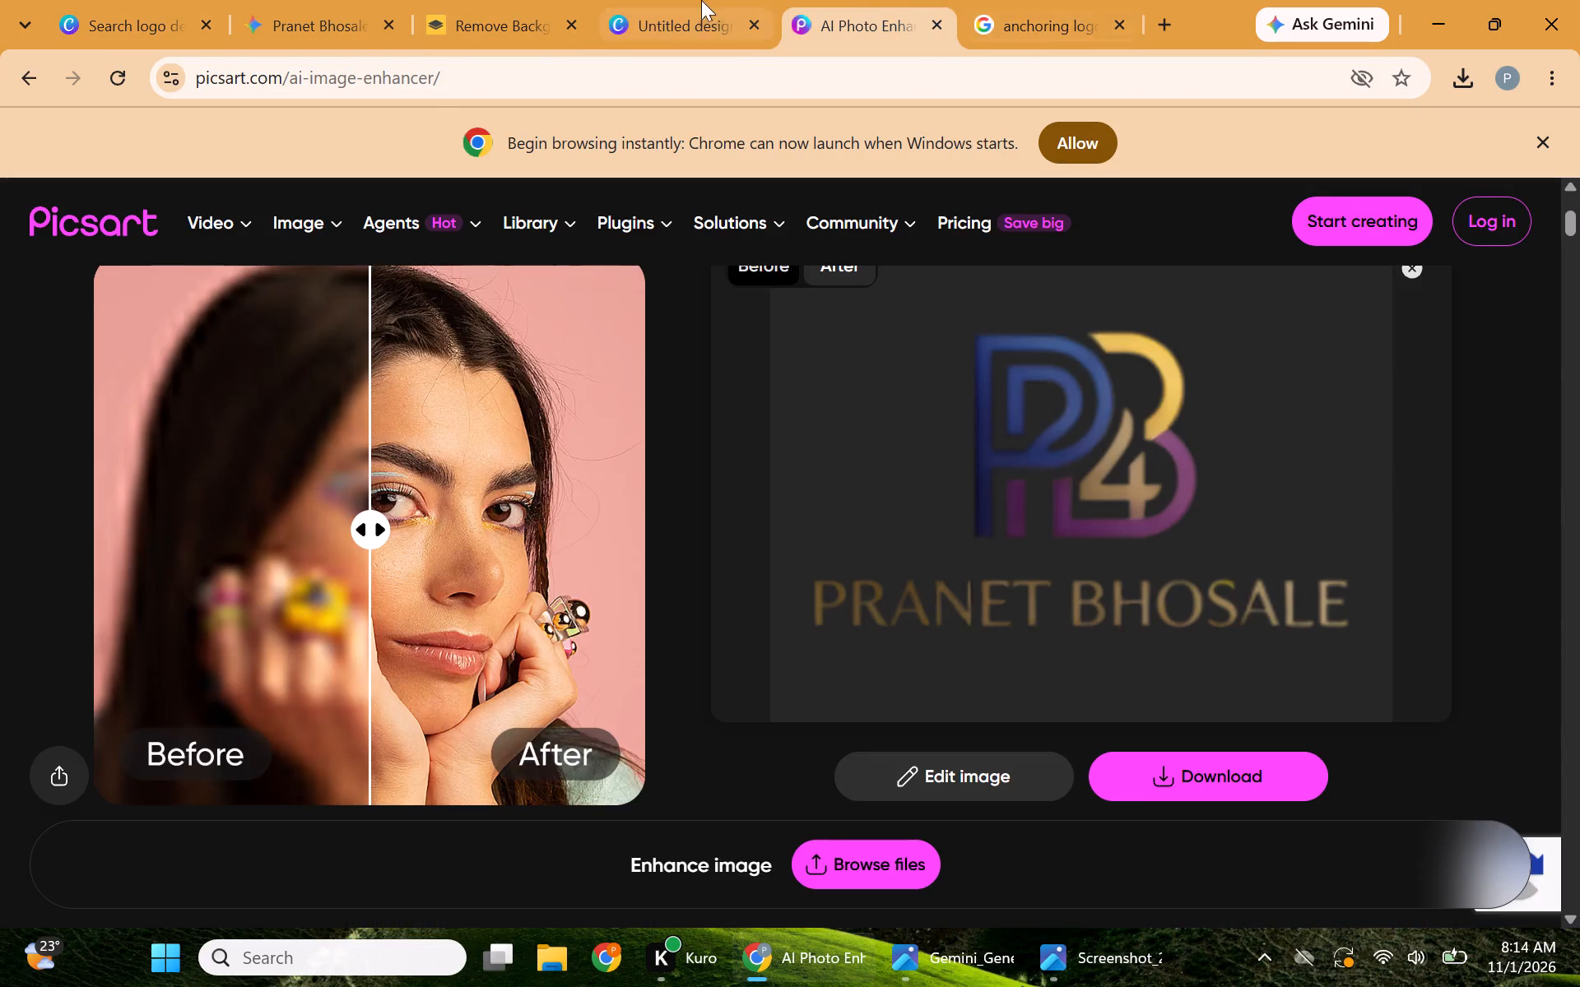
left_click(685, 0)
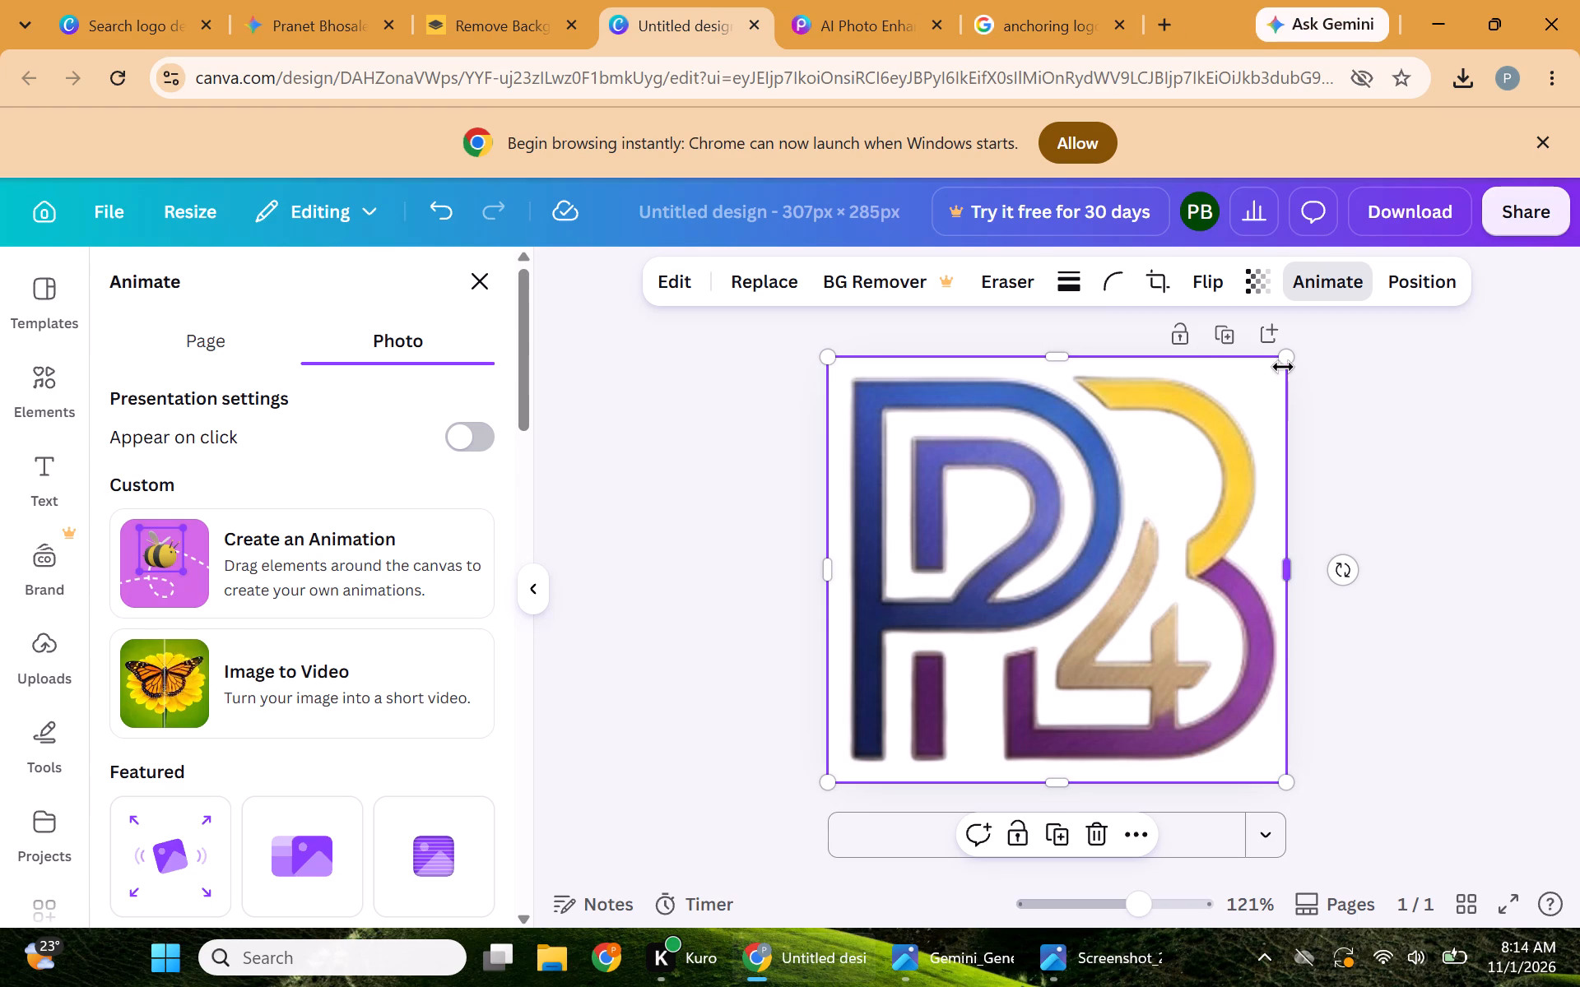
Shrink the monogram to about 59 × 54, move it near the page's upper-left corner, and deselect it.
left_click_drag(1283, 359, 940, 665)
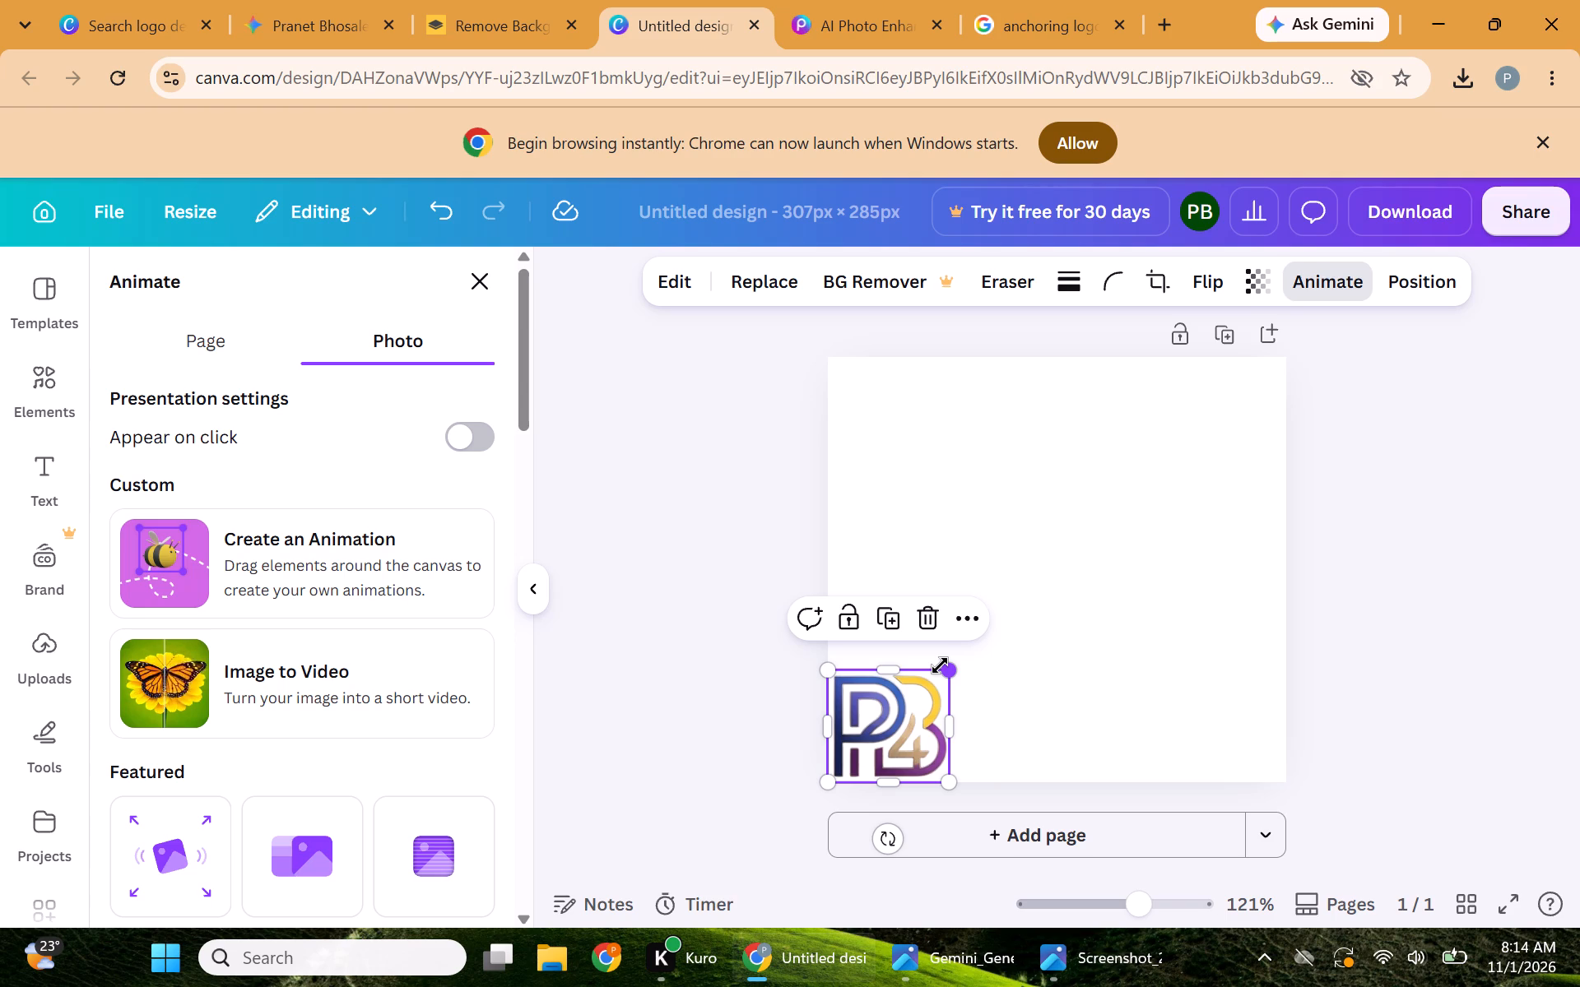
double_click(940, 665)
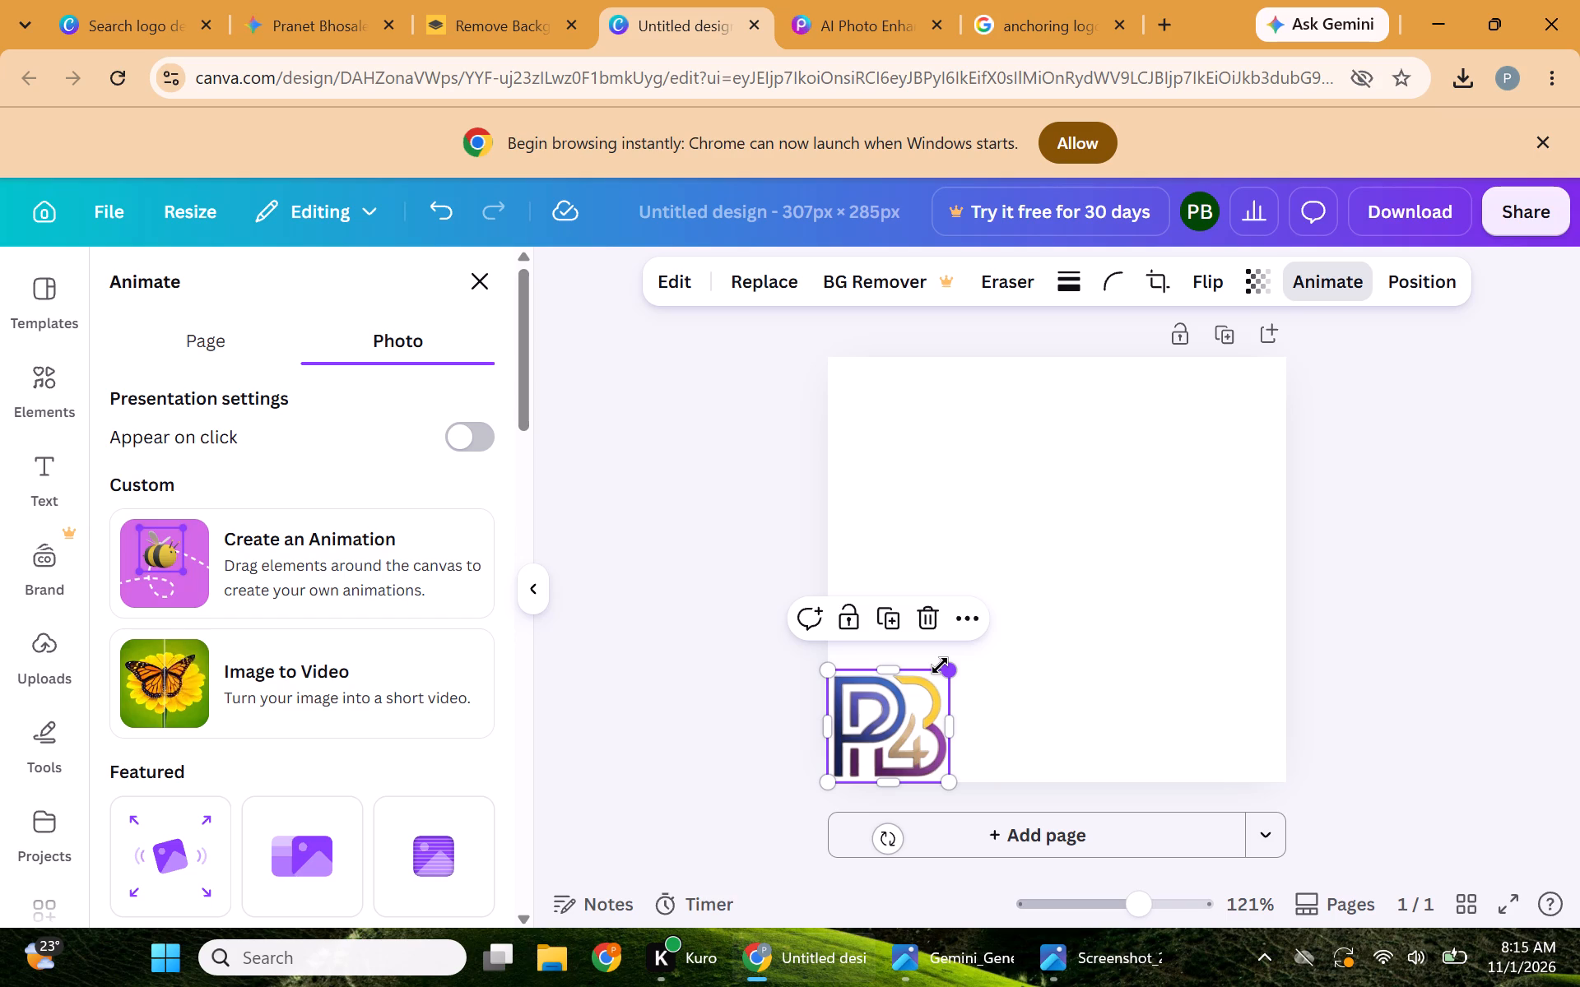
left_click_drag(940, 665, 918, 709)
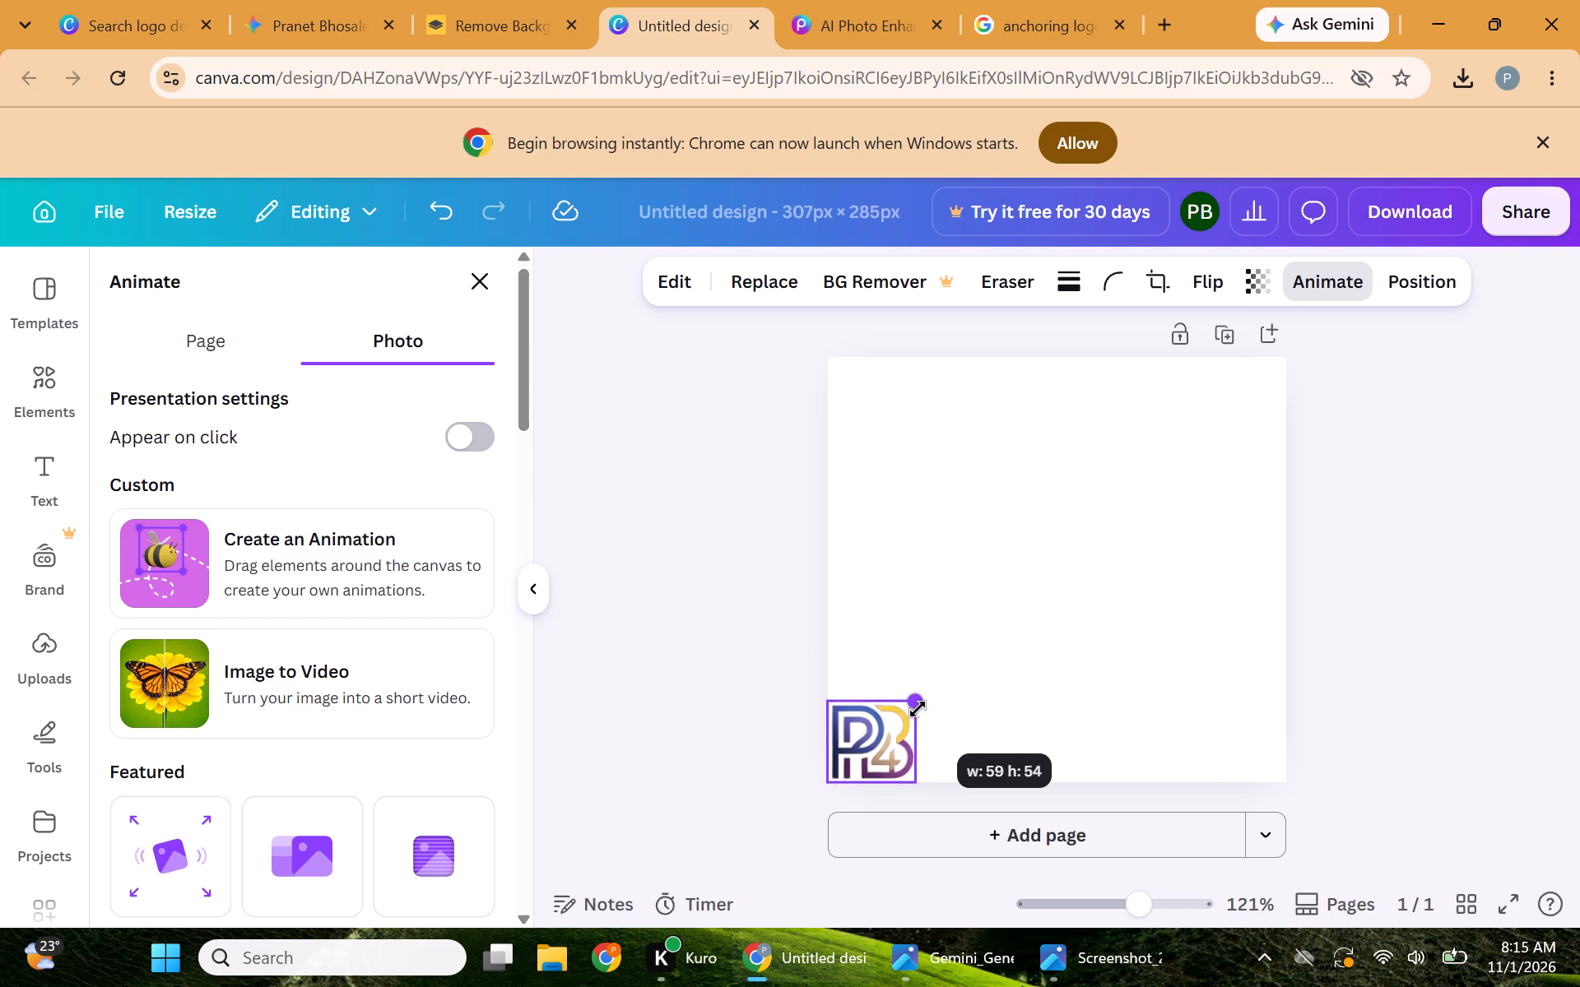
left_click_drag(885, 739, 985, 428)
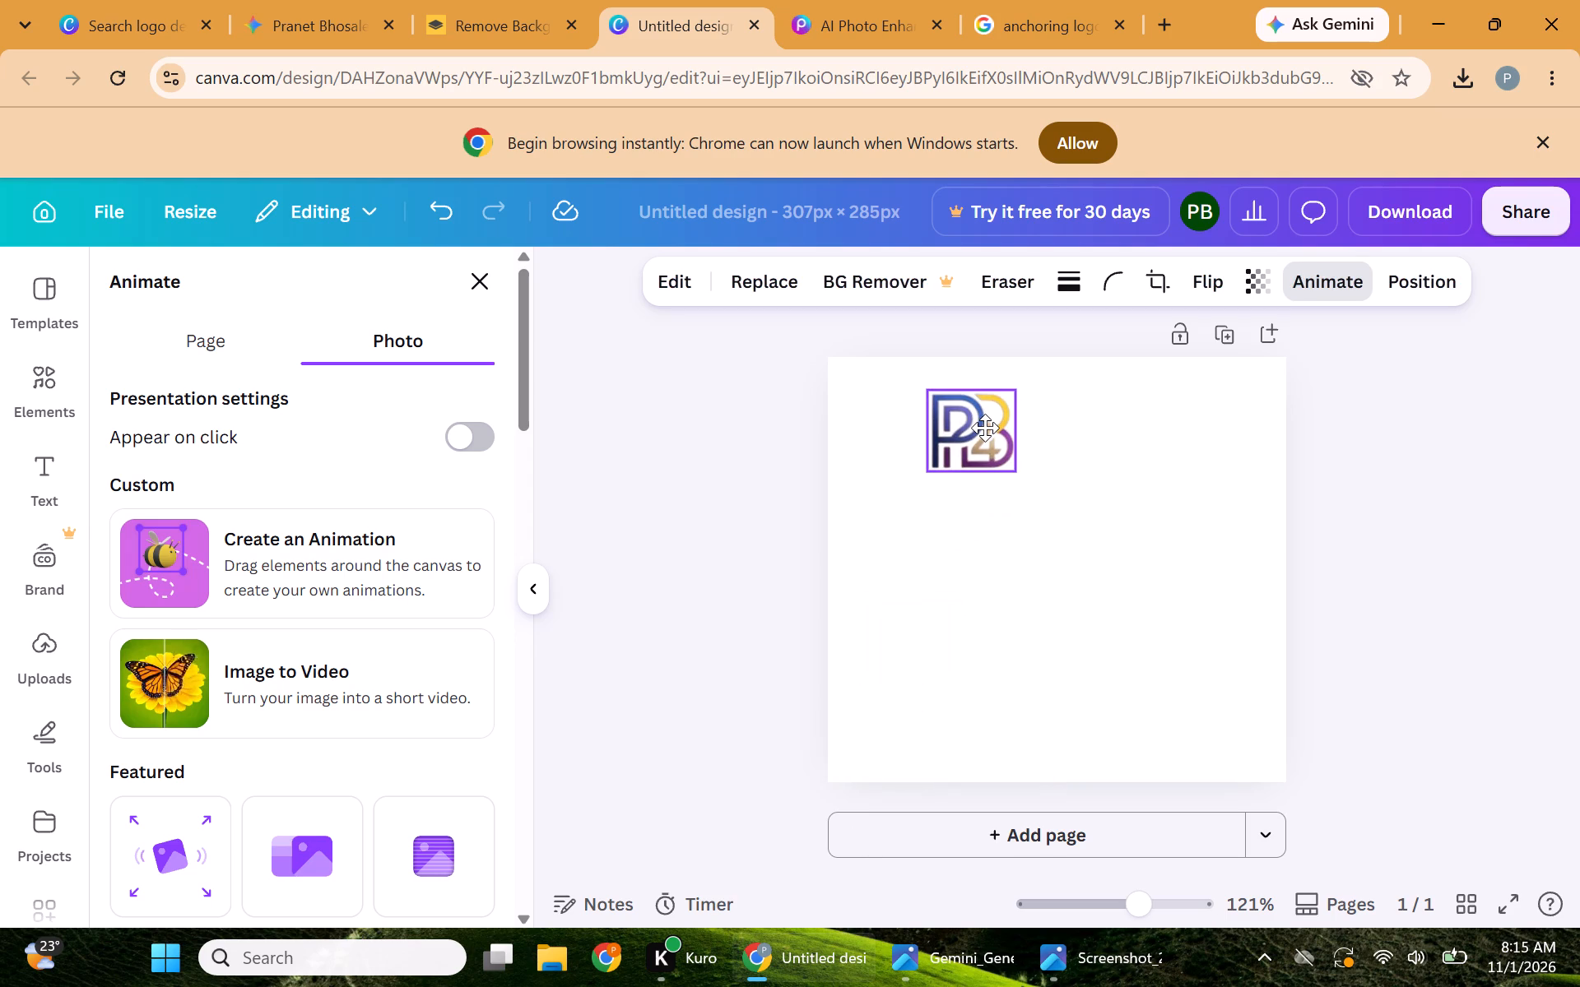
left_click_drag(985, 428, 923, 434)
left_click(991, 506)
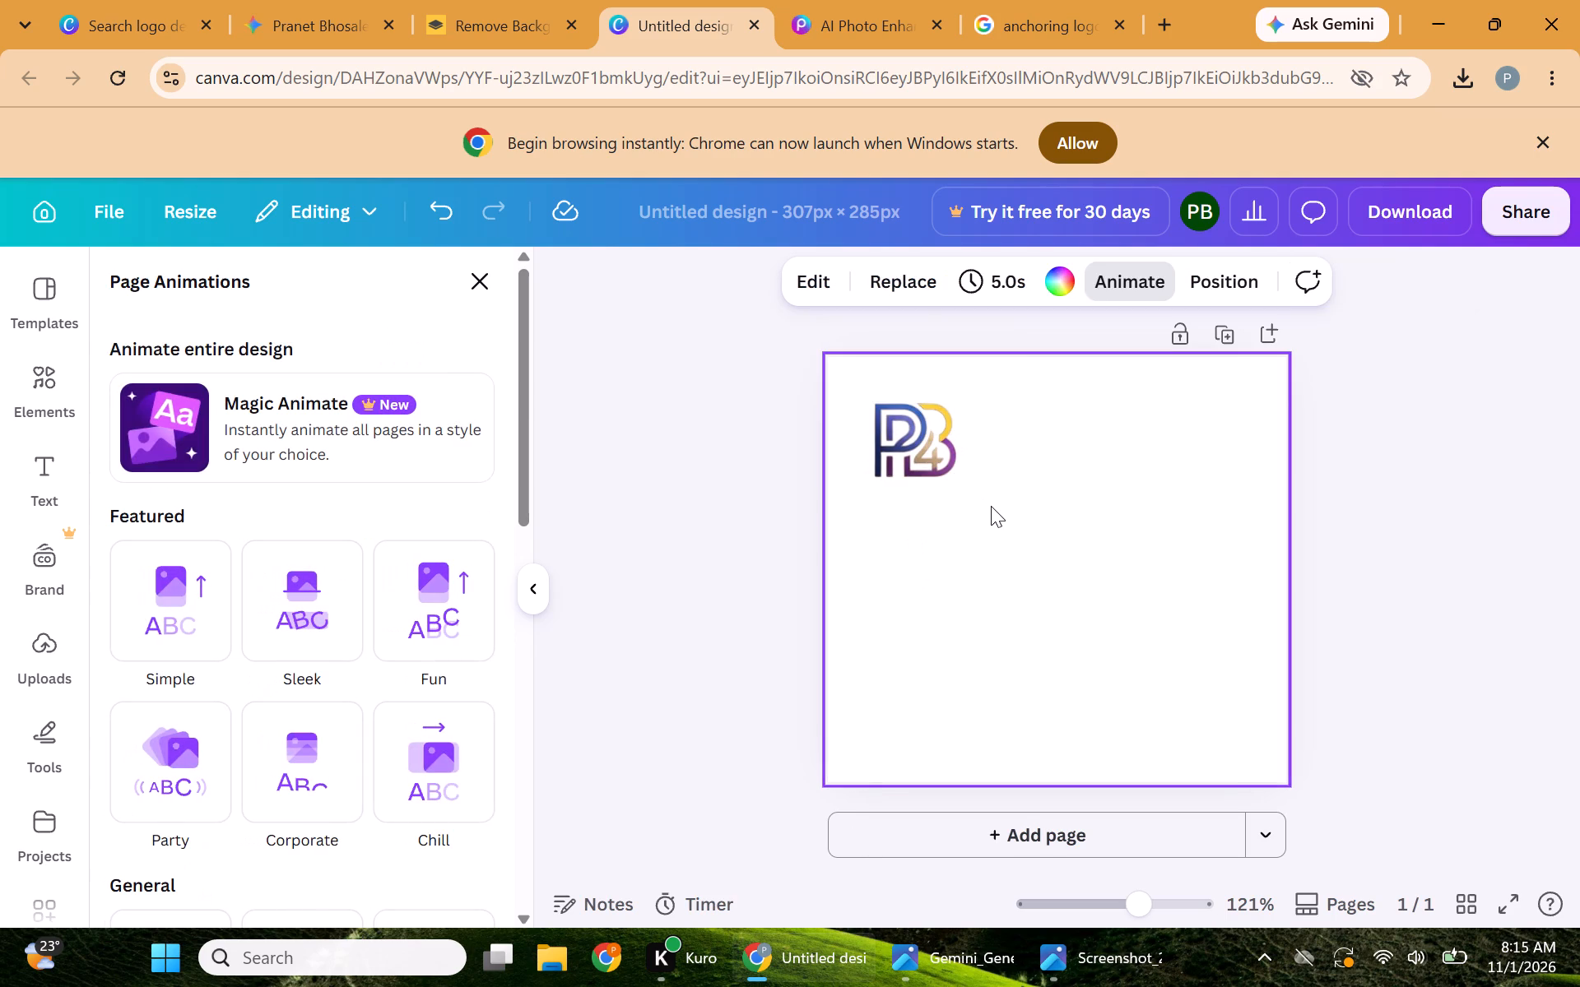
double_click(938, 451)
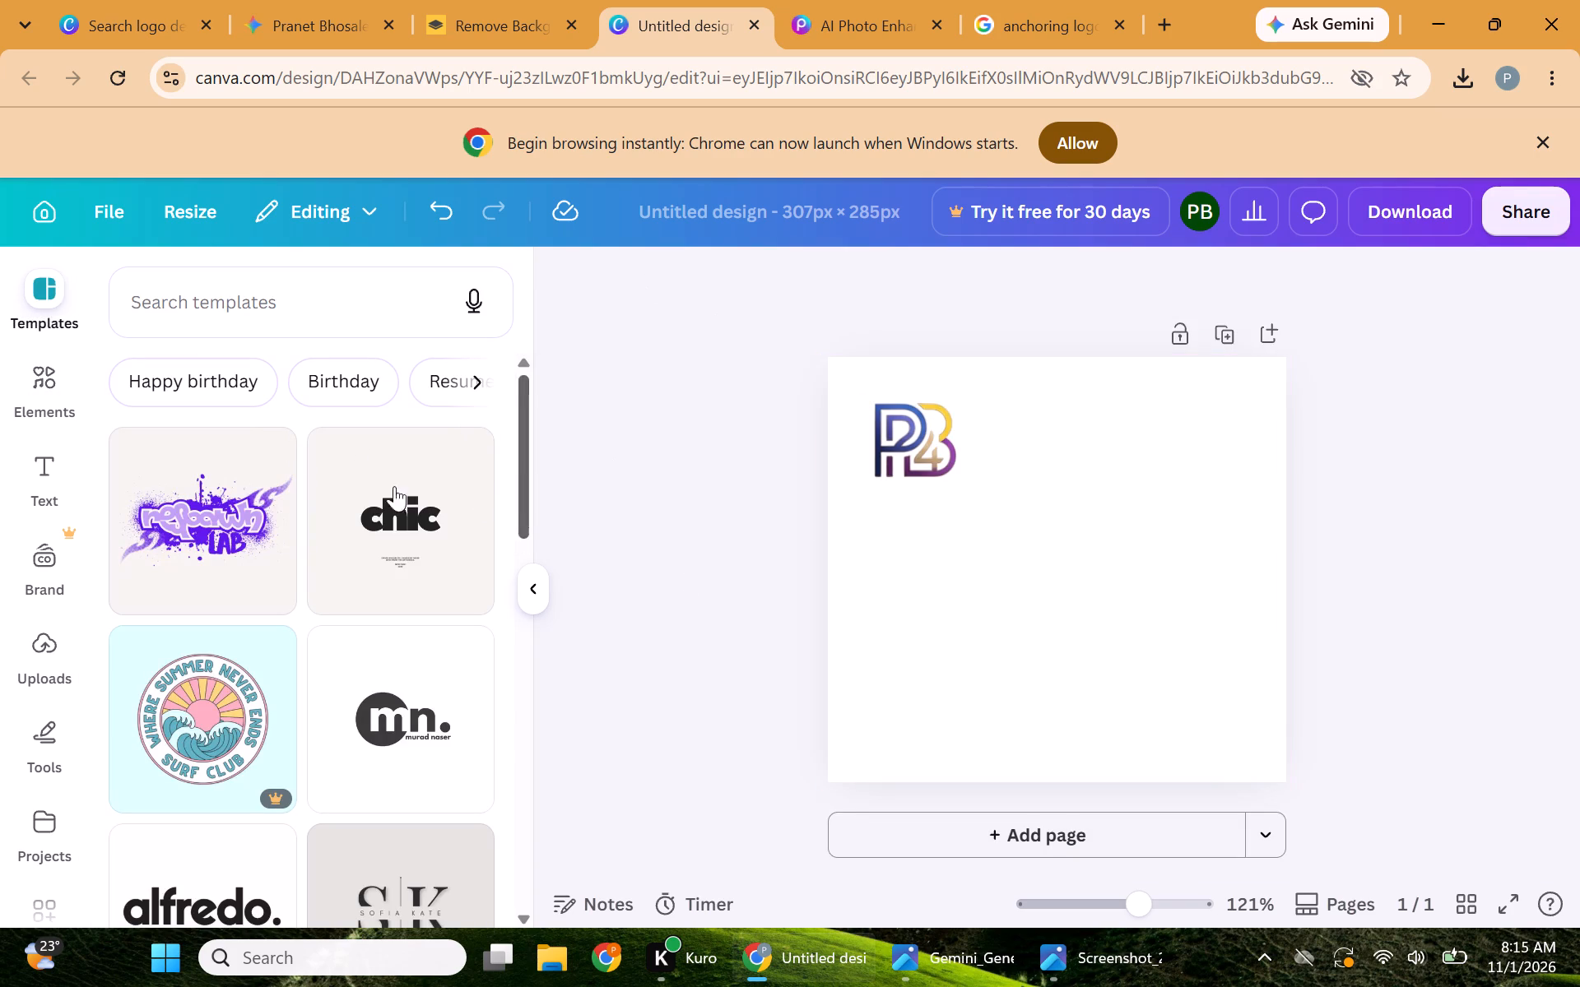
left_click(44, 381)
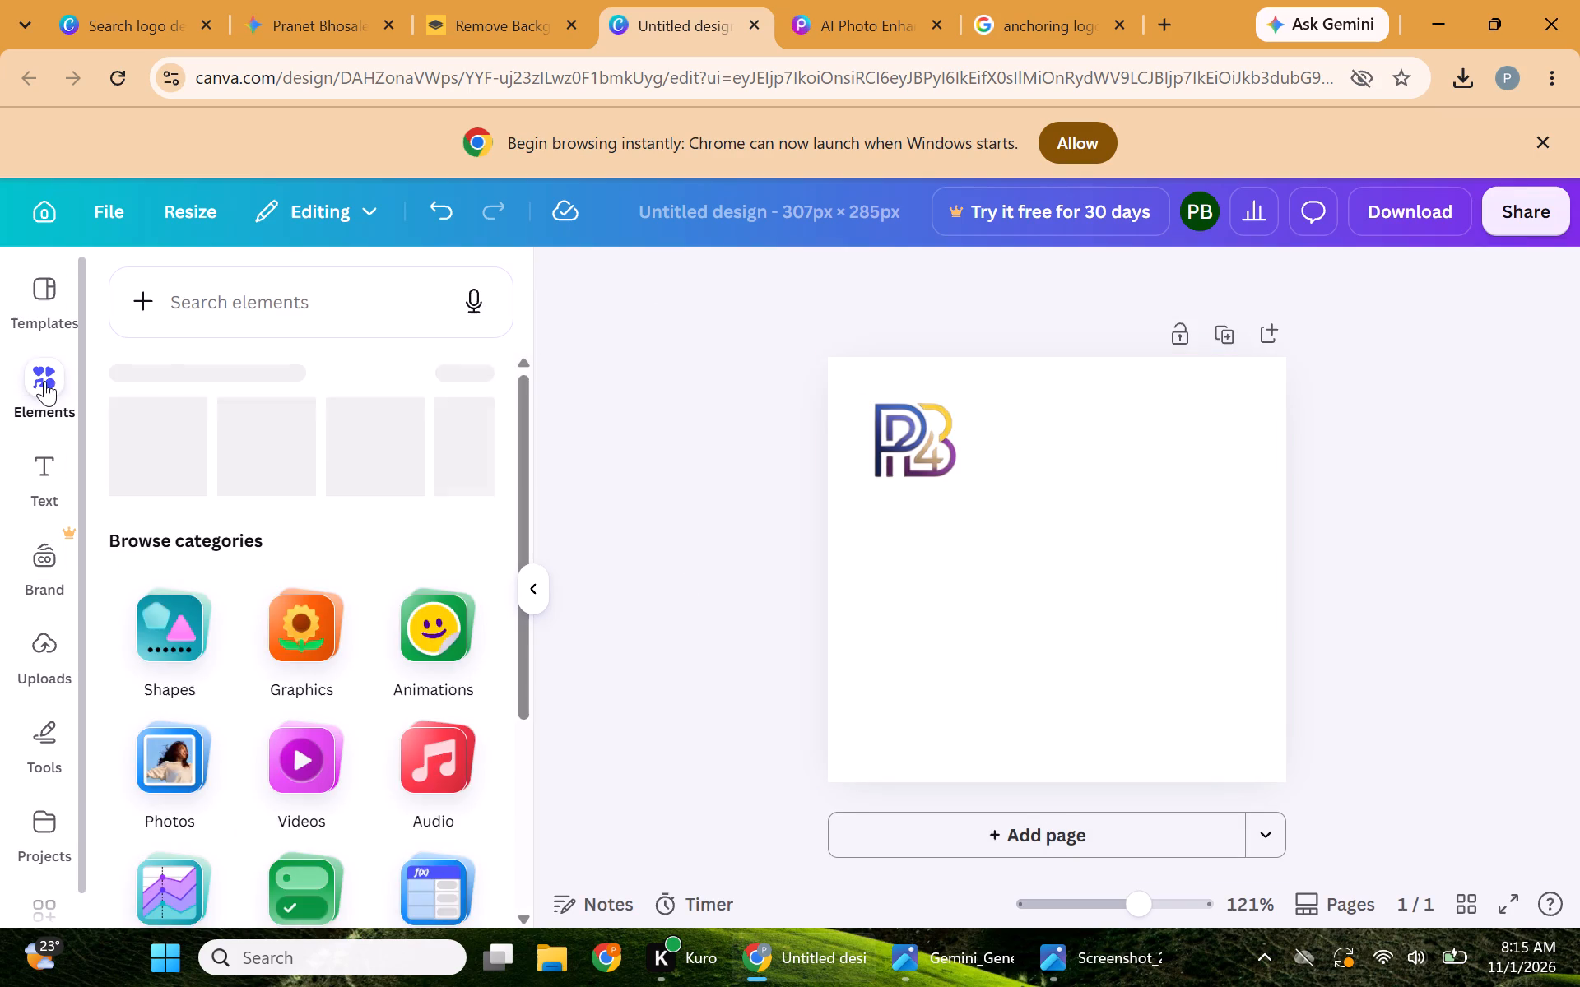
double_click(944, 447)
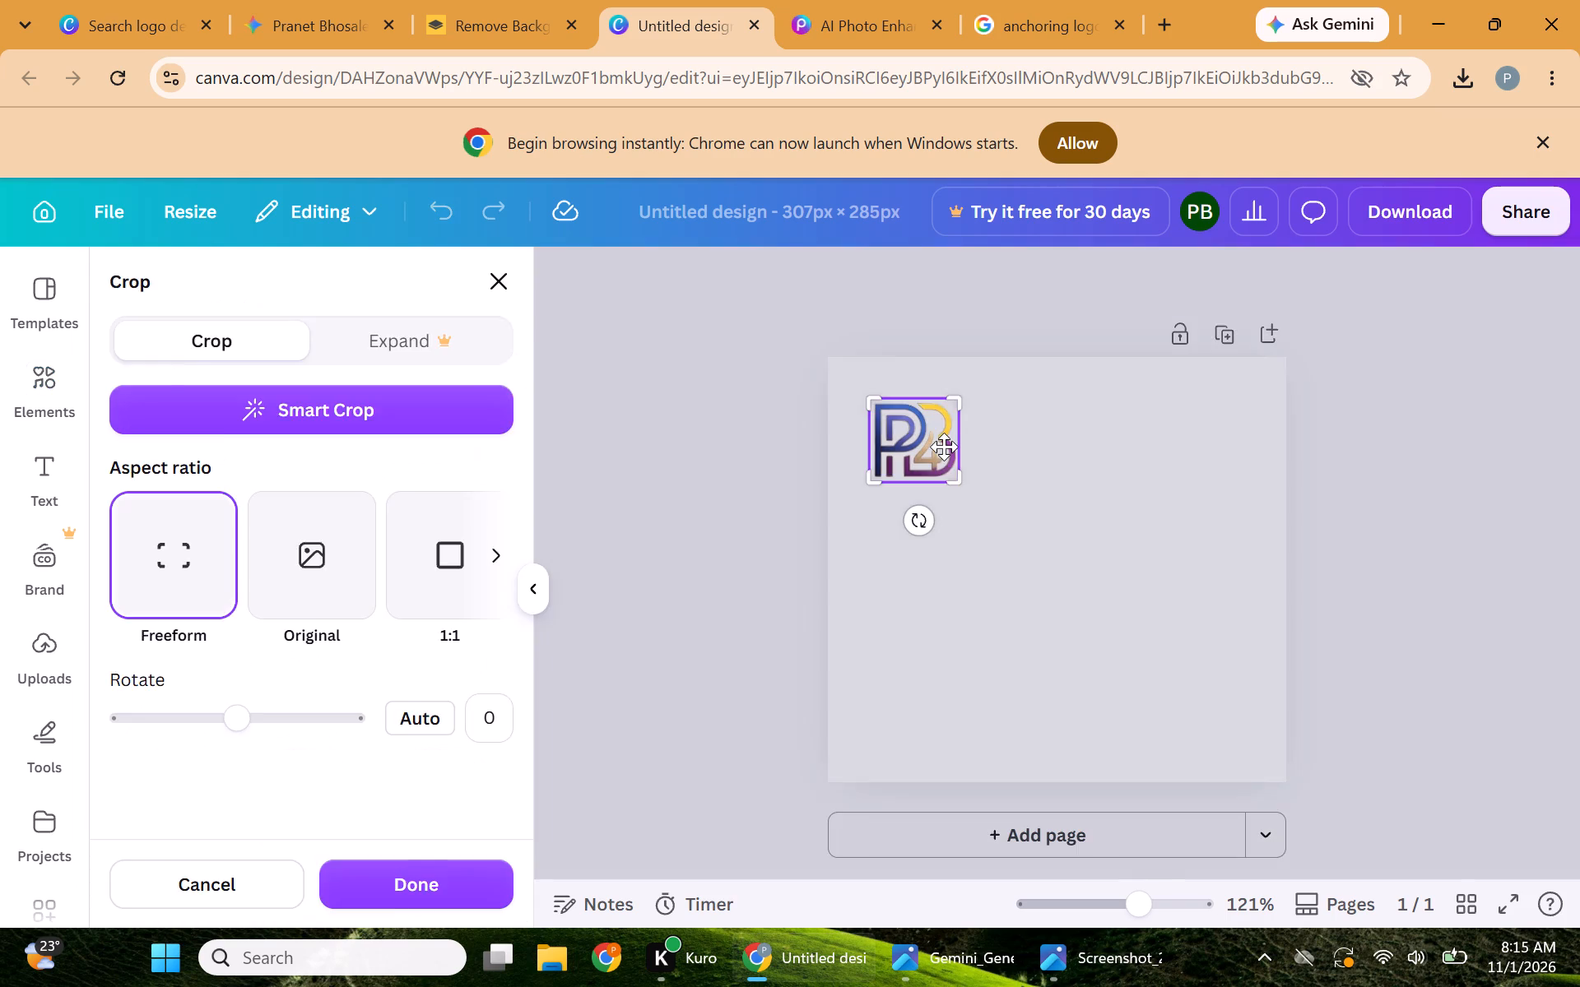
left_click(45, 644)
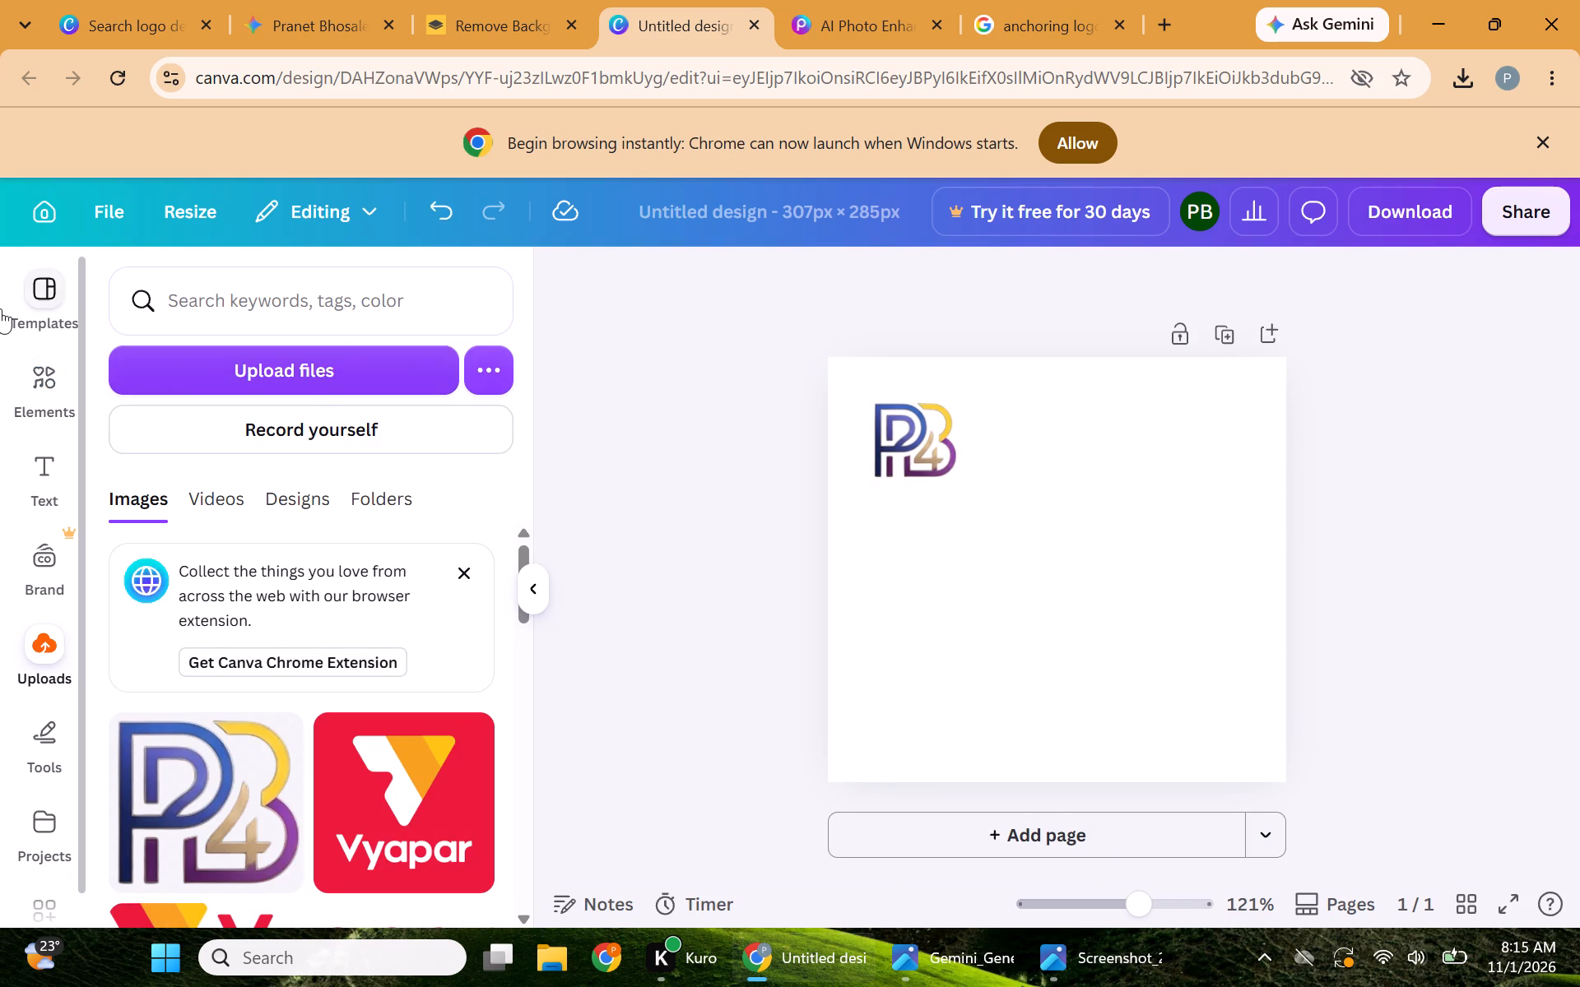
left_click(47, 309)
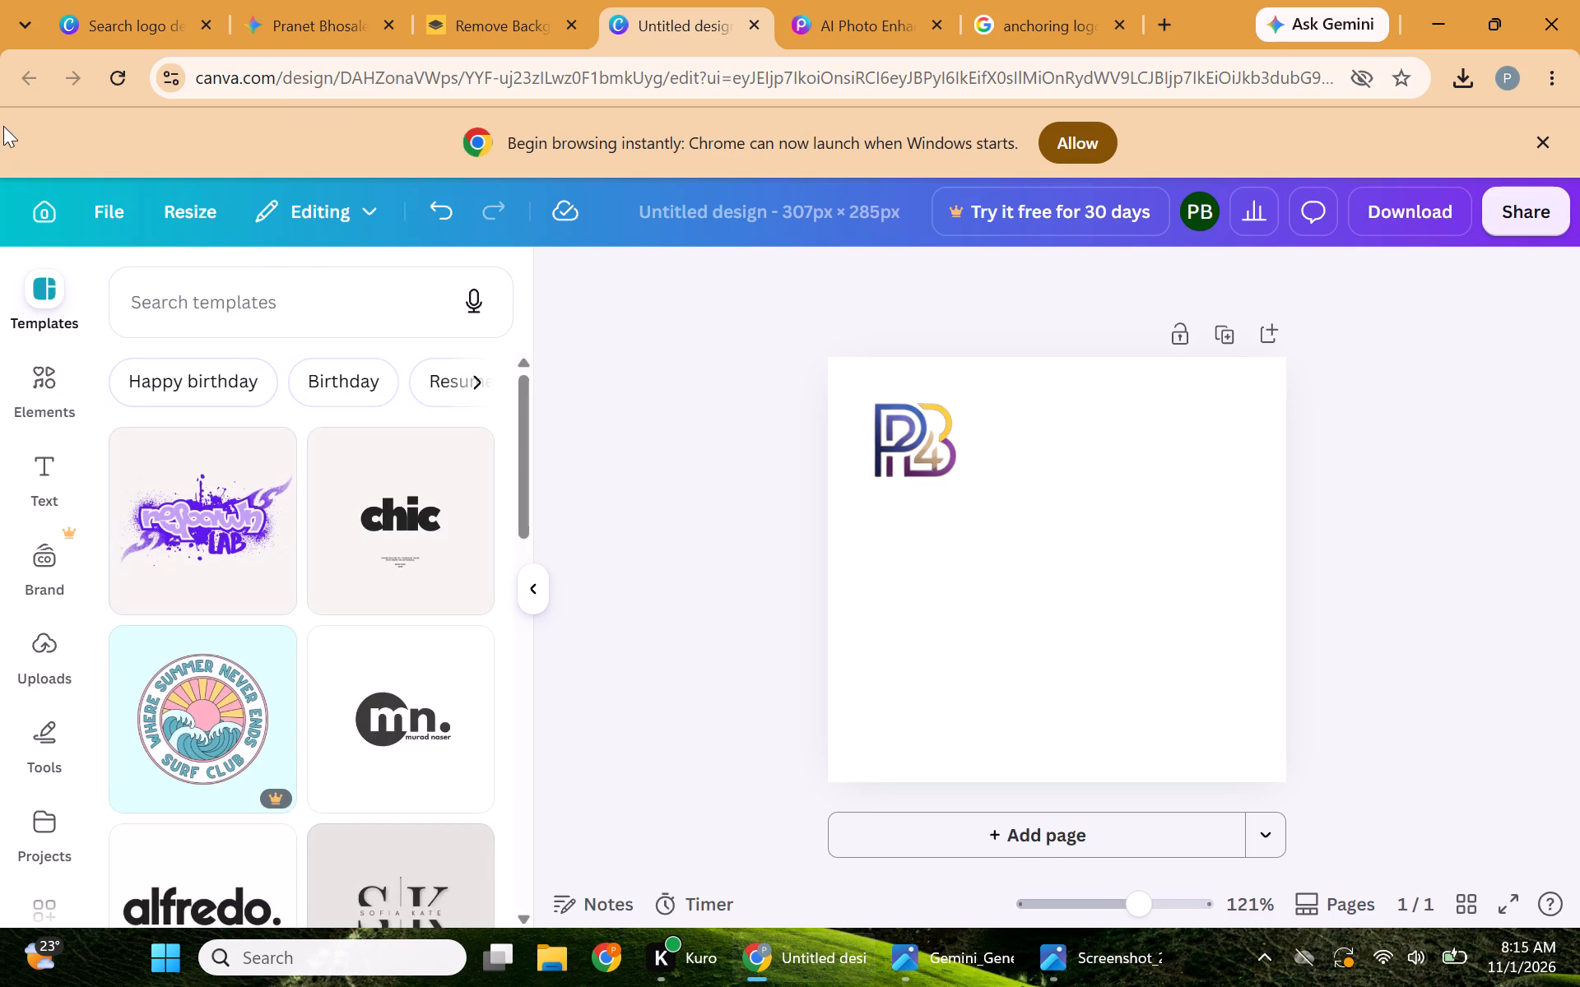
Replace the earlier logo search on the Canva home page with a search for business card.
left_click(128, 0)
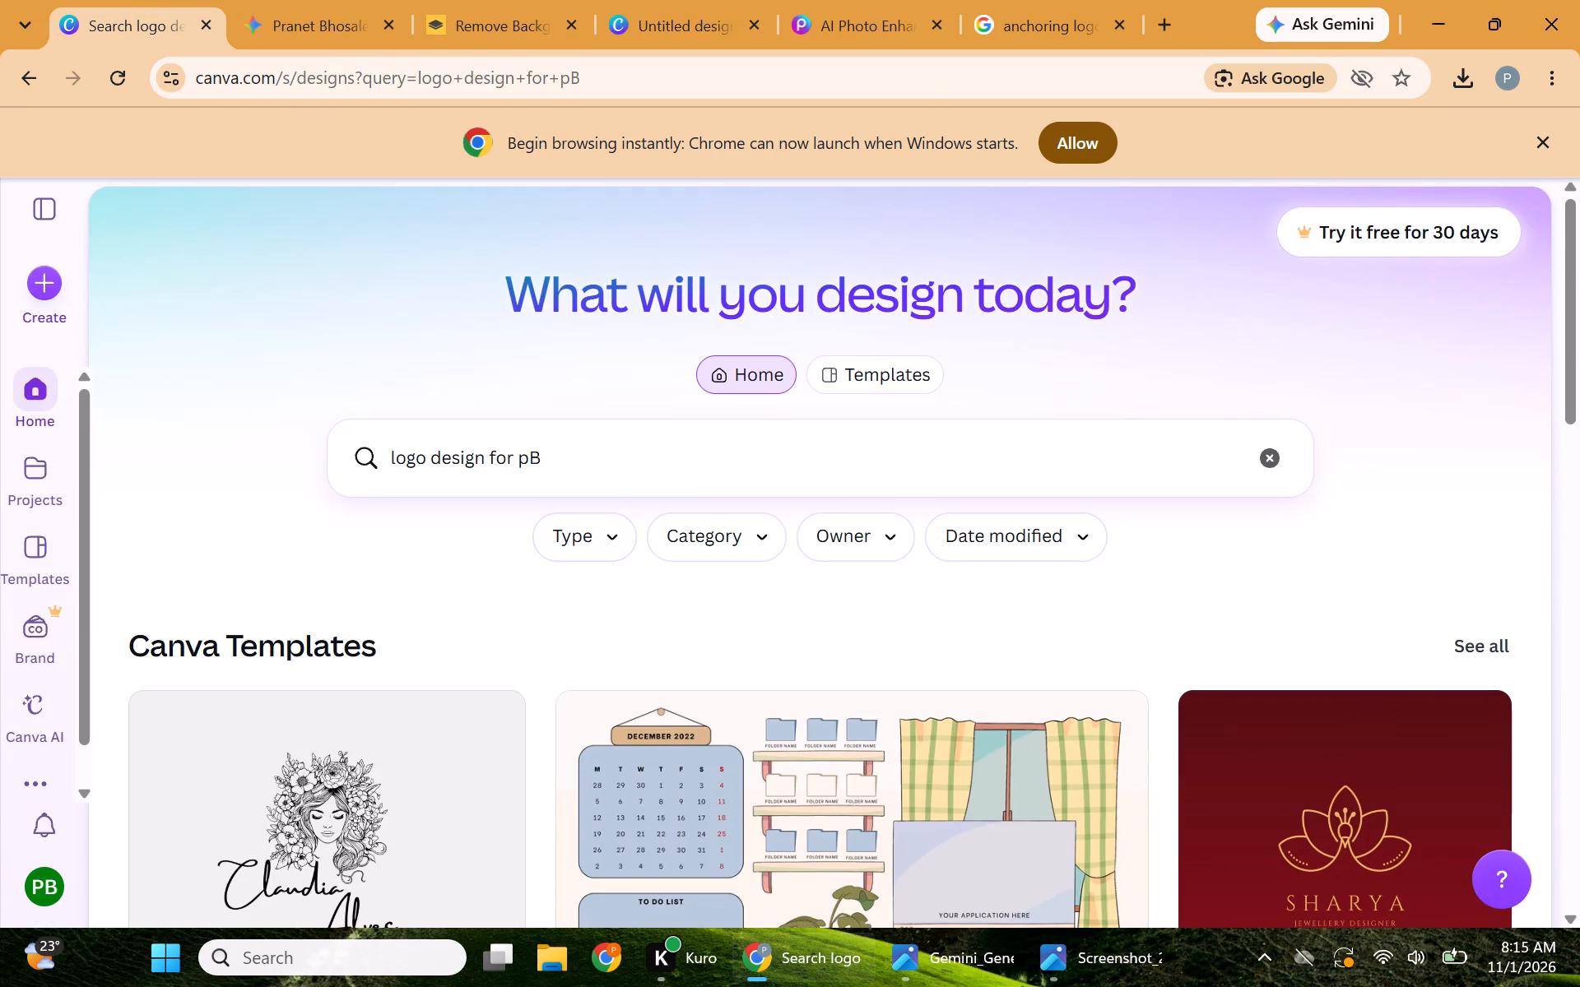
left_click_drag(555, 447, 287, 452)
key("BackSpace")
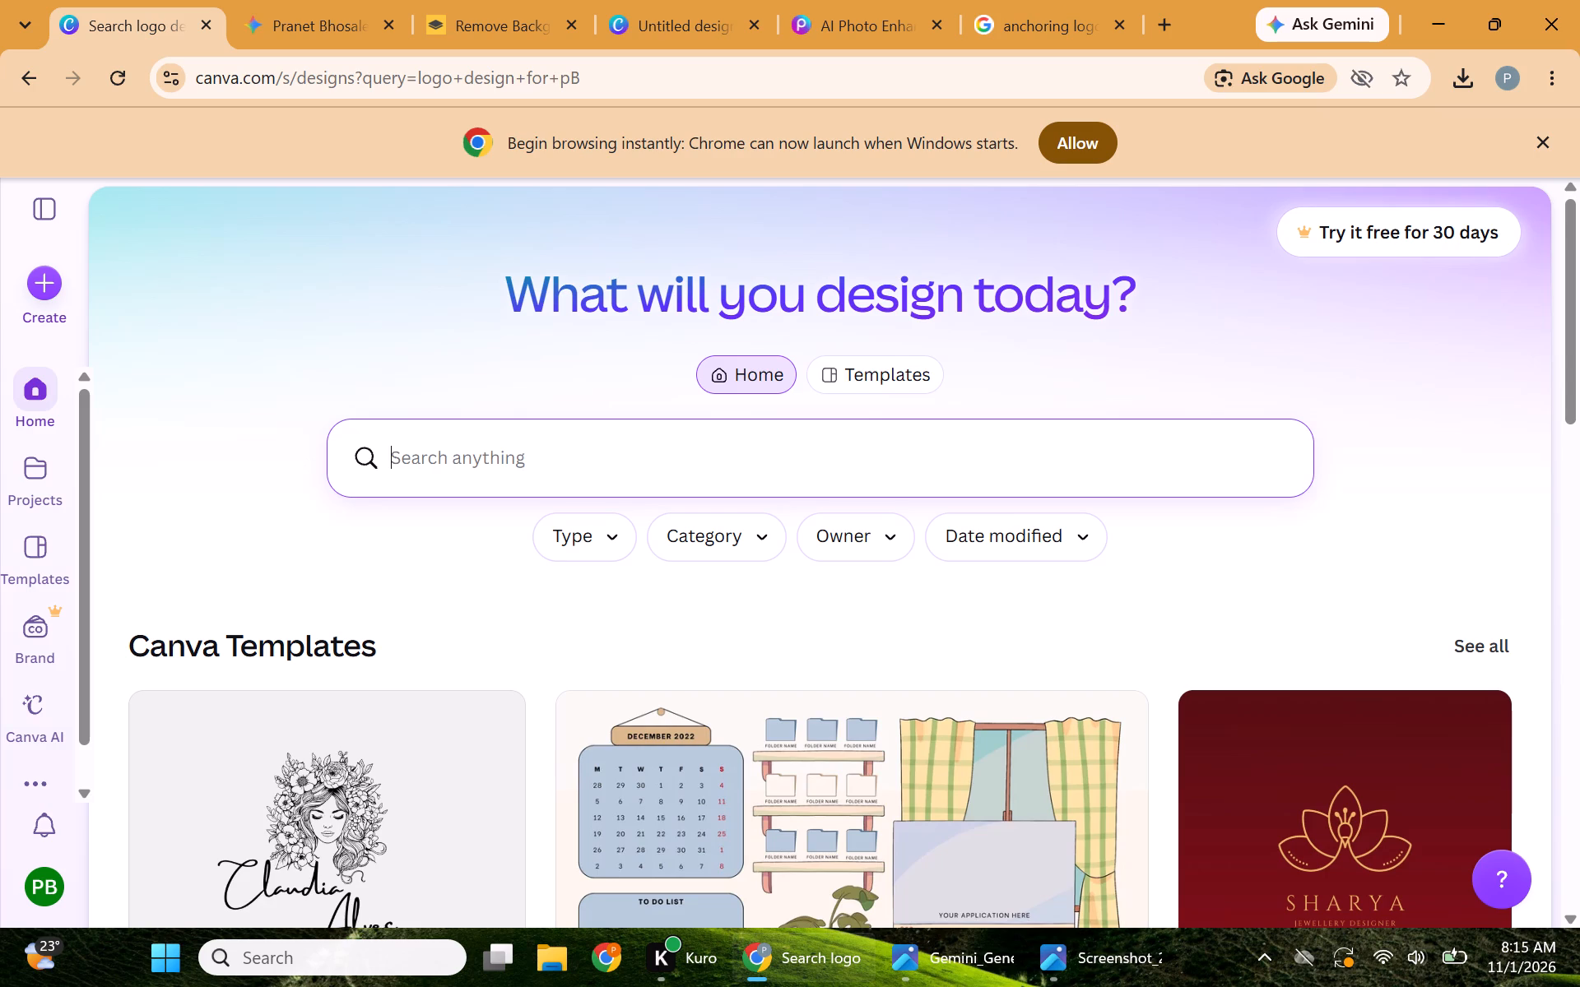
type("bus")
key("i")
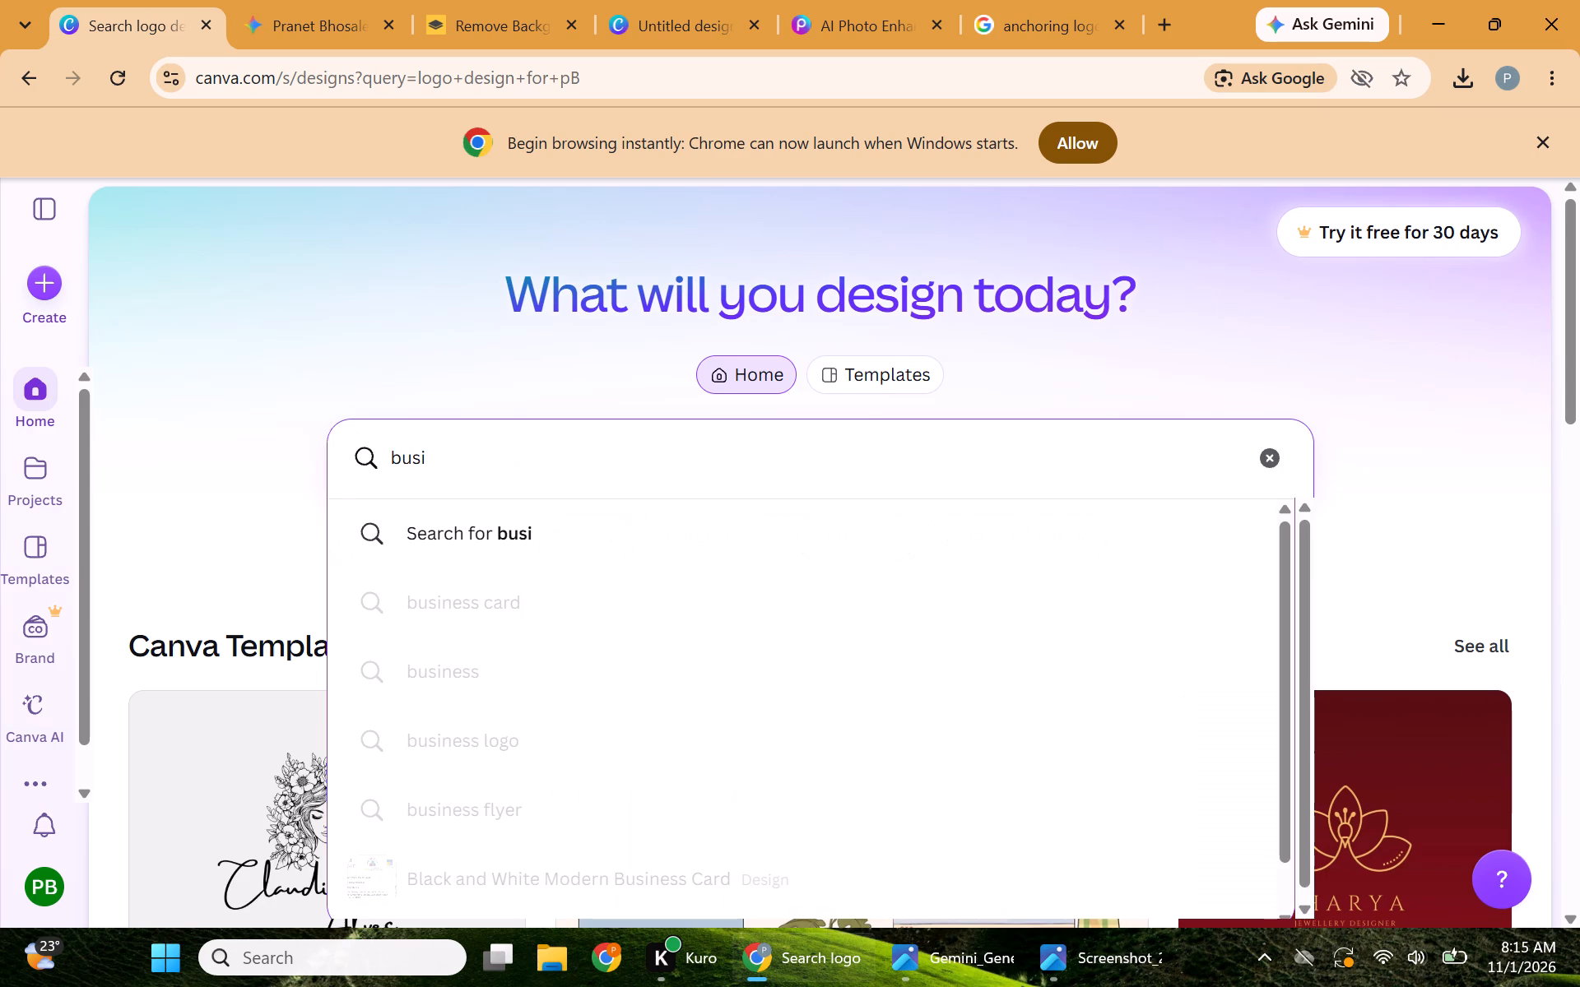
left_click(481, 595)
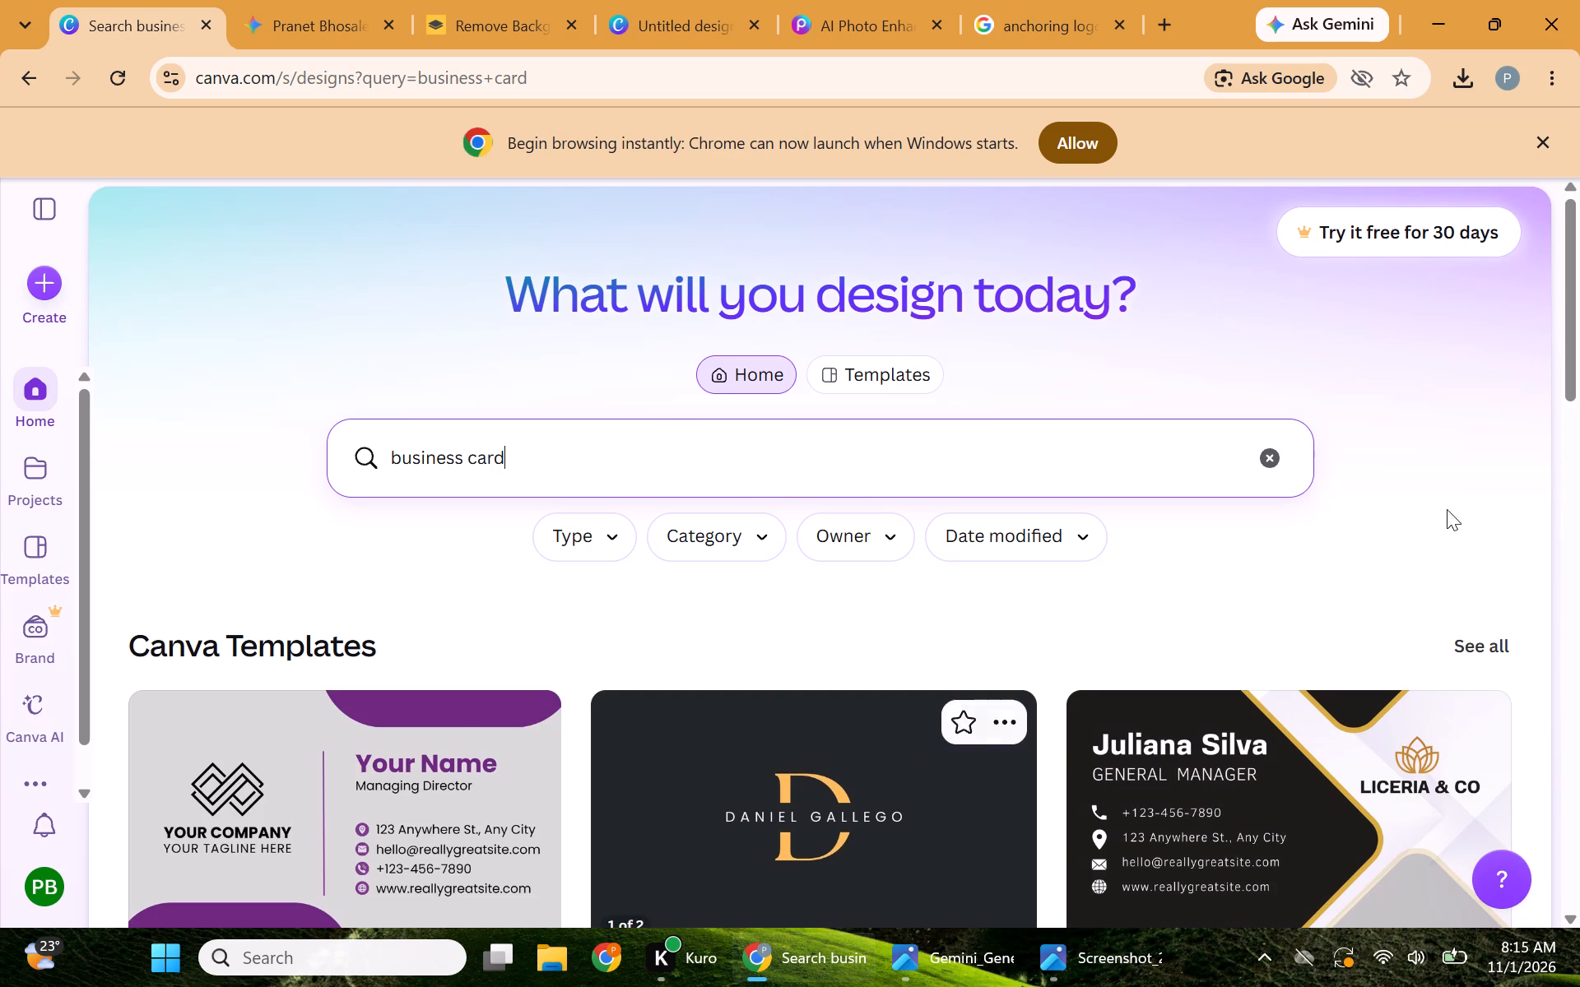
Browse the business card templates and open the Gold Minimalist Name Business Card template for customizing.
left_click_drag(1567, 353, 1578, 467)
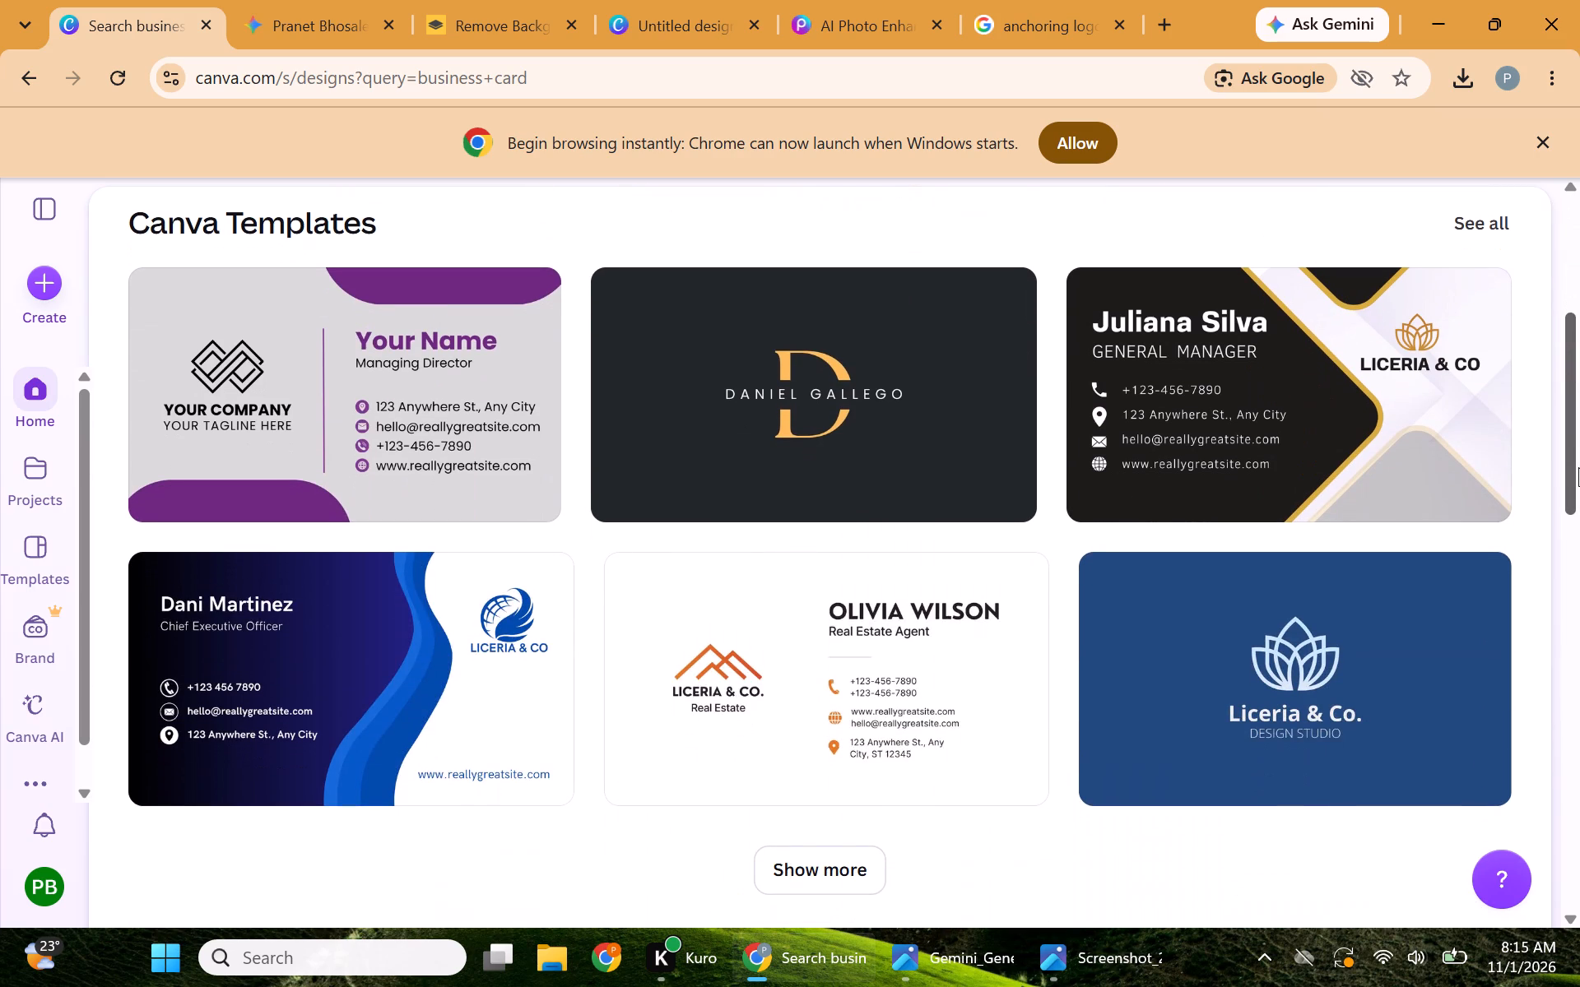
left_click_drag(1578, 467, 1579, 767)
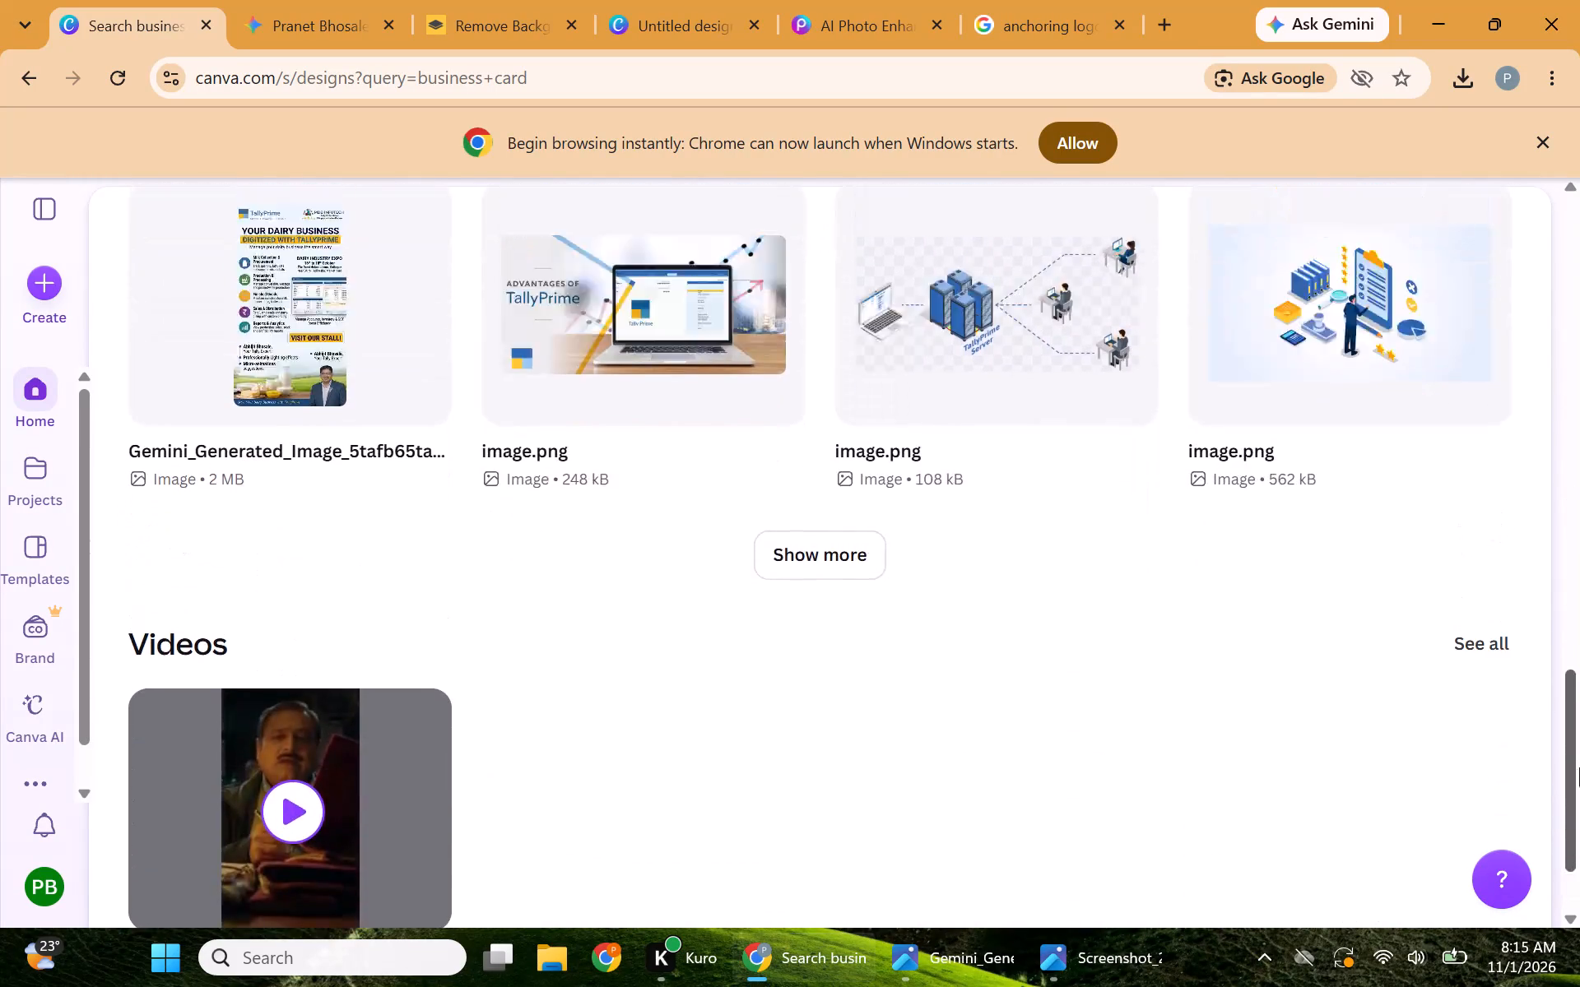
left_click_drag(1579, 767, 1579, 203)
left_click(720, 861)
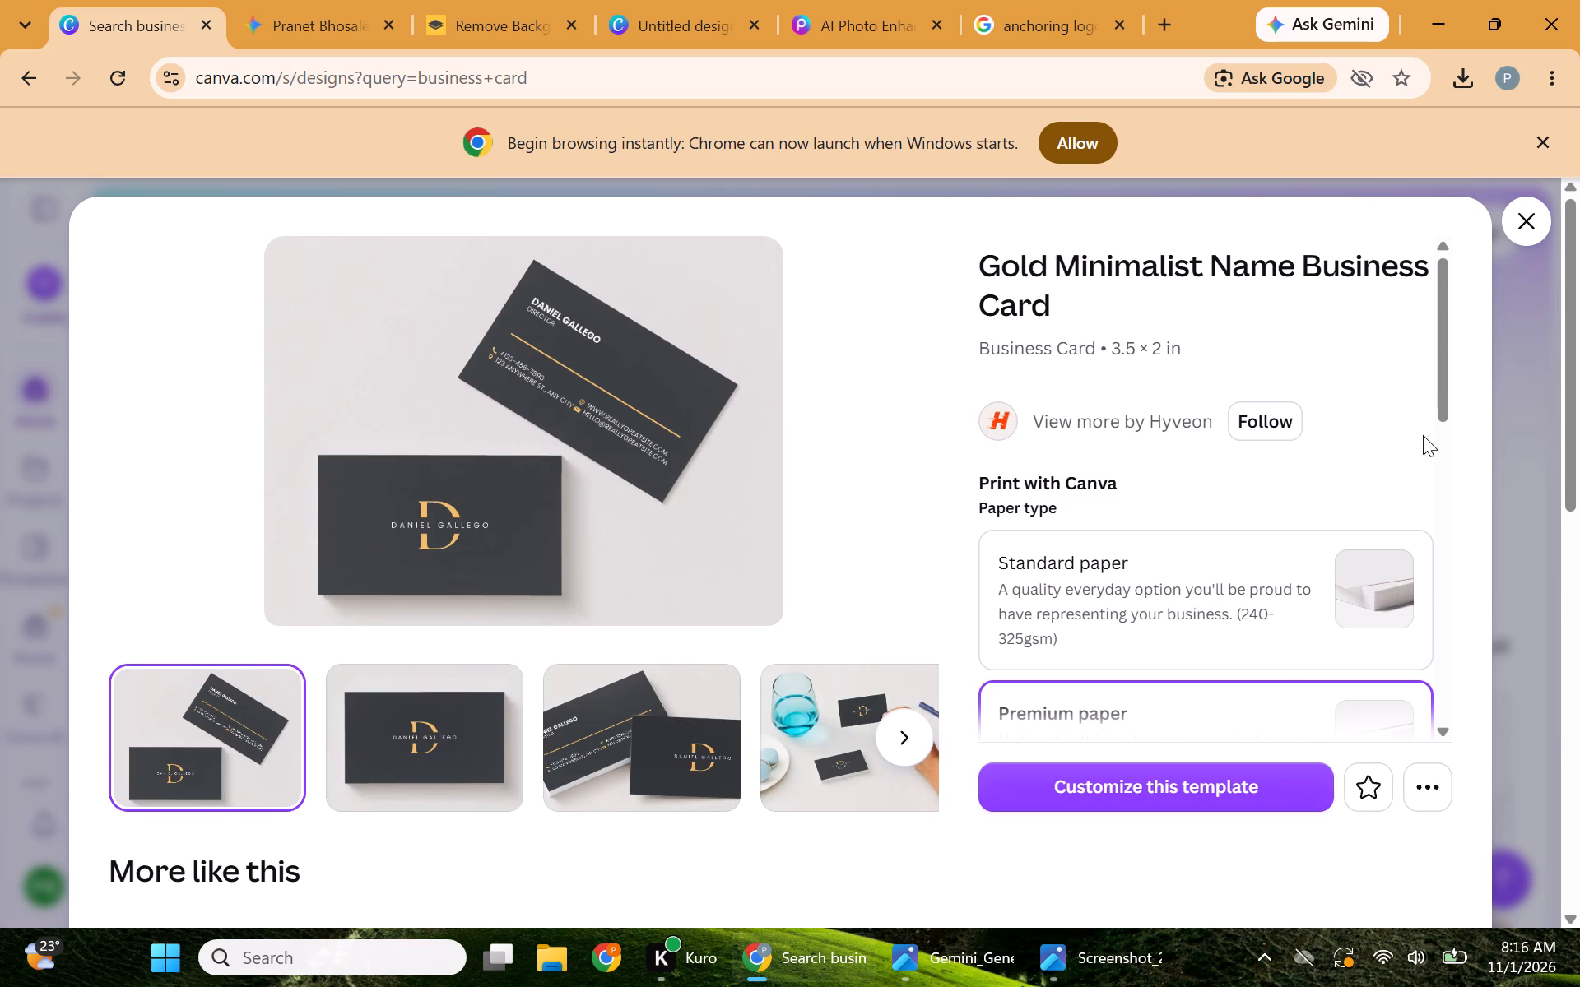
left_click_drag(1579, 421, 1579, 637)
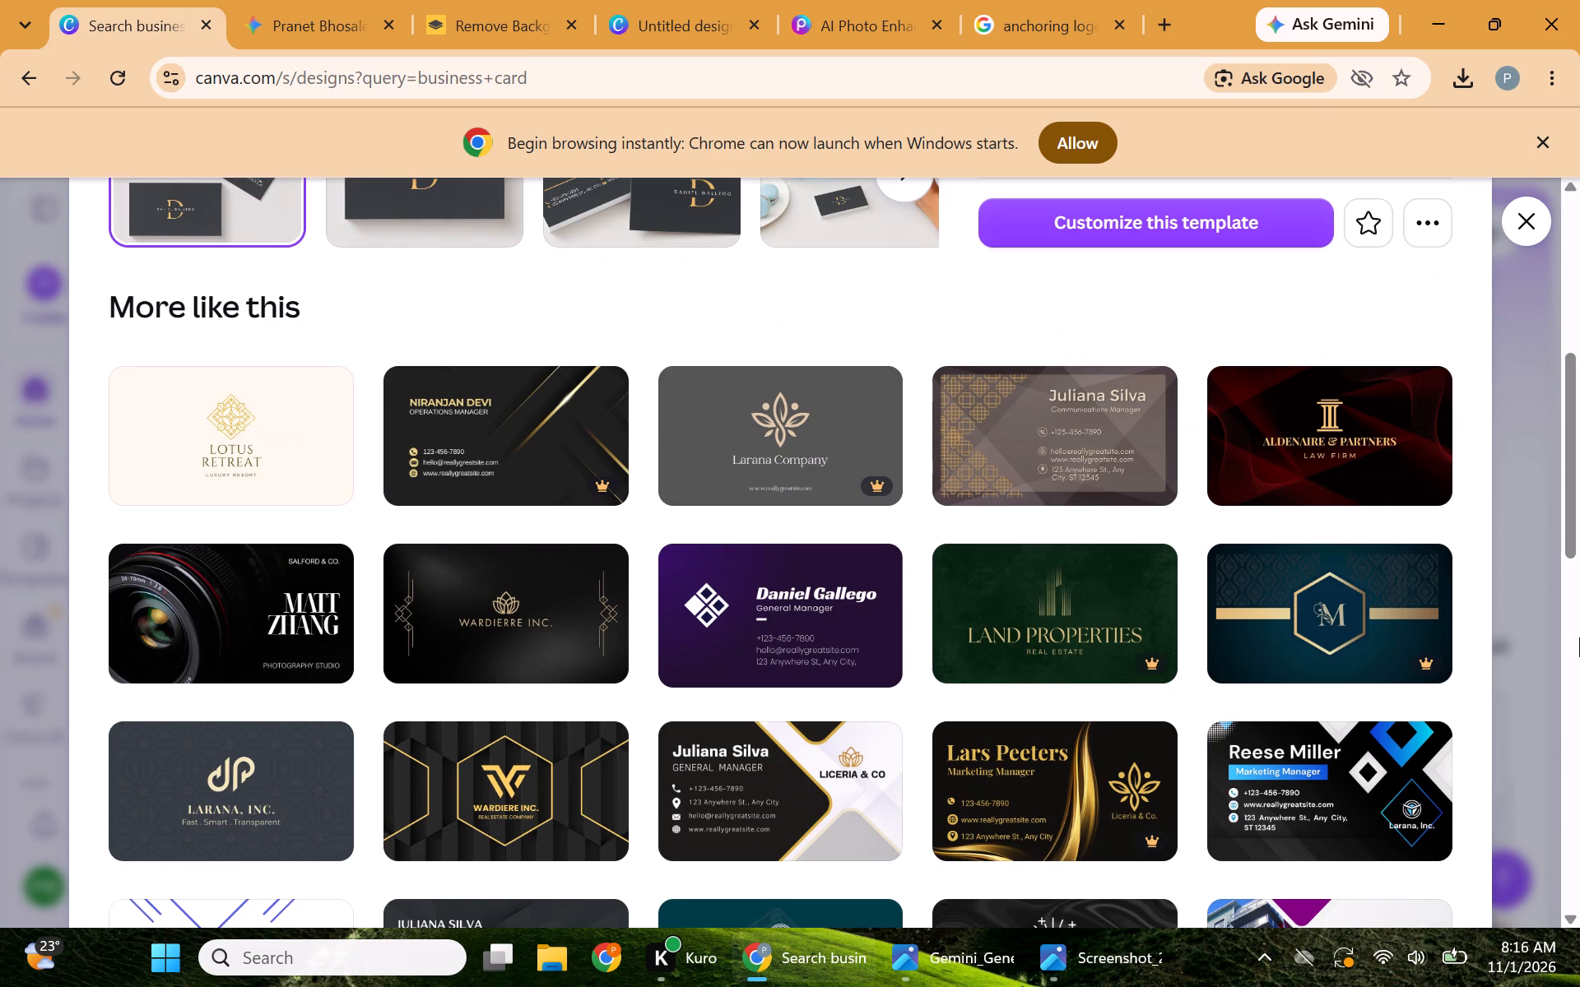
left_click(1579, 637)
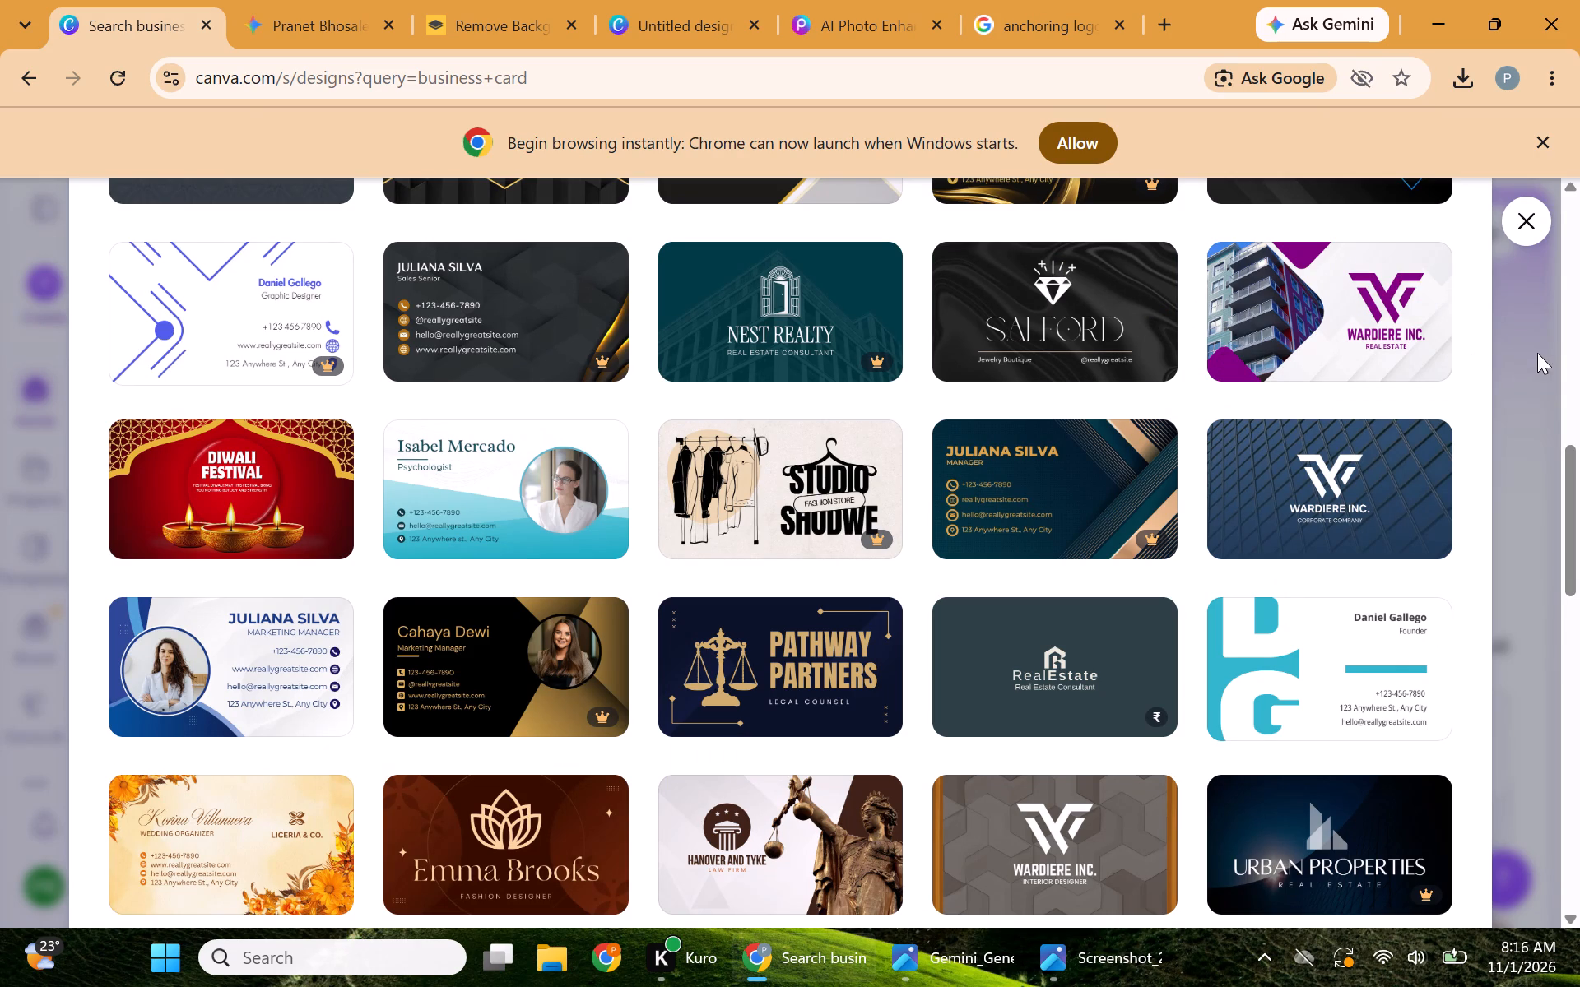
triple_click(1578, 252)
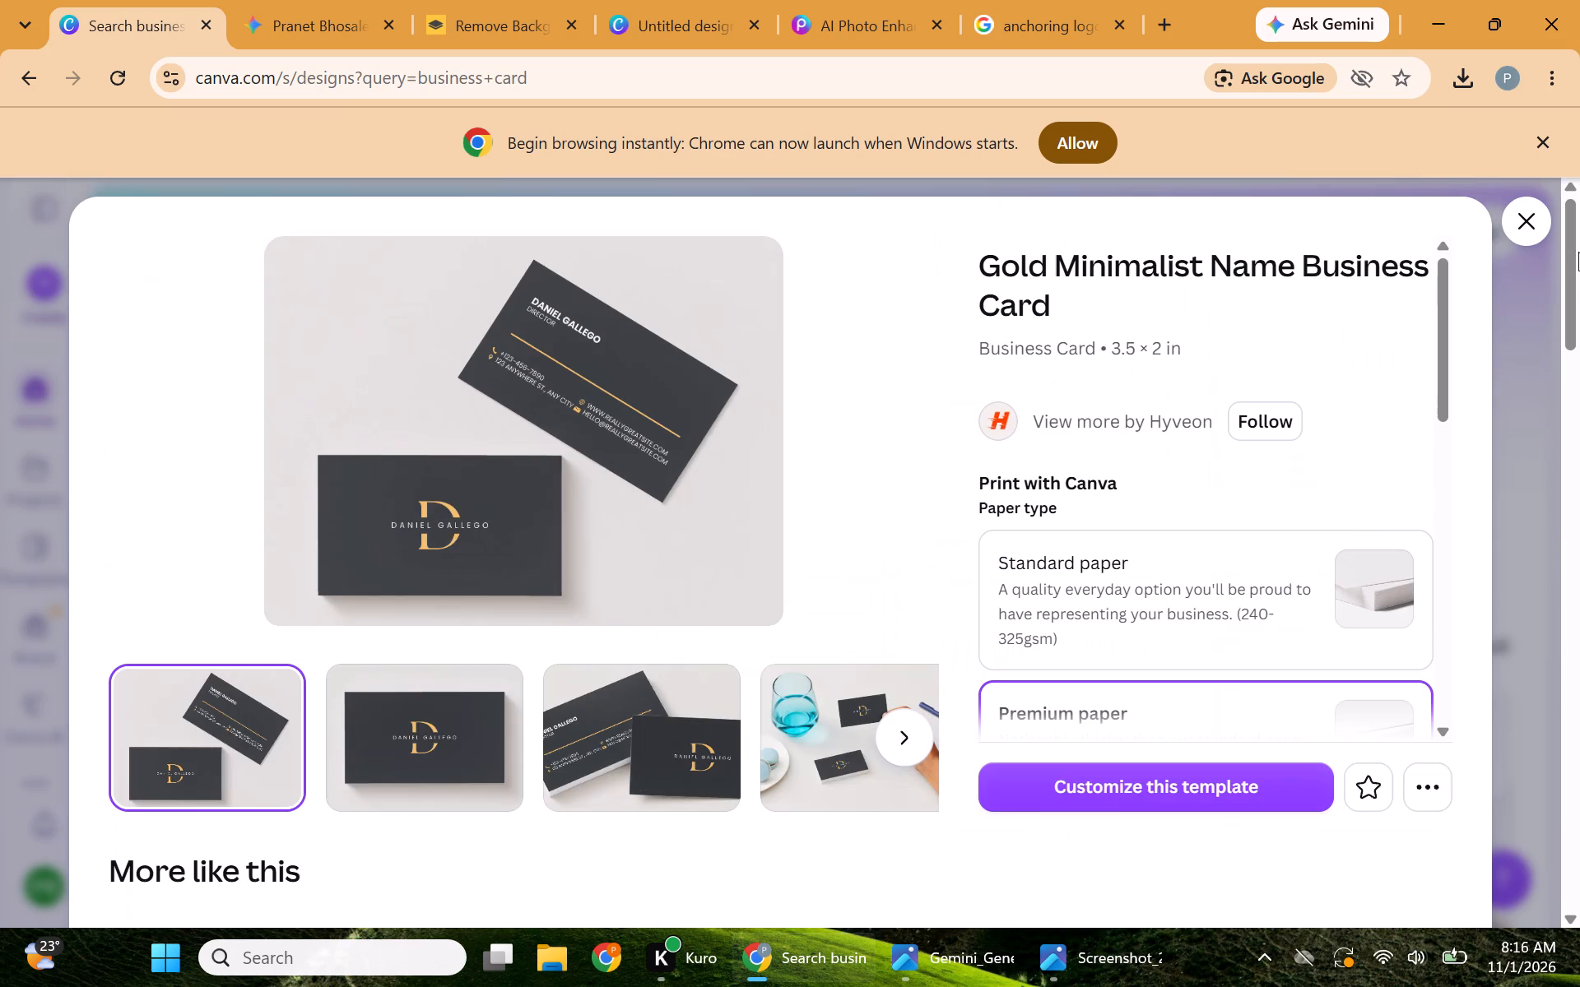
left_click(1238, 768)
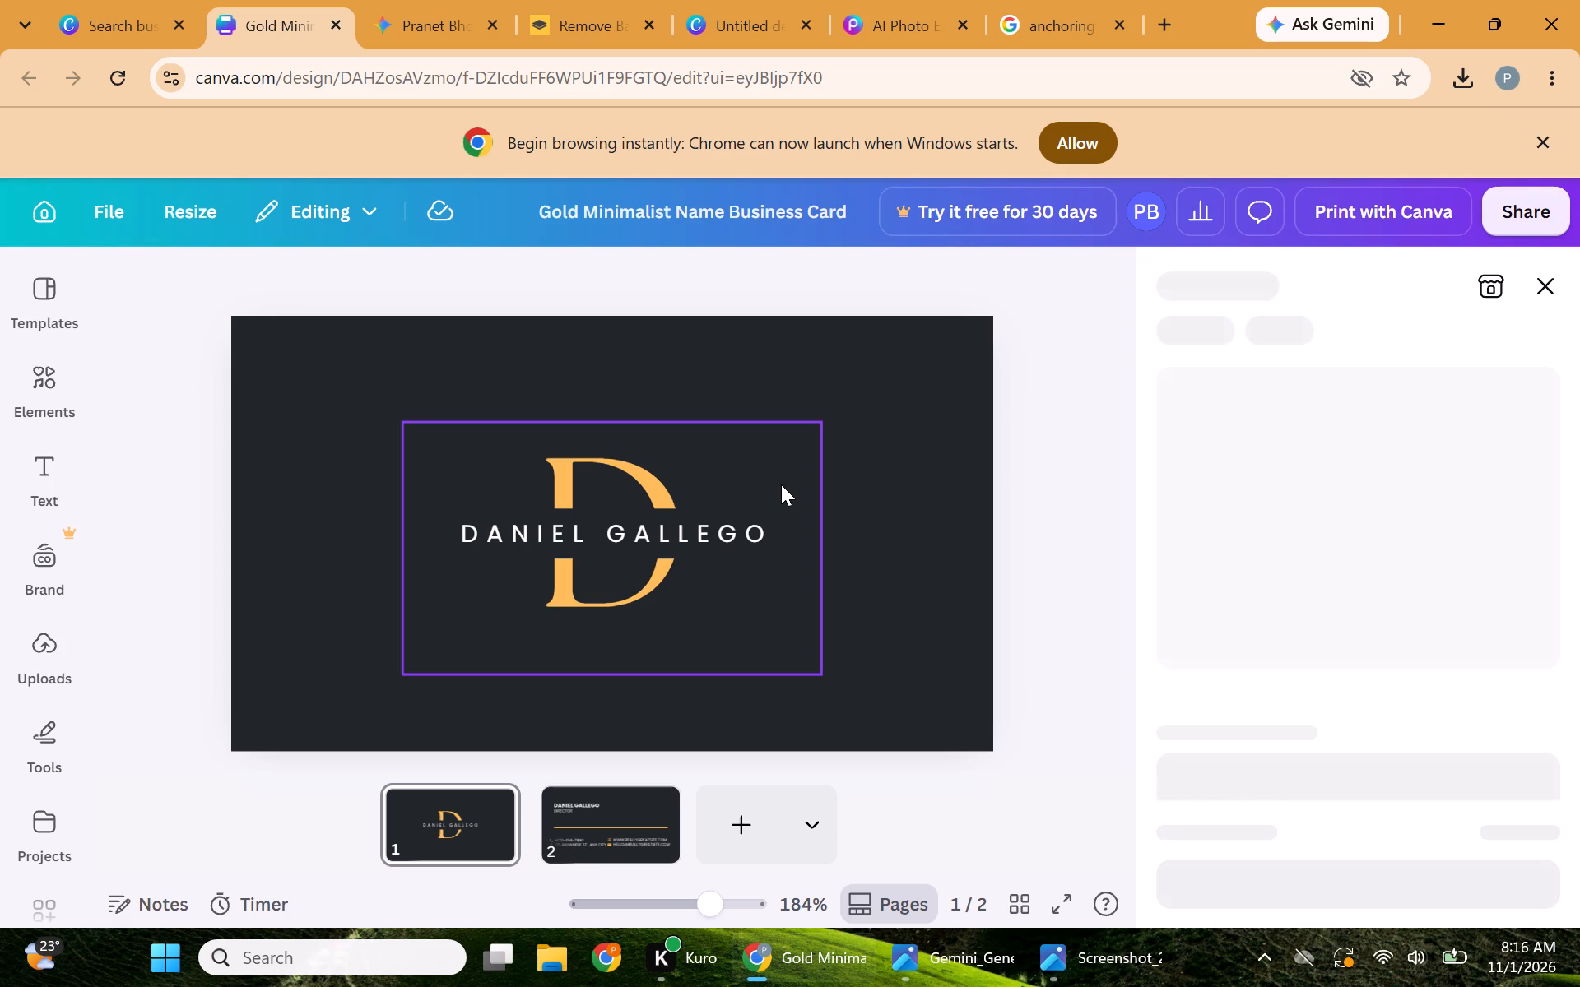
Delete the gold letter D and the placeholder name text from page 1 of the business card.
left_click(781, 484)
key("Delete")
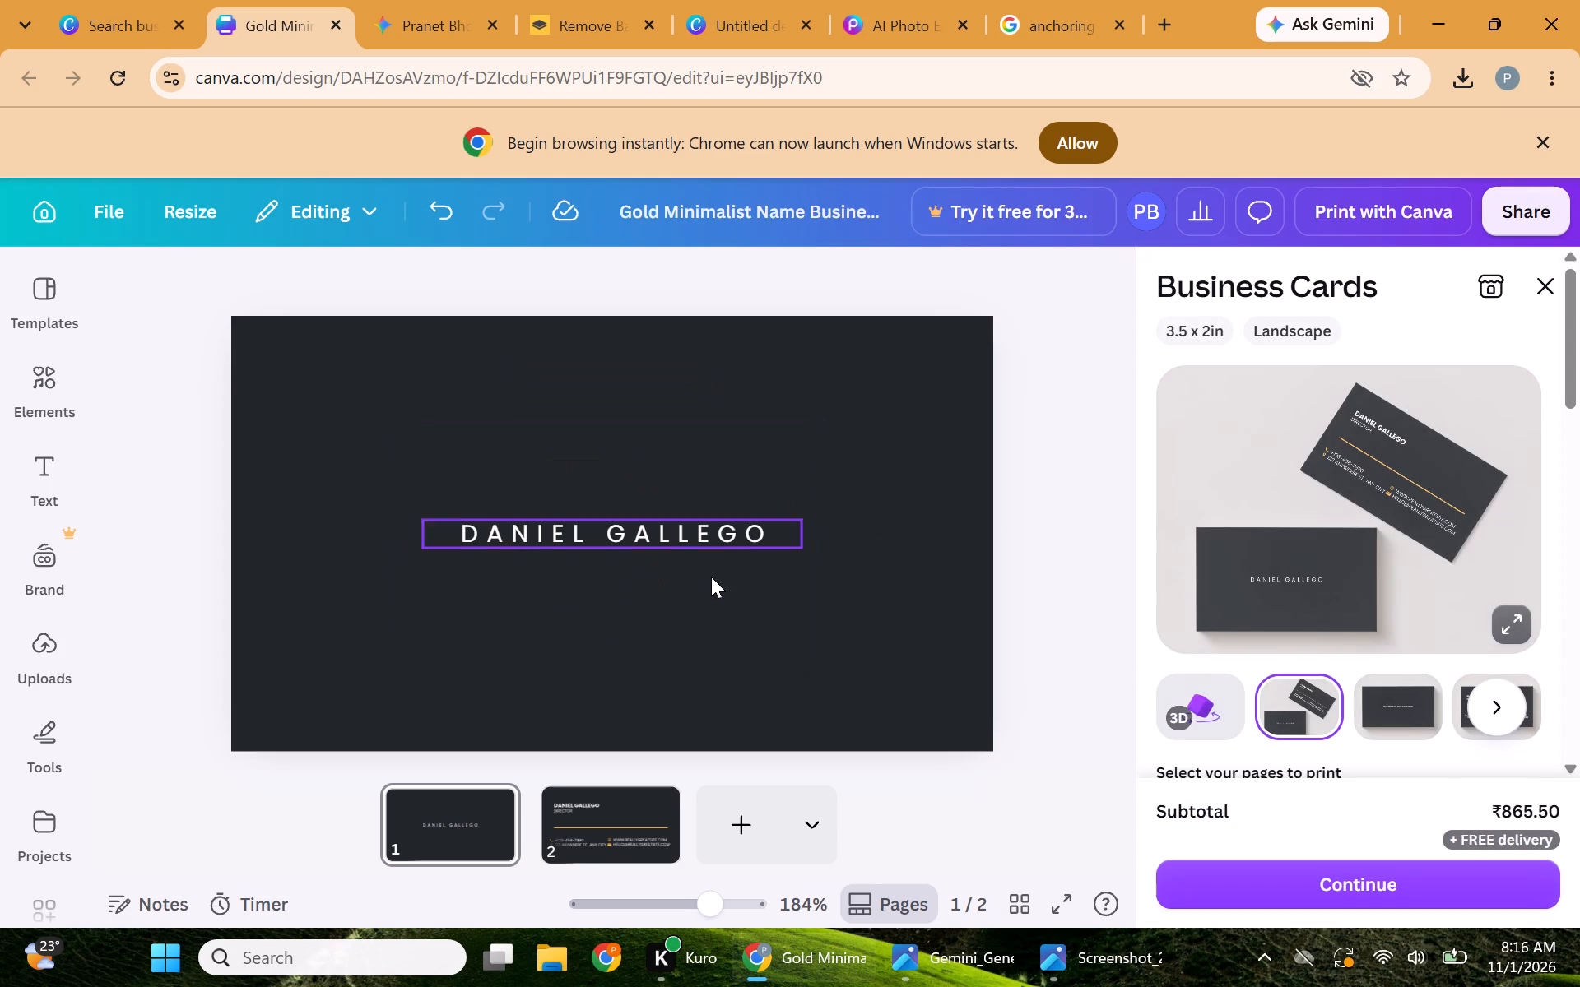
left_click(687, 522)
key("Delete")
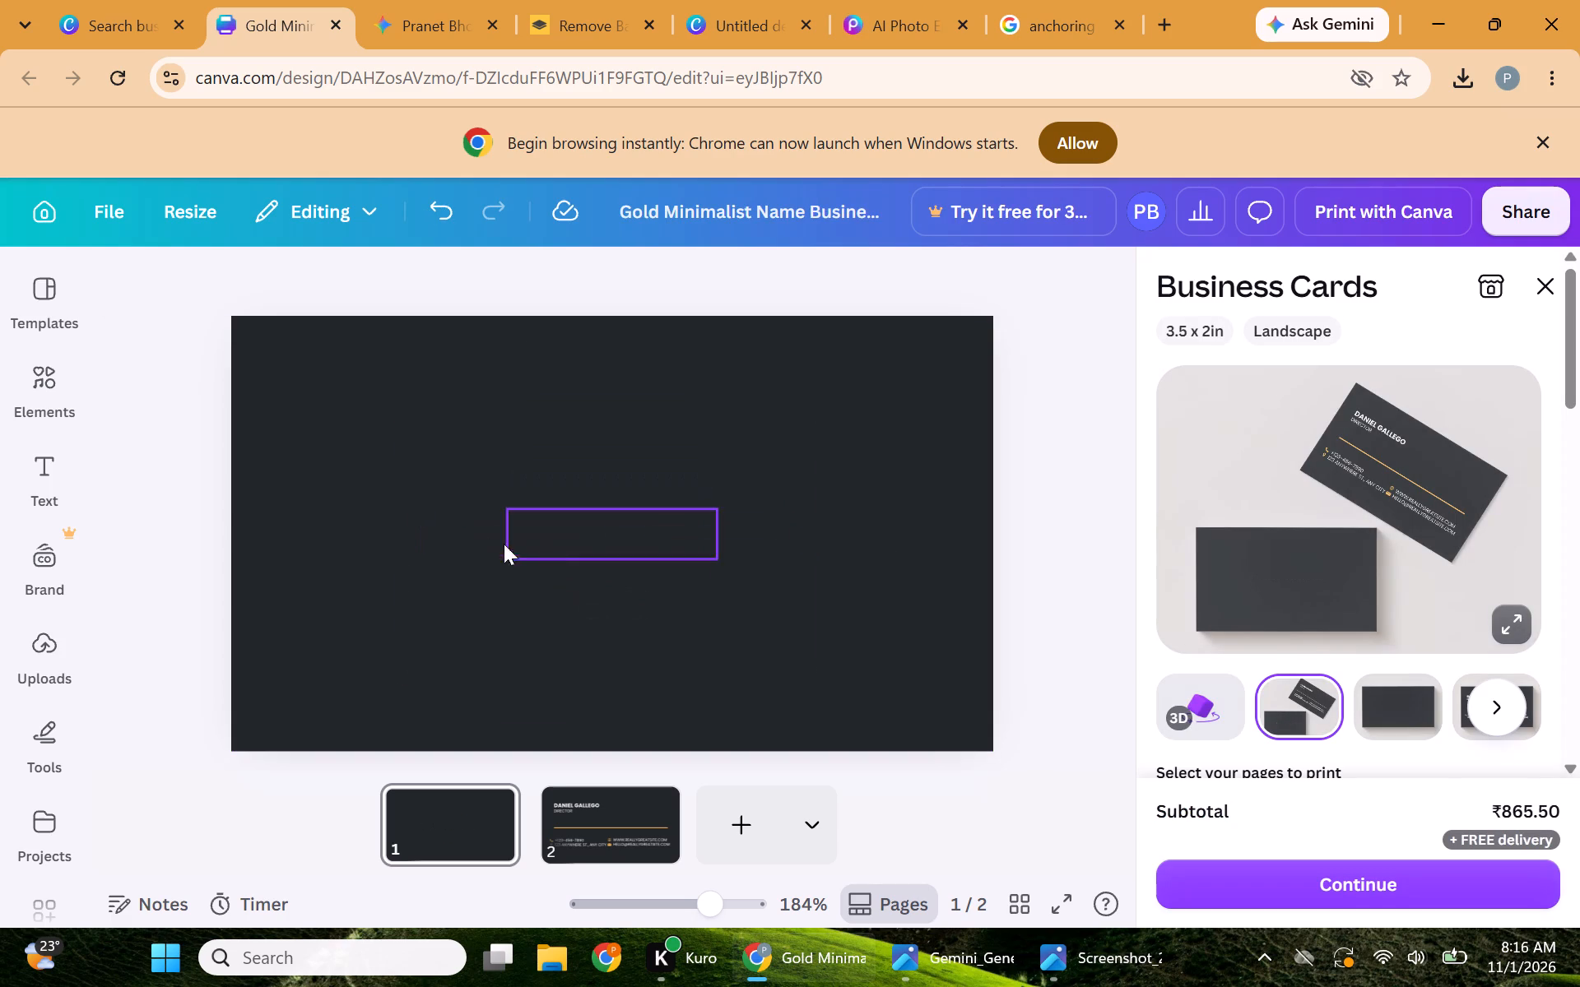
Delete the leftover empty box from the center of page 1, leaving only the dark background.
left_click(466, 535)
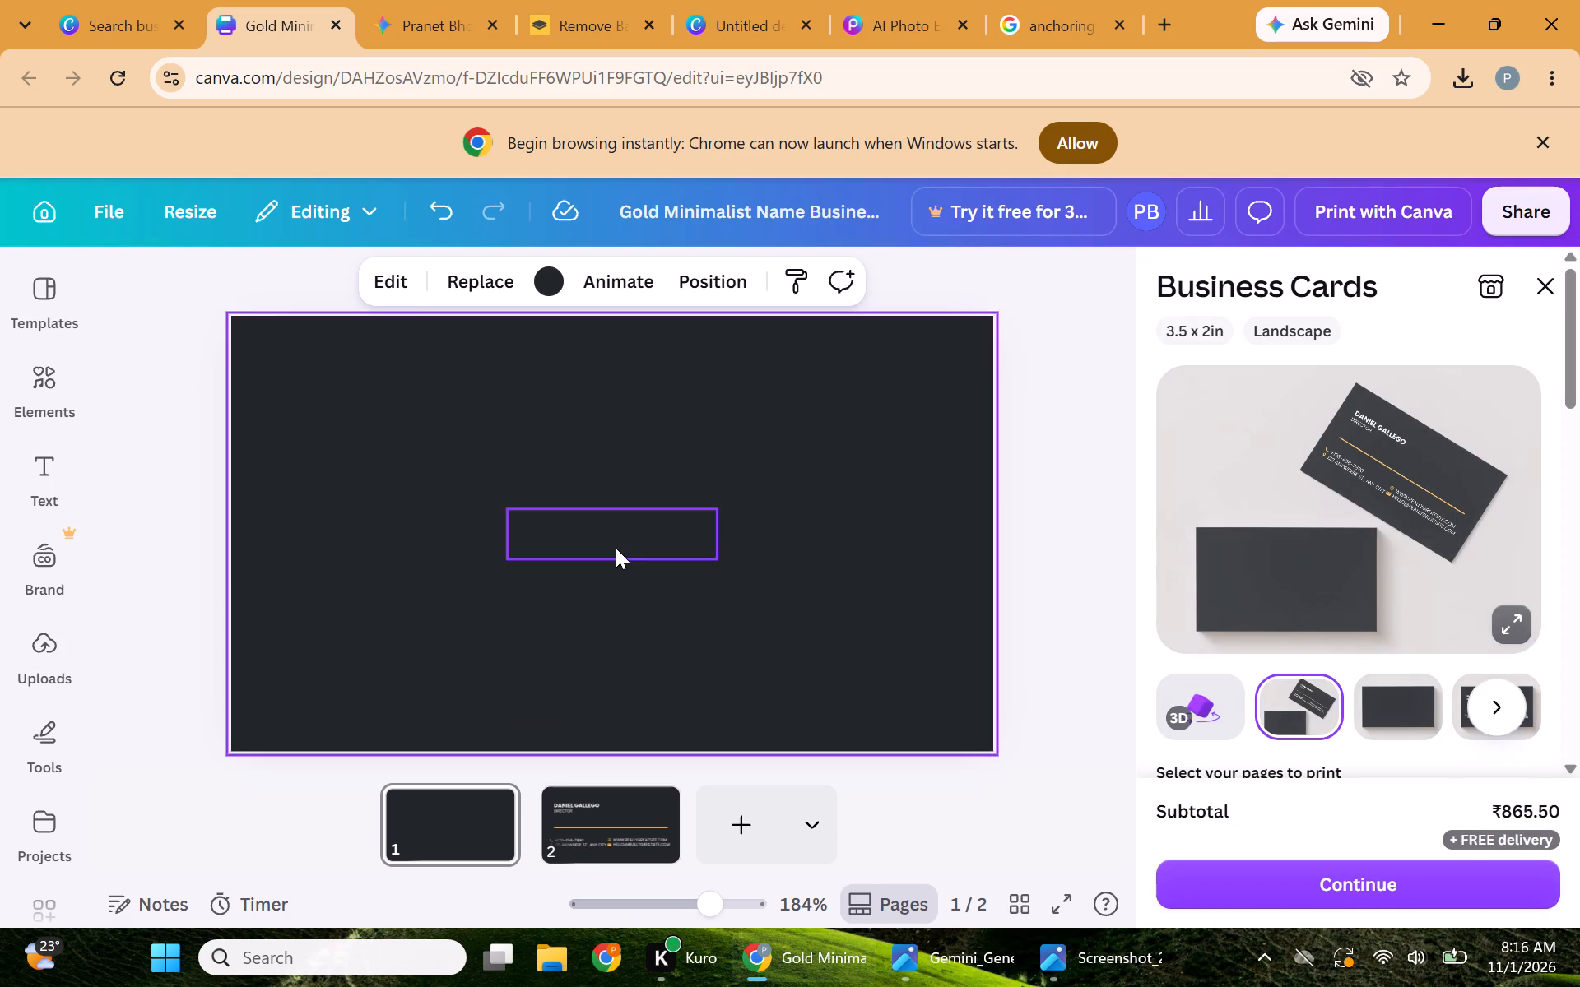
left_click(616, 548)
key("Delete")
left_click(473, 479)
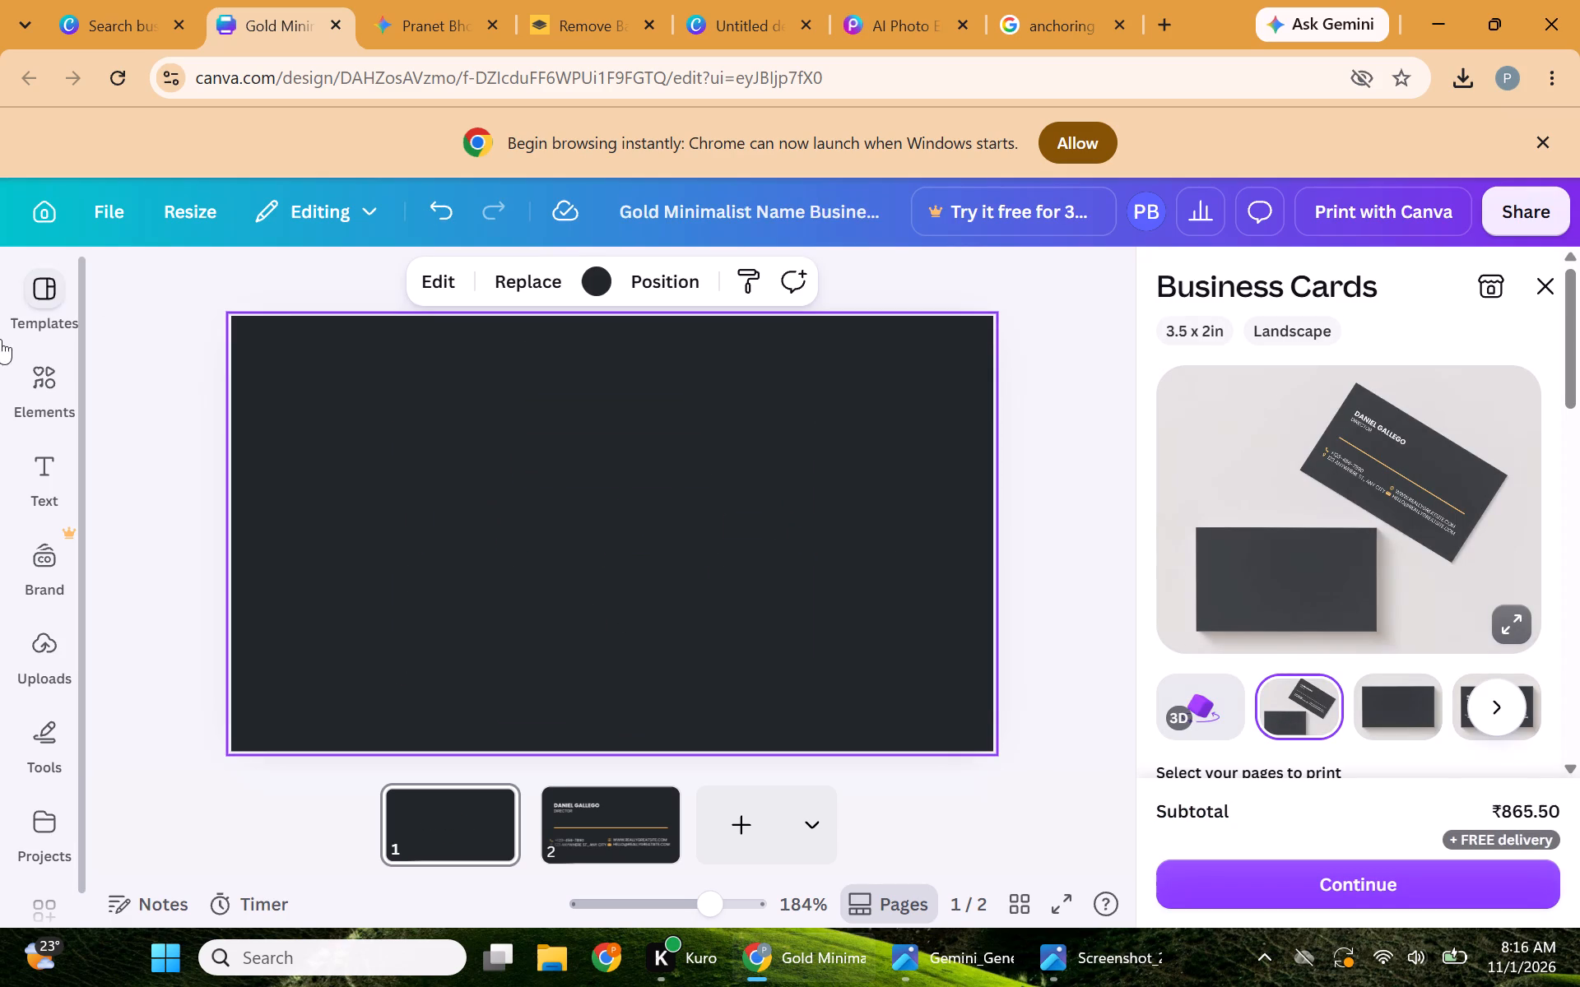
Add the uploaded background-free PB monogram to page 1 of the business card.
left_click(38, 382)
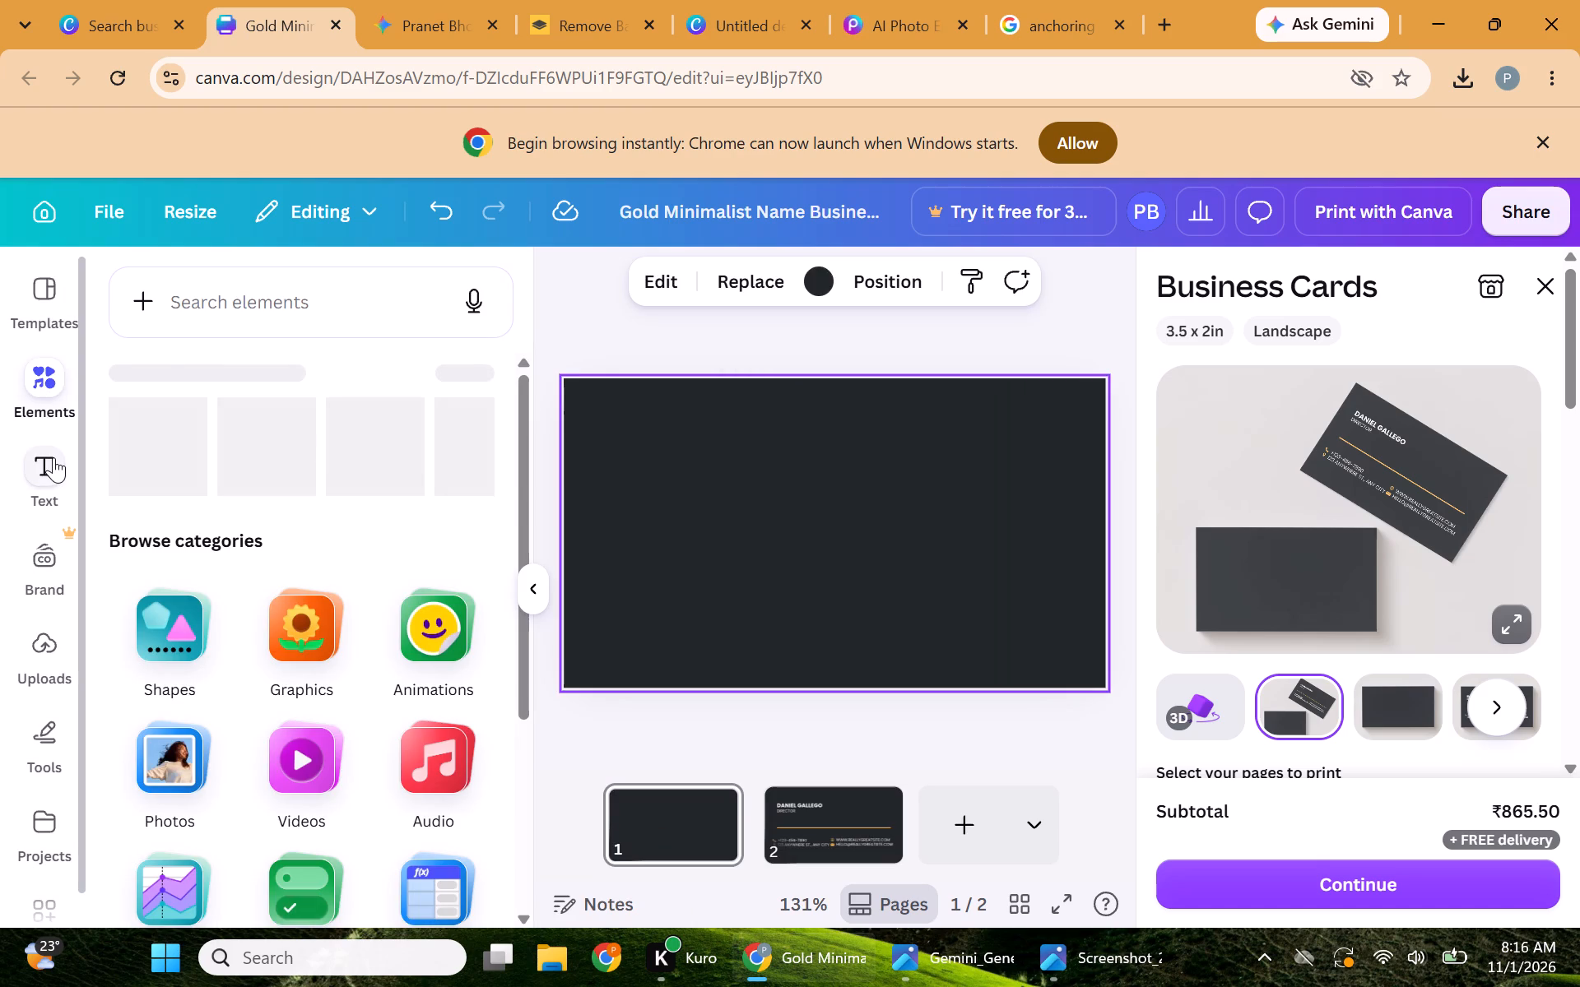
left_click(48, 640)
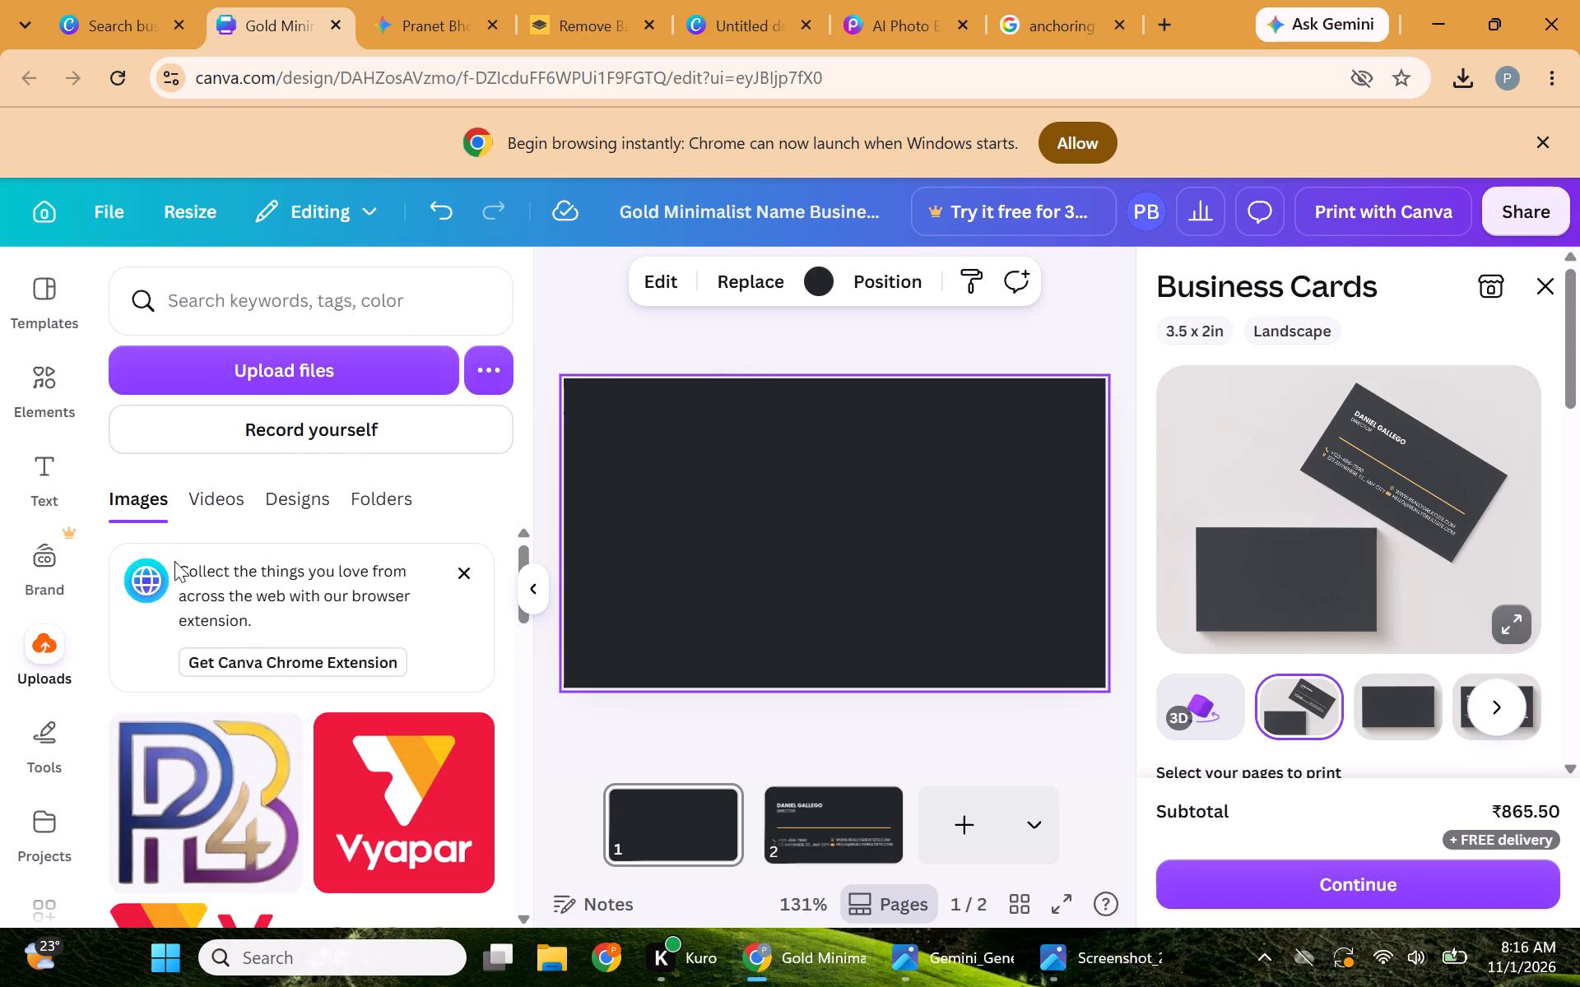
left_click(209, 823)
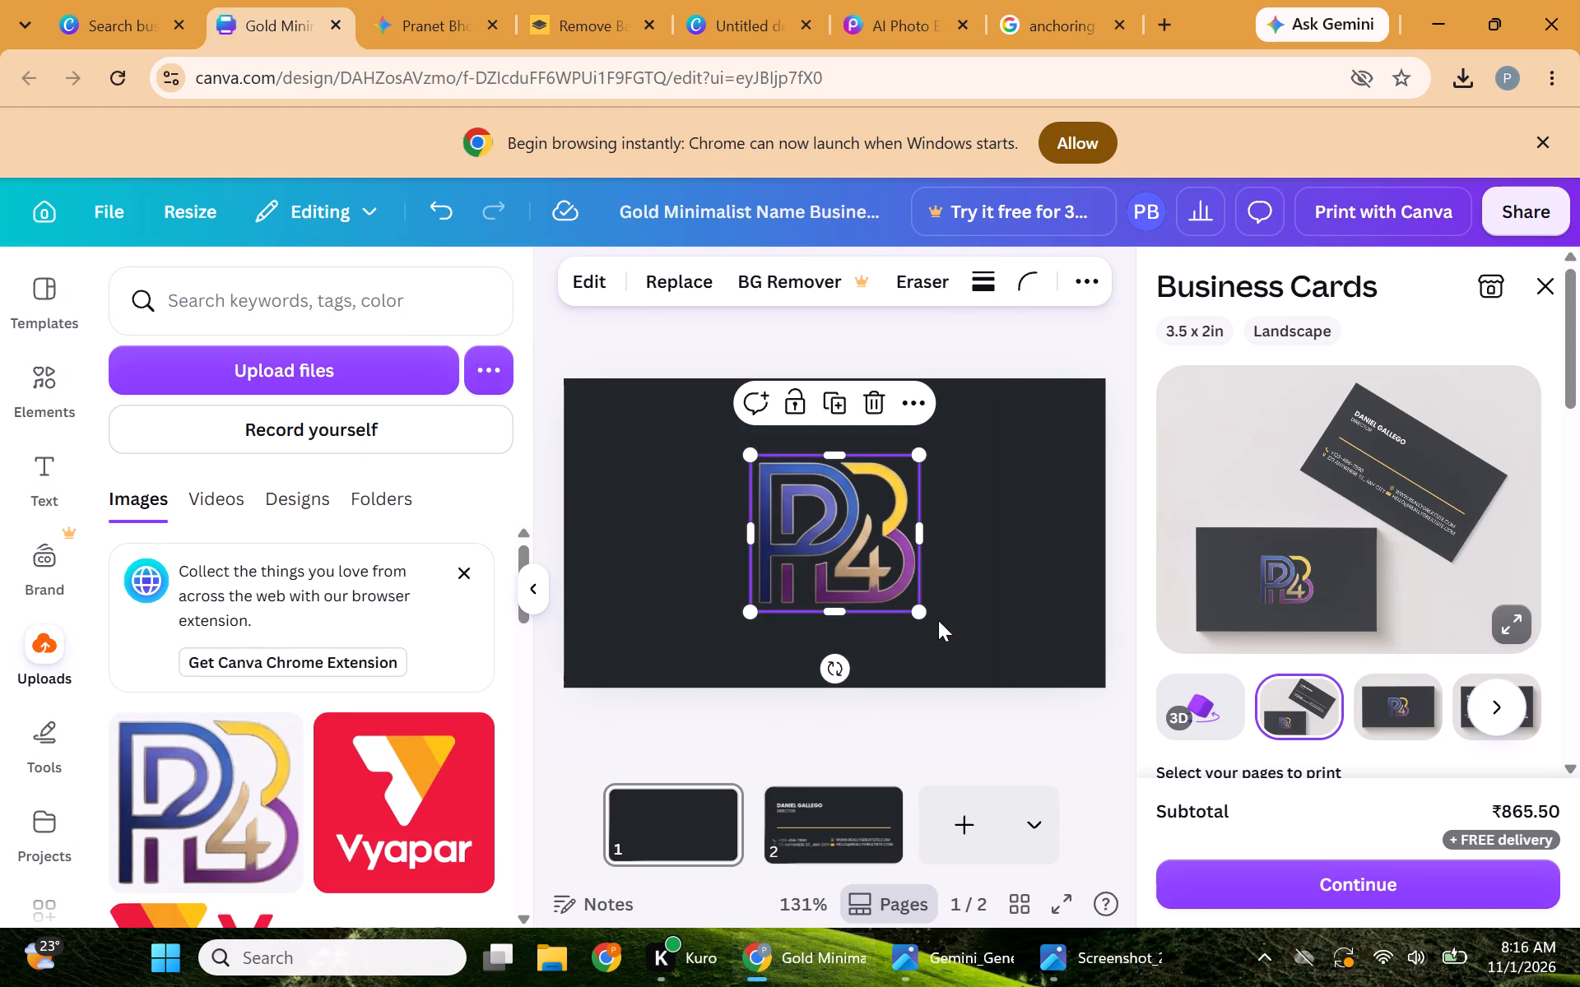
Shrink the monogram to about 0.4 × 0.4, place it near the card's upper-left corner, and deselect it.
left_click_drag(918, 611, 839, 542)
left_click_drag(819, 506, 677, 453)
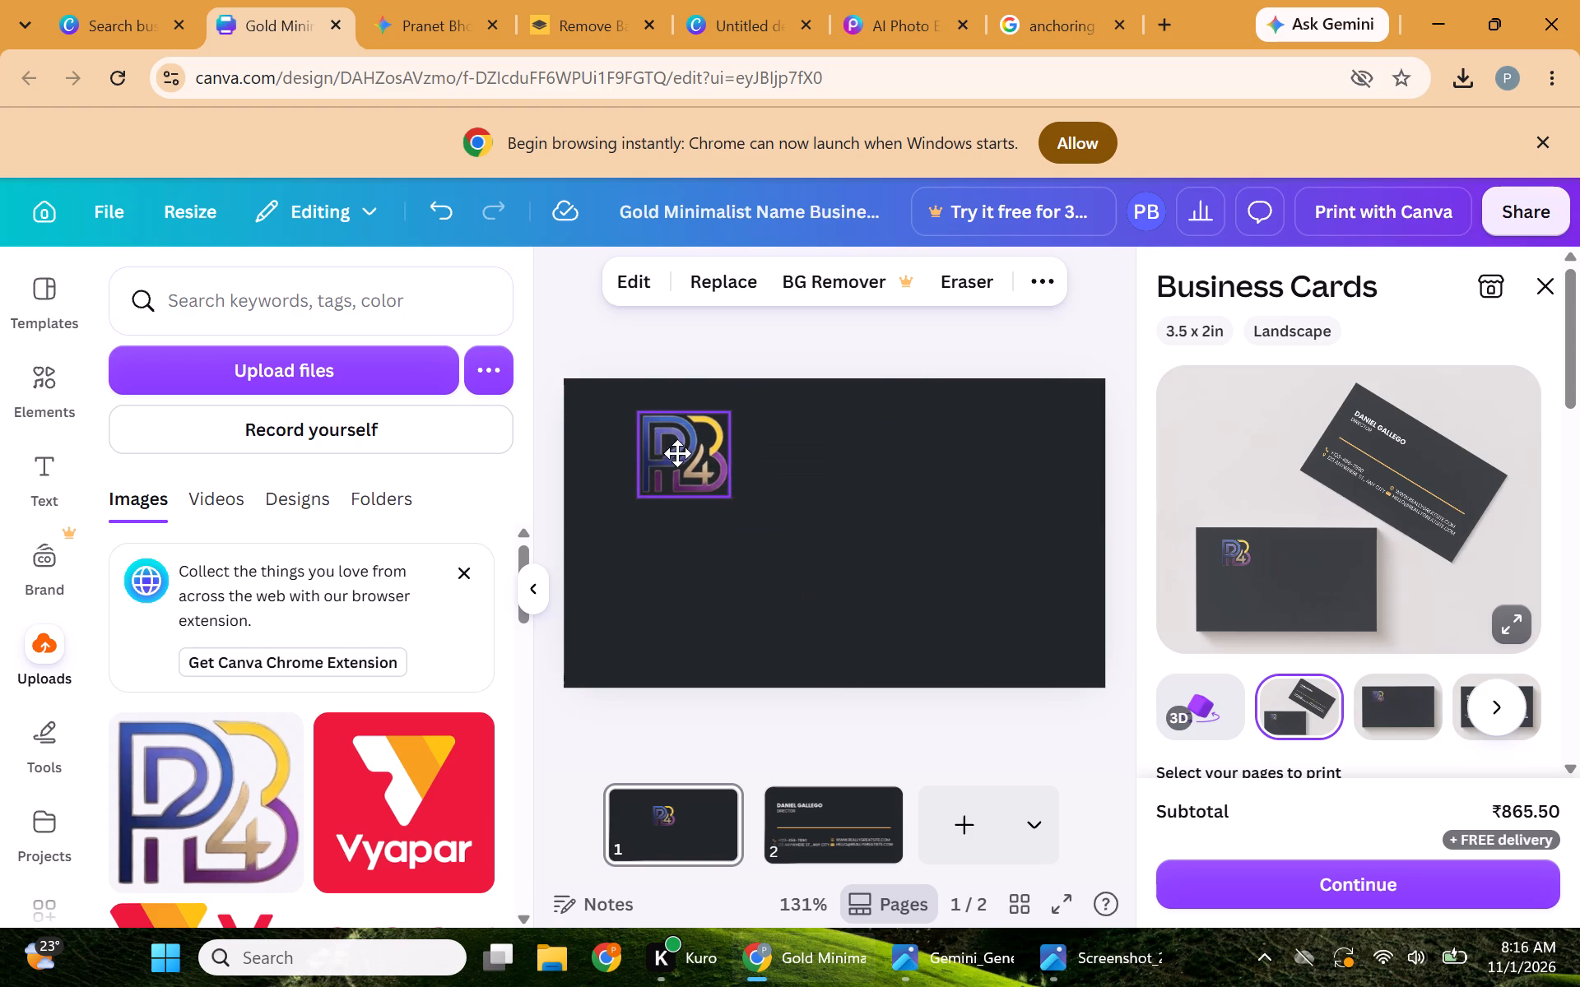
left_click_drag(677, 453, 631, 452)
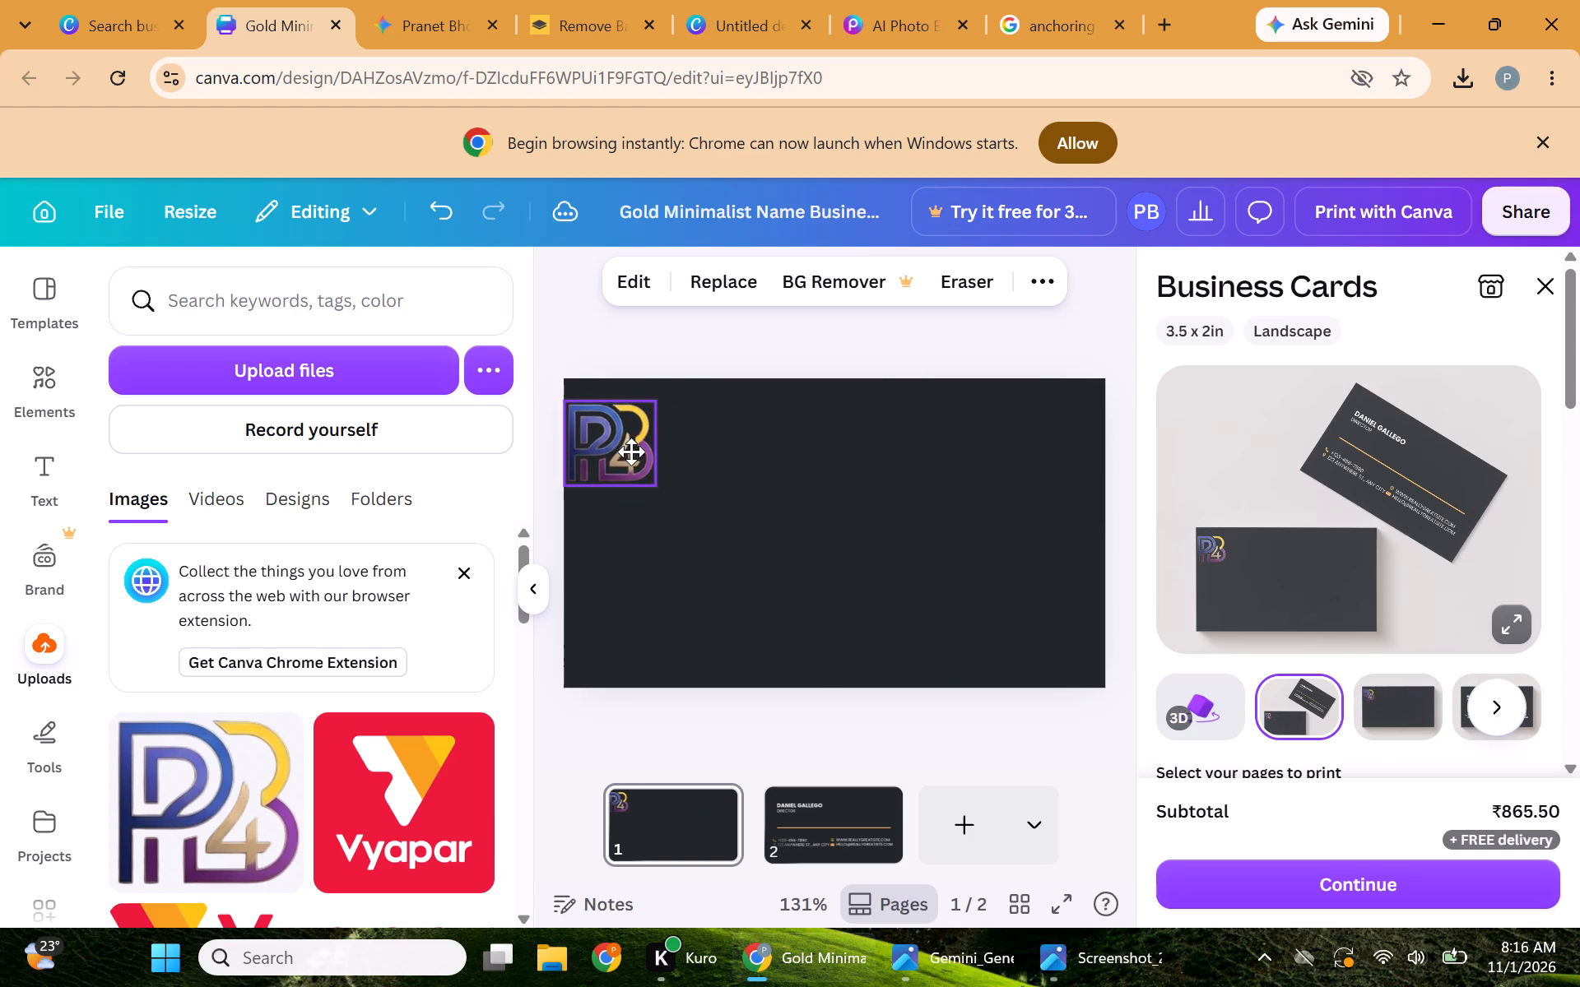
left_click_drag(631, 452, 663, 455)
left_click_drag(685, 492, 658, 463)
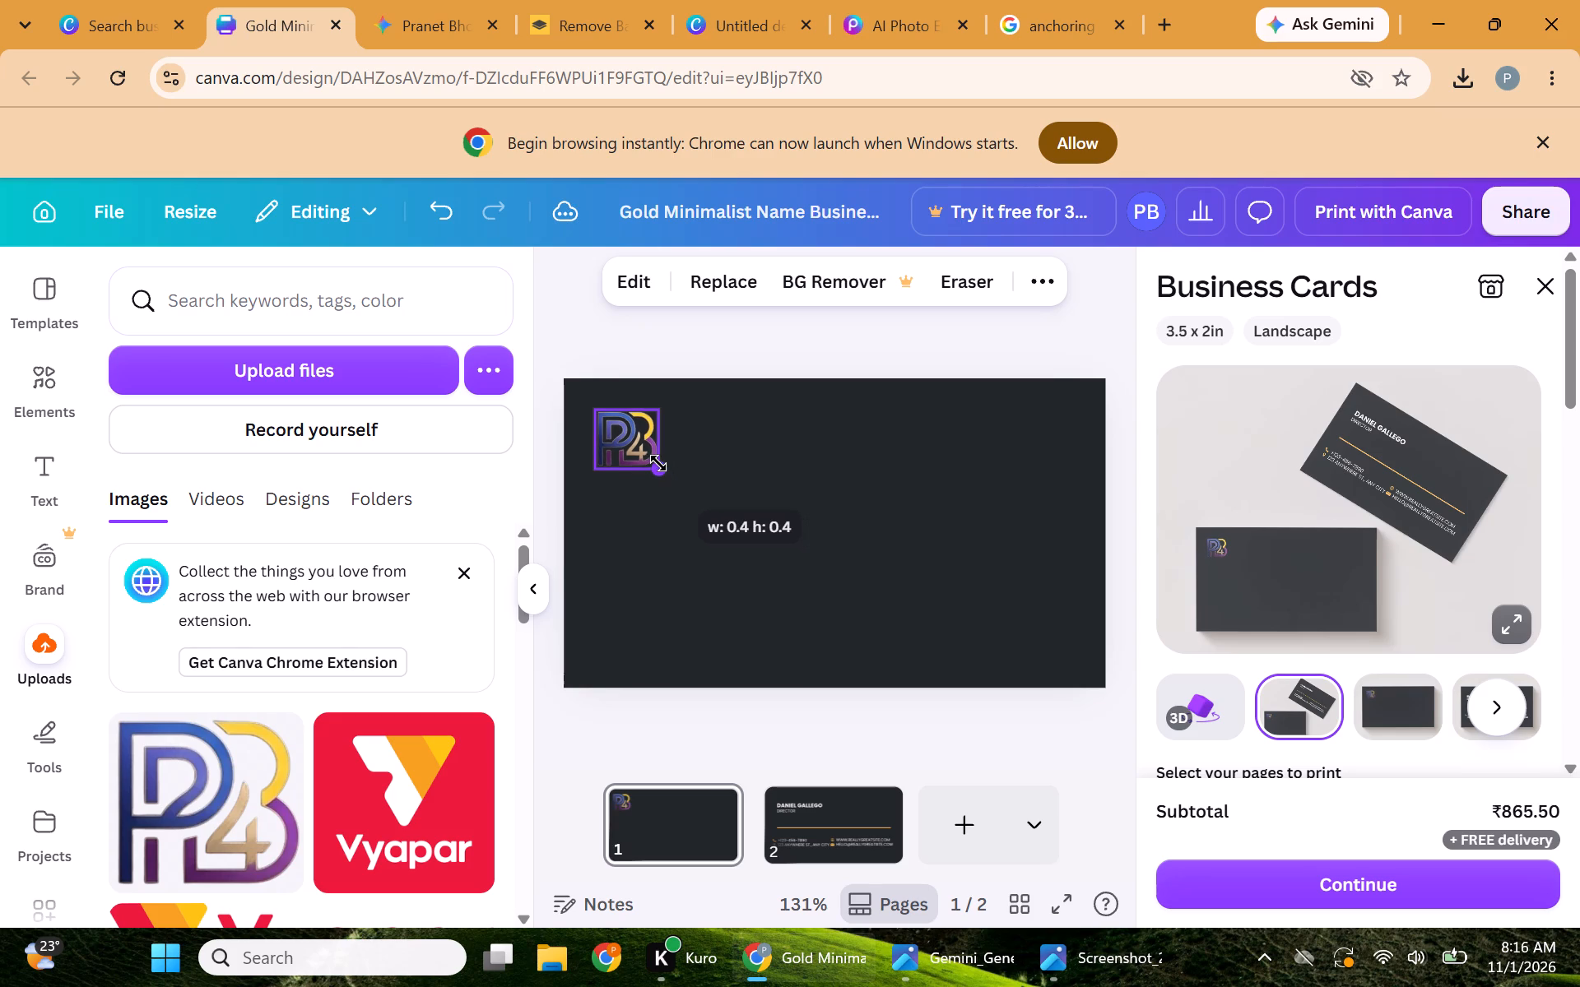
left_click_drag(658, 463, 659, 465)
left_click(789, 540)
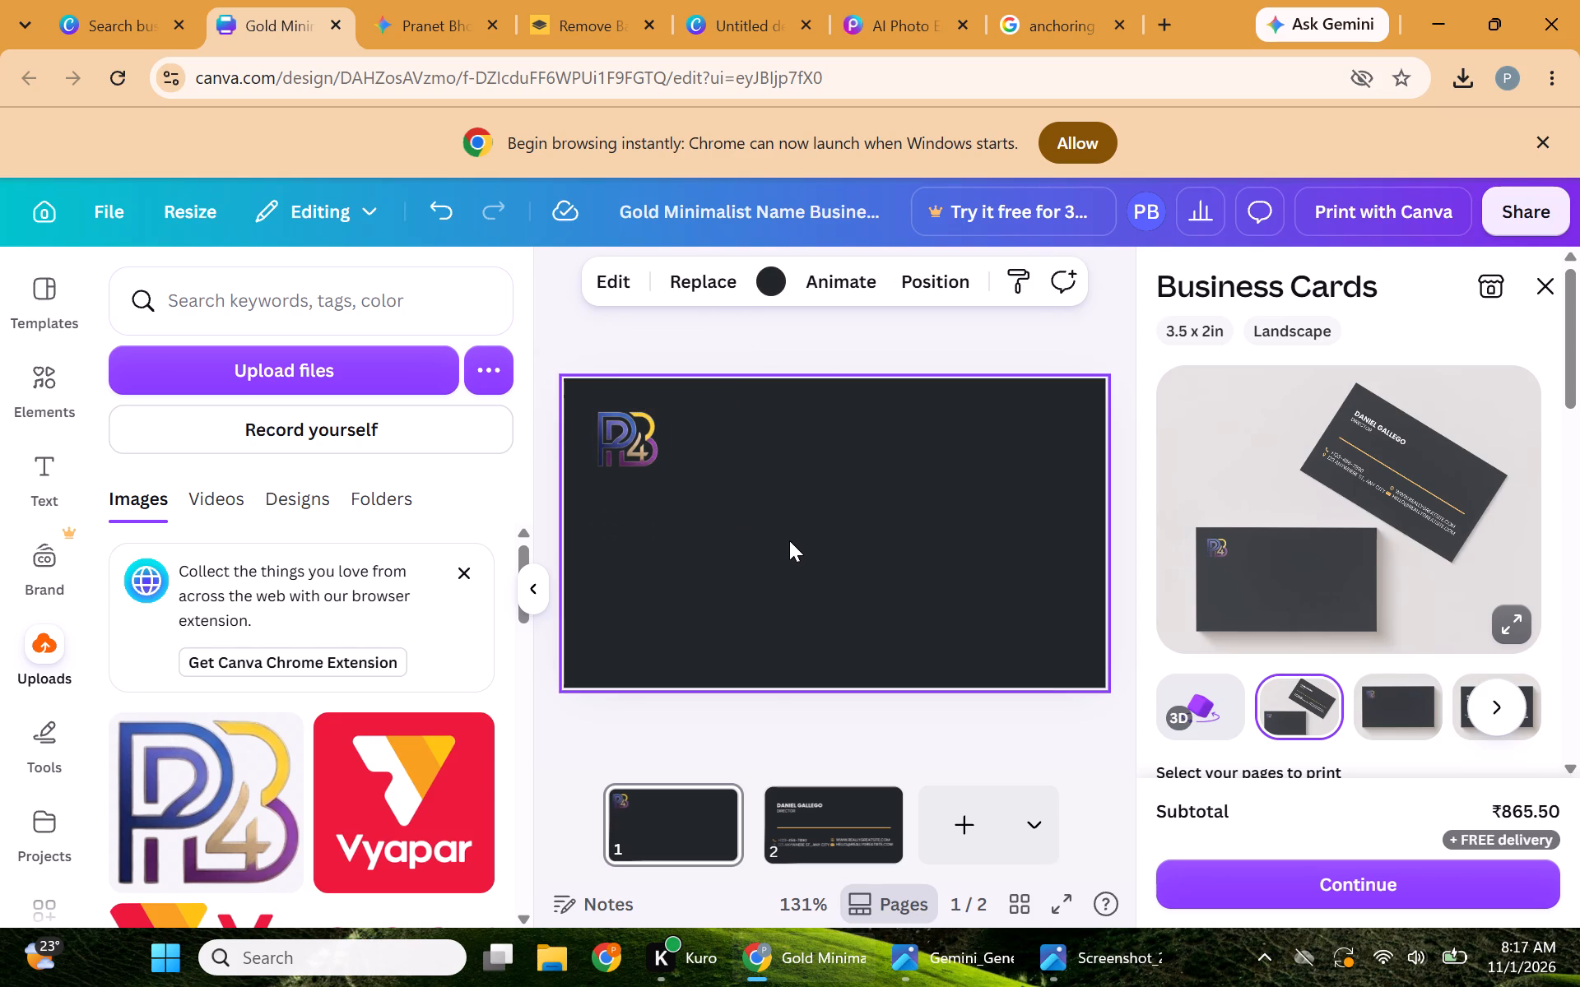
left_click(650, 452)
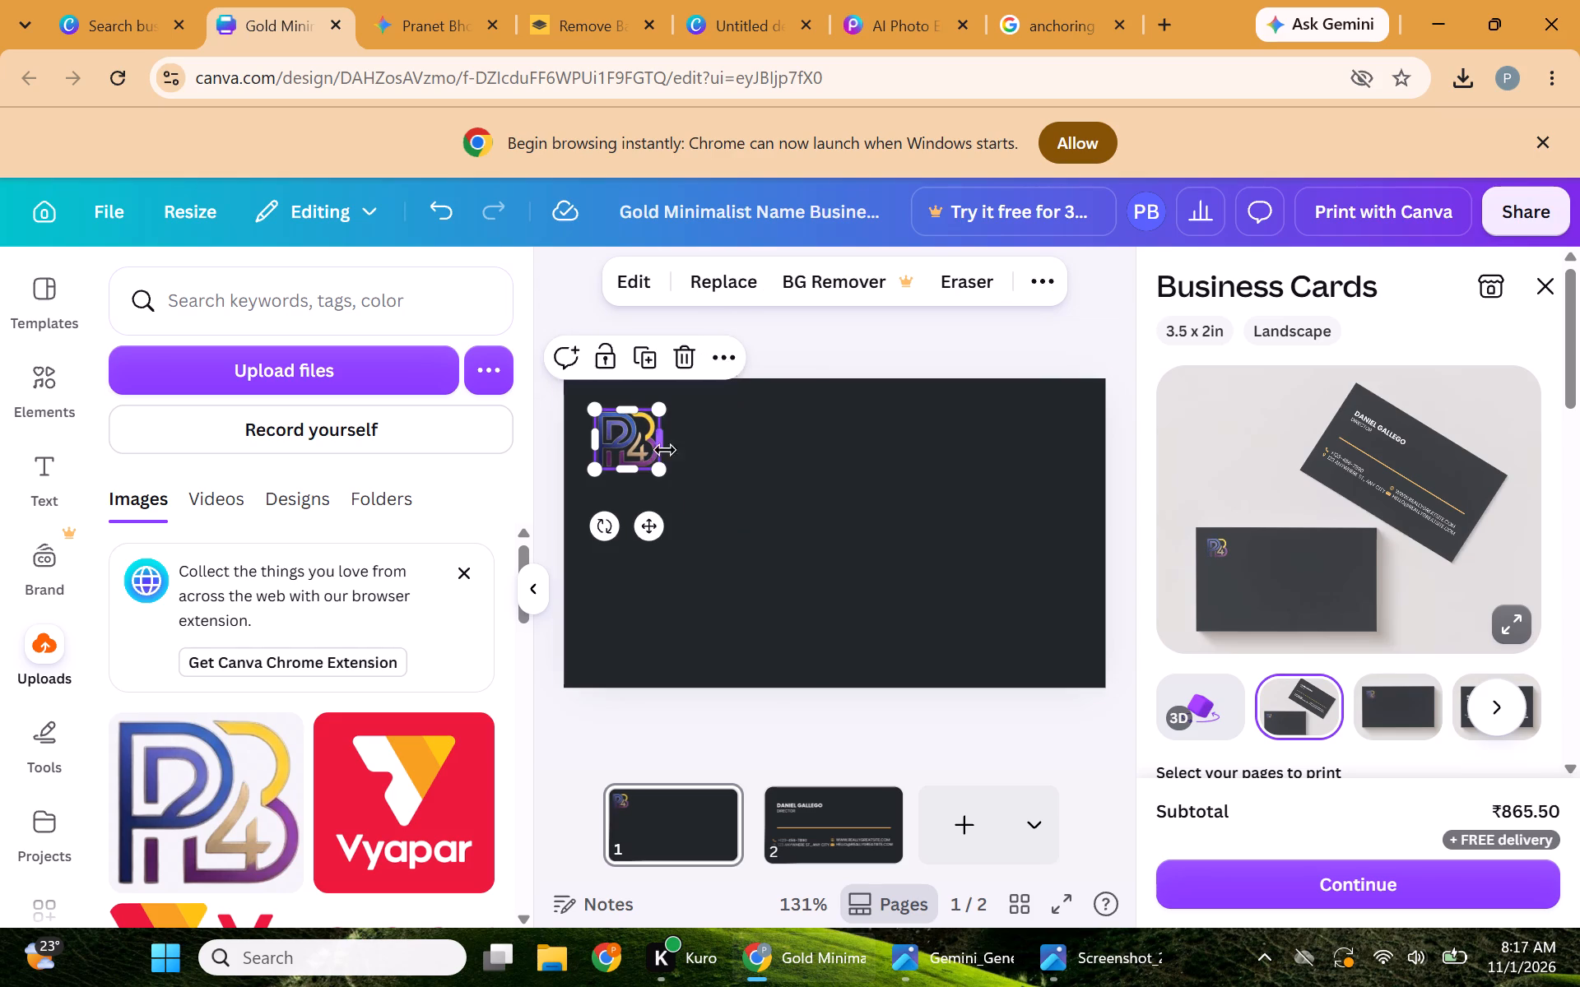
left_click(839, 512)
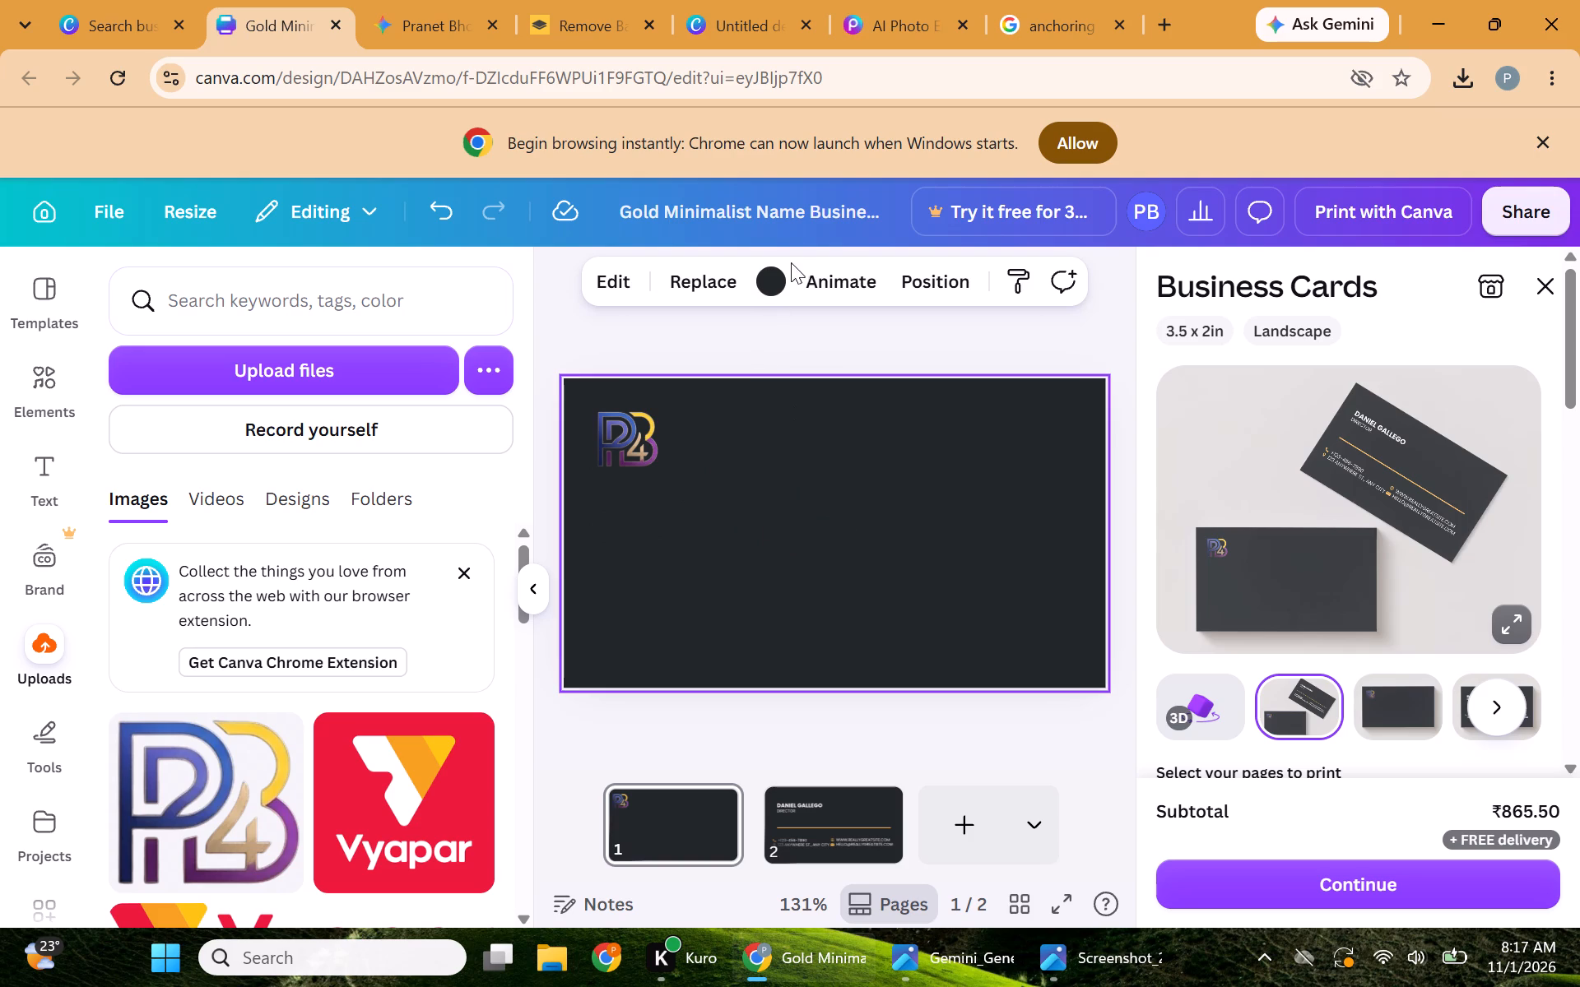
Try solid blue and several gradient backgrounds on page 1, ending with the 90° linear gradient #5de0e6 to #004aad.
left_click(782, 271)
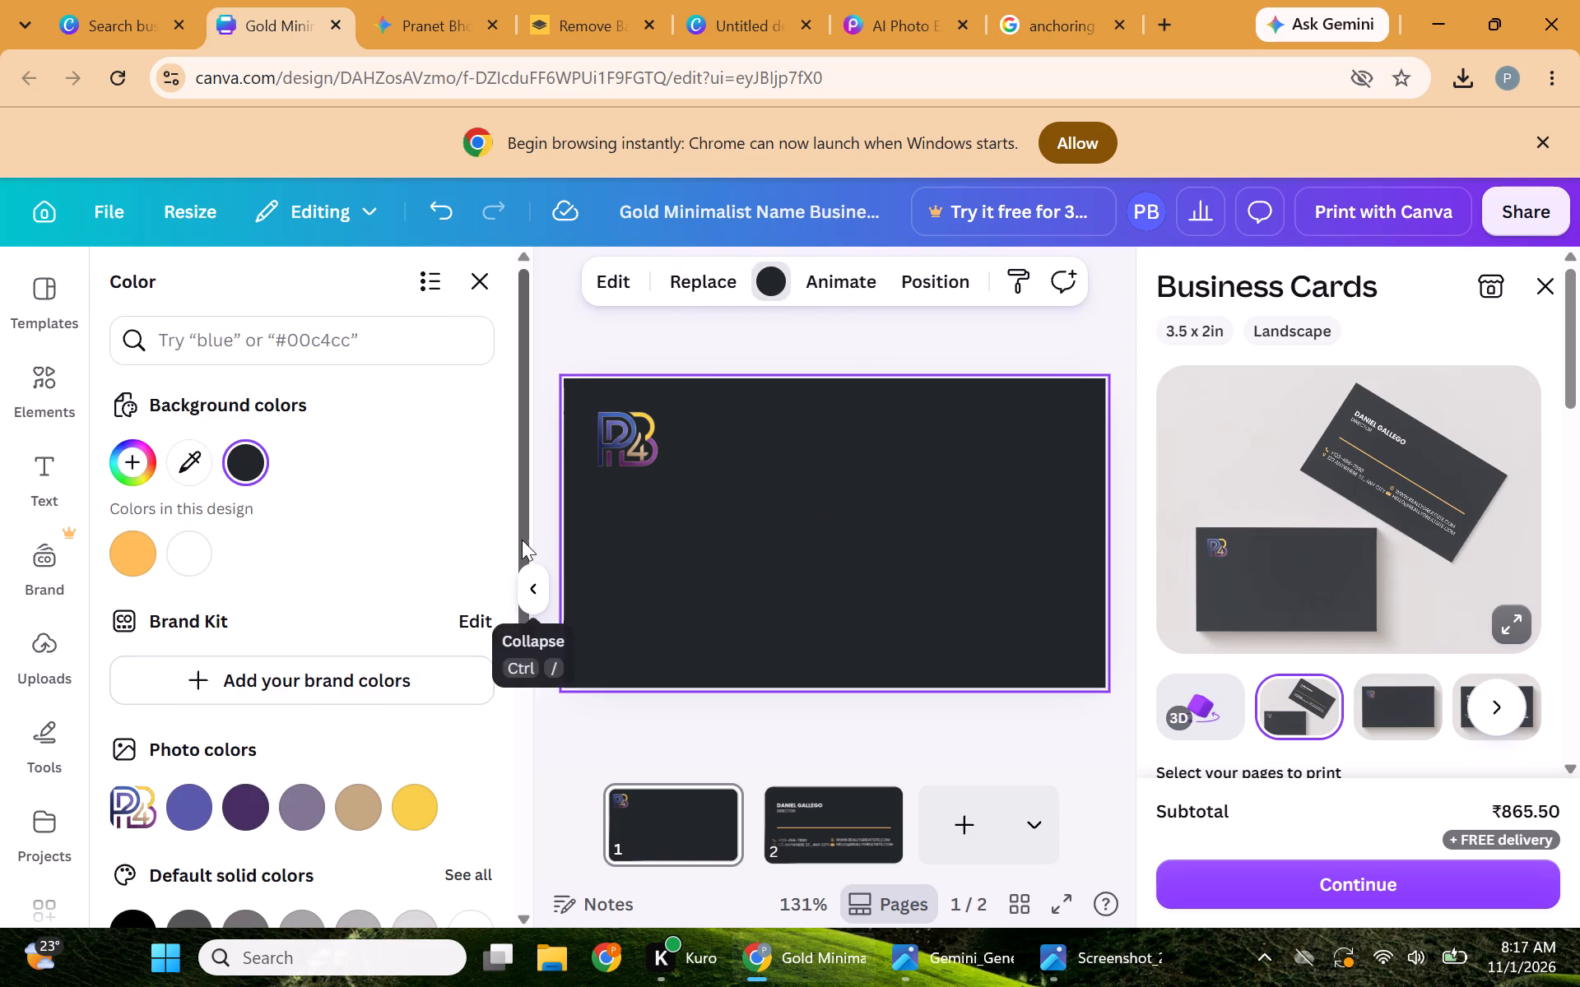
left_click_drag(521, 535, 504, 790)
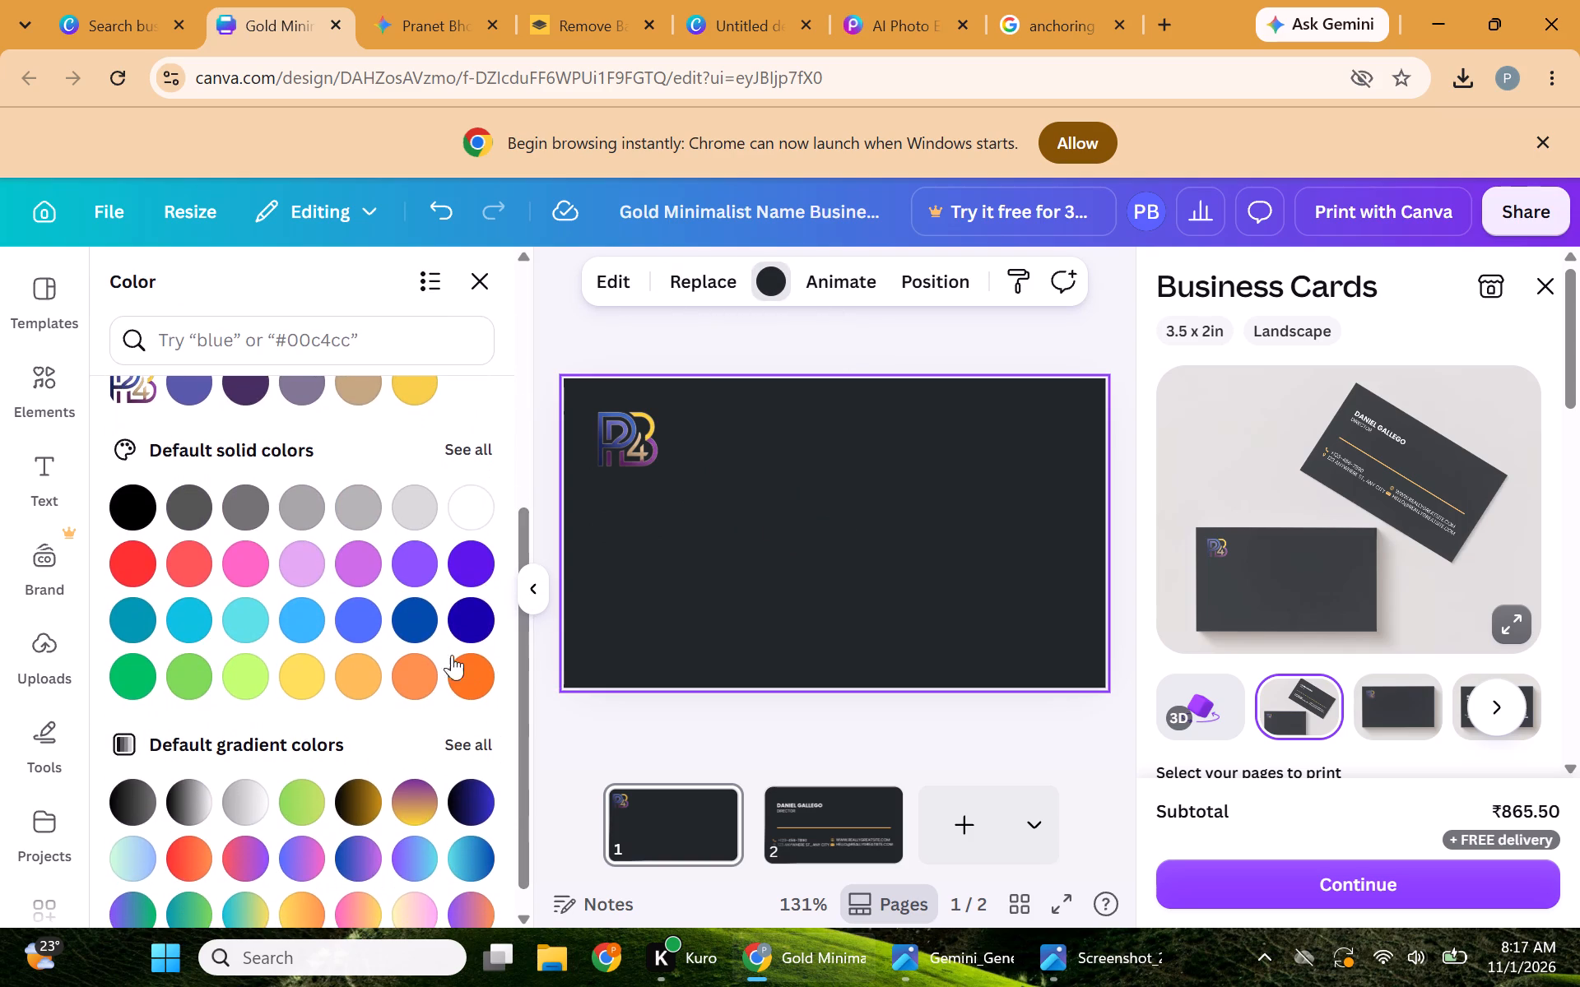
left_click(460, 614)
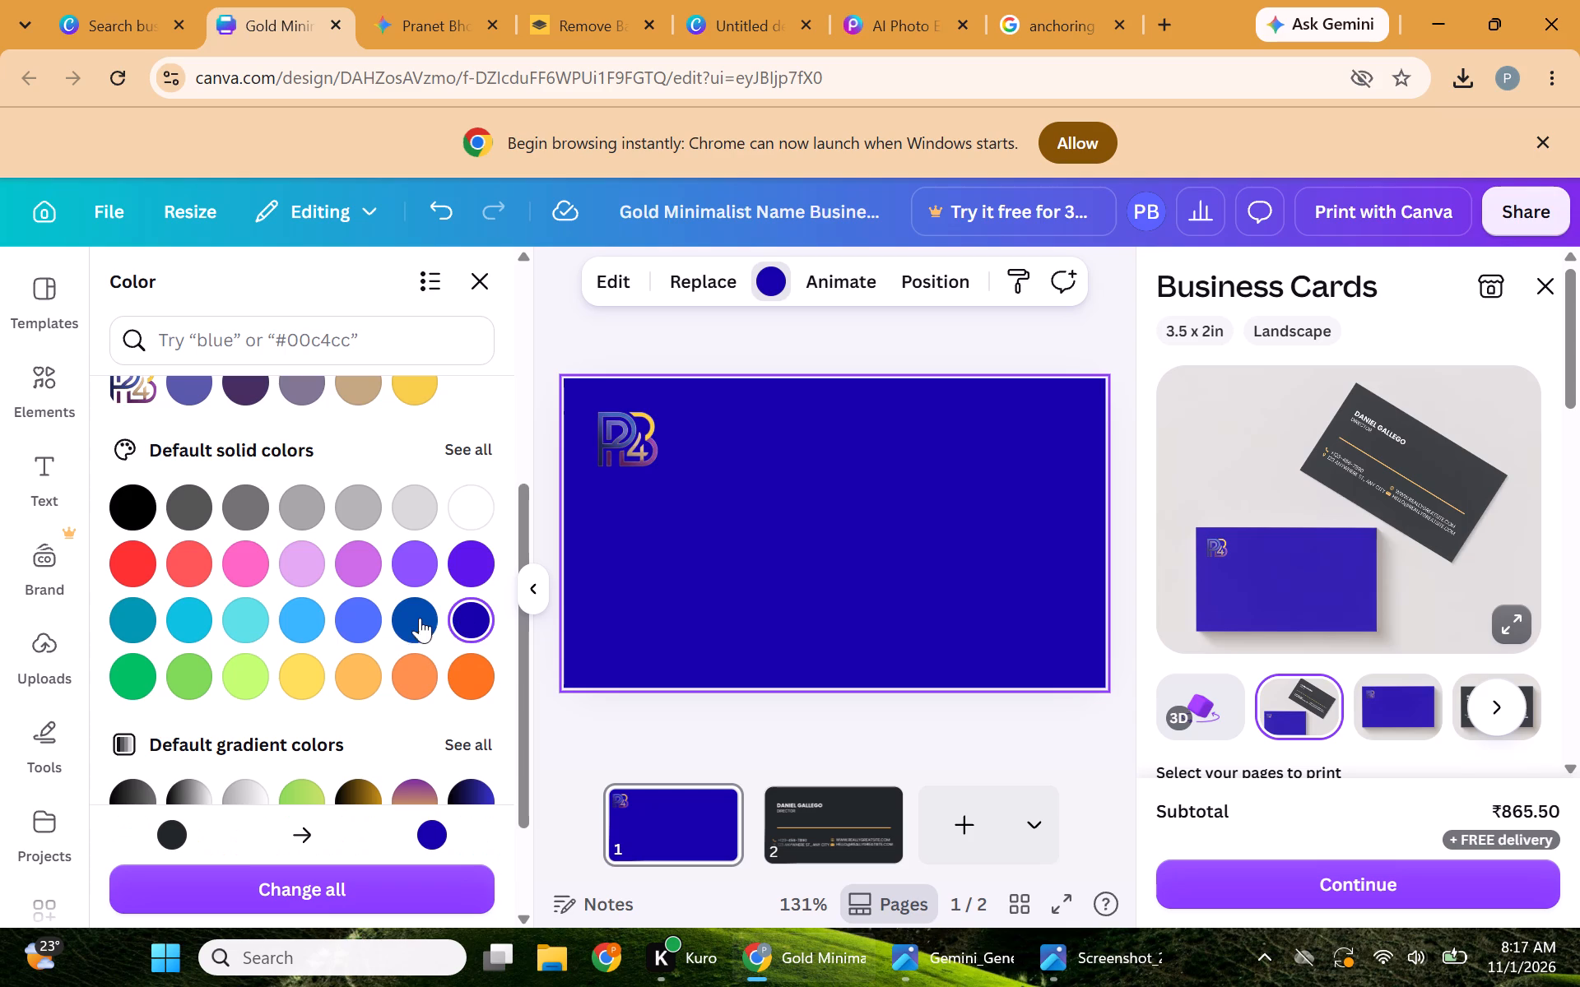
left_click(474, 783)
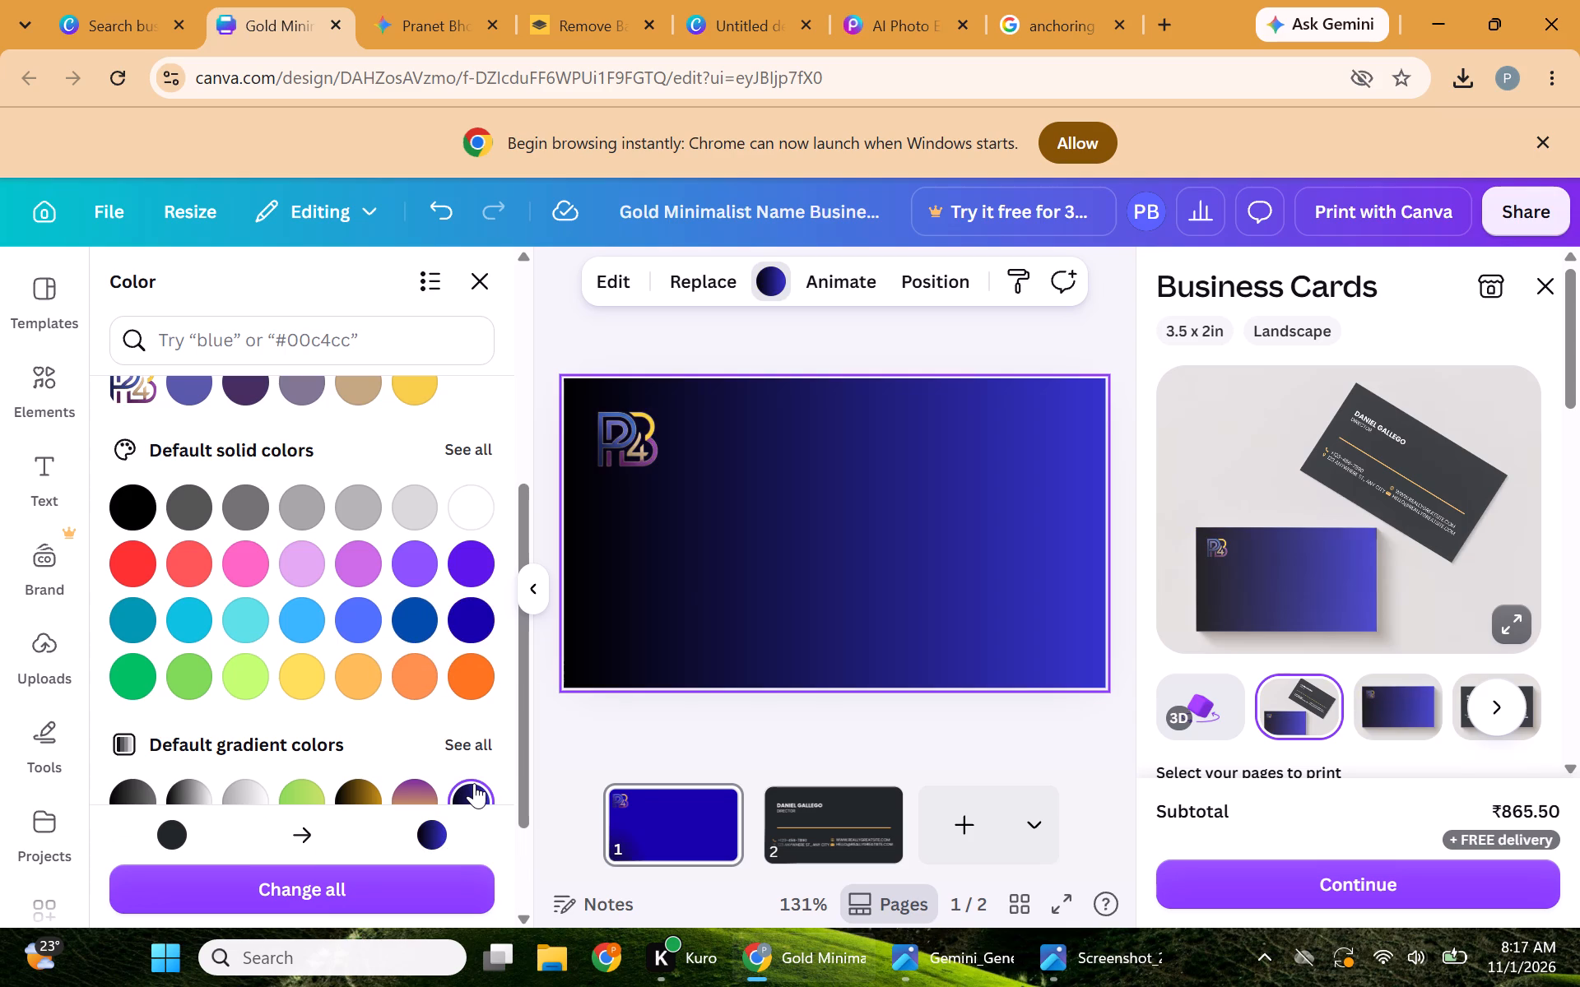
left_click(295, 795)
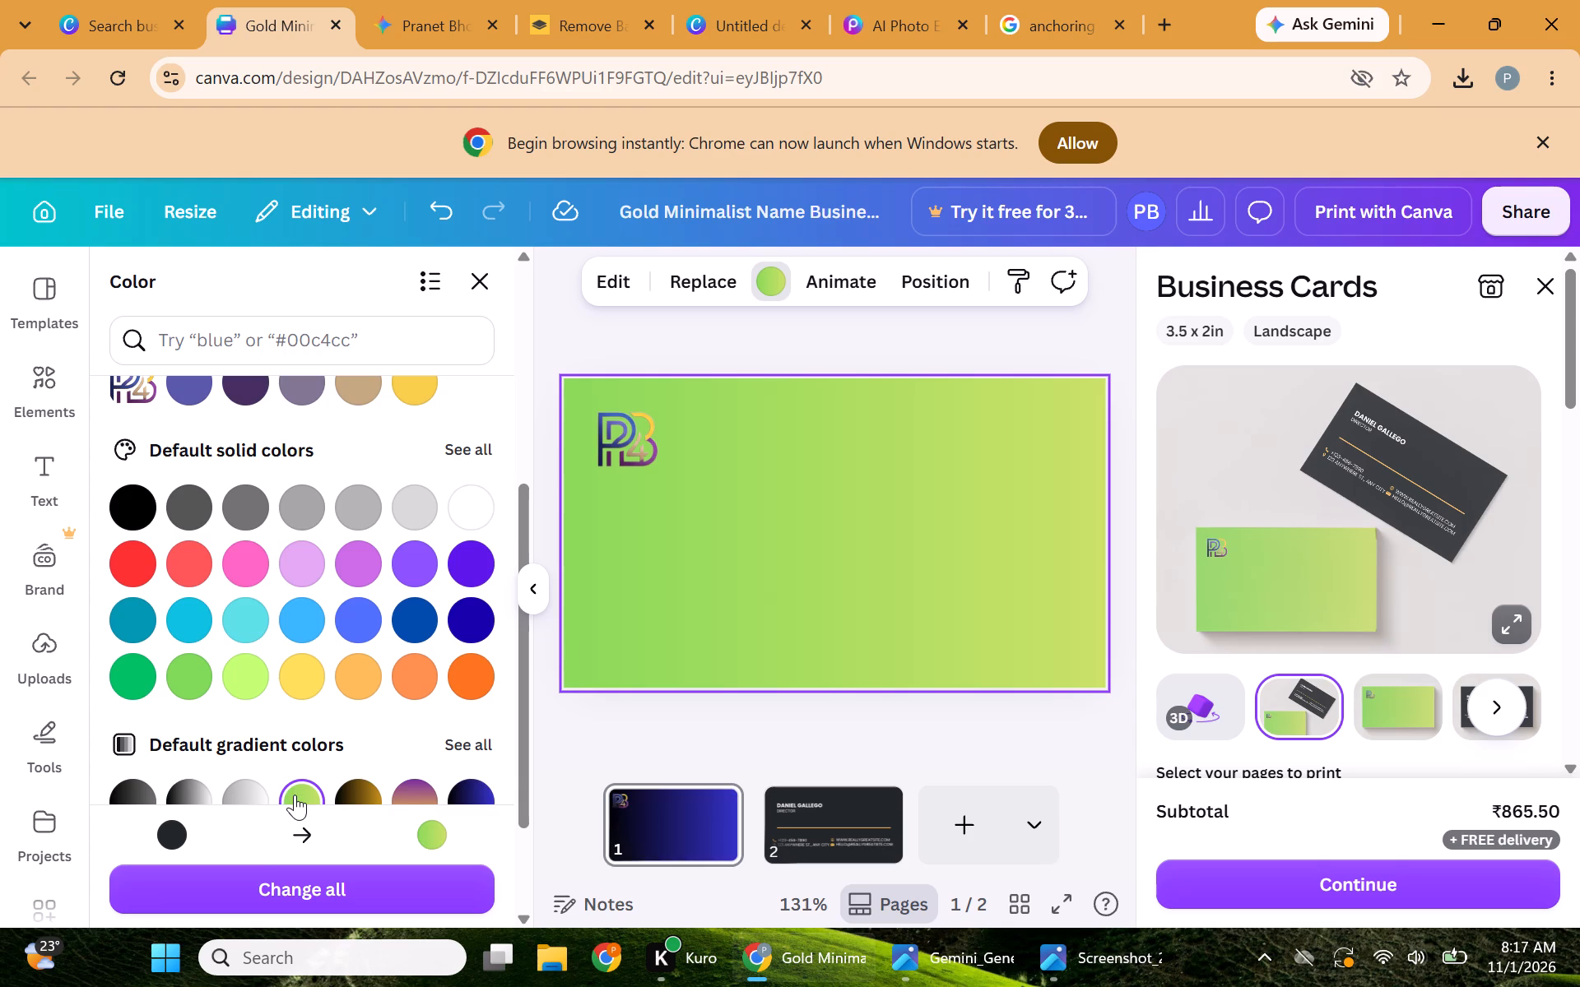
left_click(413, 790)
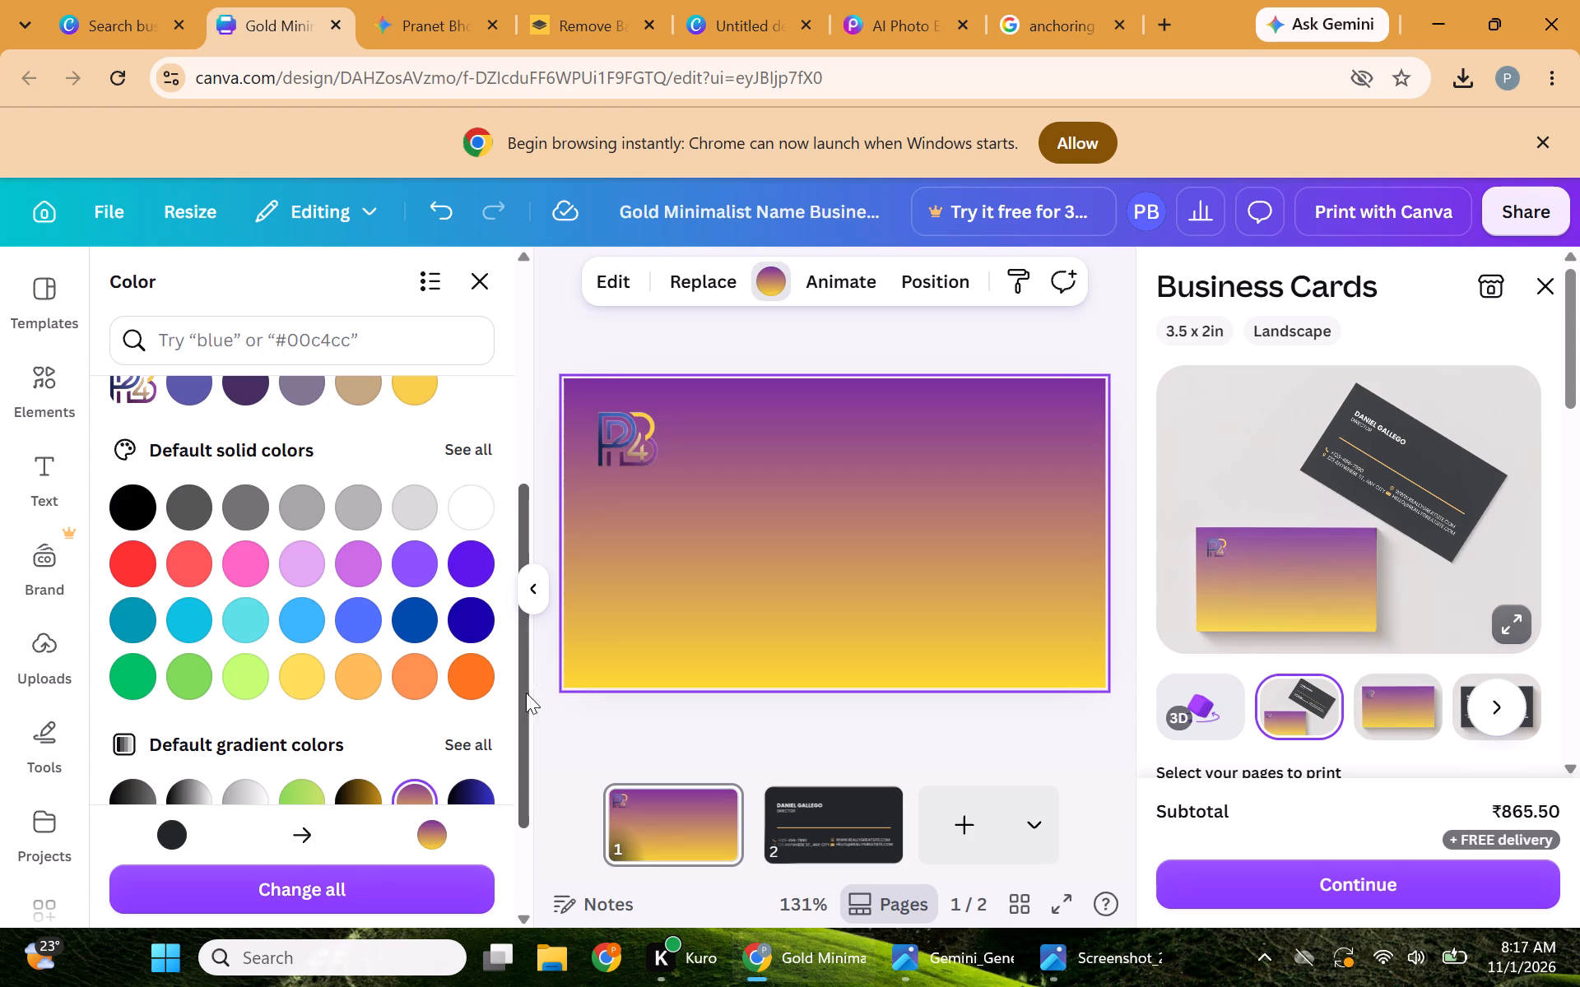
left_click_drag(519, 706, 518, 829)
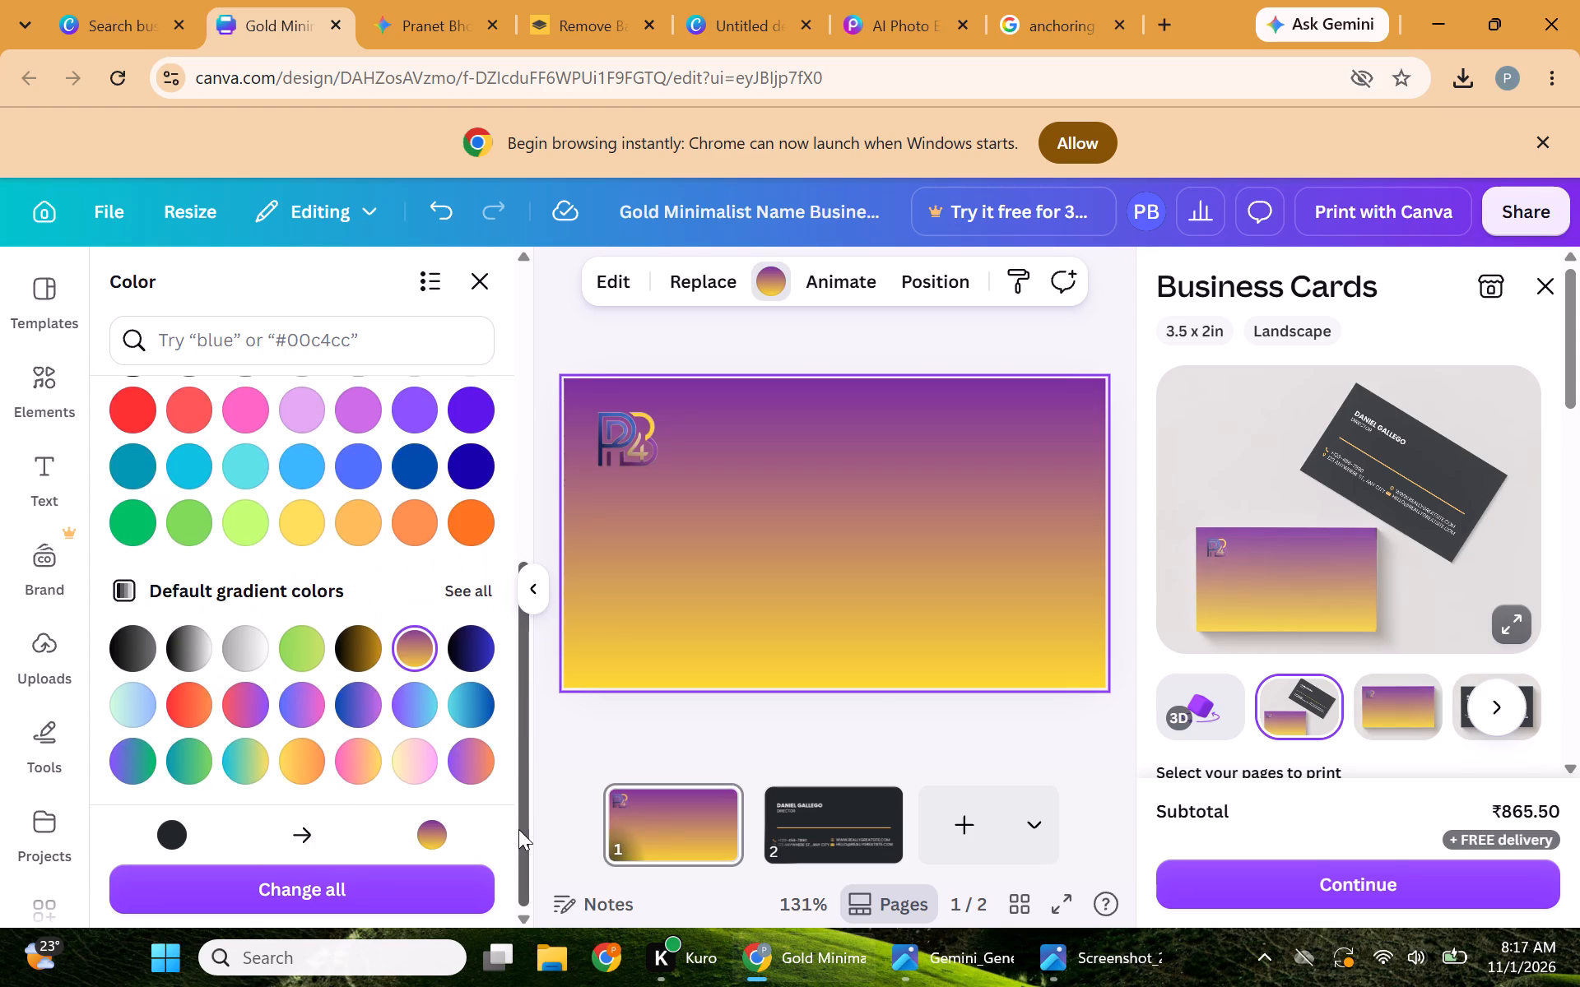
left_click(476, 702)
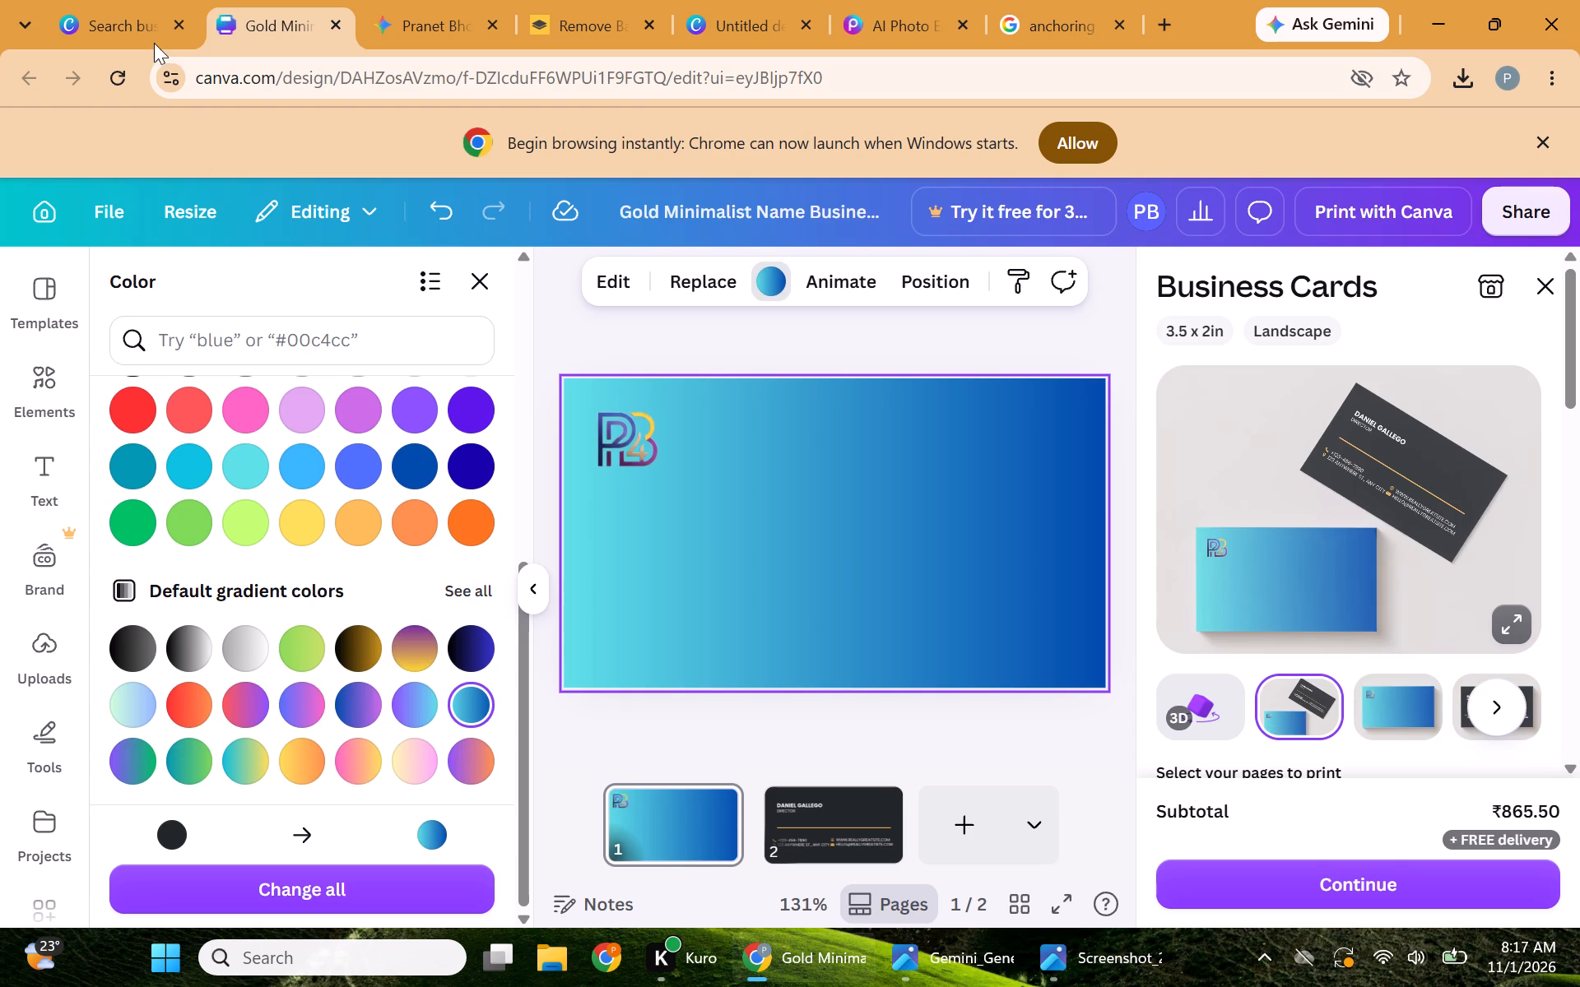
left_click(138, 29)
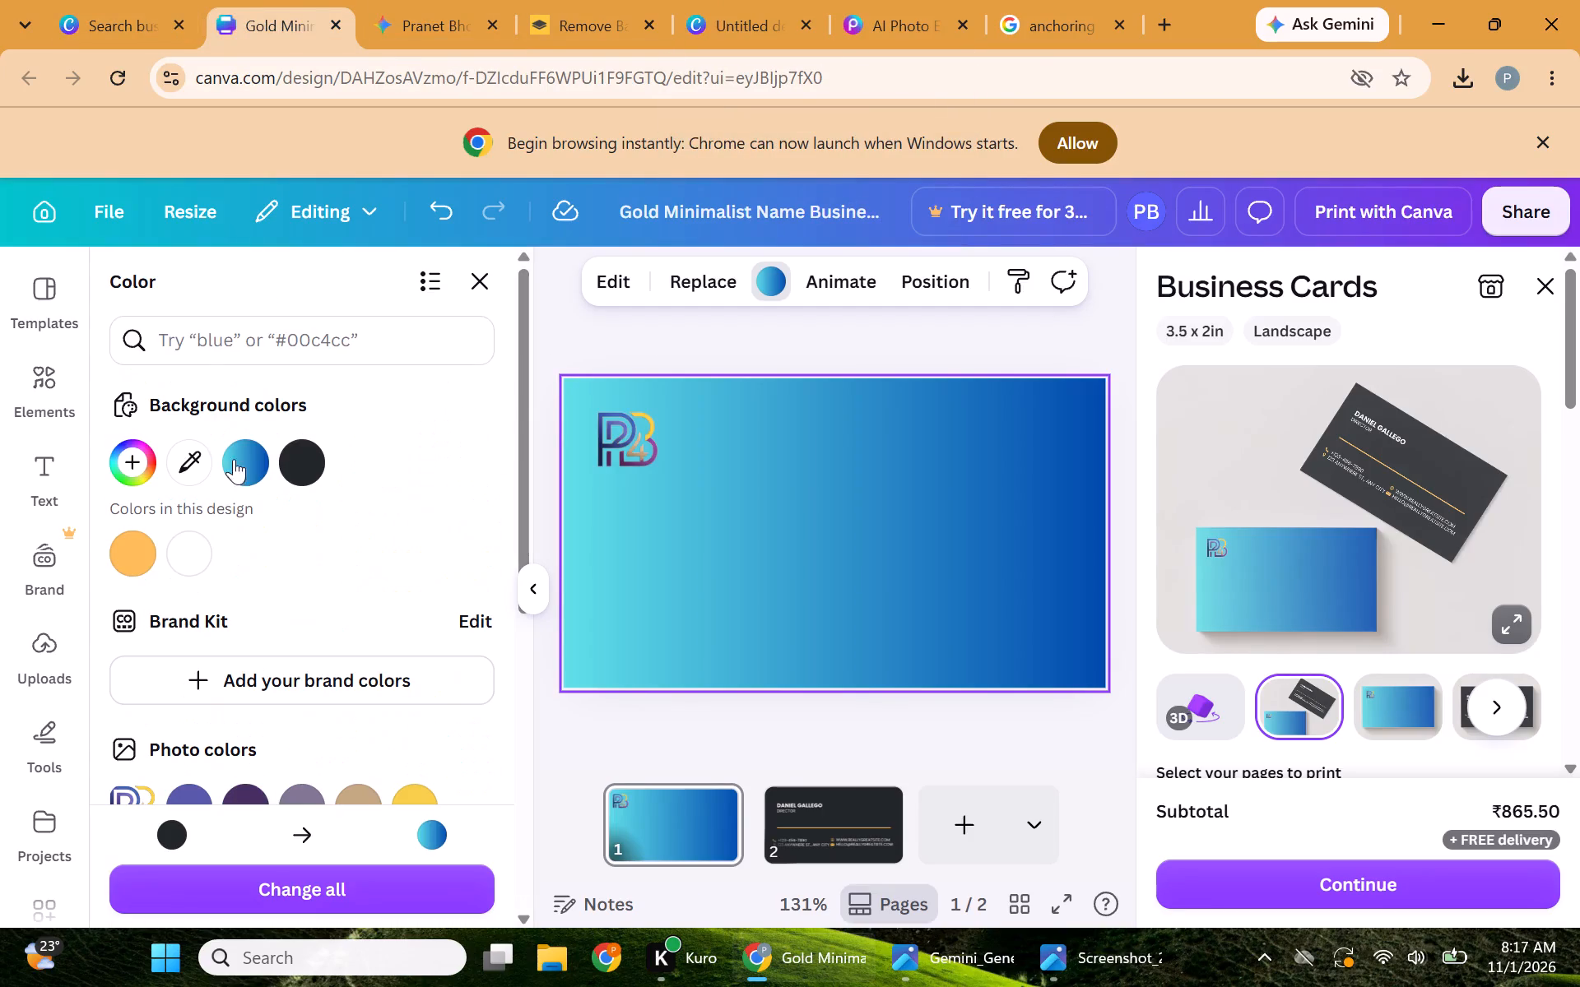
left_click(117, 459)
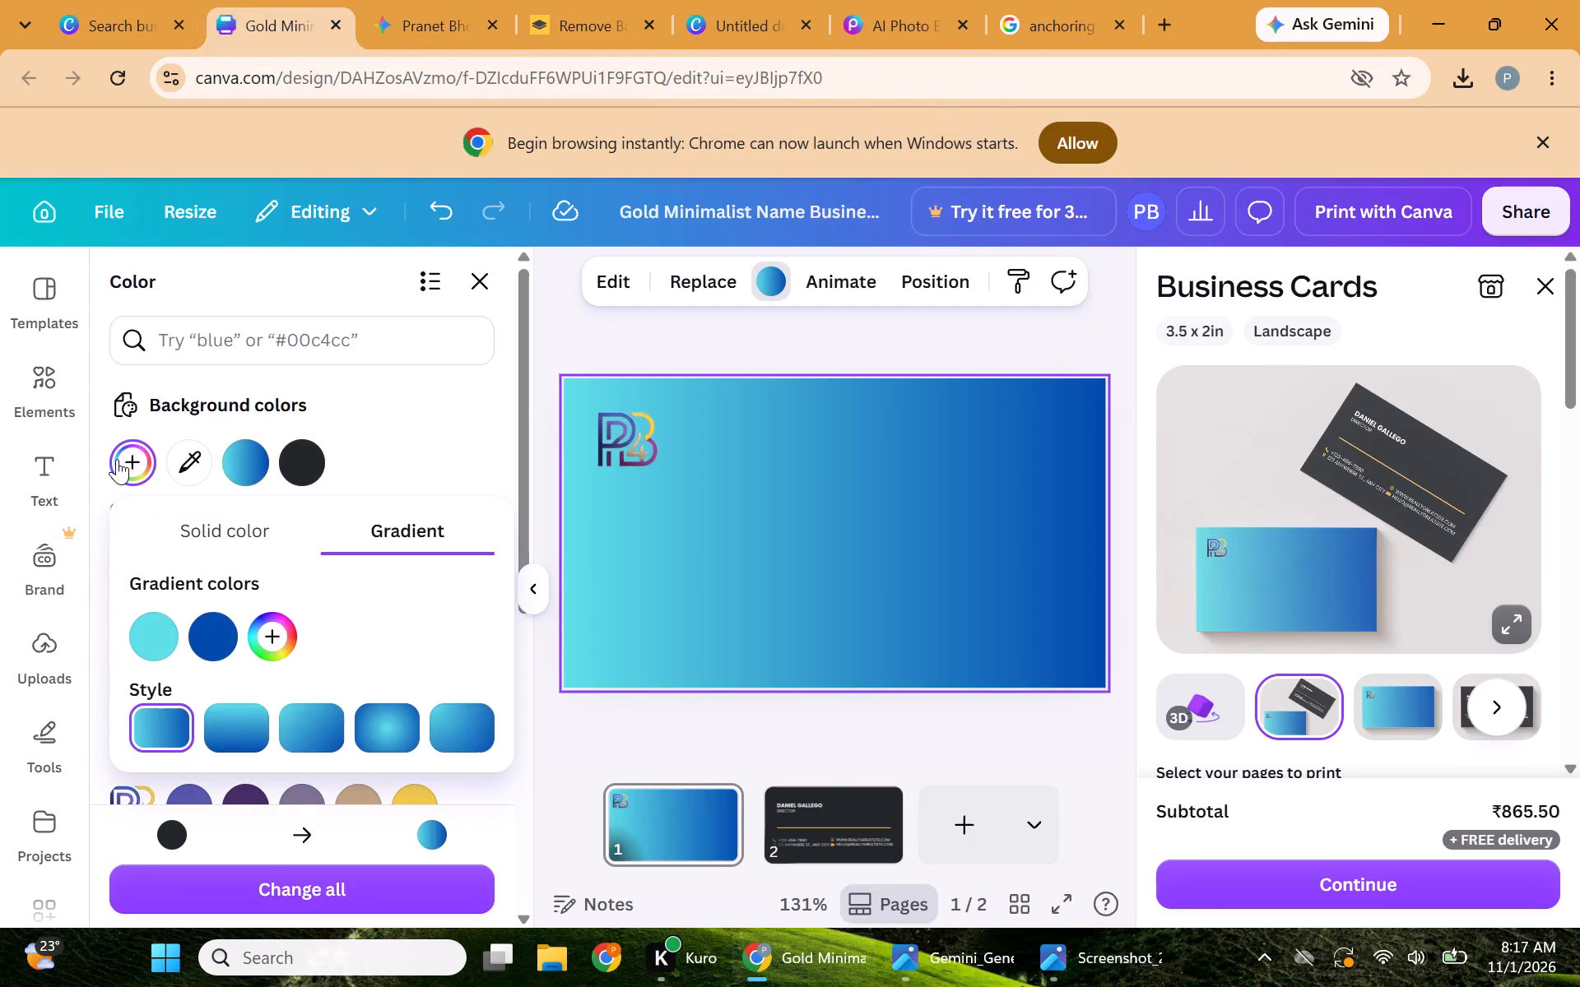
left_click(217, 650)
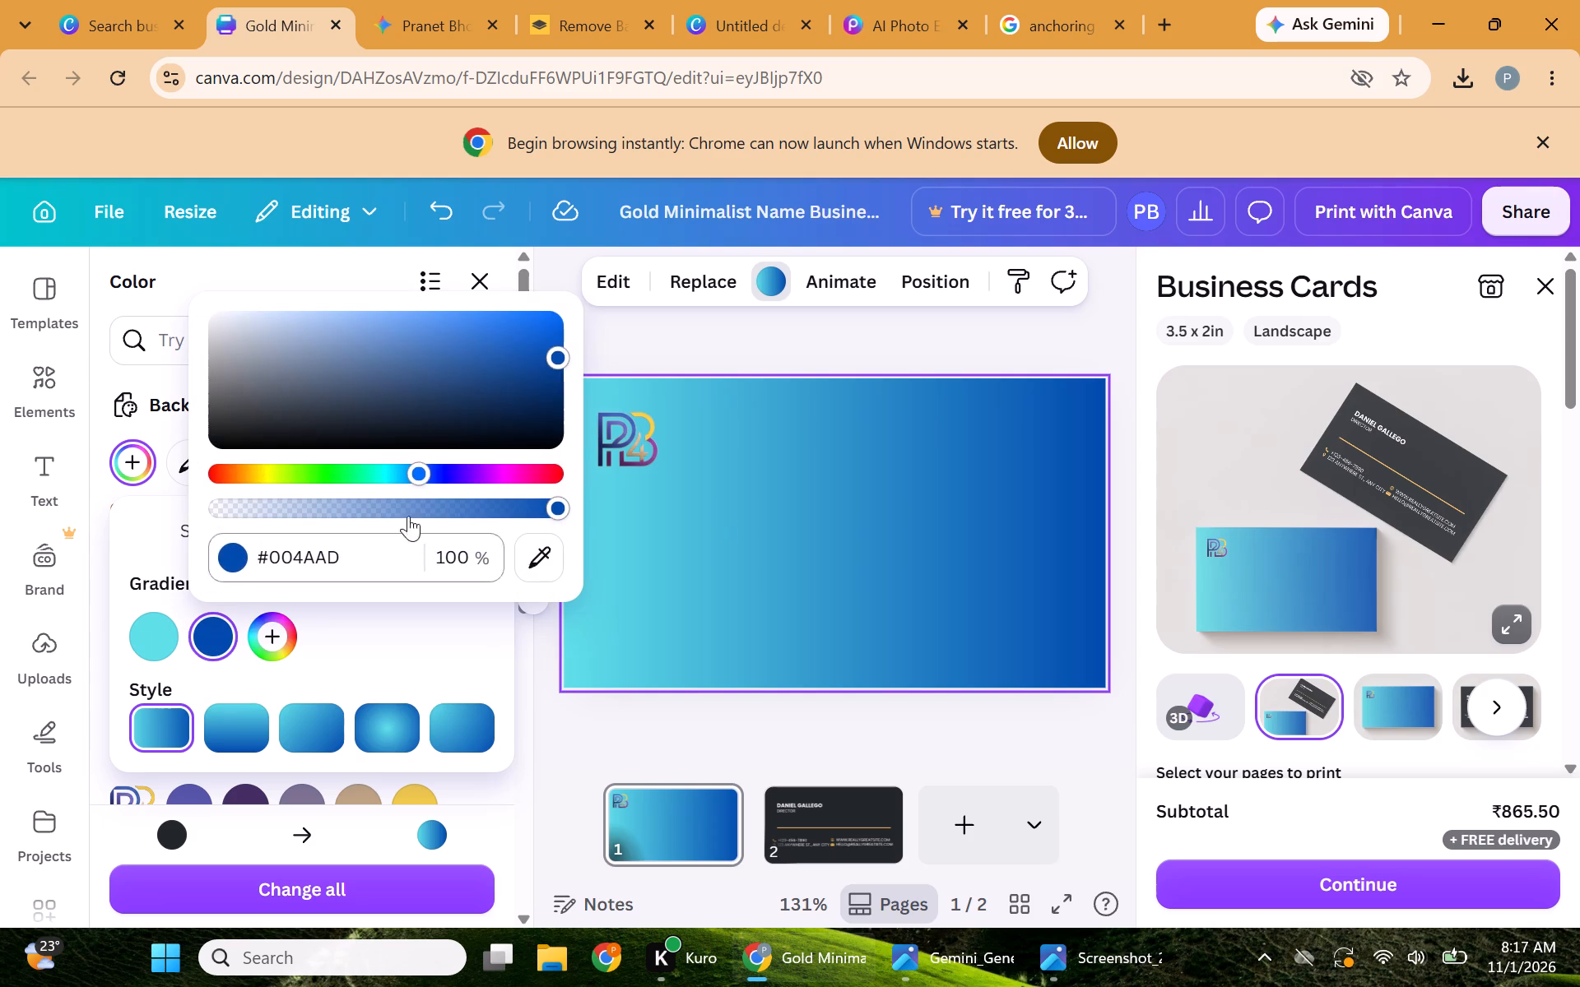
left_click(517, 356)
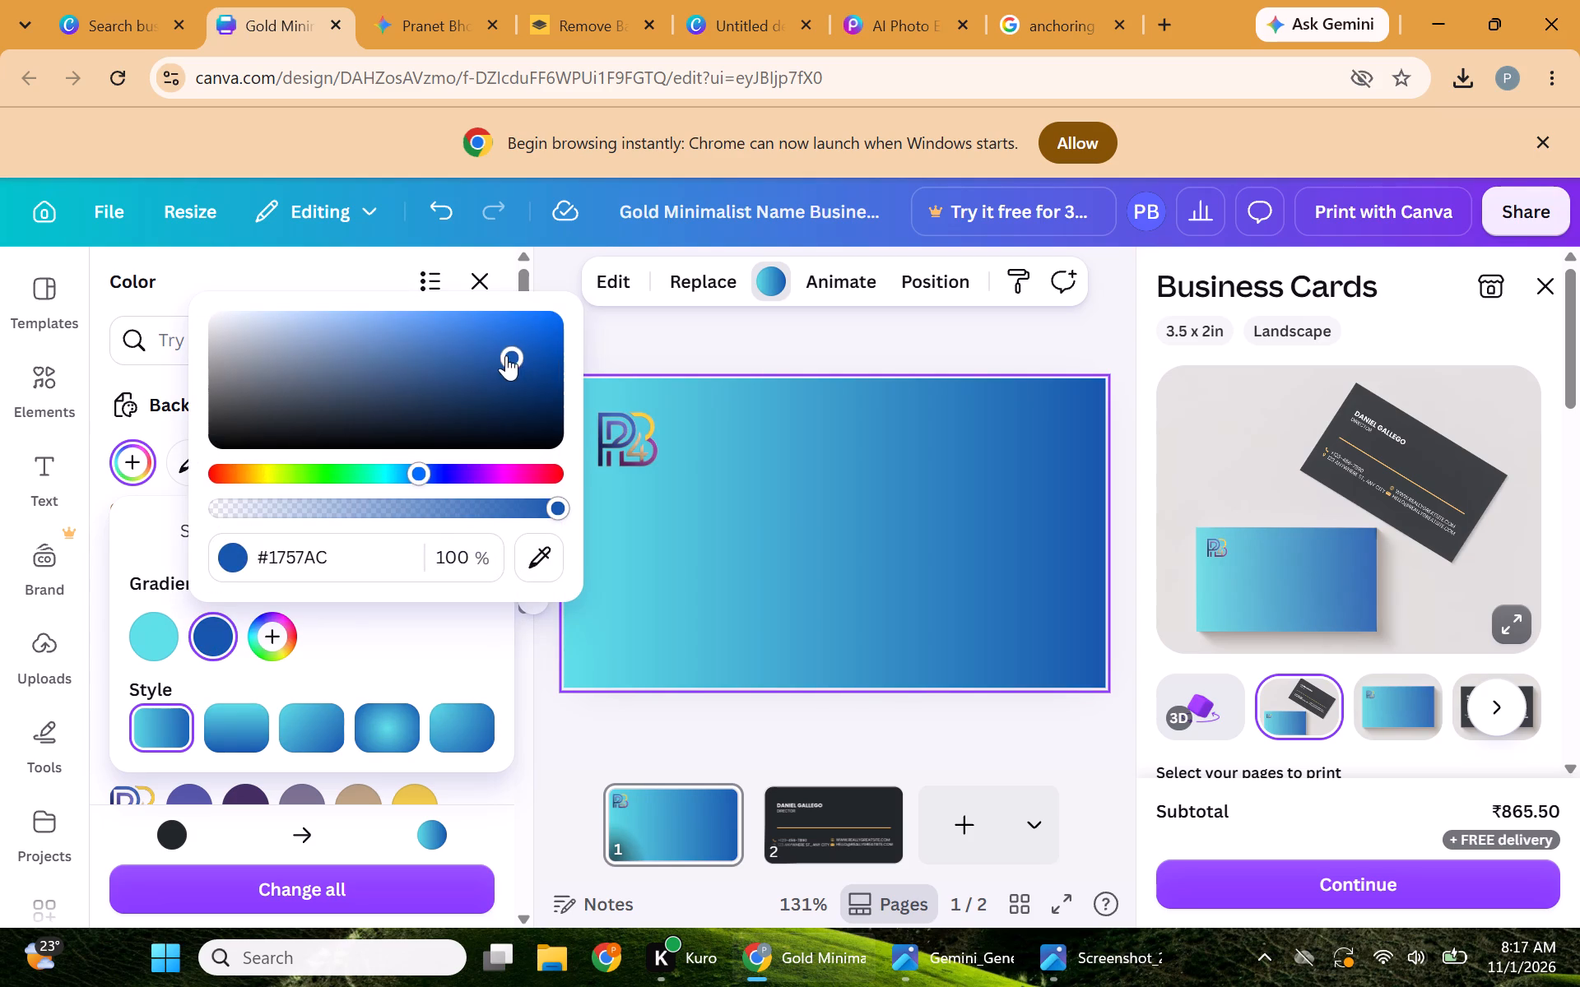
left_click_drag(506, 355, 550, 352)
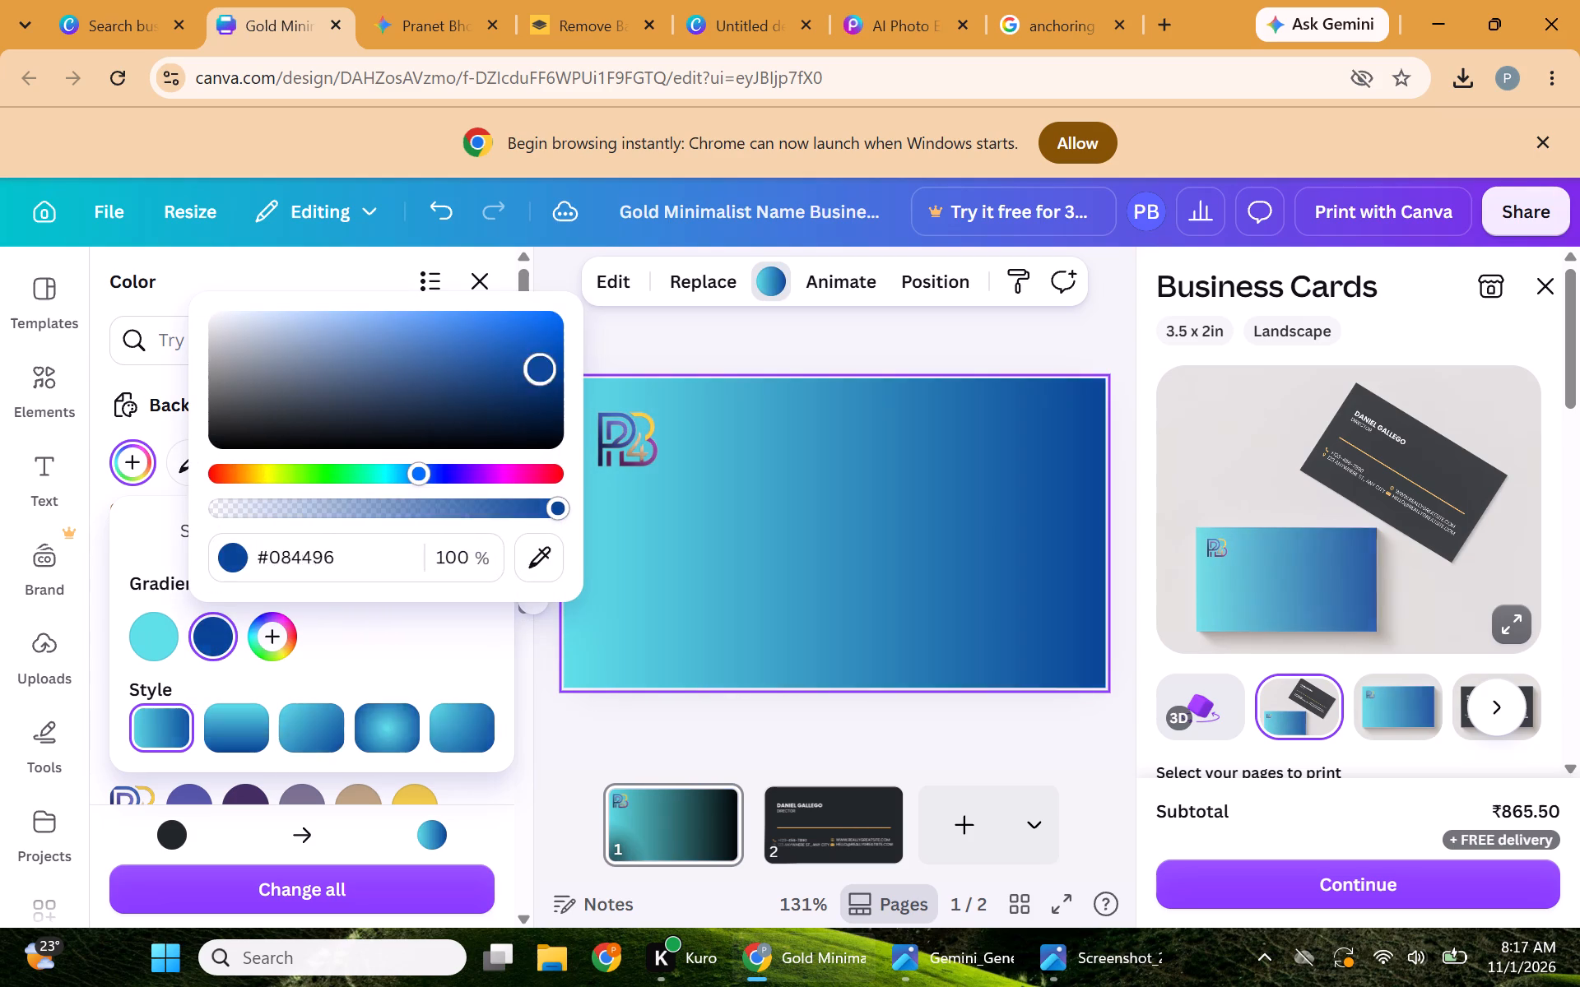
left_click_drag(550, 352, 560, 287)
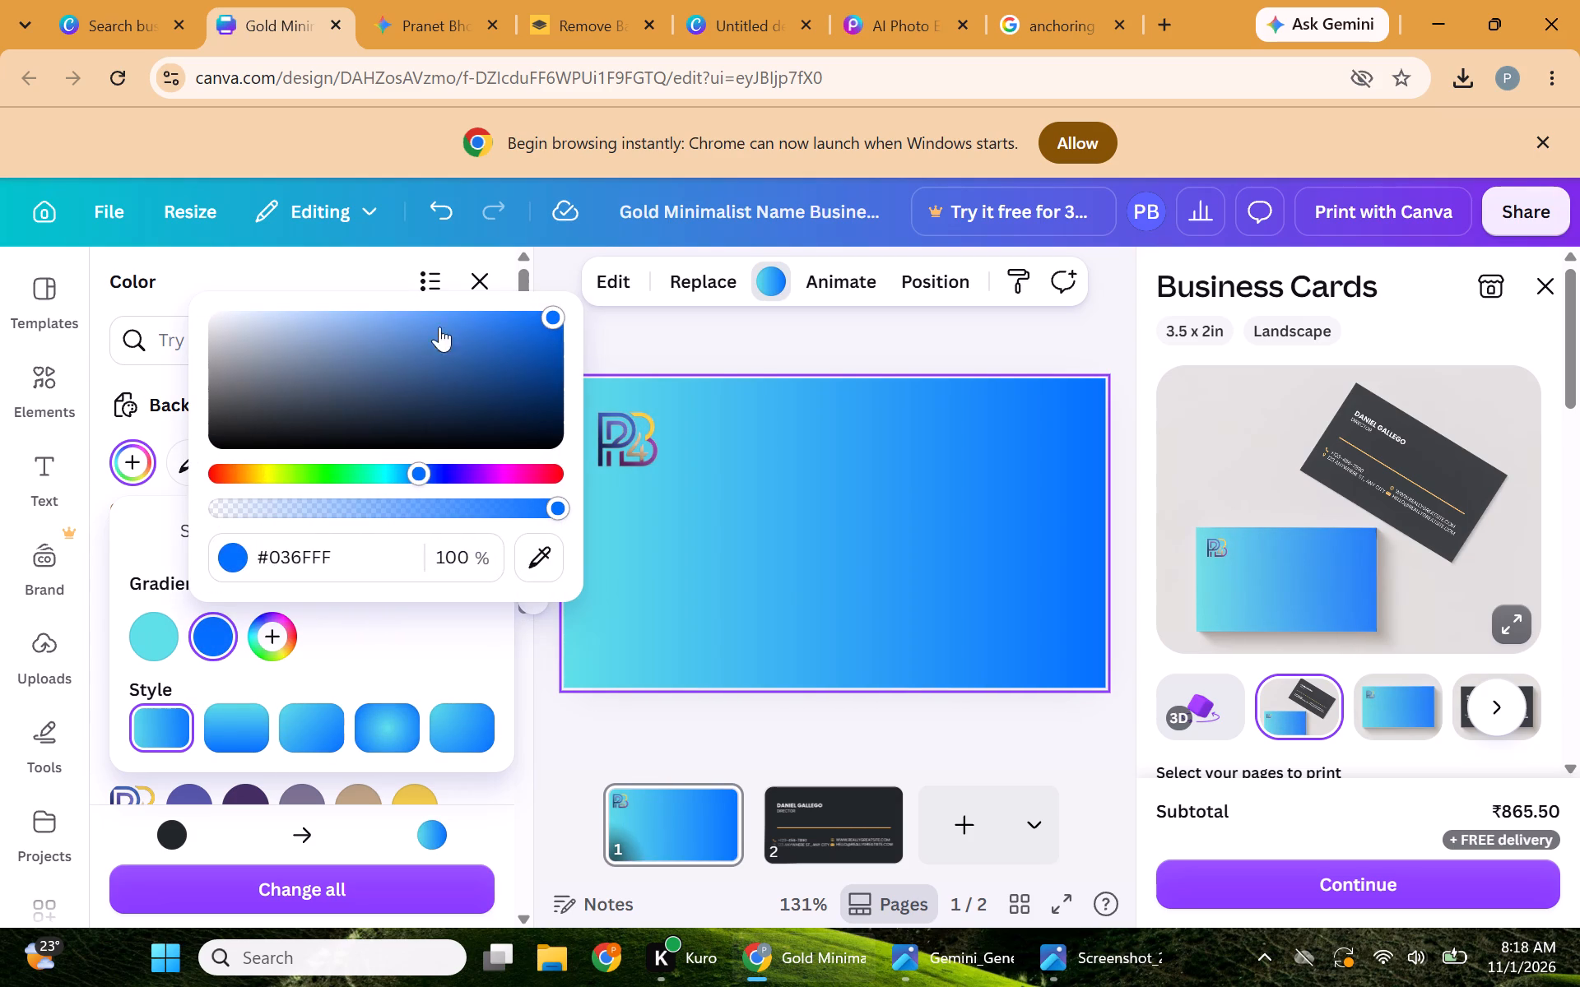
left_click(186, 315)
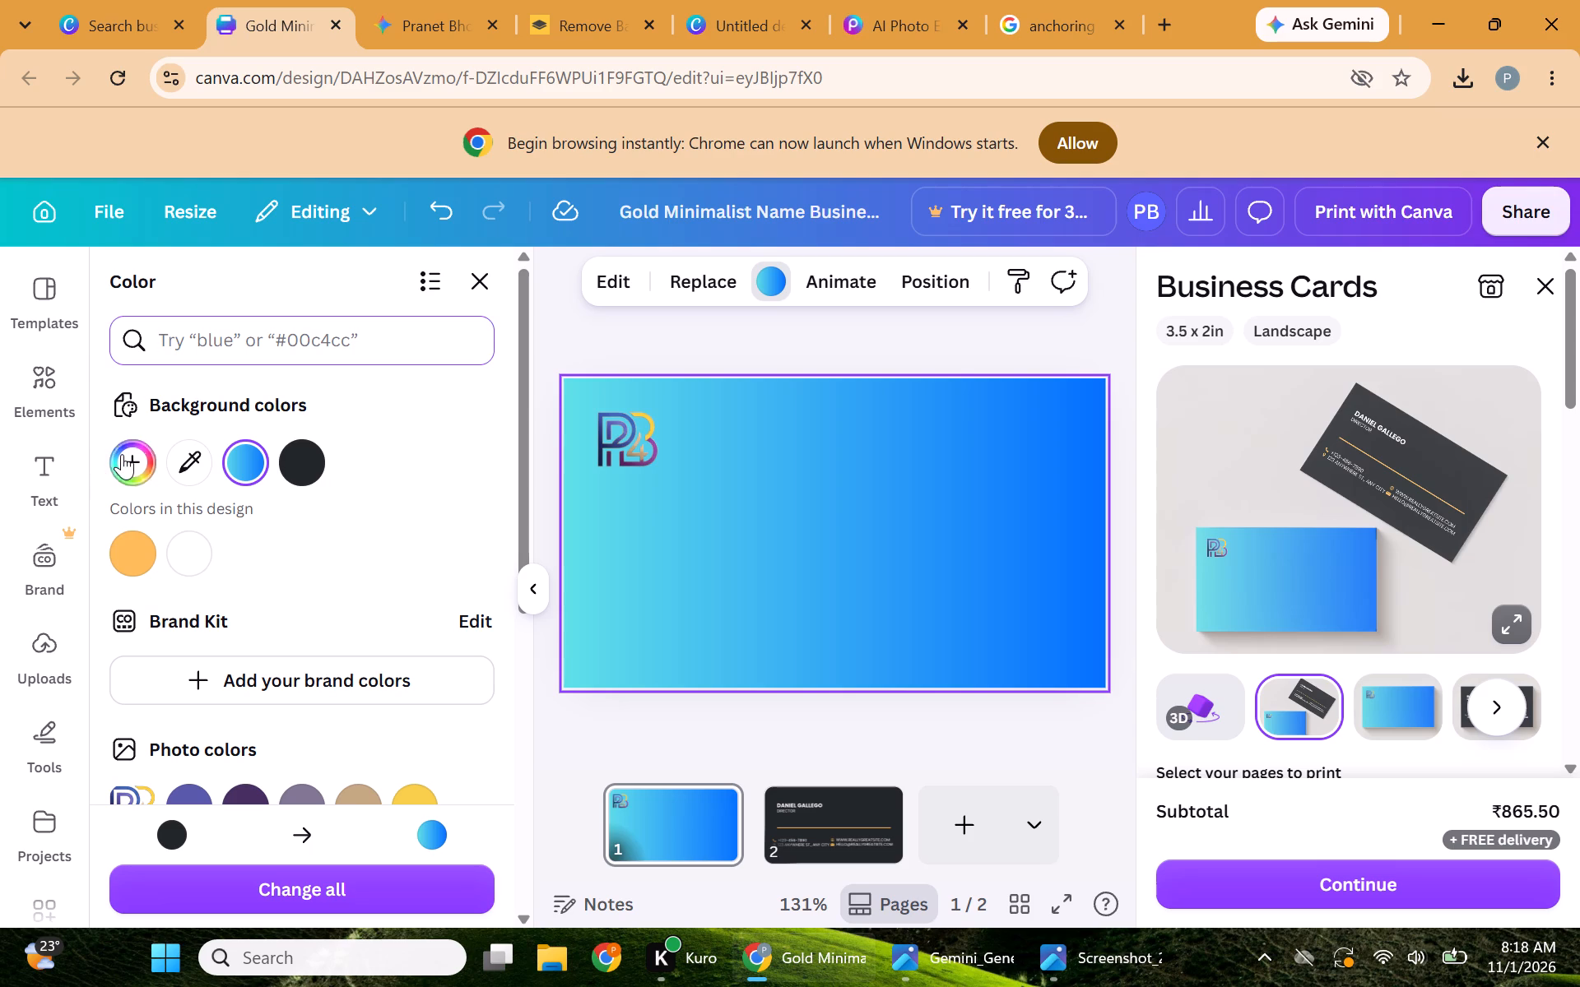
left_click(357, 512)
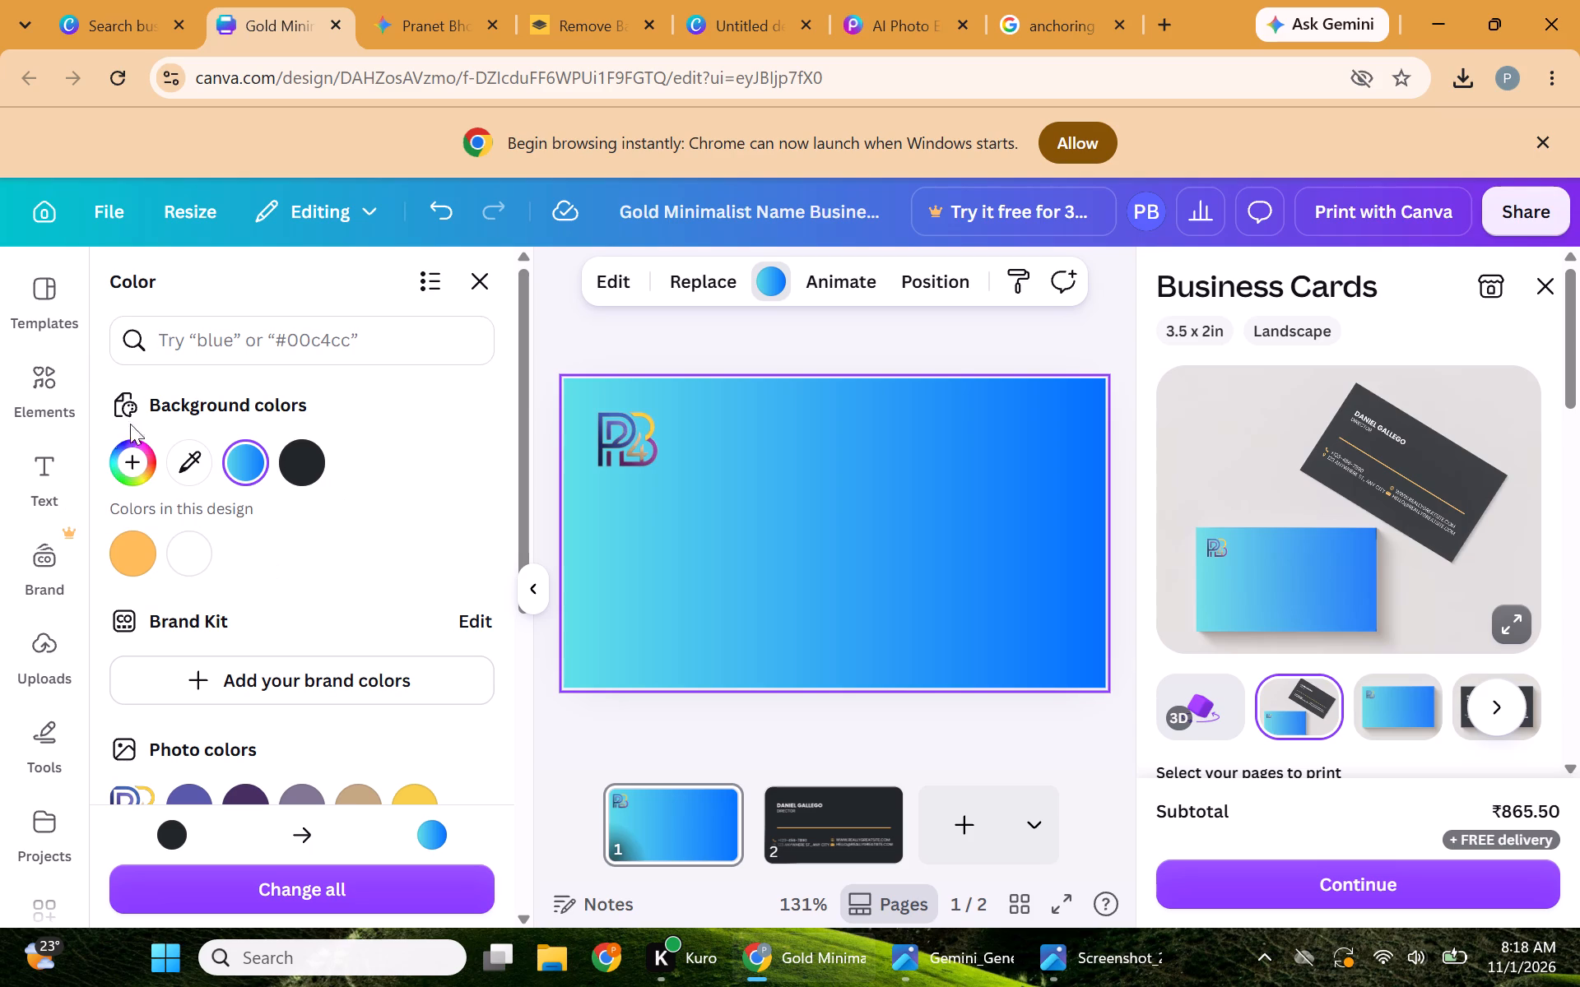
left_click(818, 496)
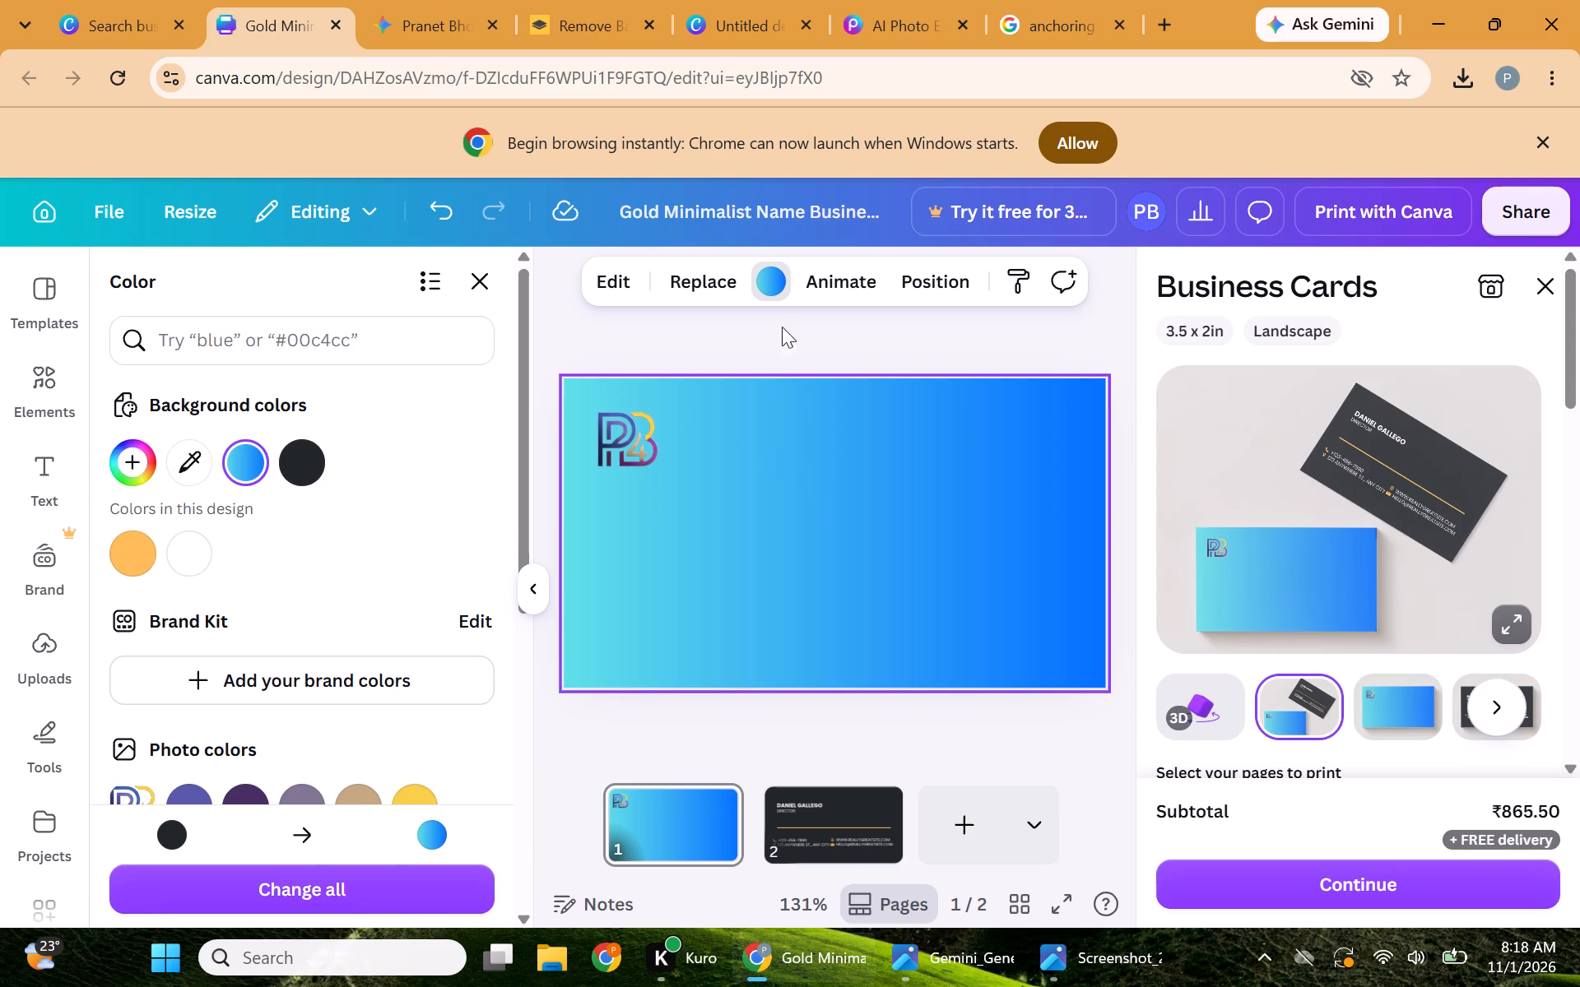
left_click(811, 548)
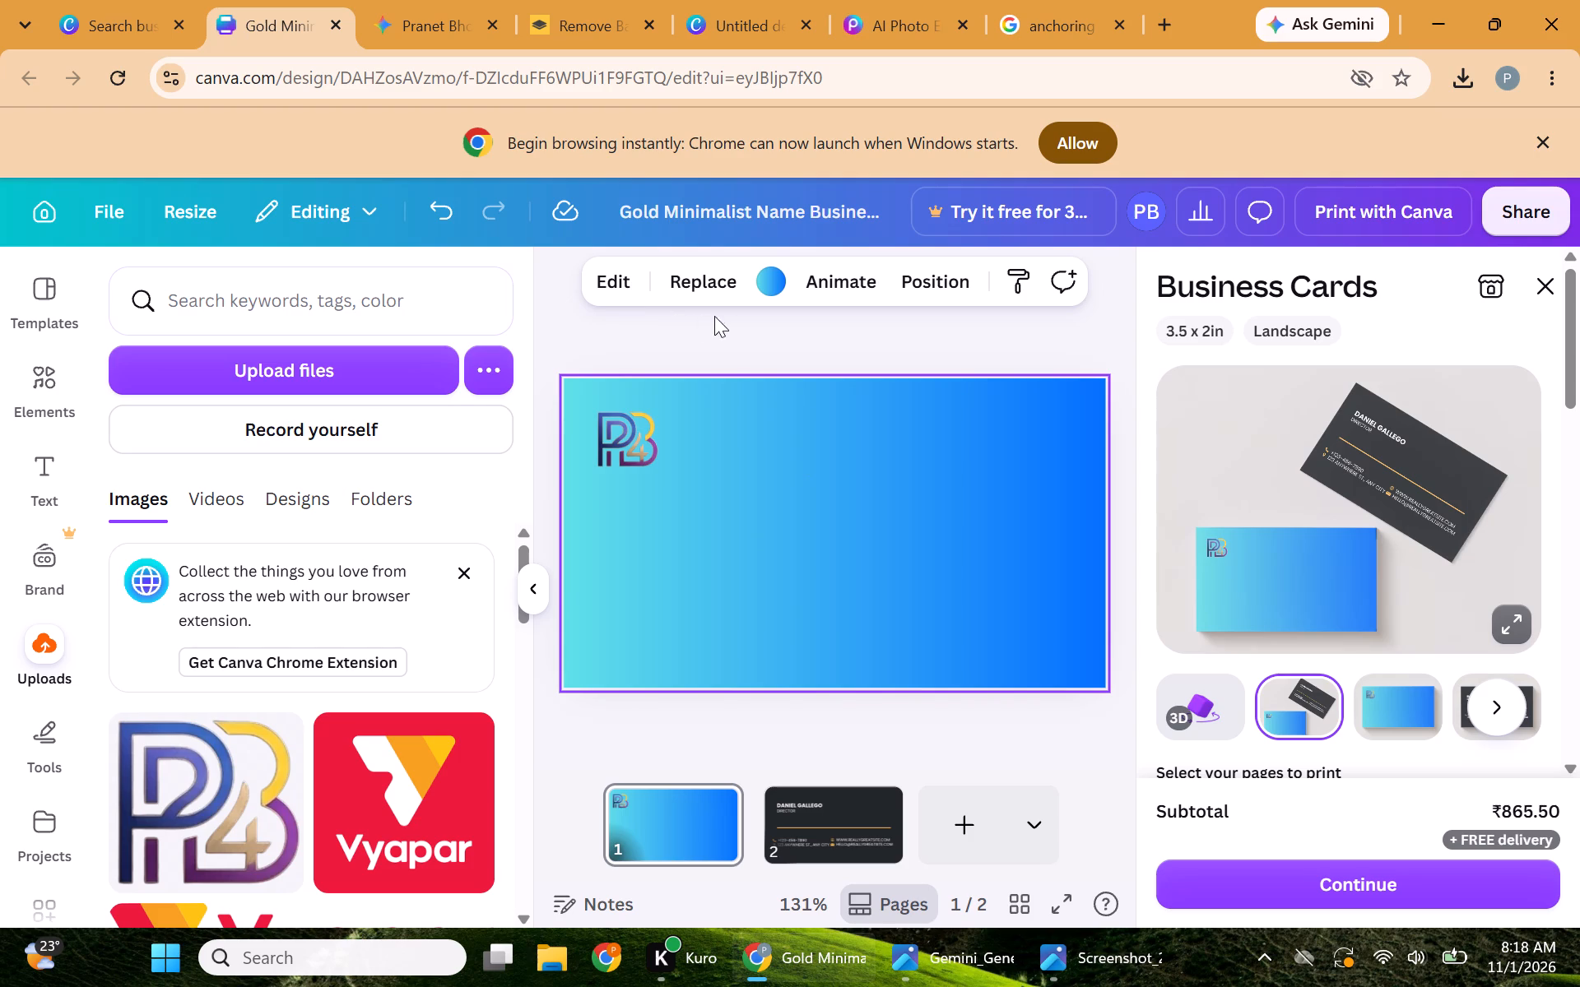
Set page 1's background to the solid blue-violet photo color sampled from the monogram.
left_click(779, 276)
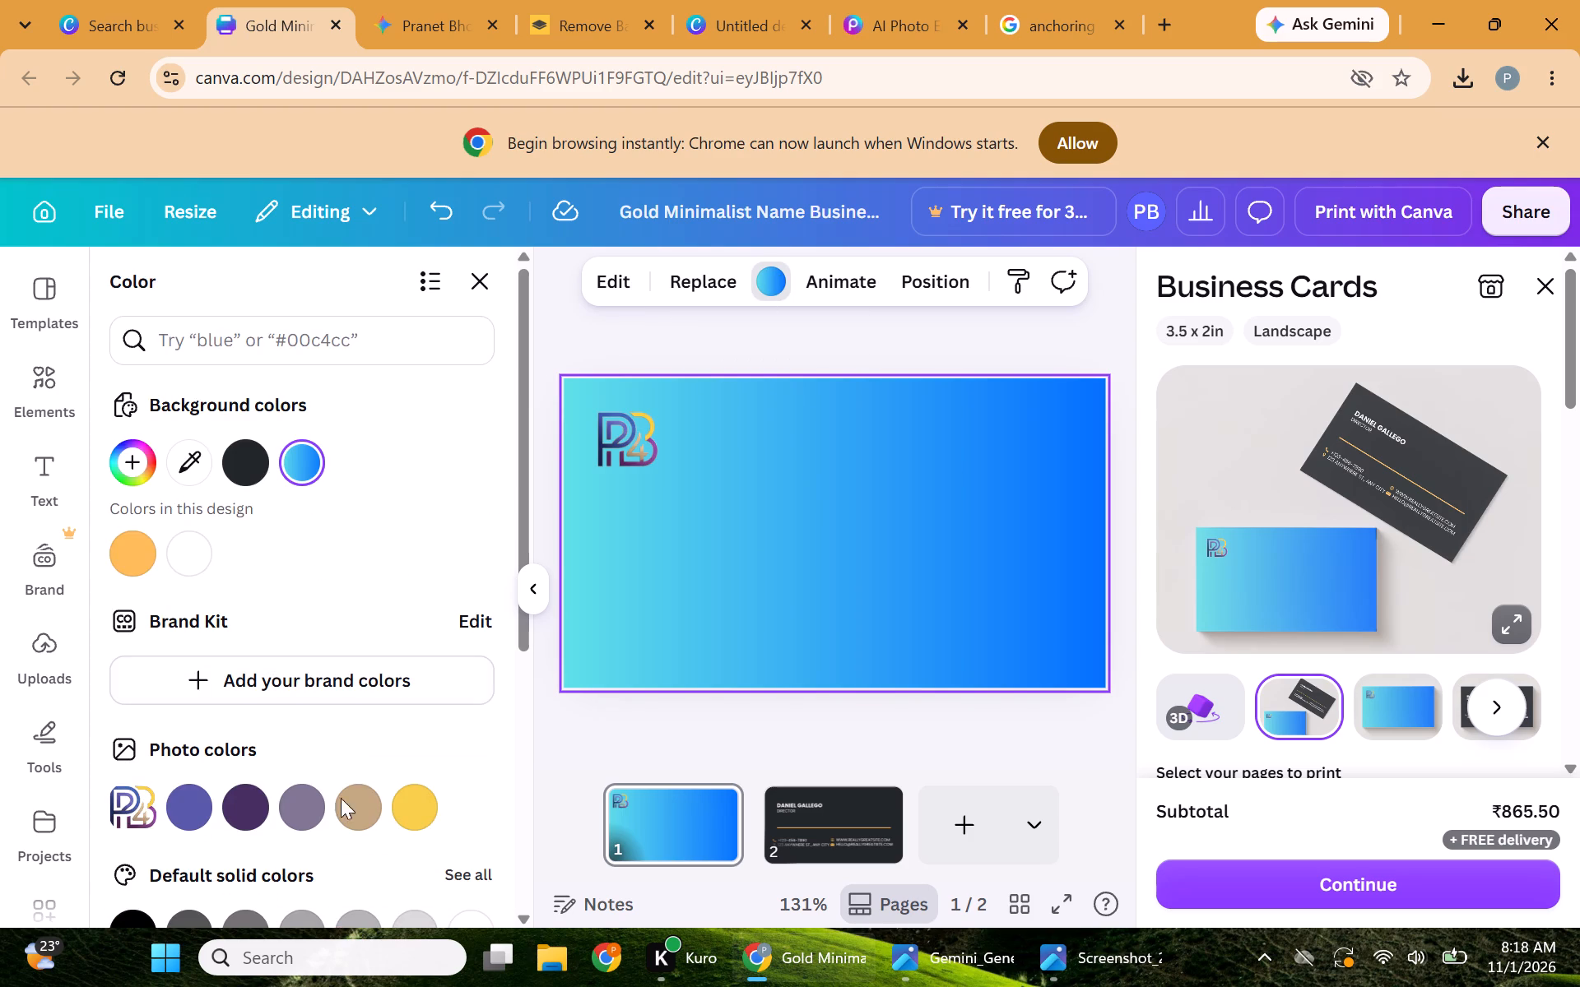
left_click(173, 812)
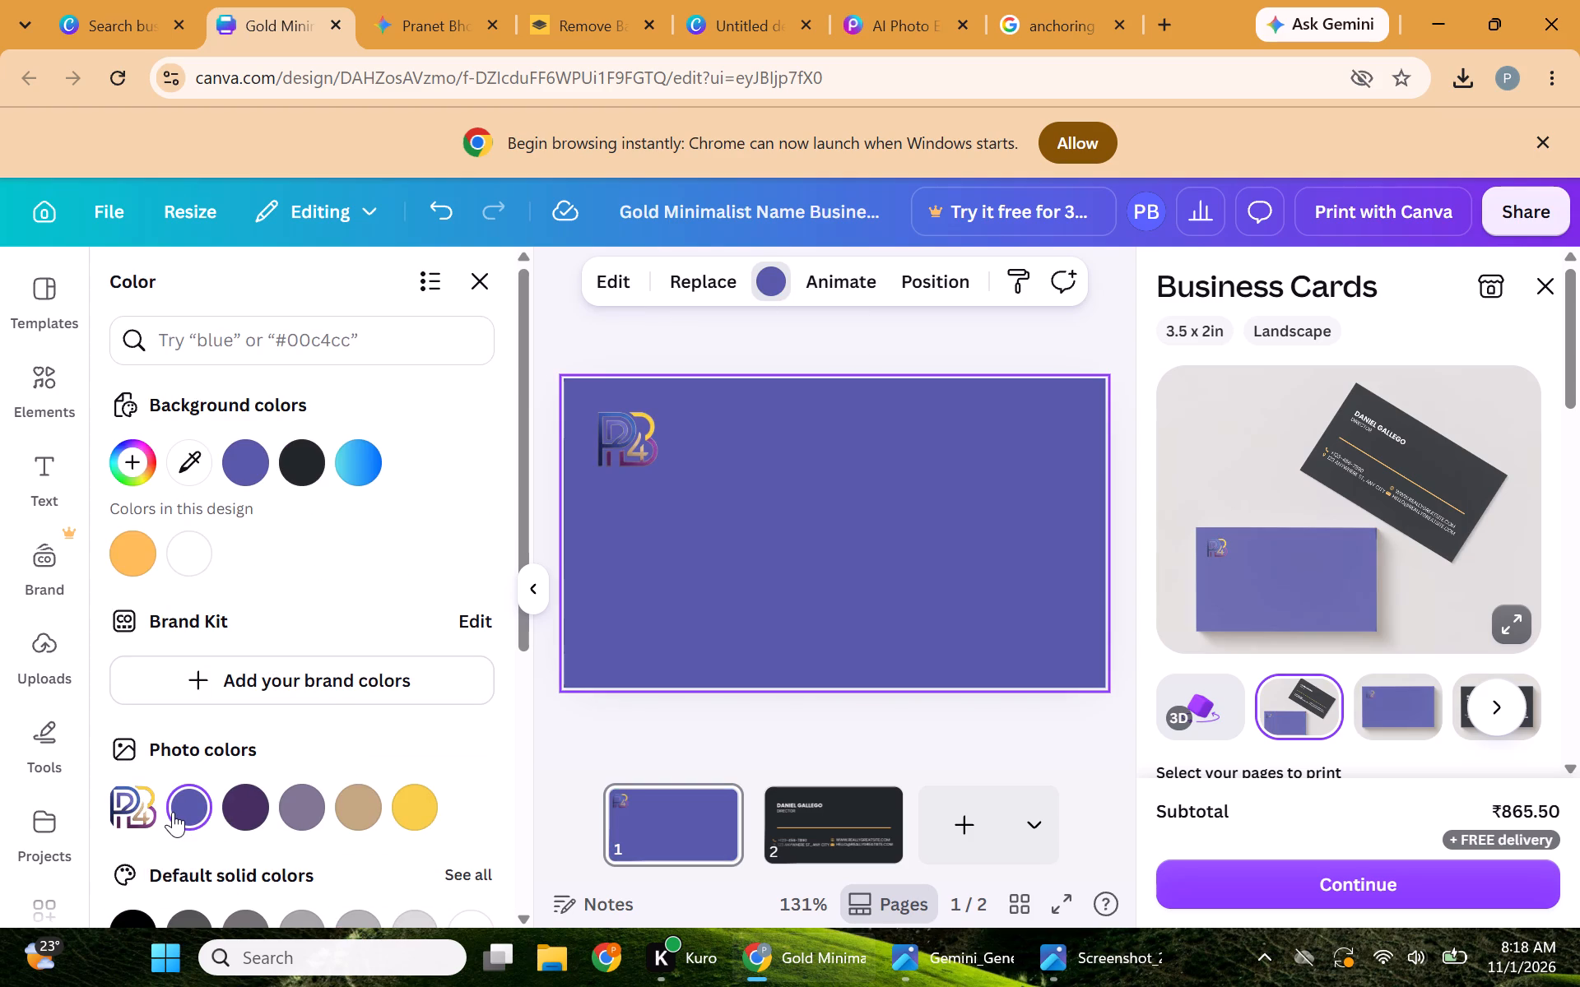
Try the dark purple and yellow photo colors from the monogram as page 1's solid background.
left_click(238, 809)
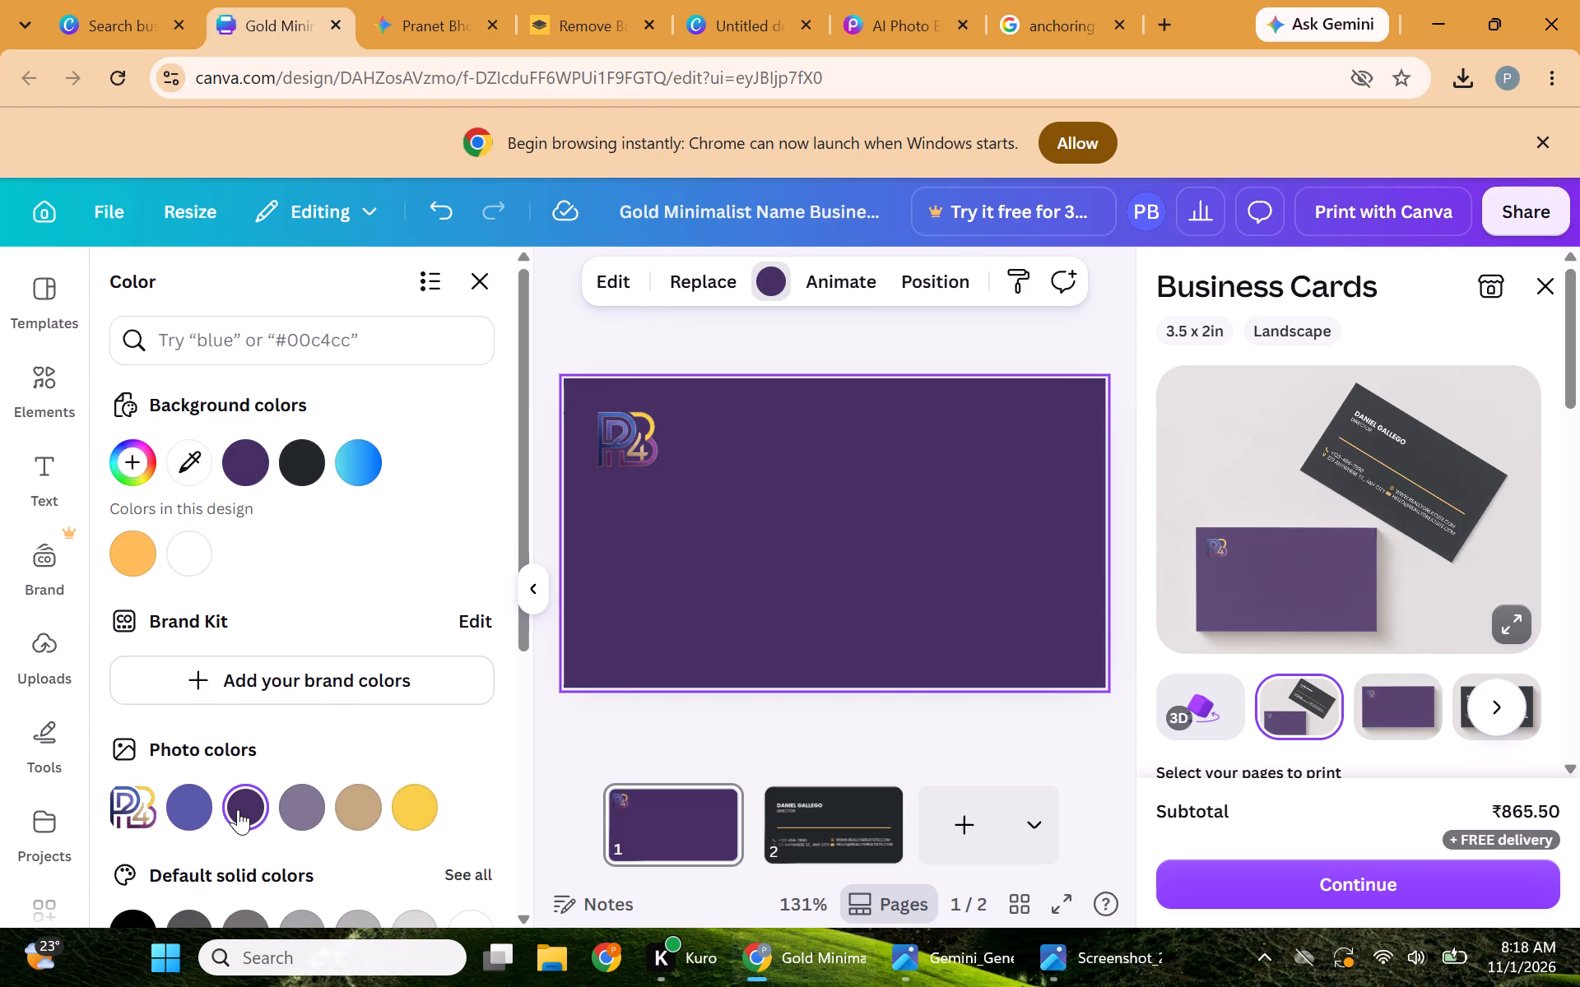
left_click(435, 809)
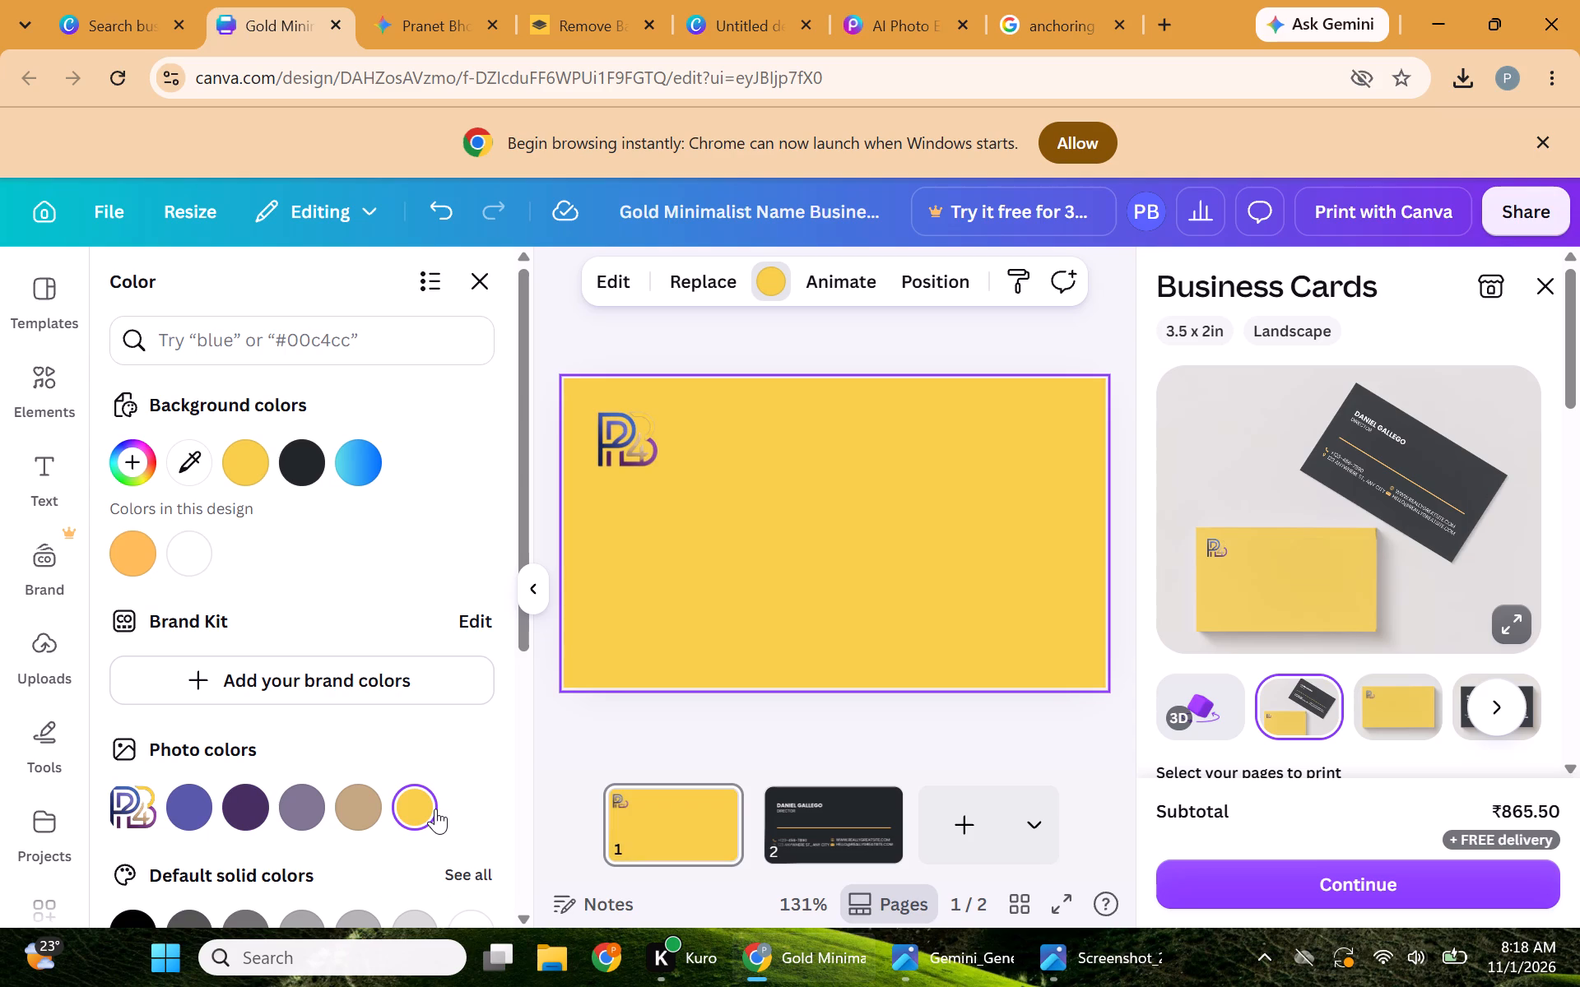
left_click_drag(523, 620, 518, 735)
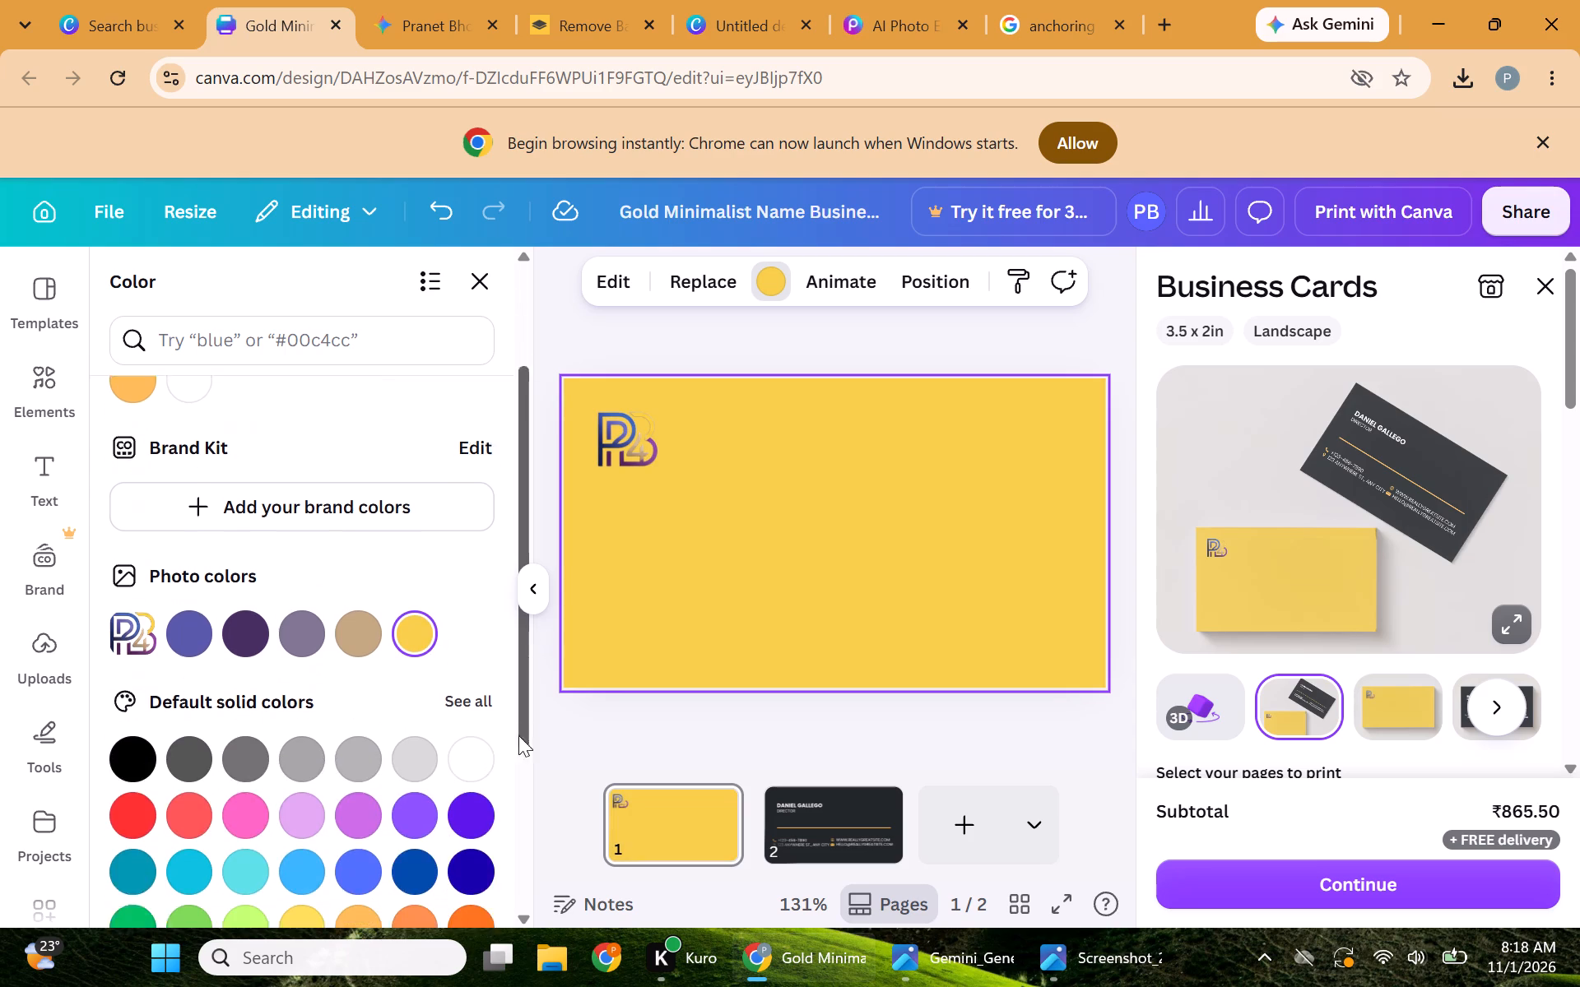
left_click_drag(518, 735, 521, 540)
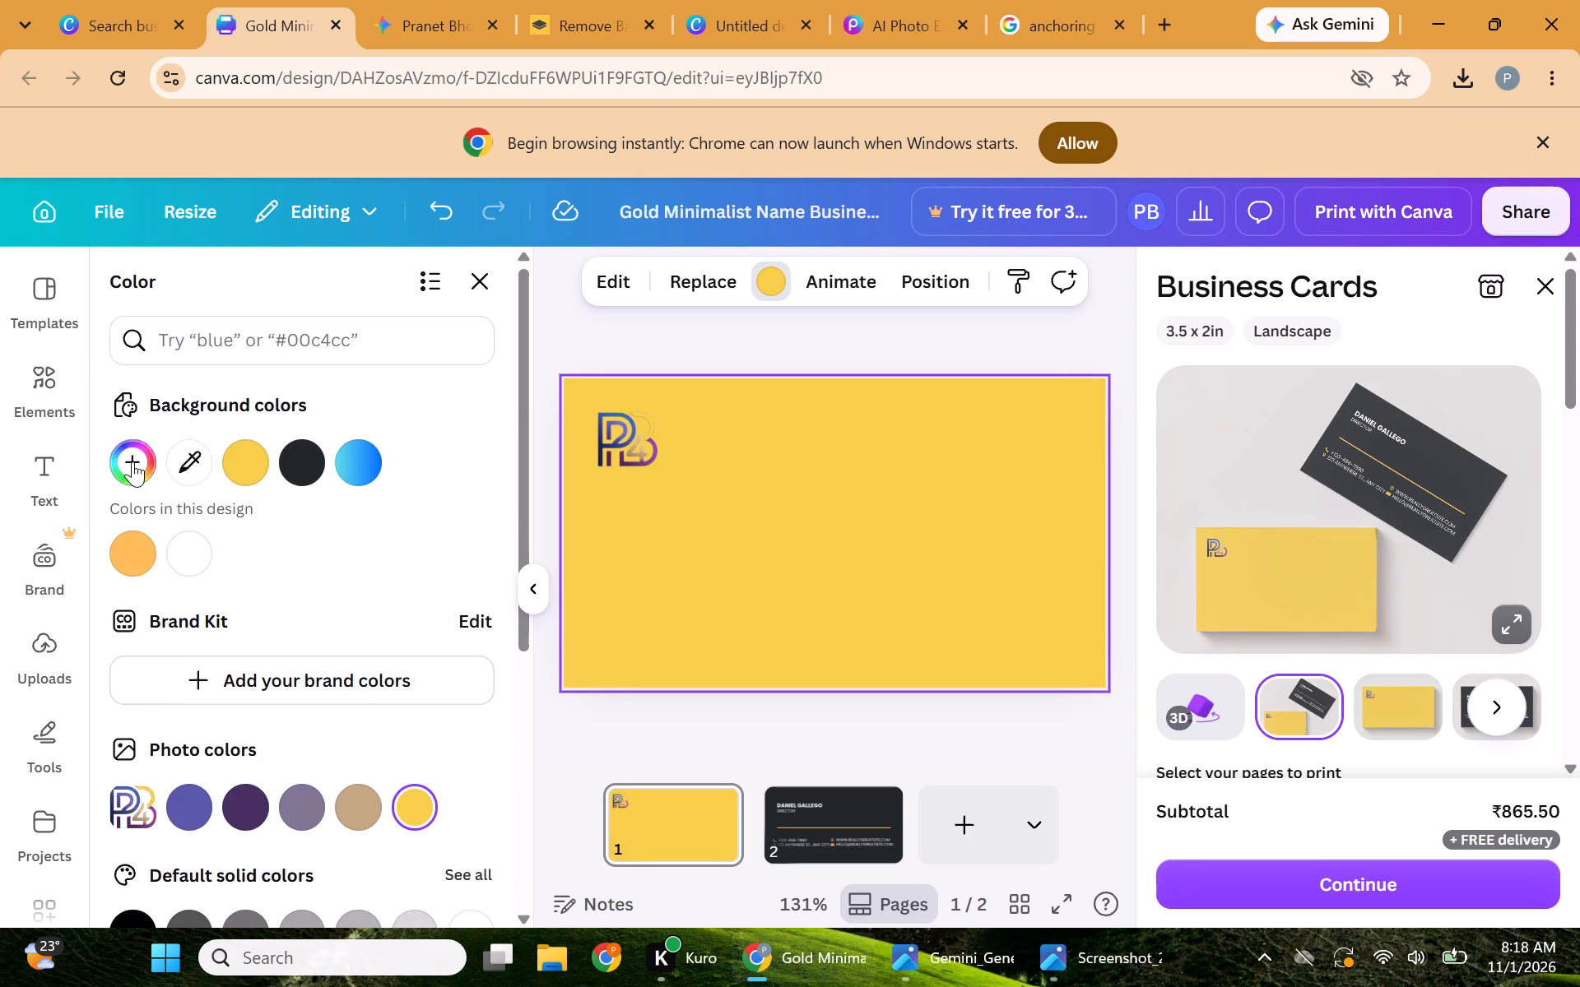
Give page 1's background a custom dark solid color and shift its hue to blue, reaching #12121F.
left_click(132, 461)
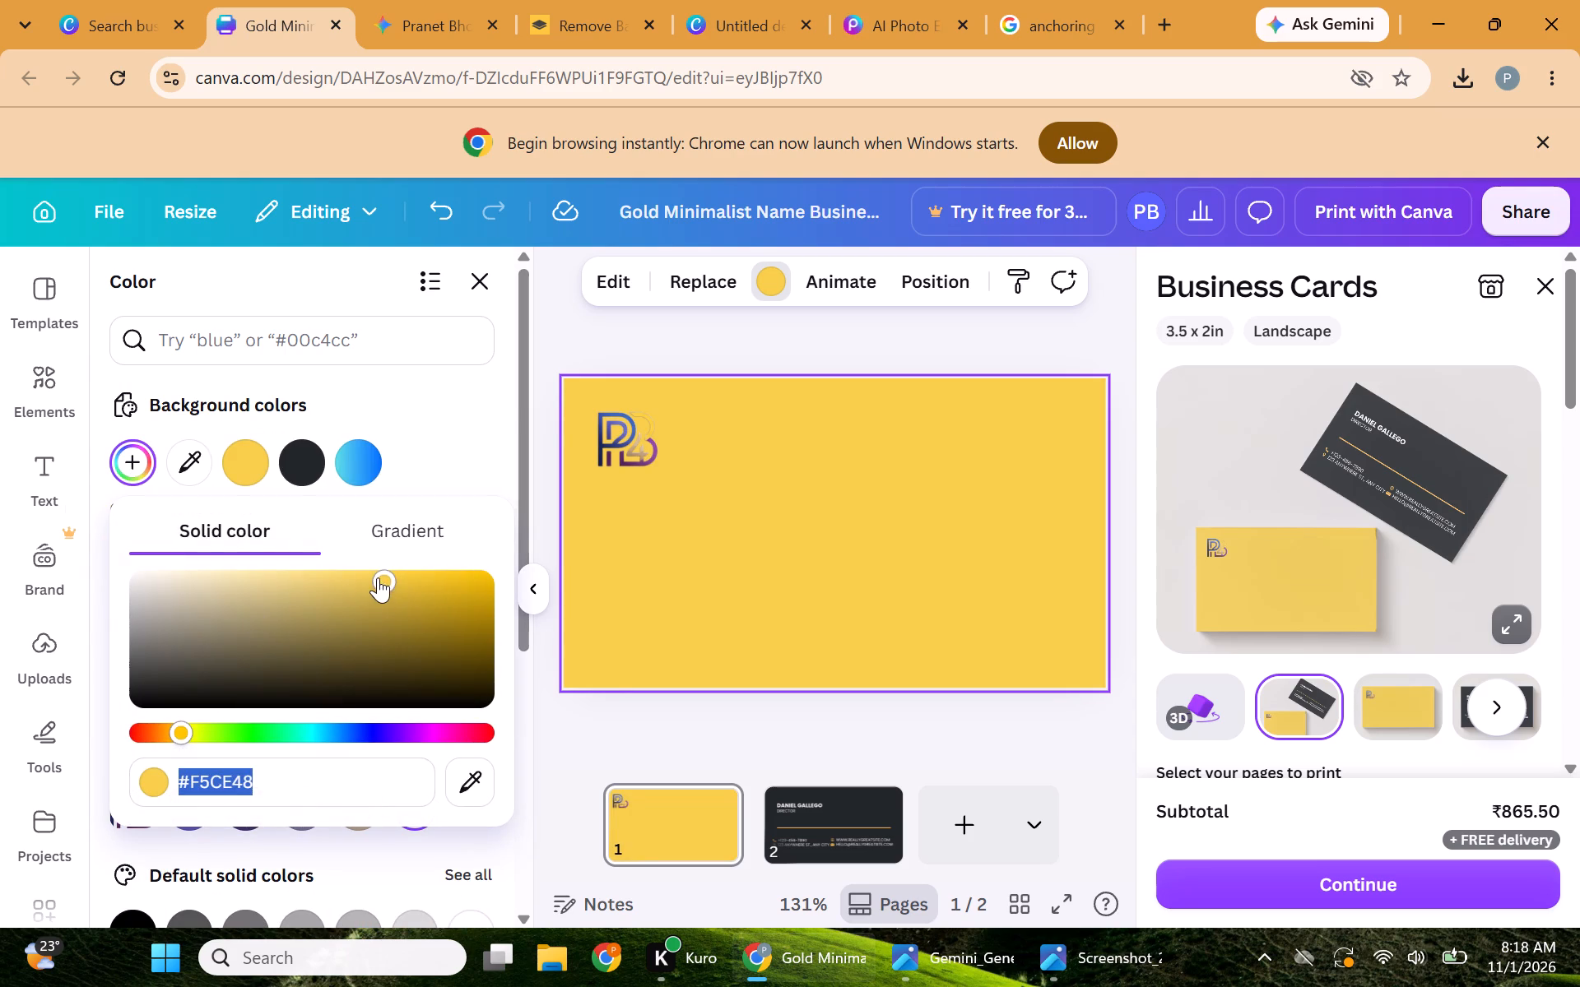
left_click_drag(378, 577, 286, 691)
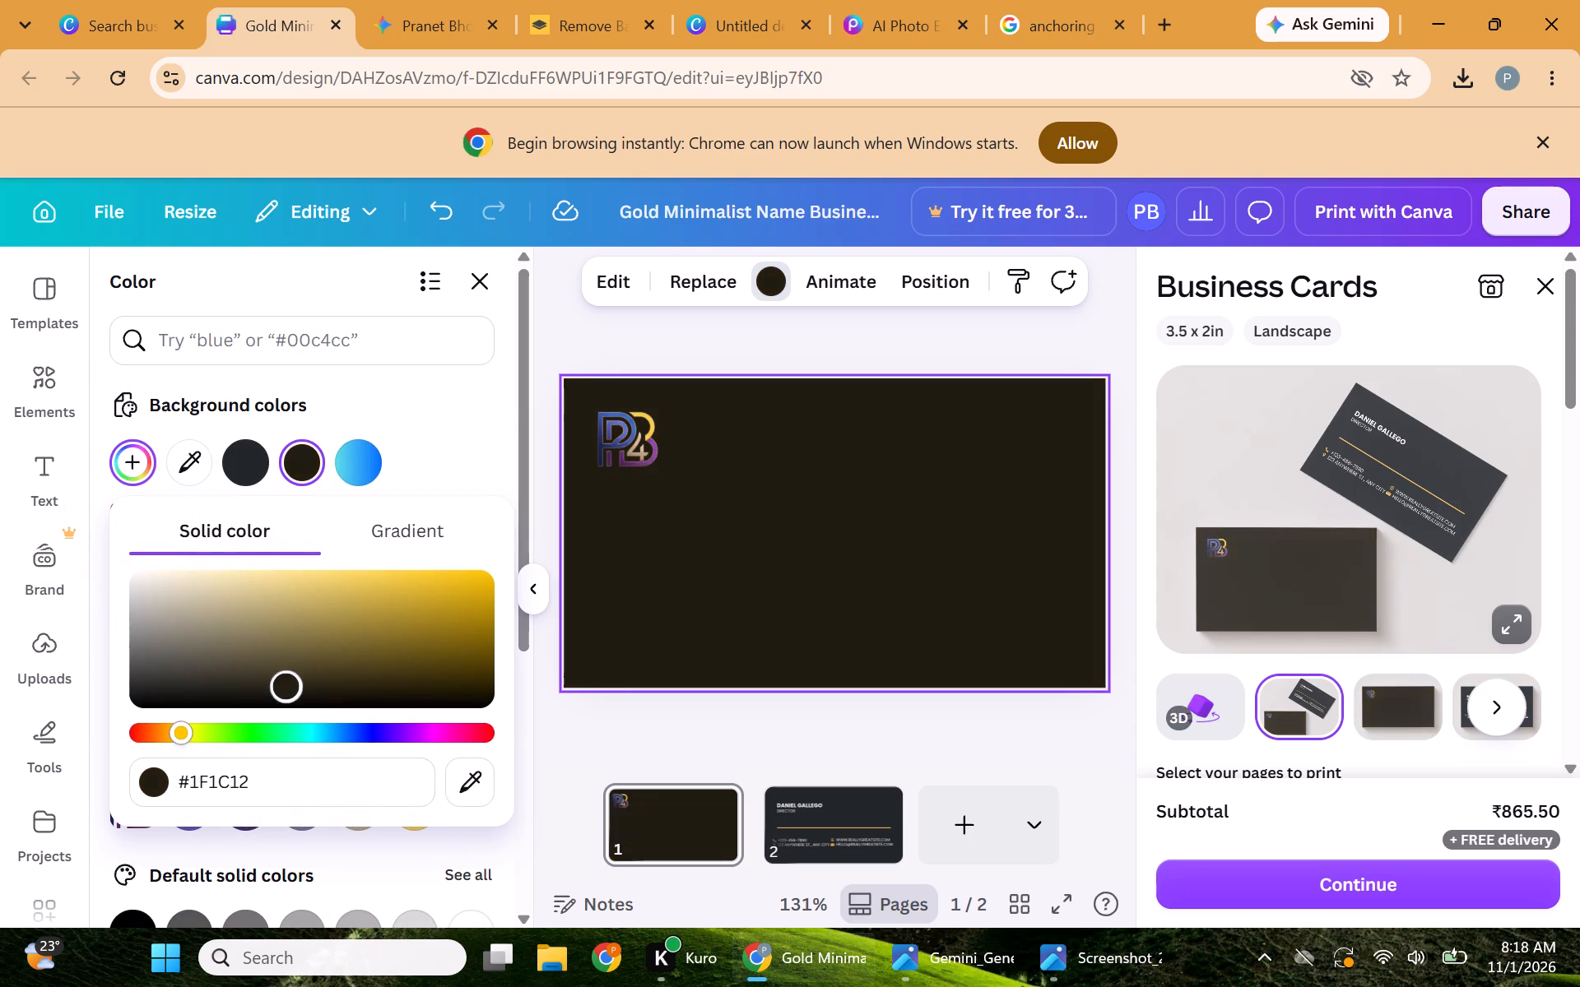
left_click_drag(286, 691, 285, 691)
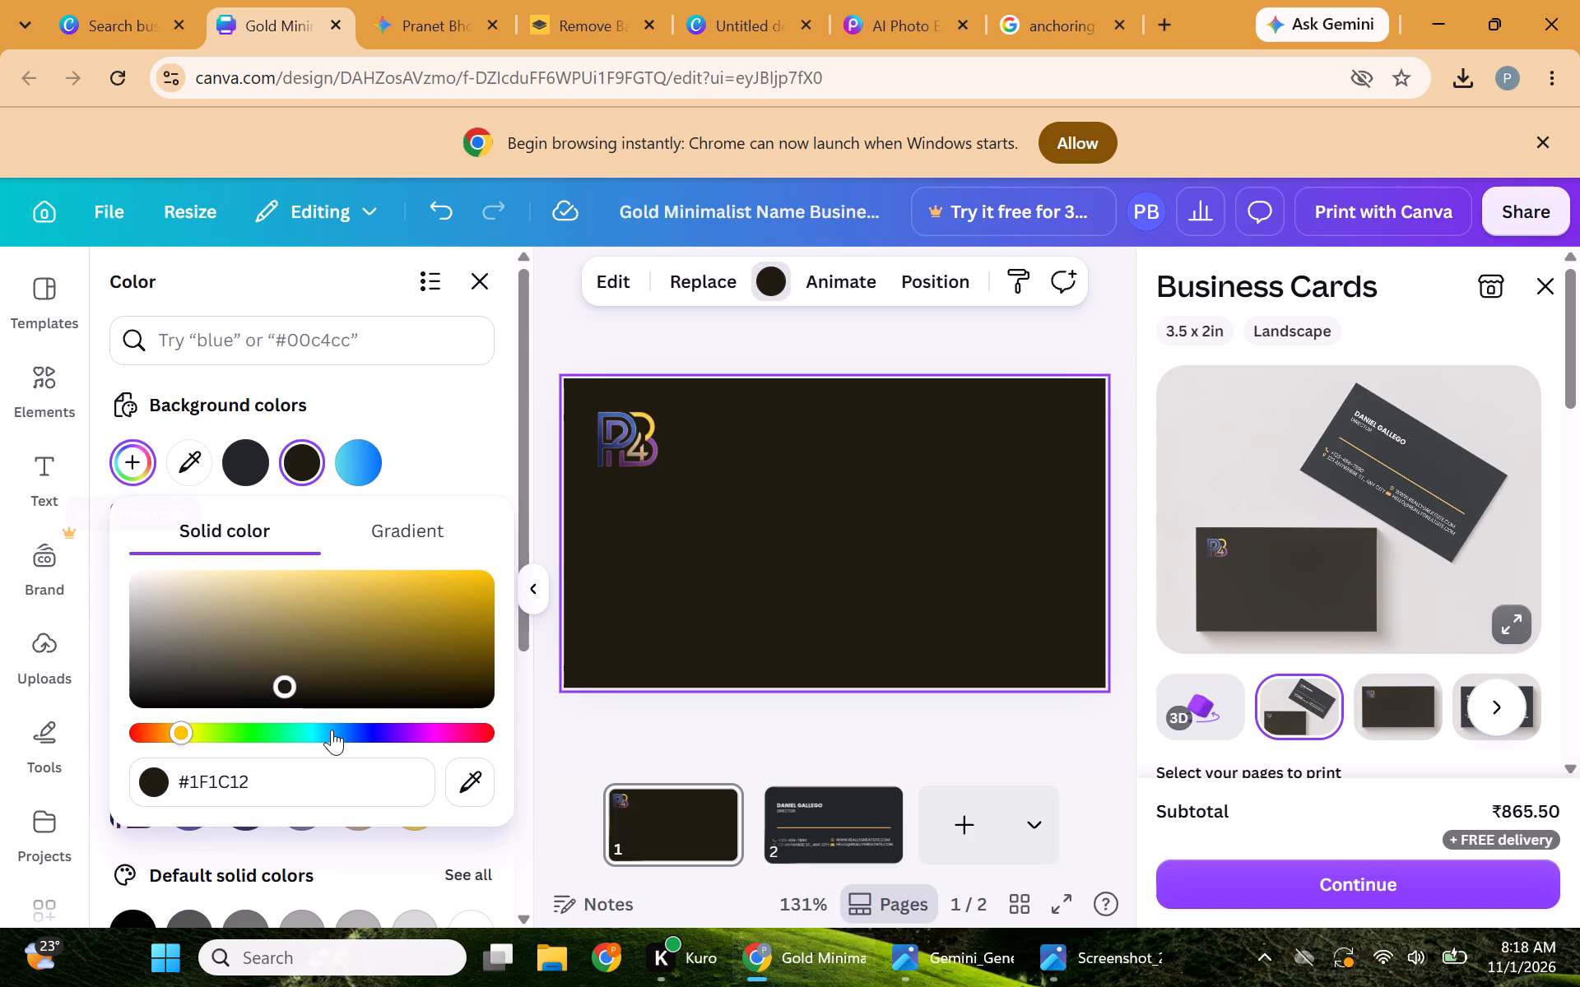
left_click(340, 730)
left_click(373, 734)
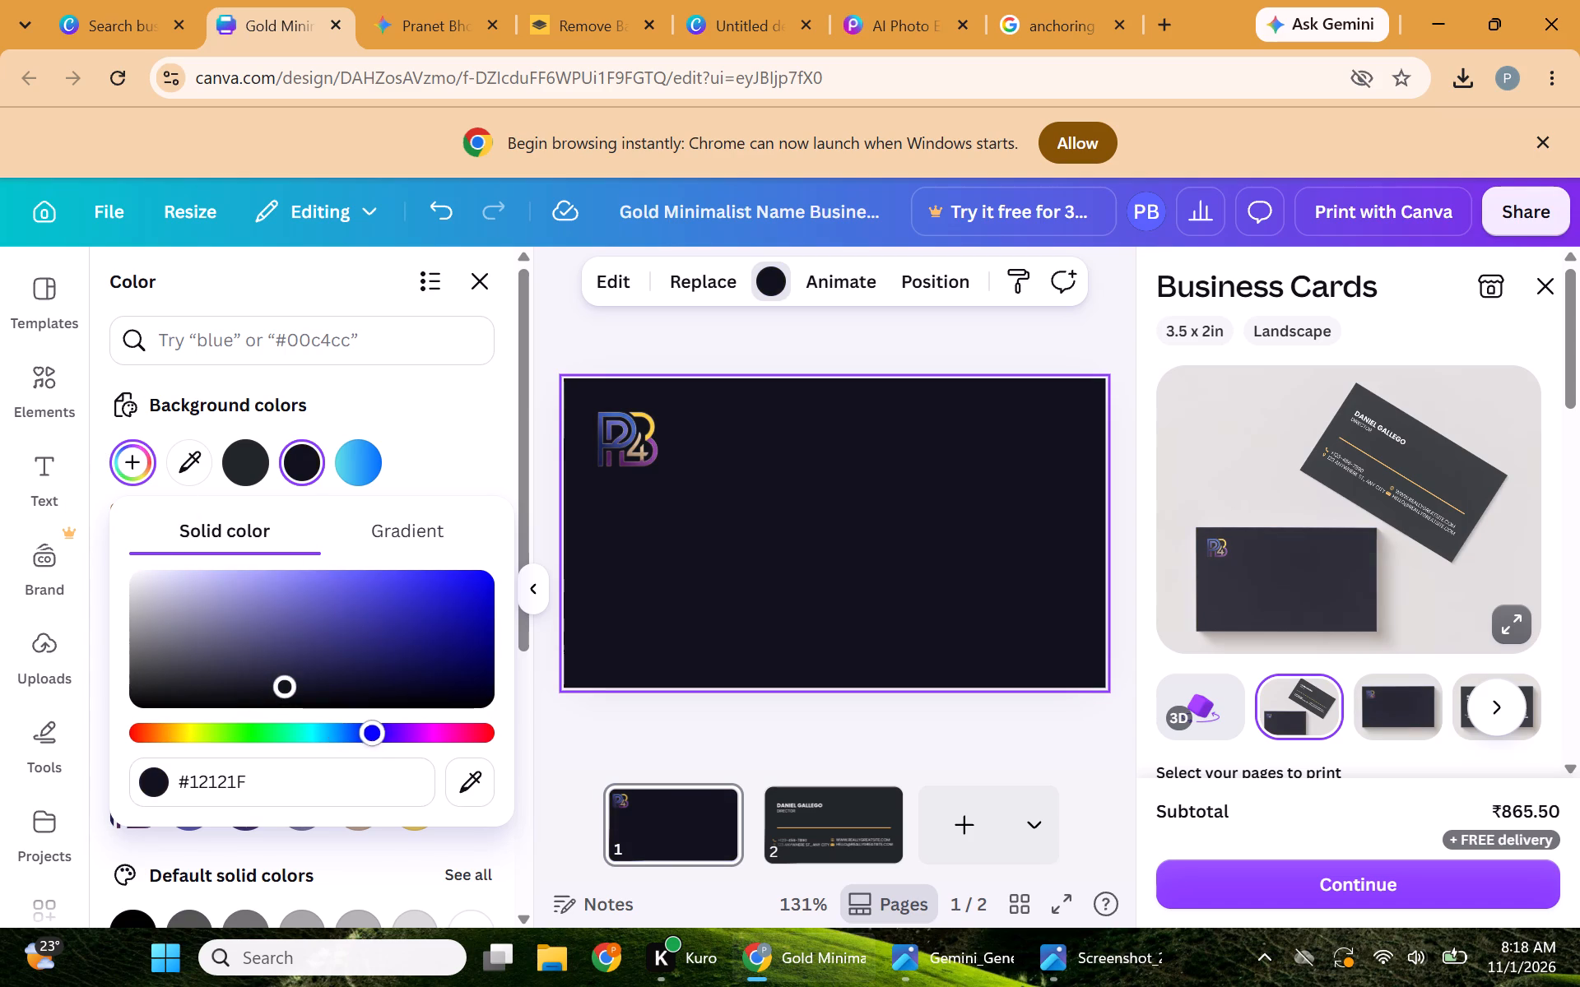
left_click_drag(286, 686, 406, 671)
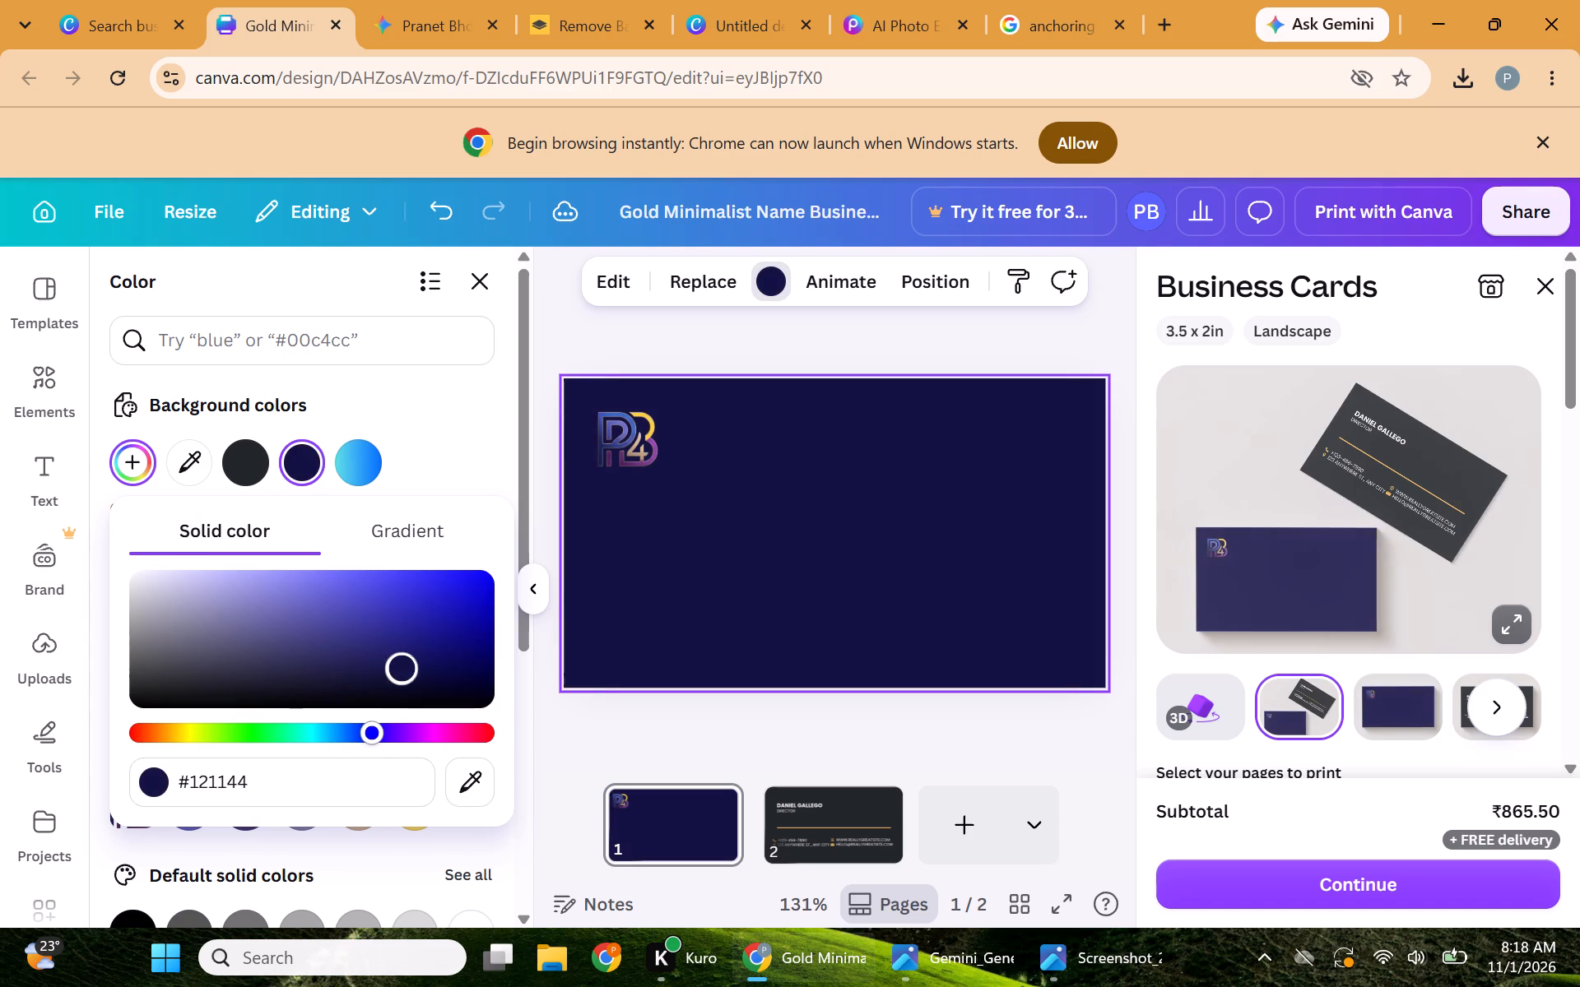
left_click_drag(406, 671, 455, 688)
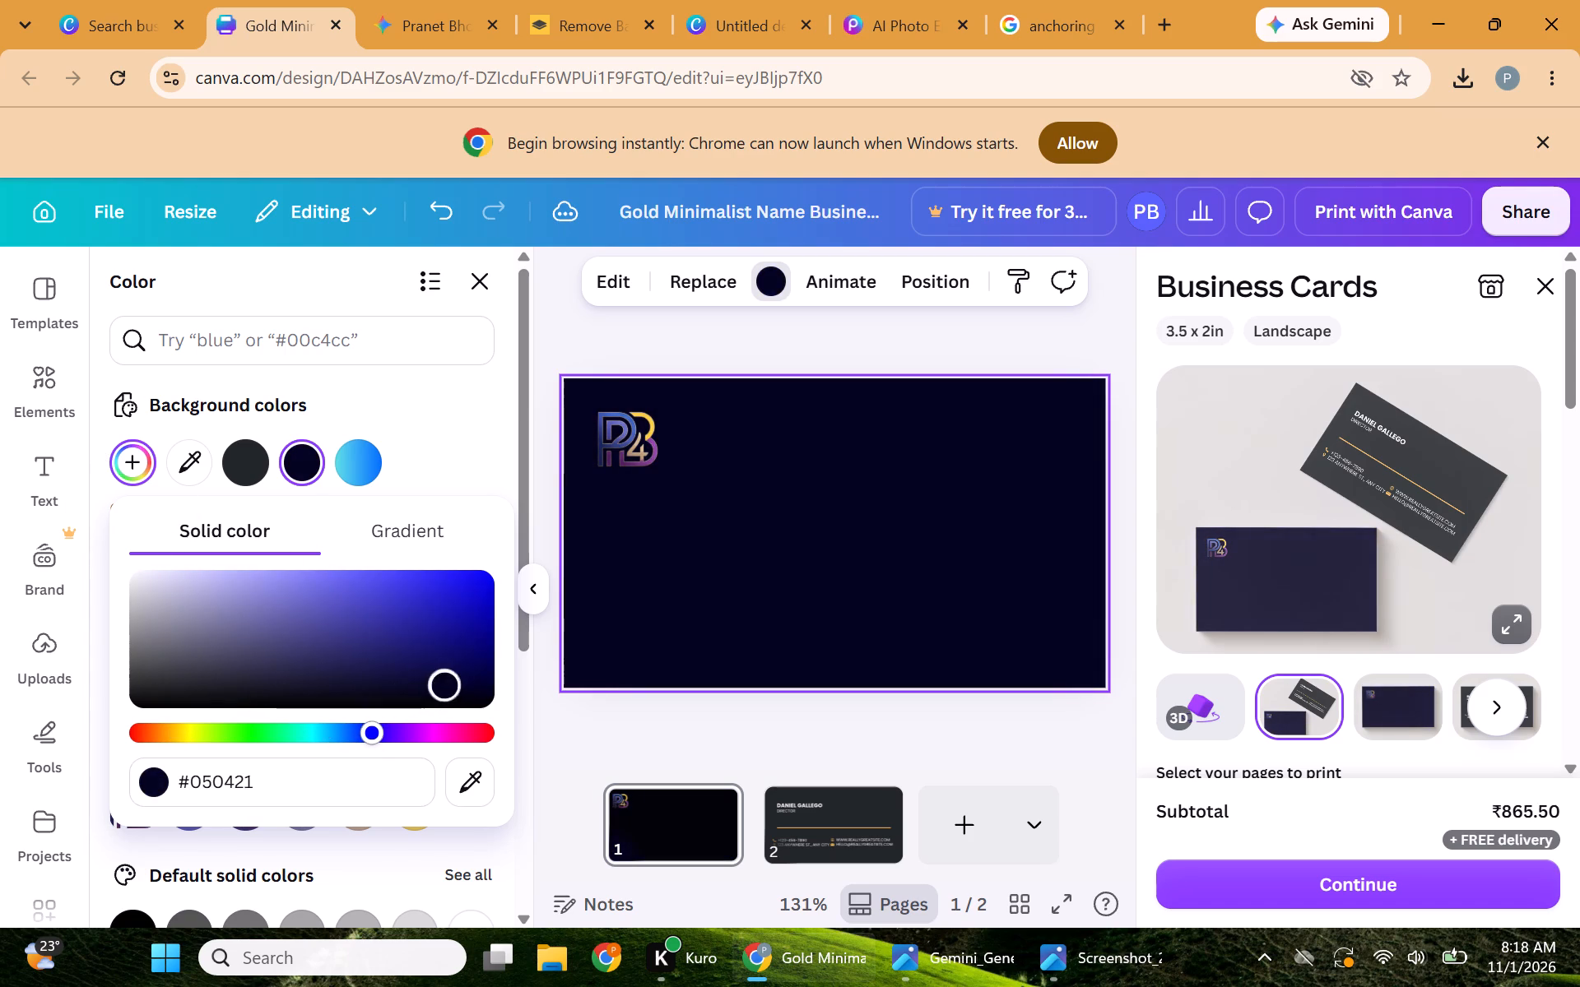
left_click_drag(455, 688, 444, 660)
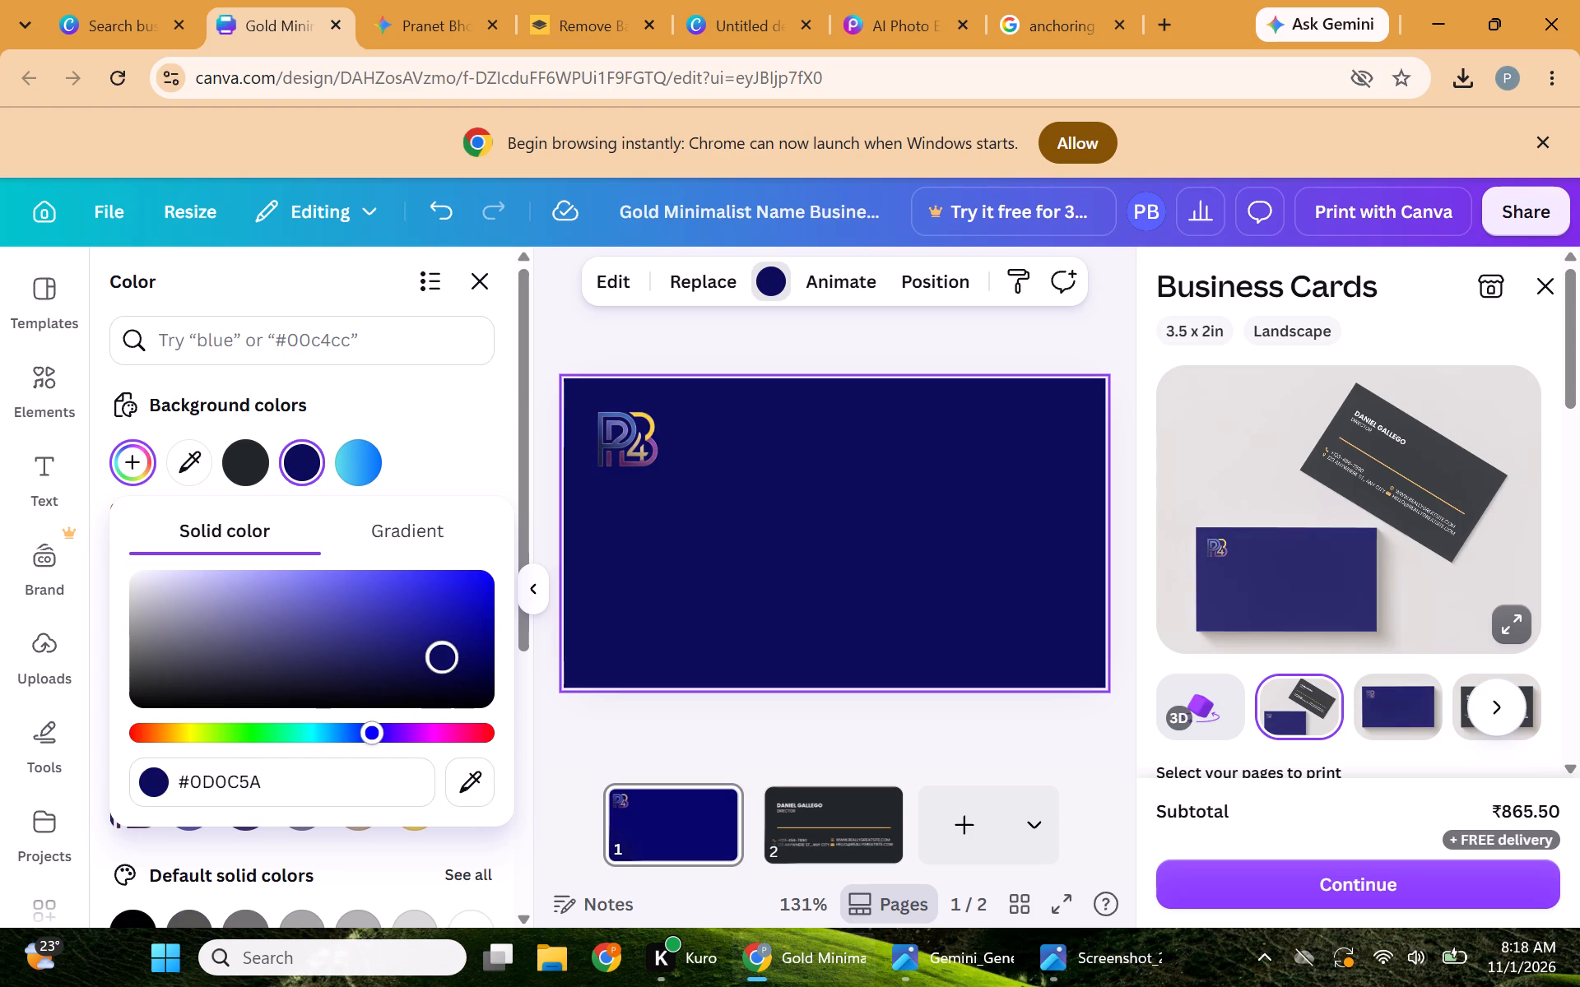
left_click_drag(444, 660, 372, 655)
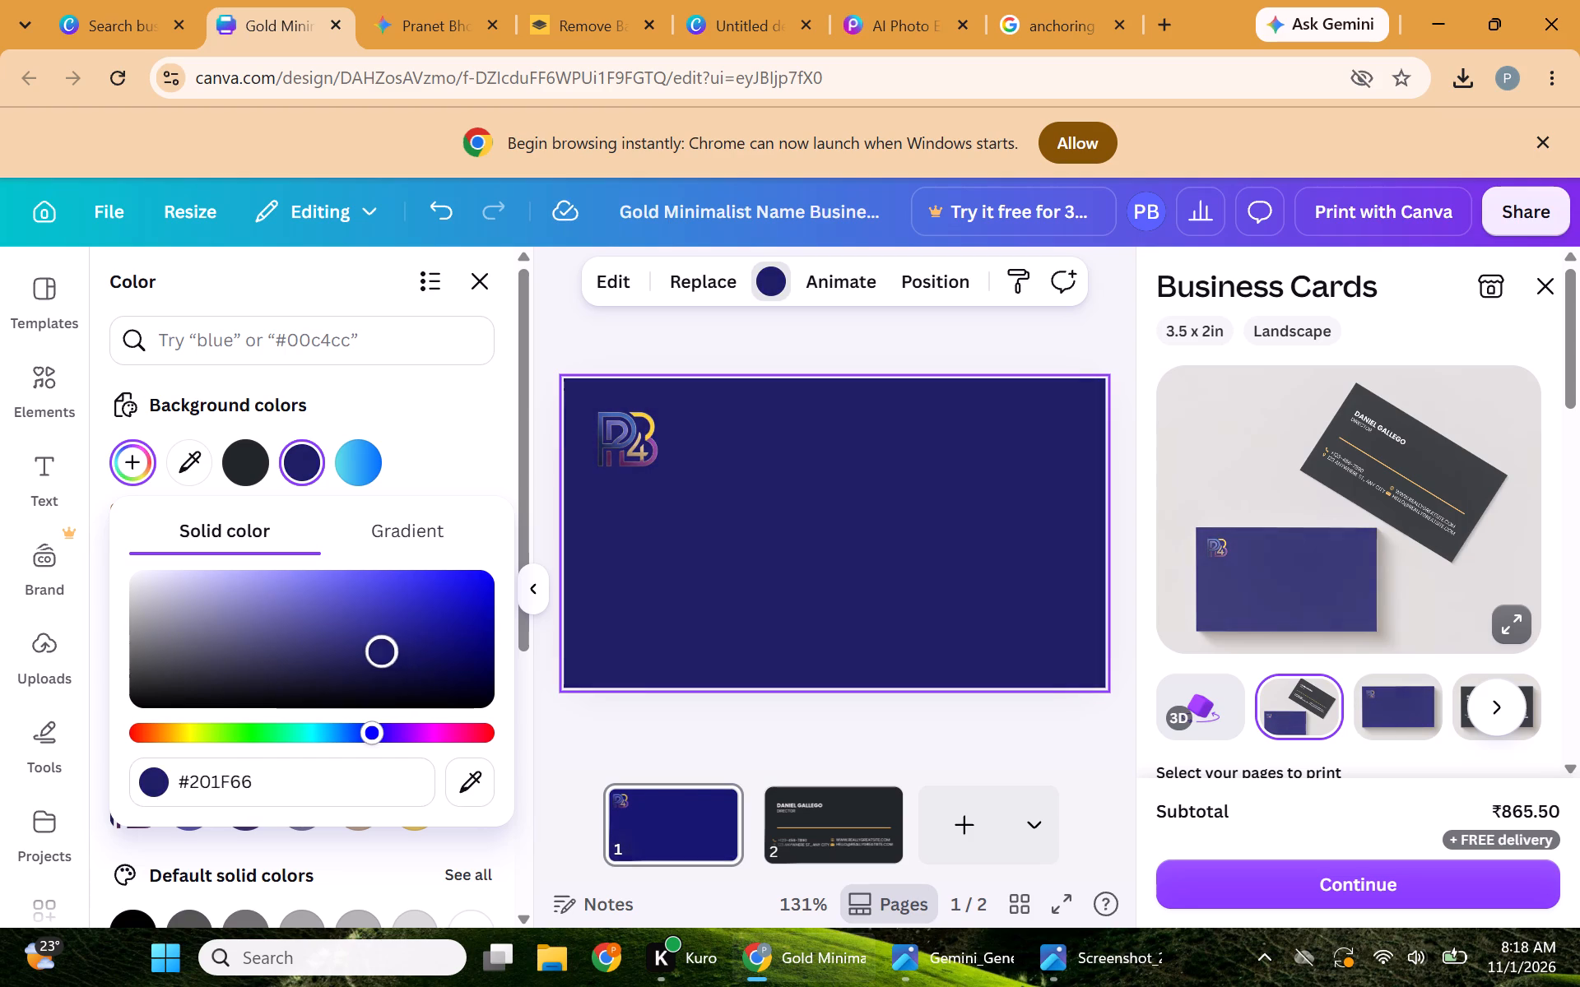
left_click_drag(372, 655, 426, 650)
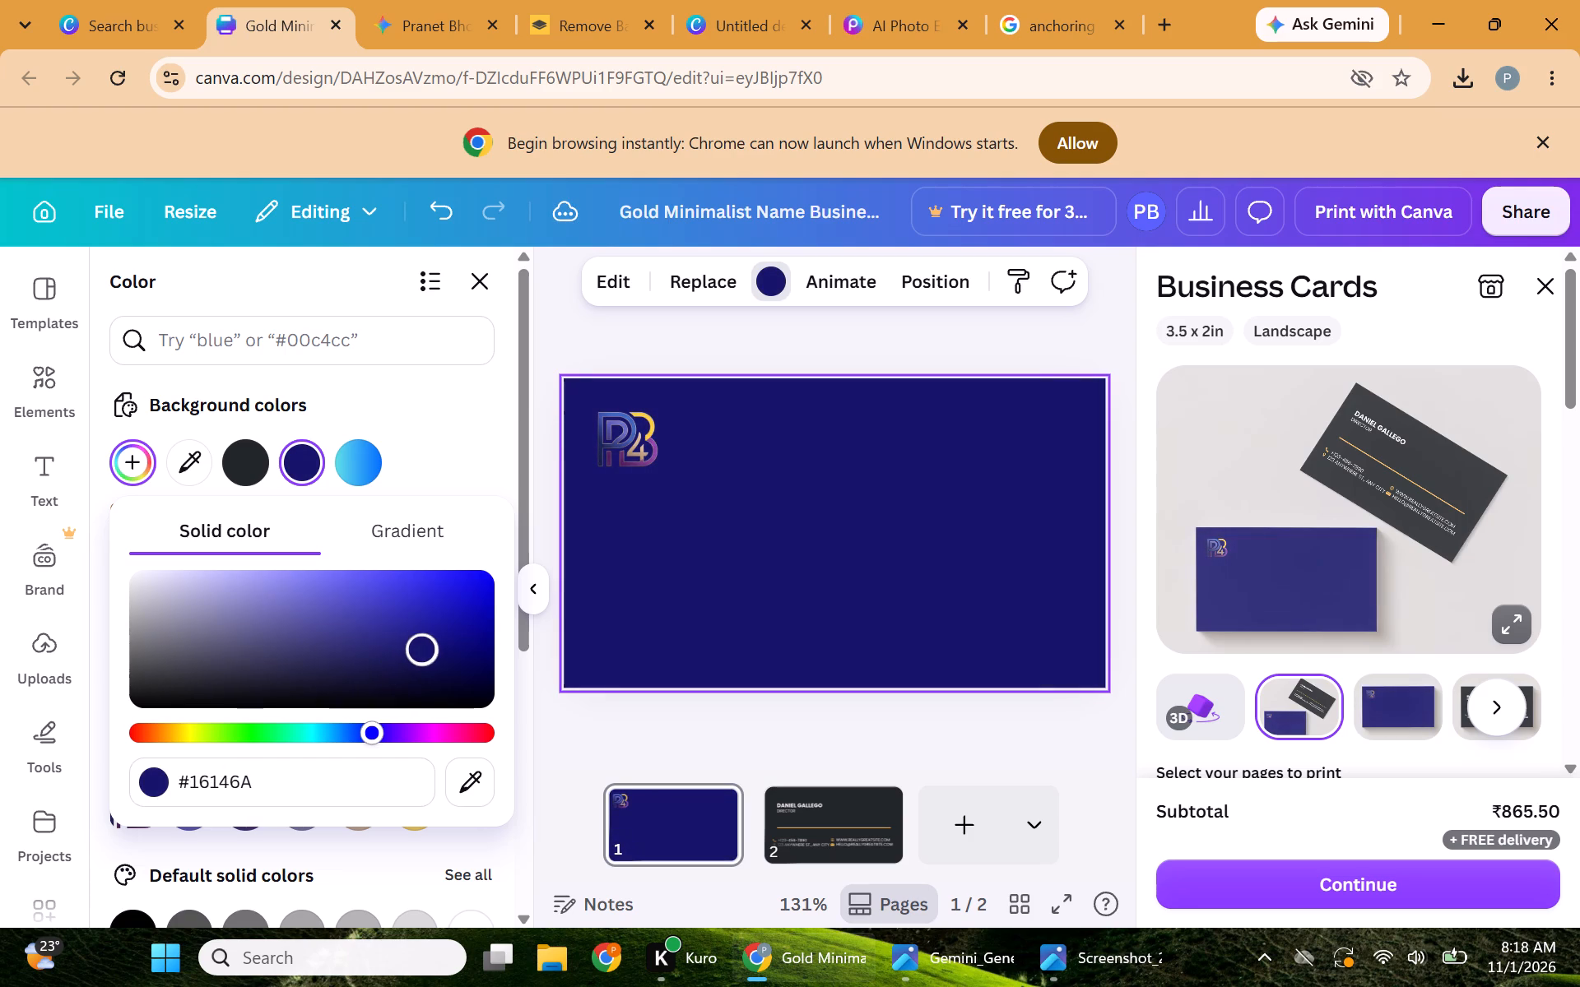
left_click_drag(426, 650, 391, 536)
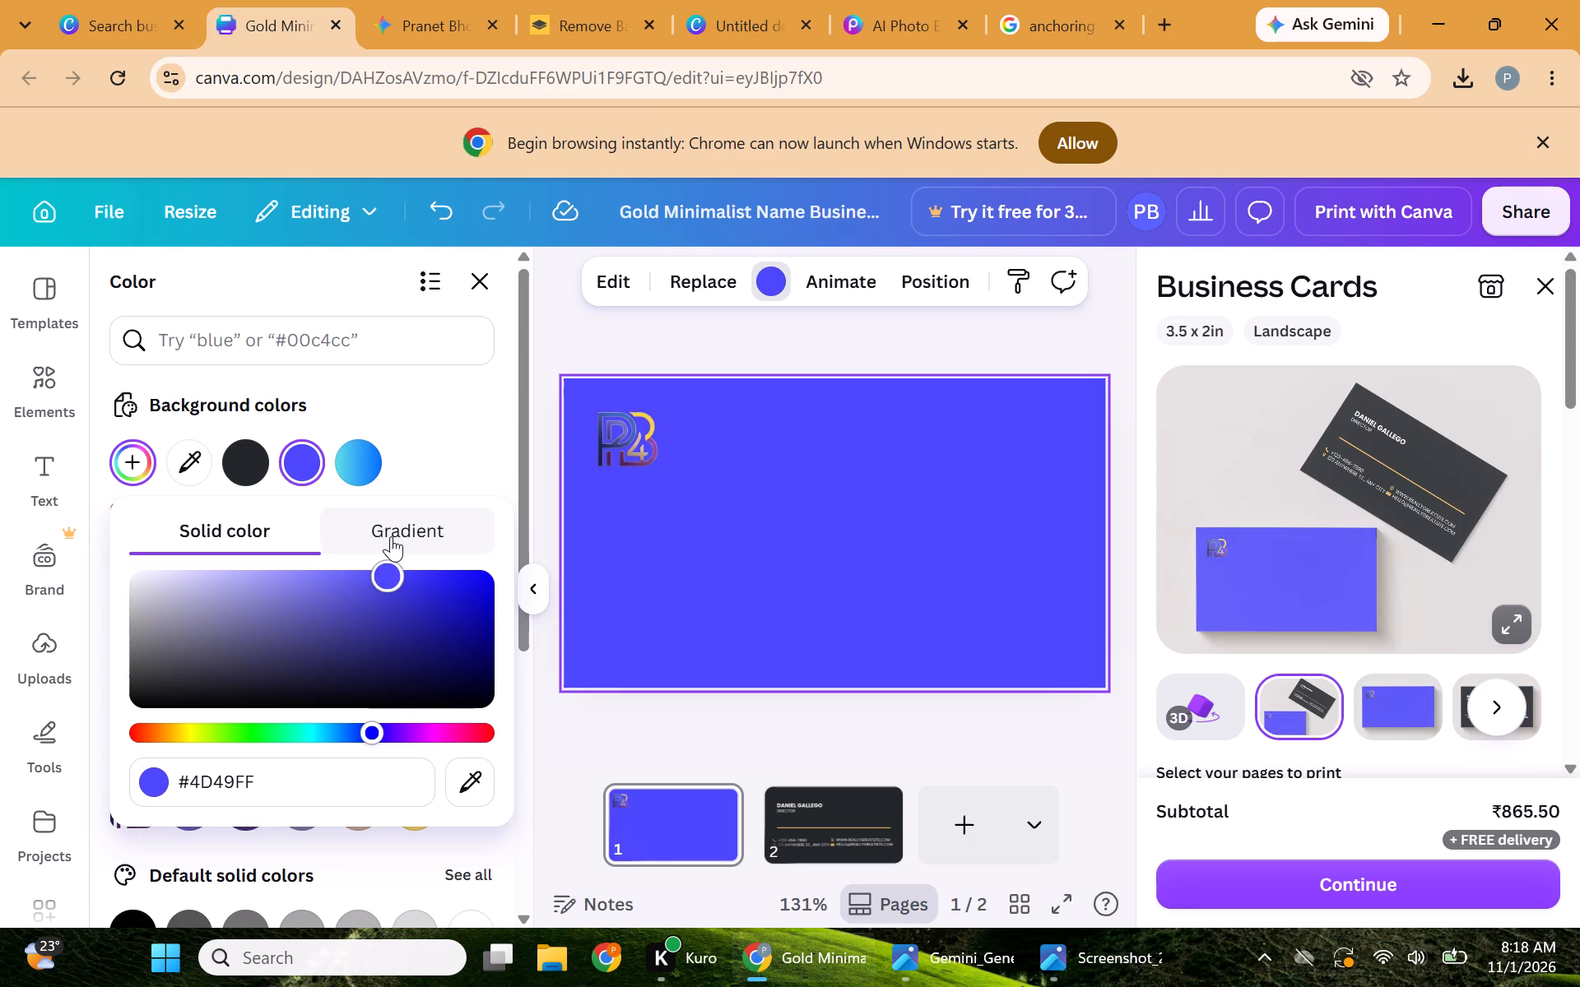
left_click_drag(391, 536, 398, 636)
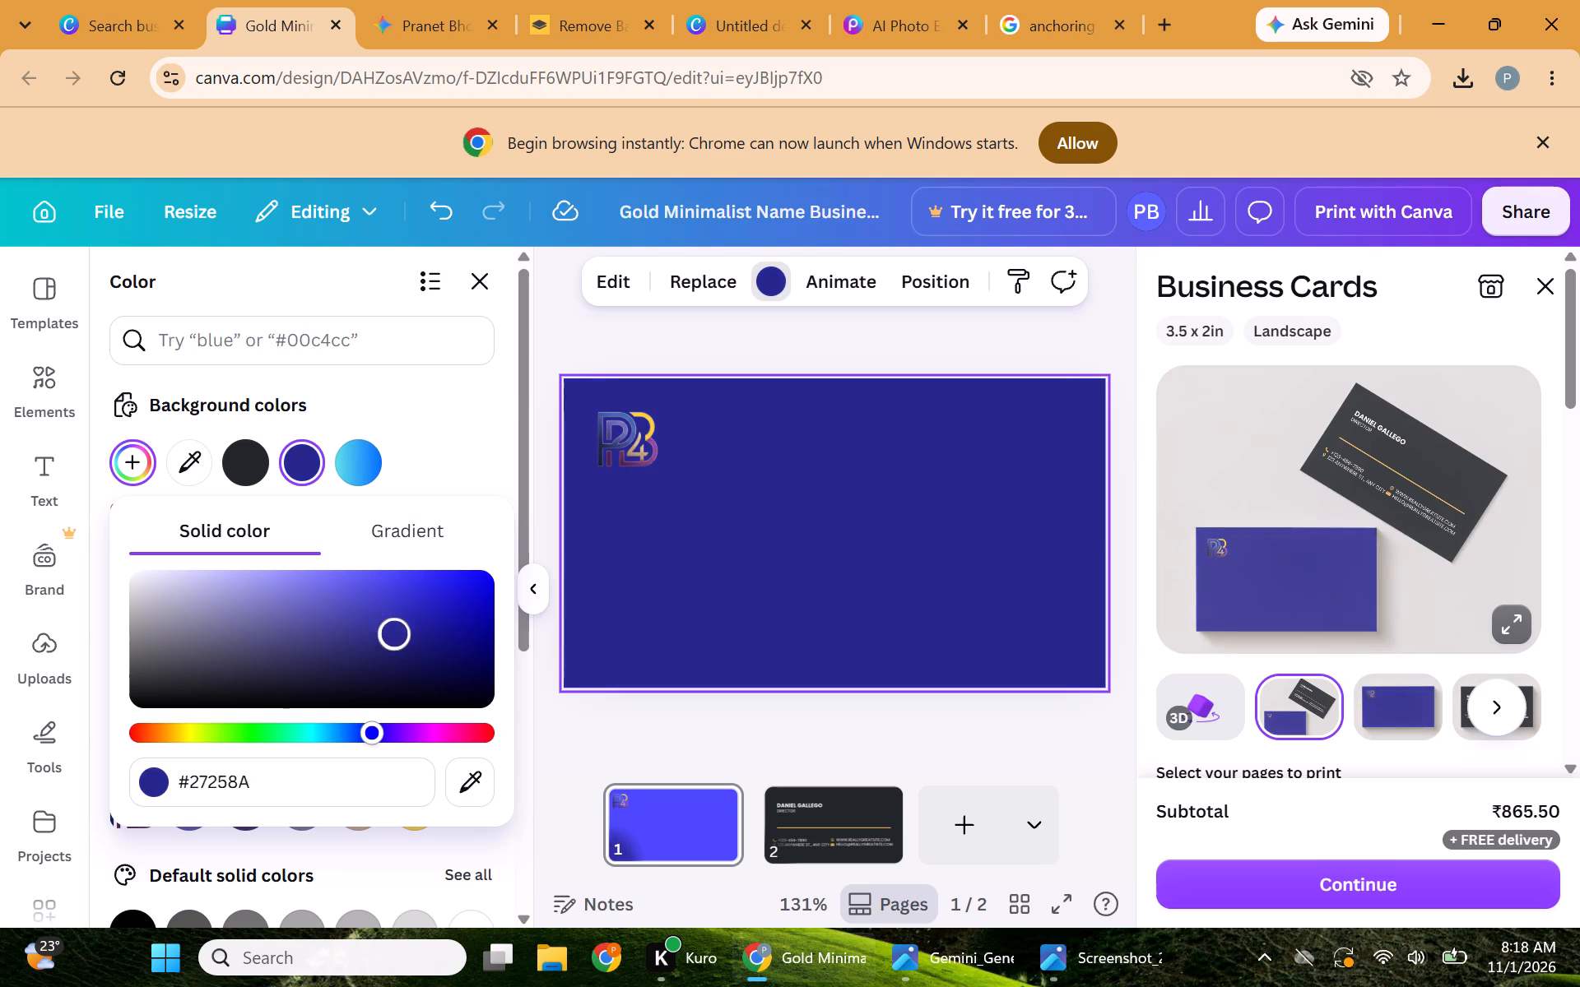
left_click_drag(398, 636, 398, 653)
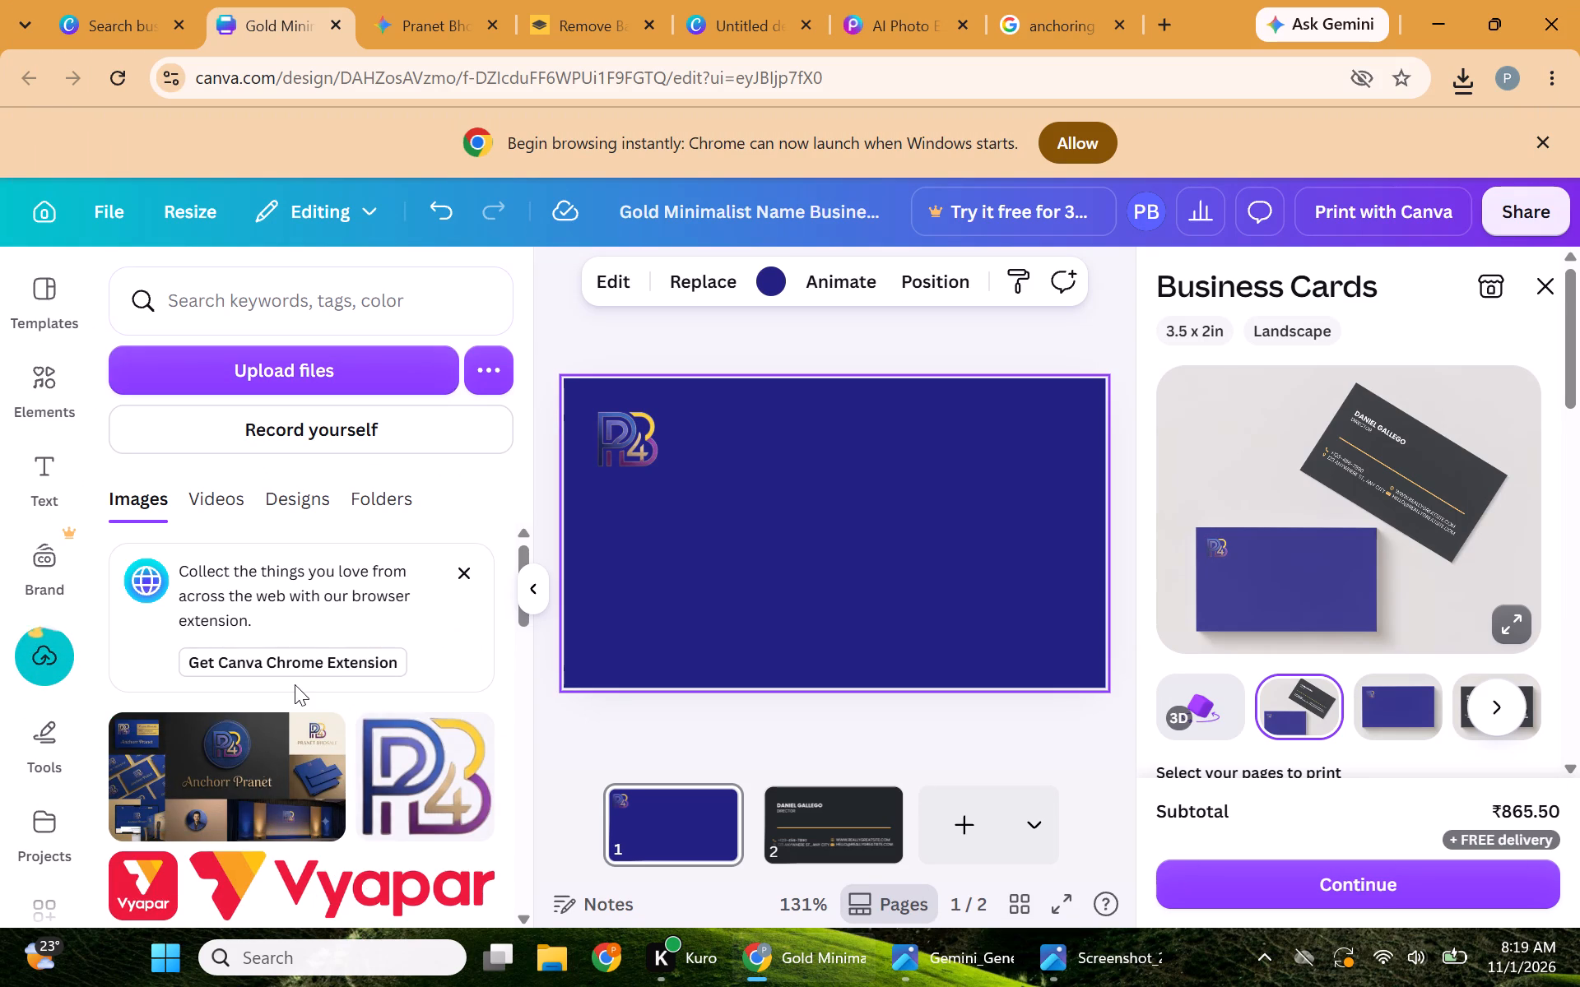
left_click(235, 800)
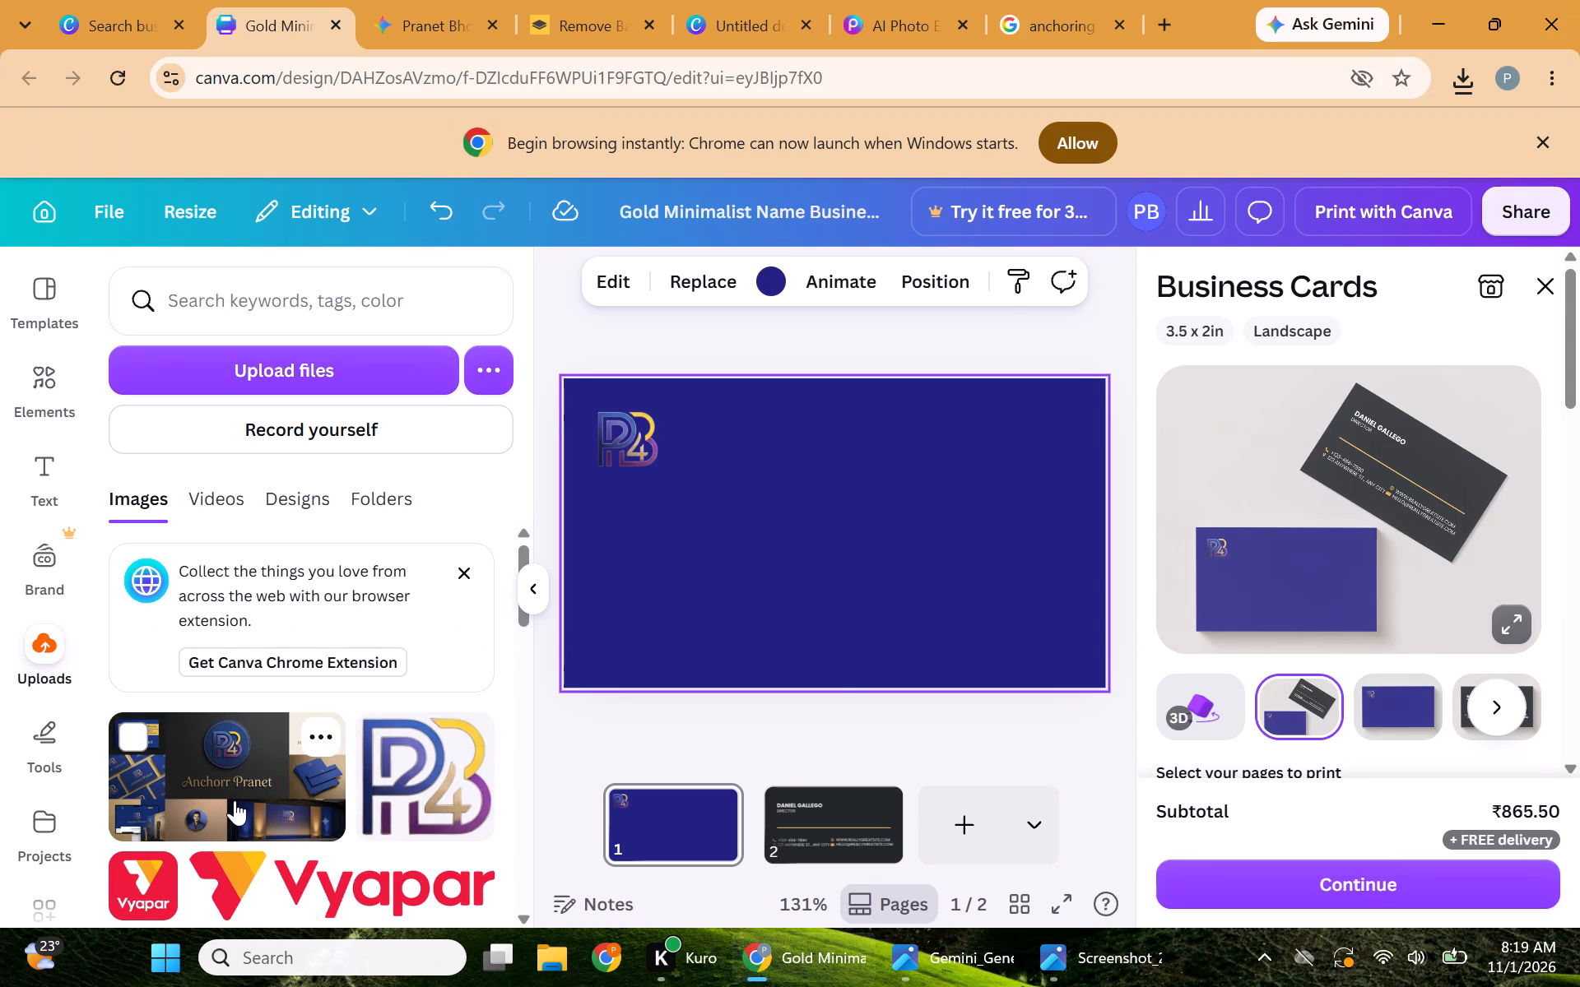
left_click(878, 513)
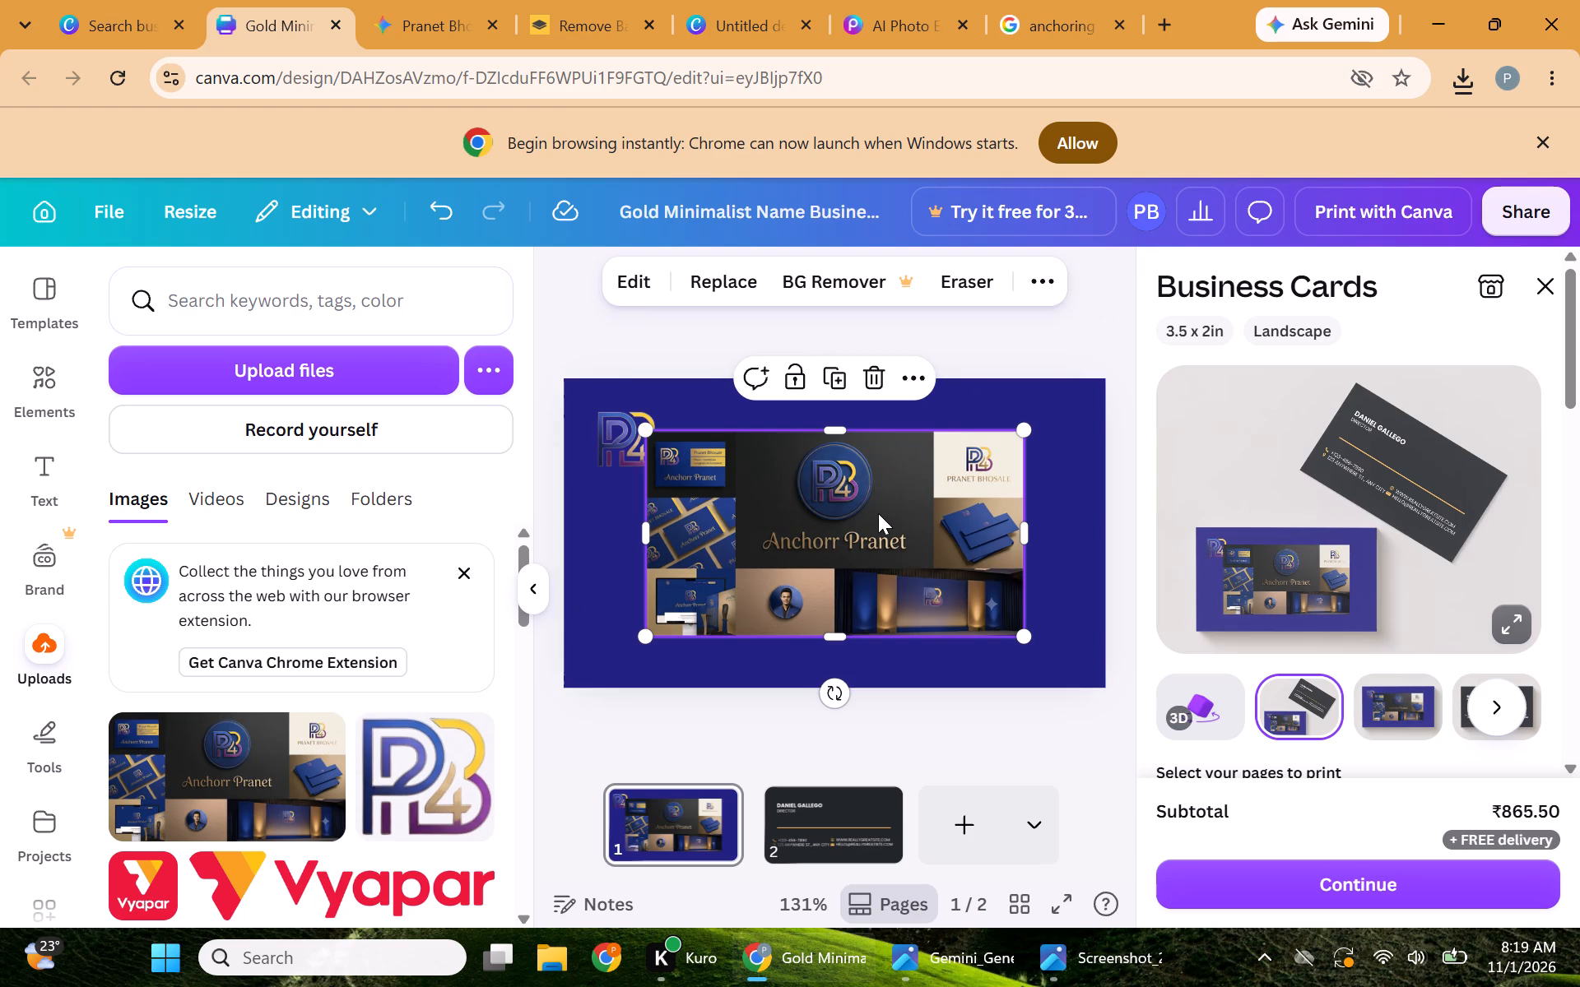
Compare the medium and dark navy photo colors from the mockup collage on page 1's background, and apply the medium navy blue.
left_click(708, 399)
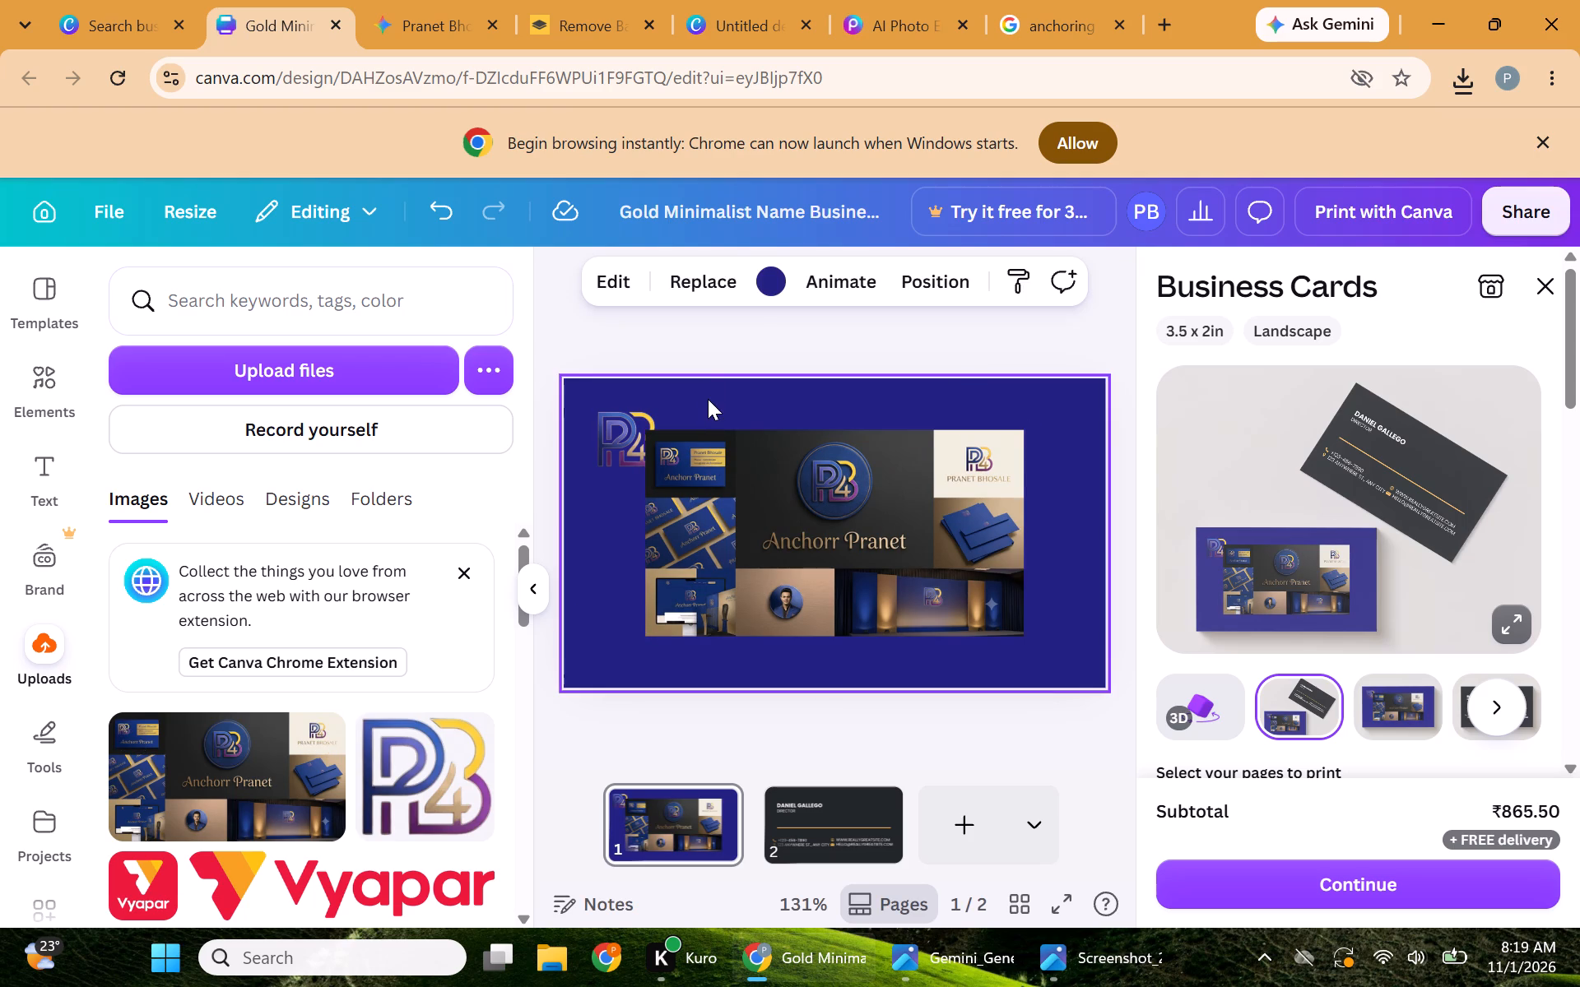
left_click(764, 285)
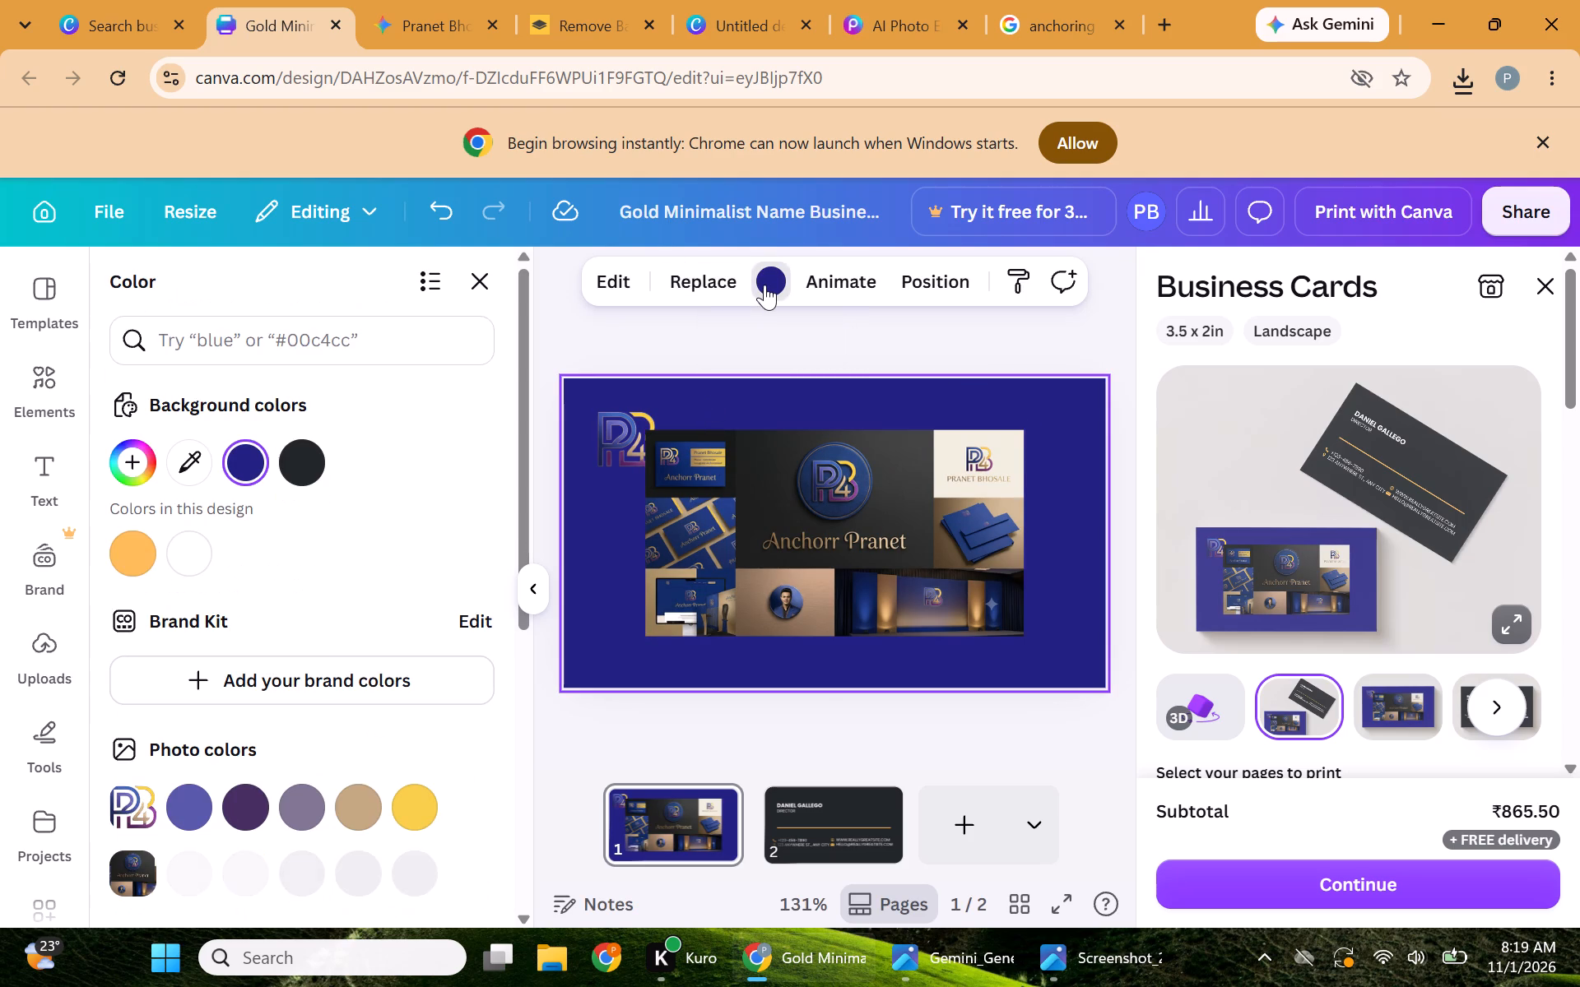
left_click(303, 860)
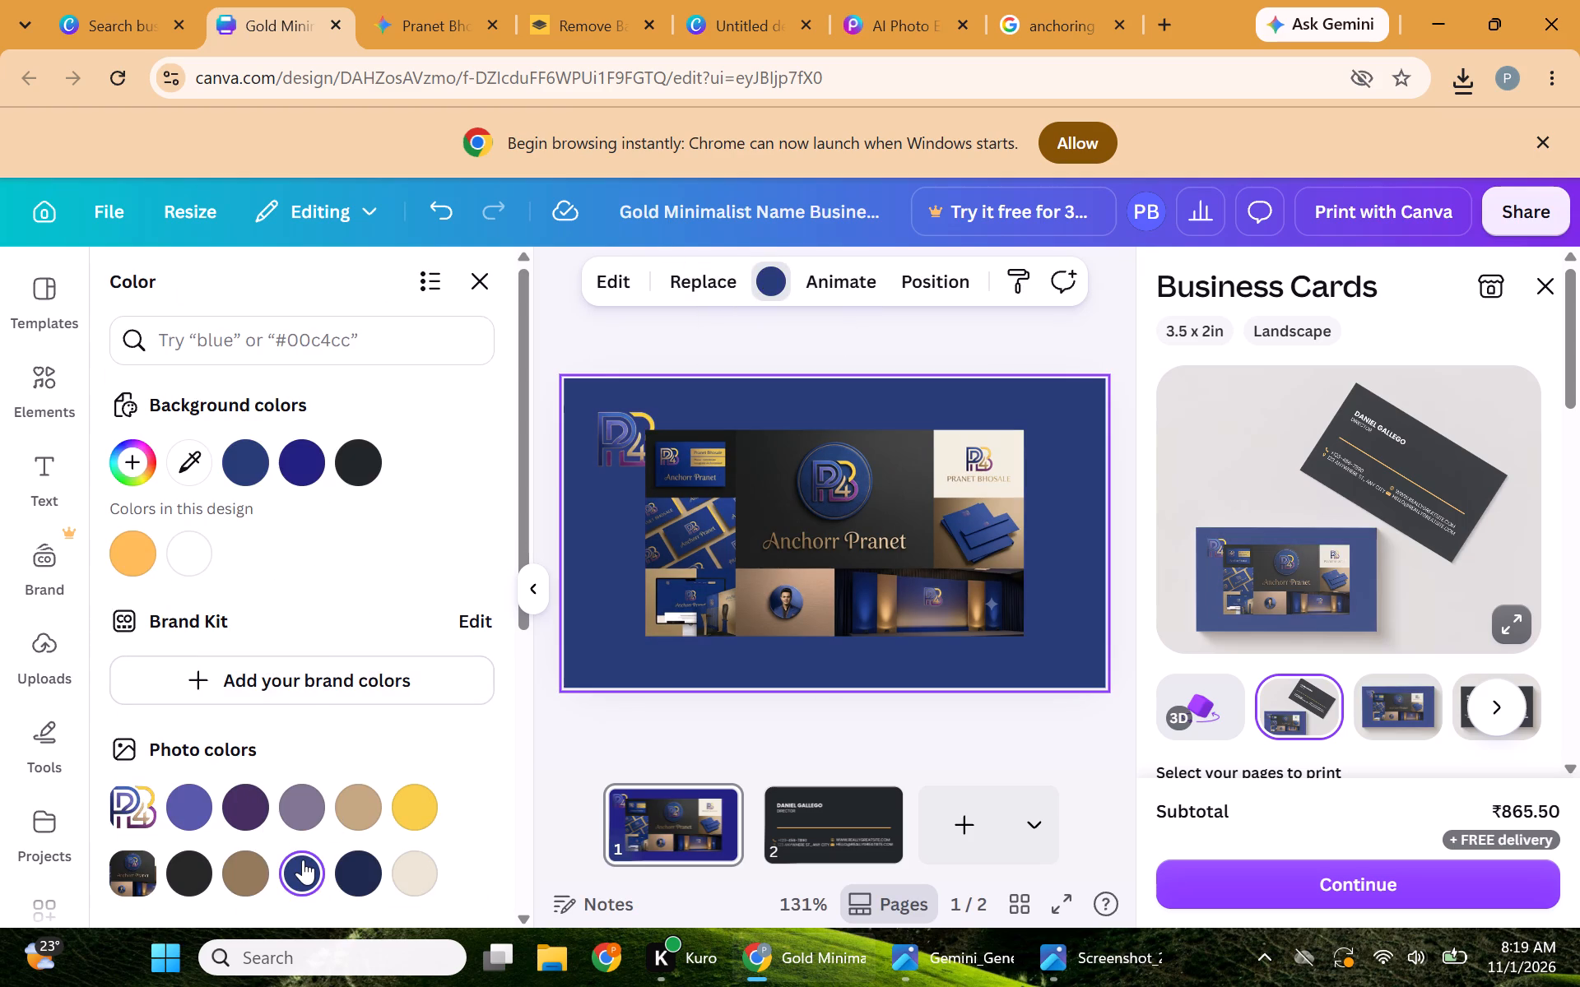
left_click(367, 892)
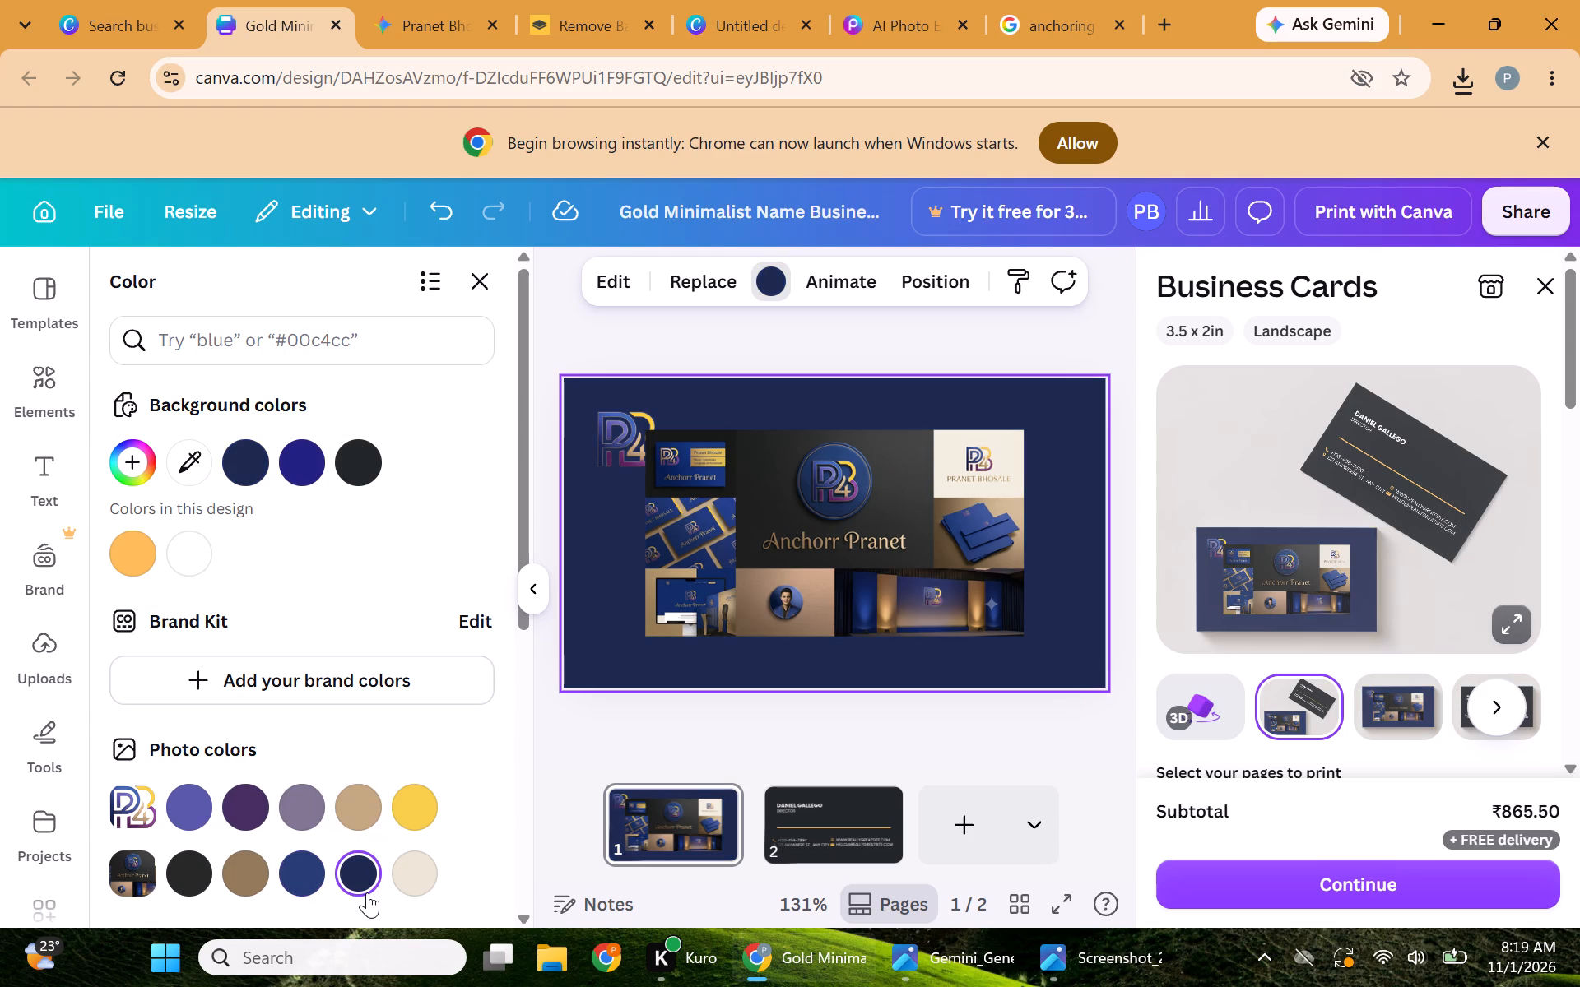
left_click(297, 871)
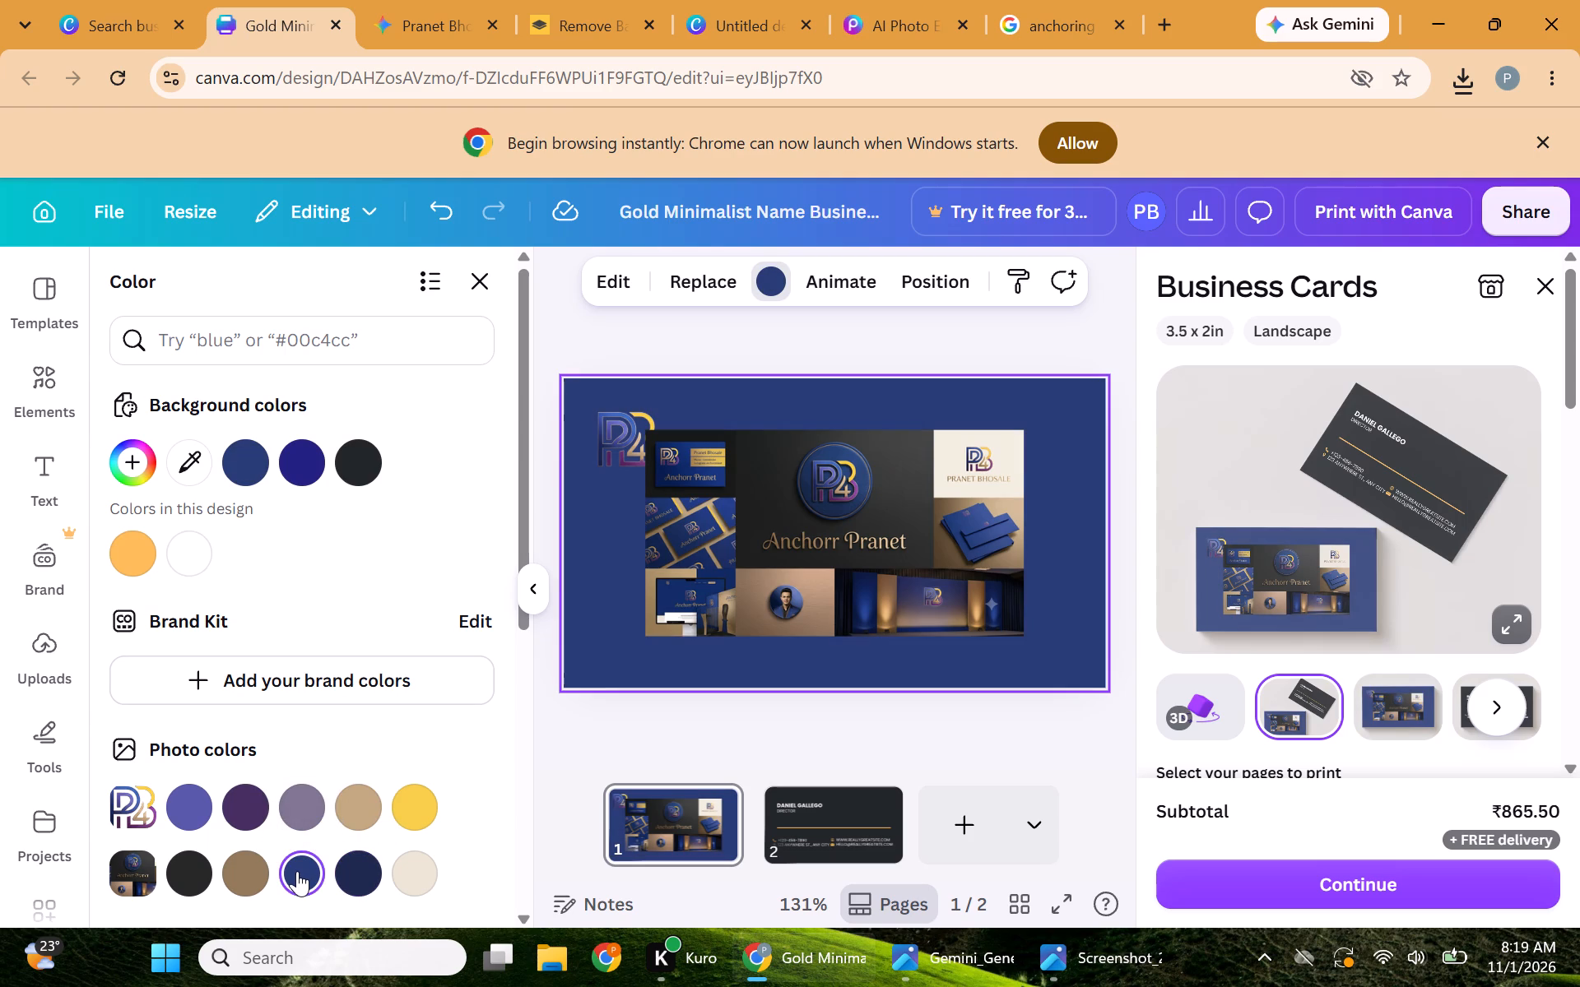
Delete the brand mockup collage image from page 1 of the card.
left_click(816, 574)
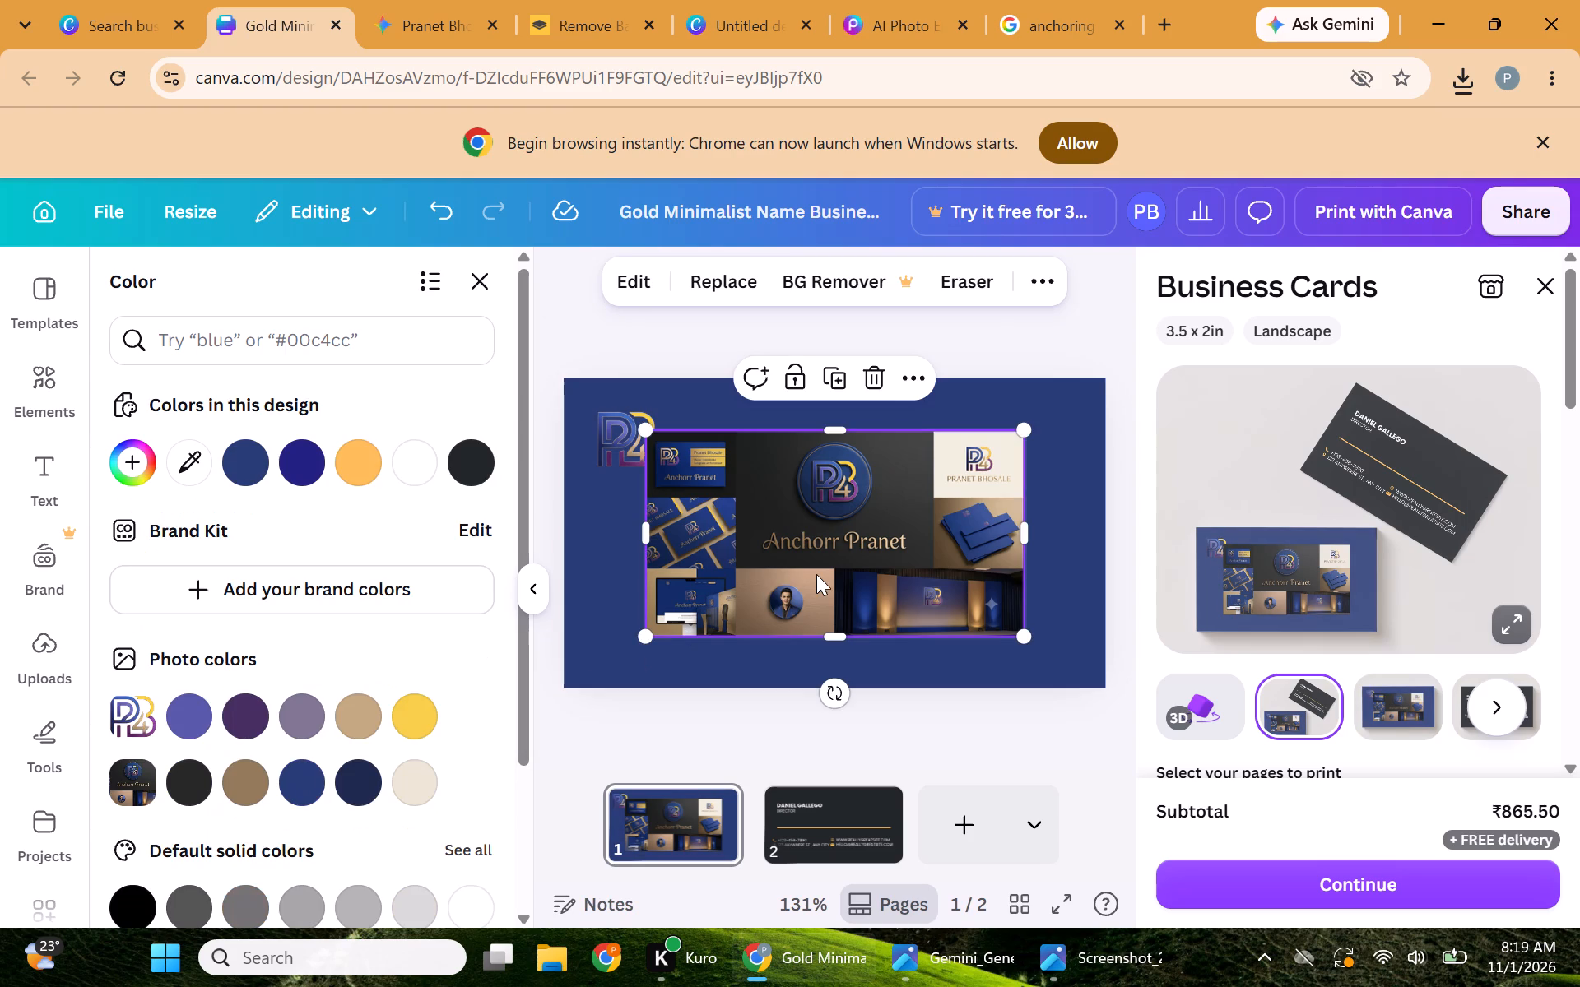
left_click(880, 381)
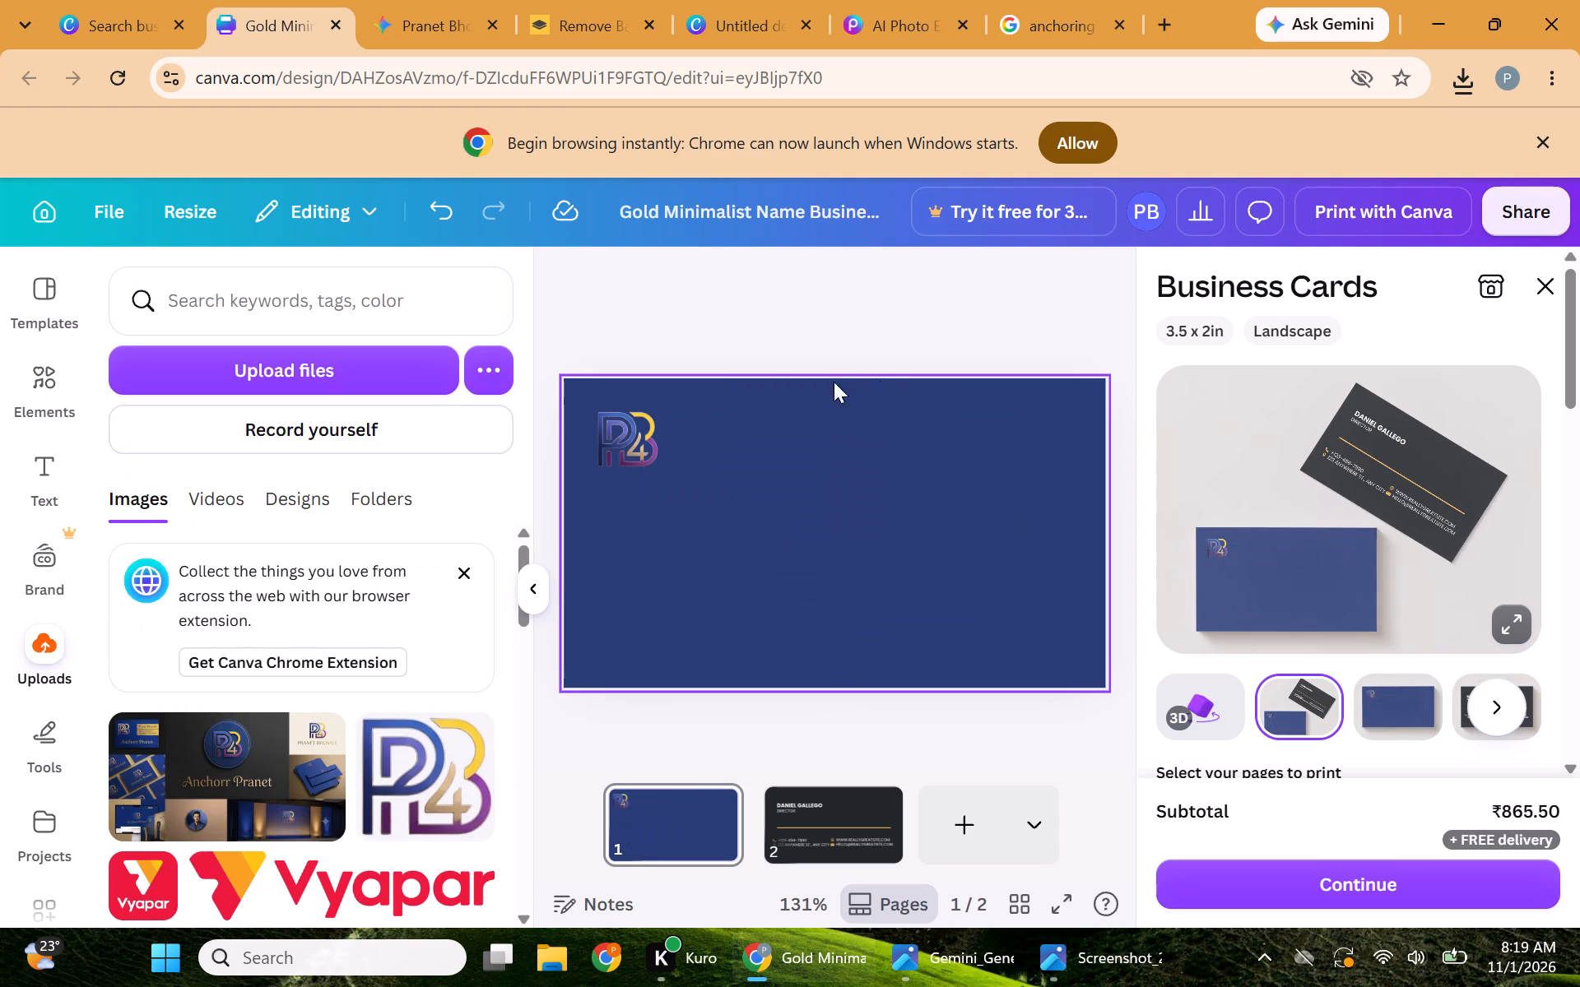
Resize the PB monogram on page 1, trying larger sizes before settling slightly above its starting size.
left_click(633, 432)
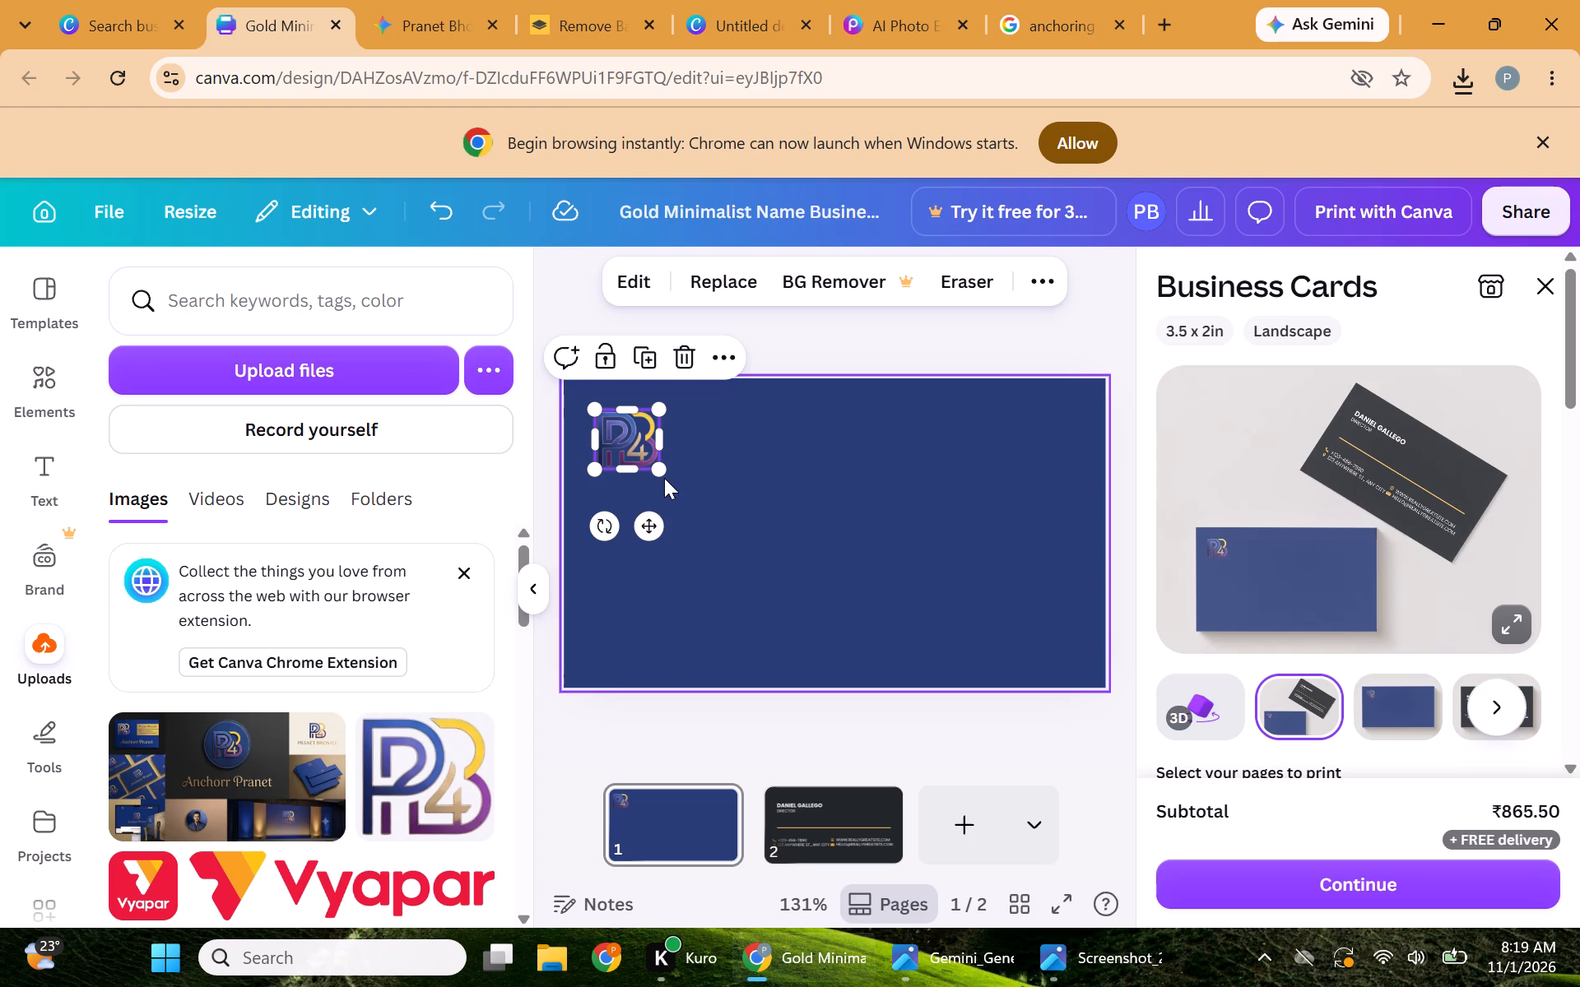
left_click_drag(661, 468, 690, 493)
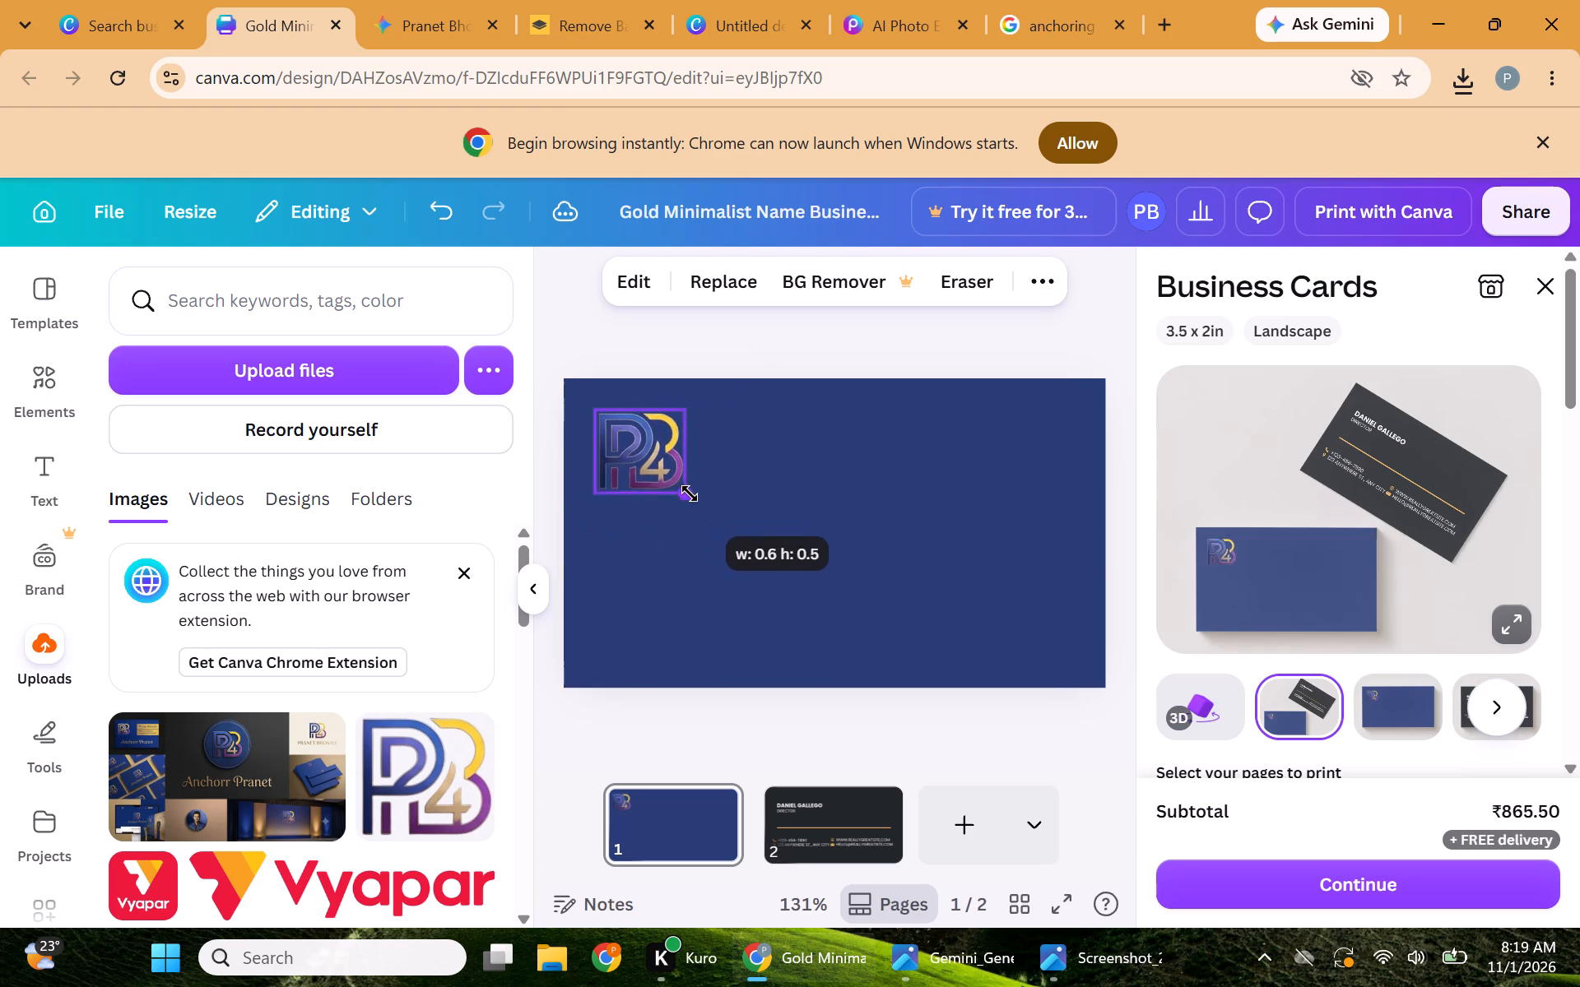
left_click_drag(690, 493, 696, 508)
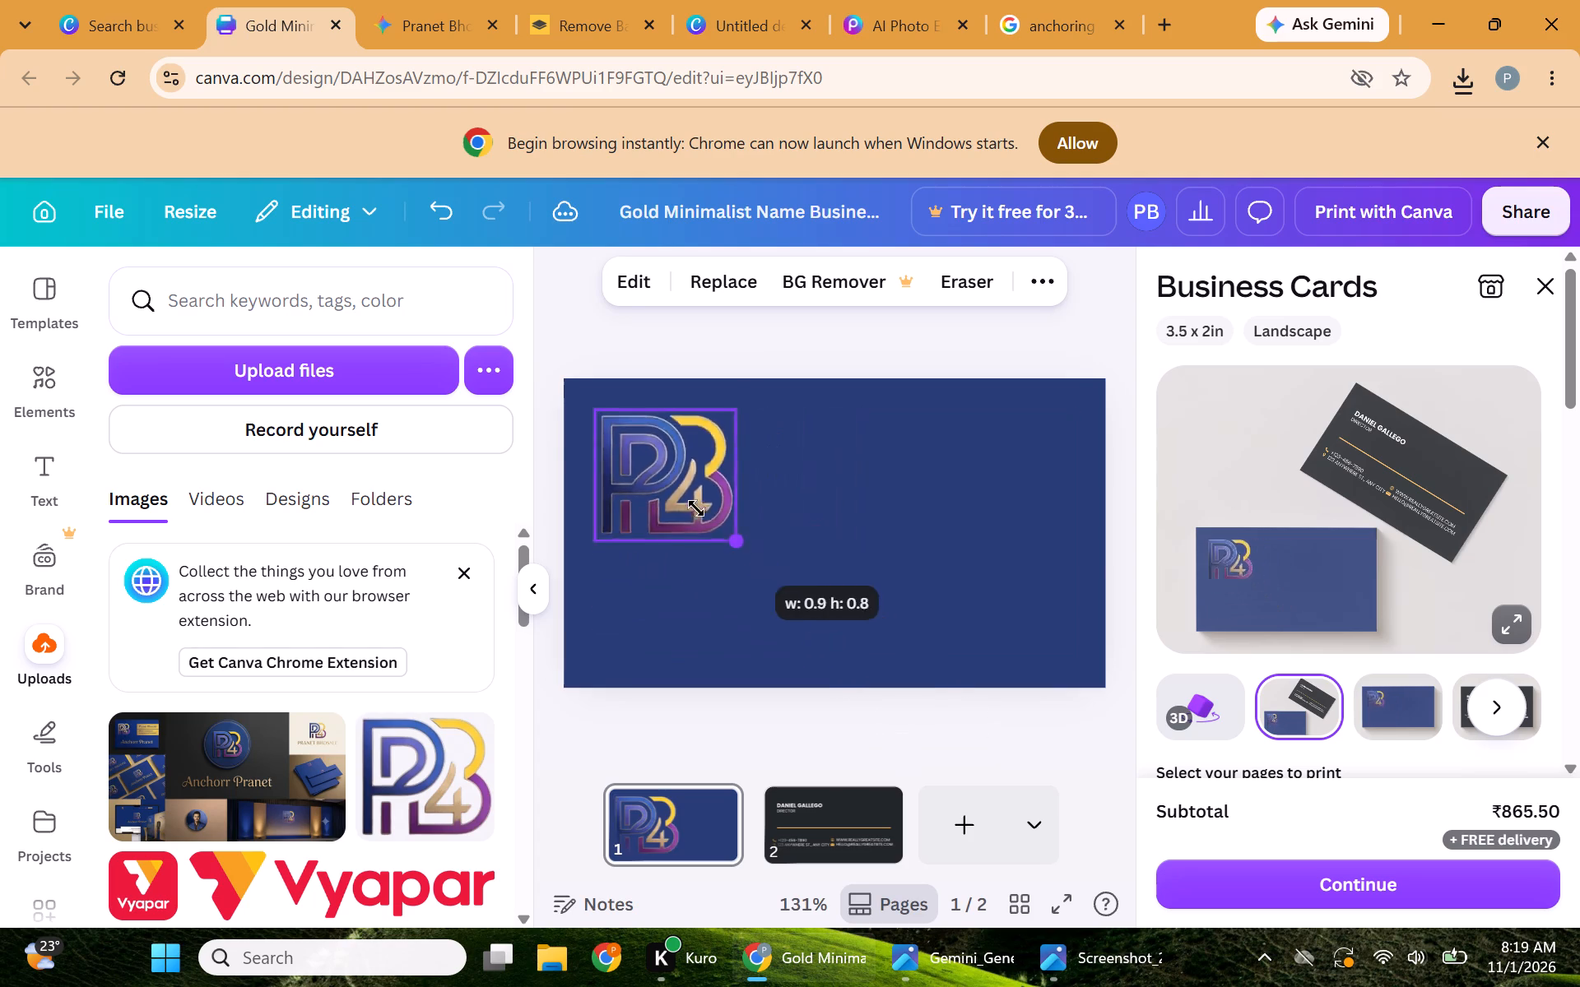
left_click_drag(696, 508, 661, 475)
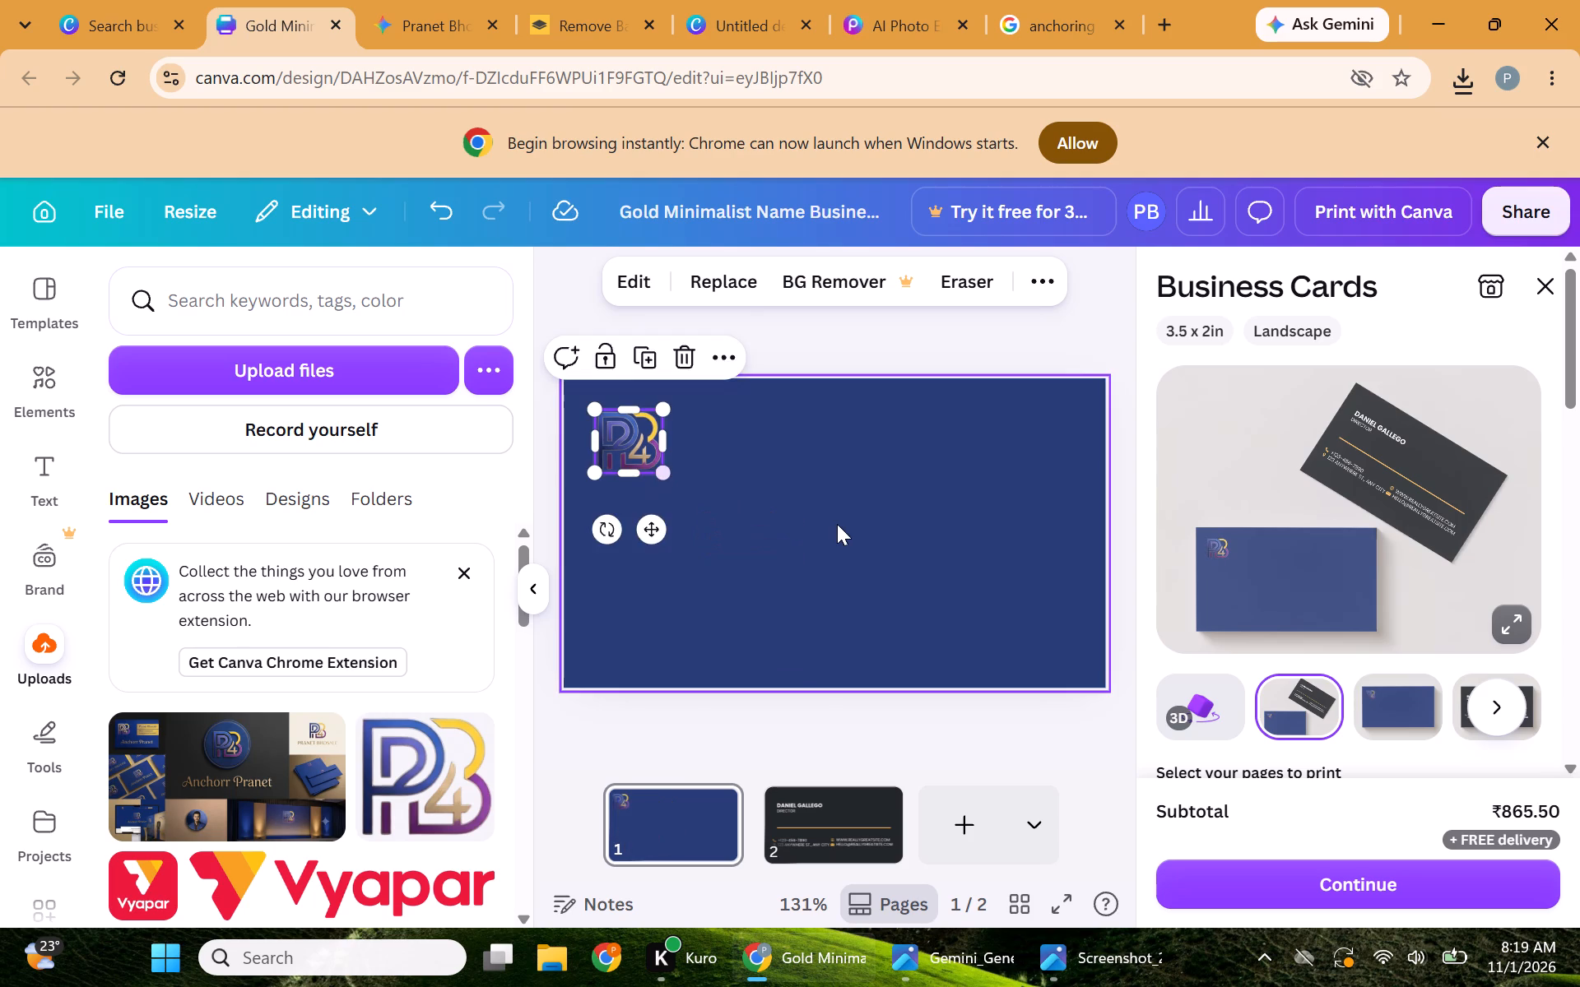
left_click(837, 524)
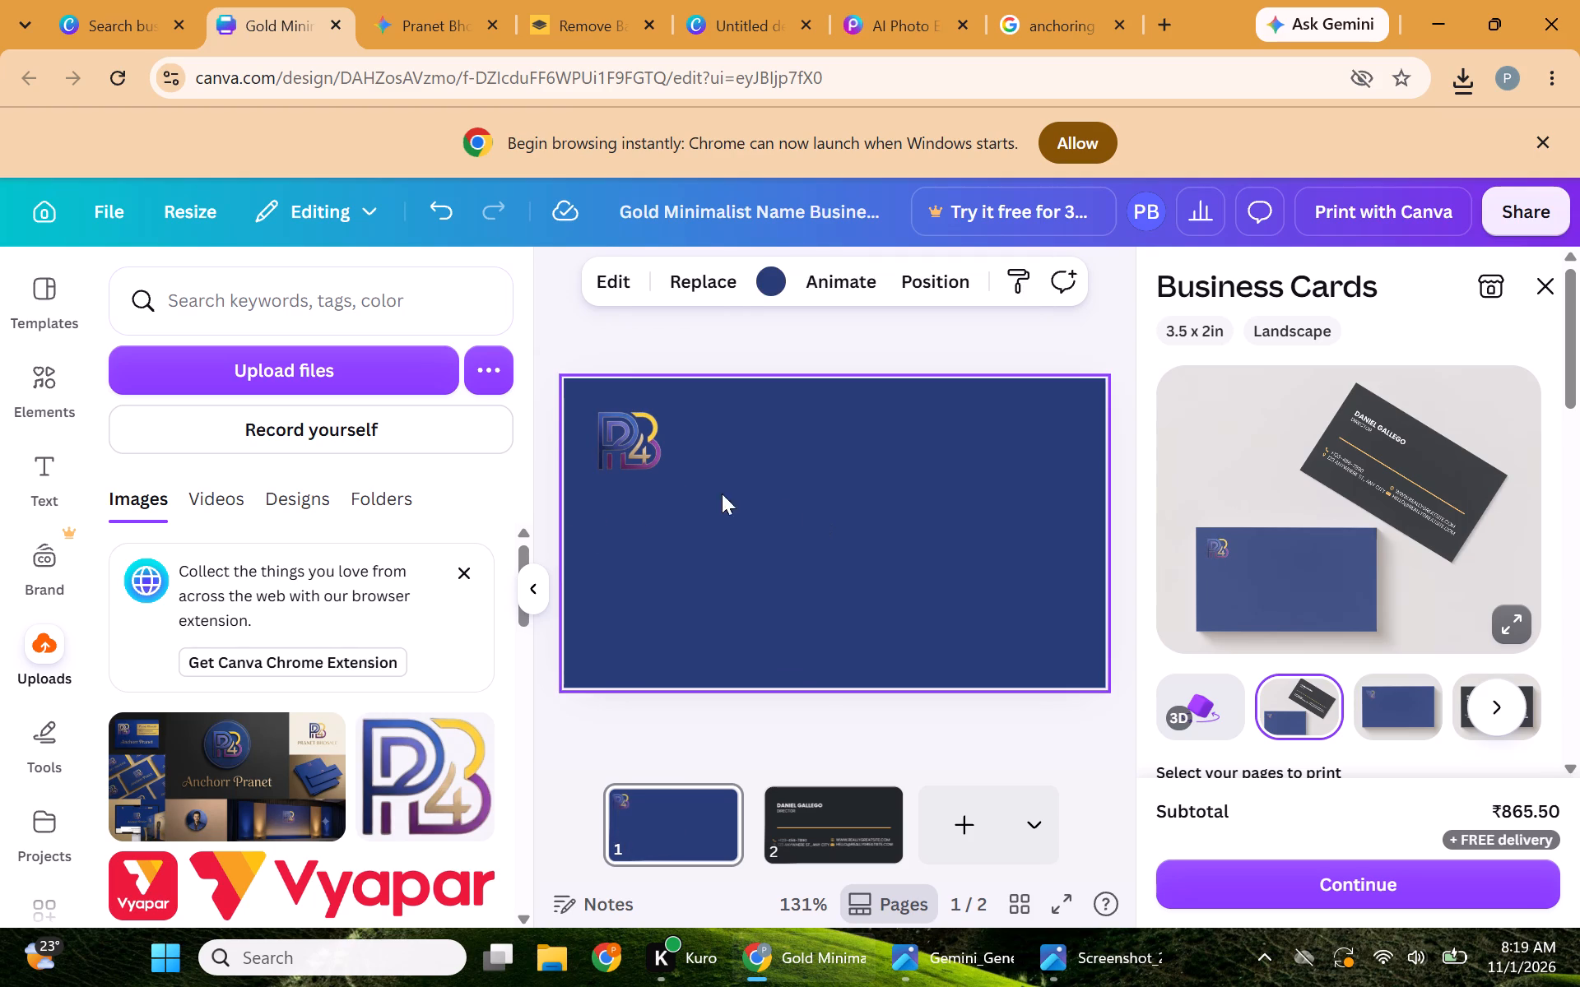
left_click(631, 452)
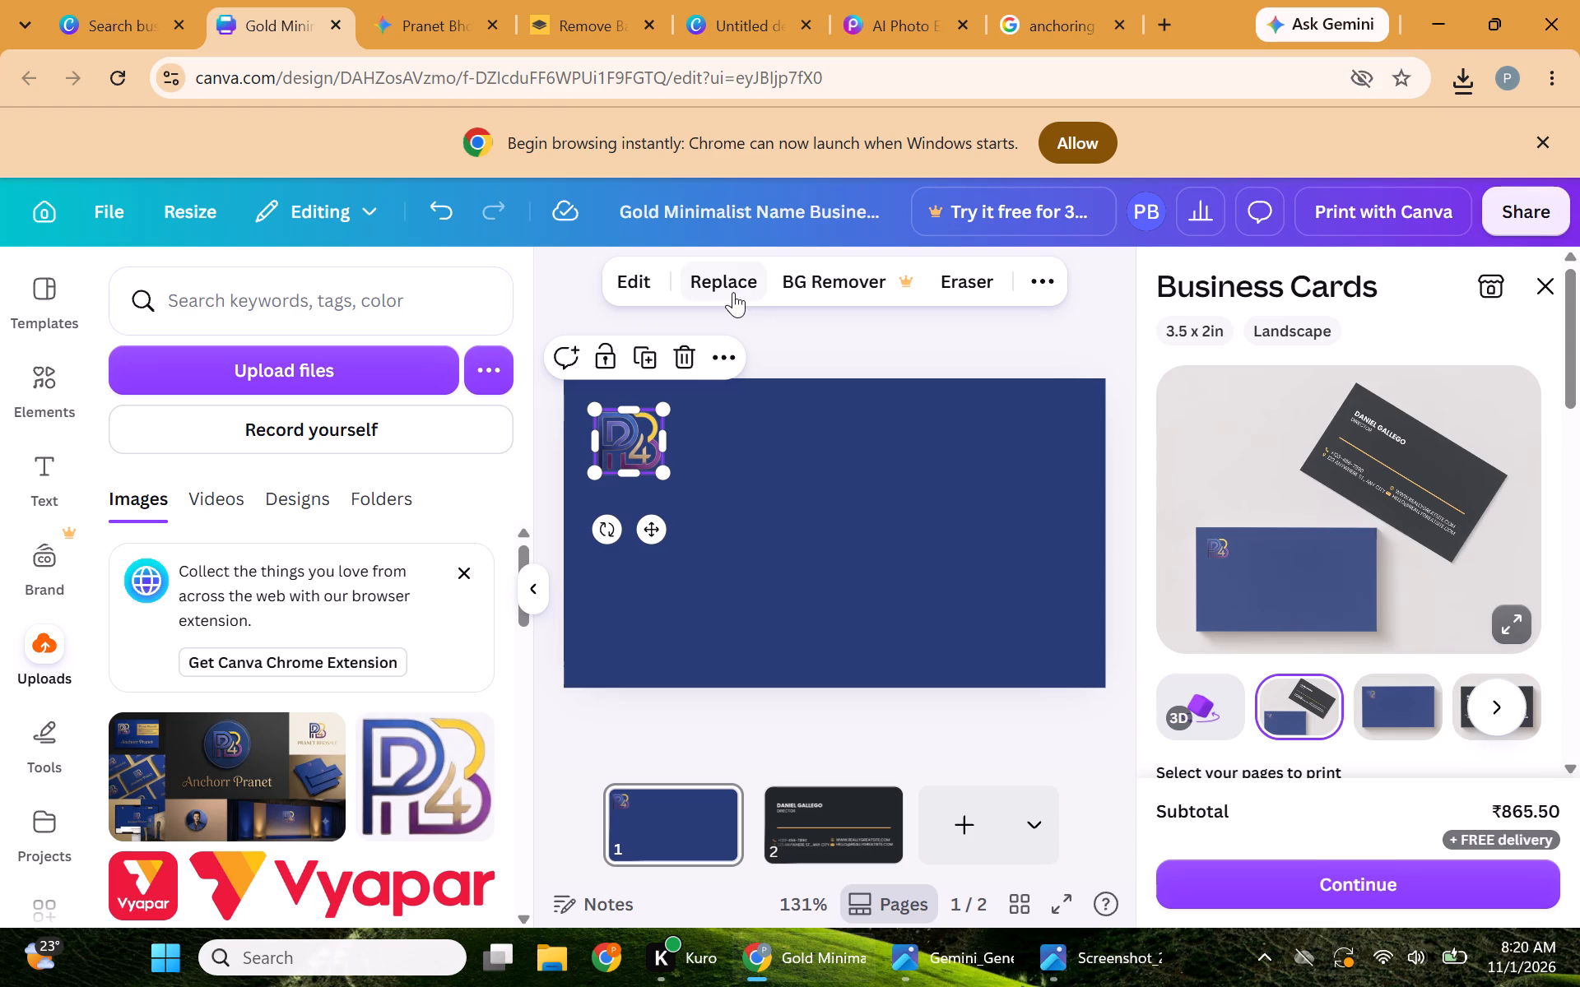
left_click(959, 571)
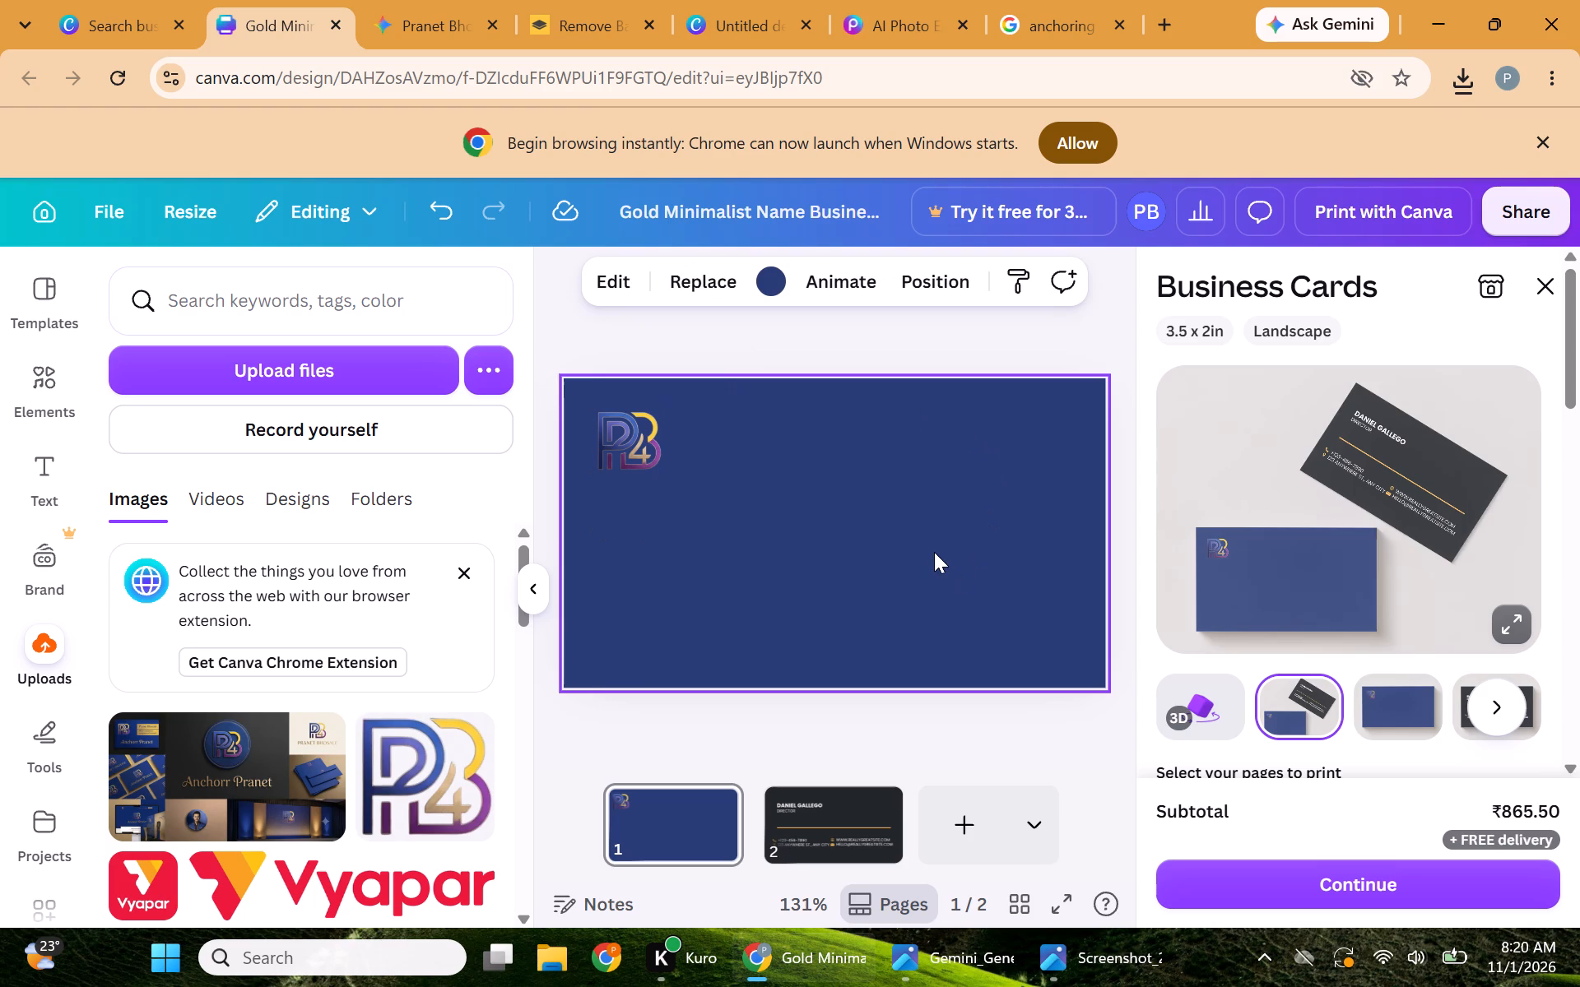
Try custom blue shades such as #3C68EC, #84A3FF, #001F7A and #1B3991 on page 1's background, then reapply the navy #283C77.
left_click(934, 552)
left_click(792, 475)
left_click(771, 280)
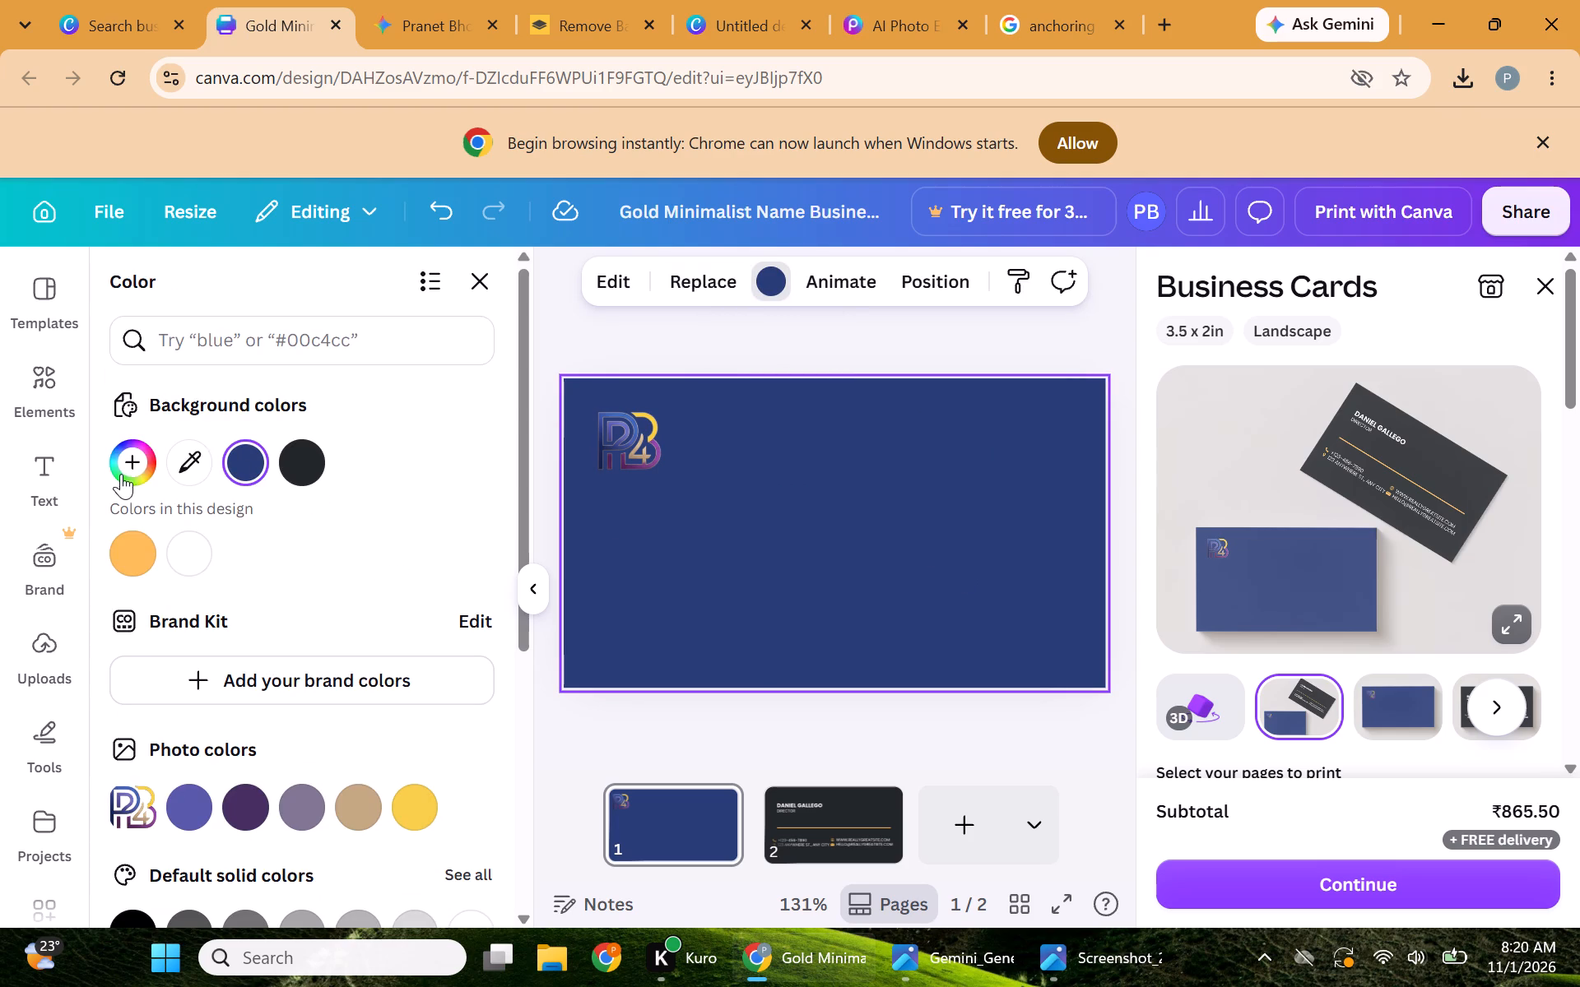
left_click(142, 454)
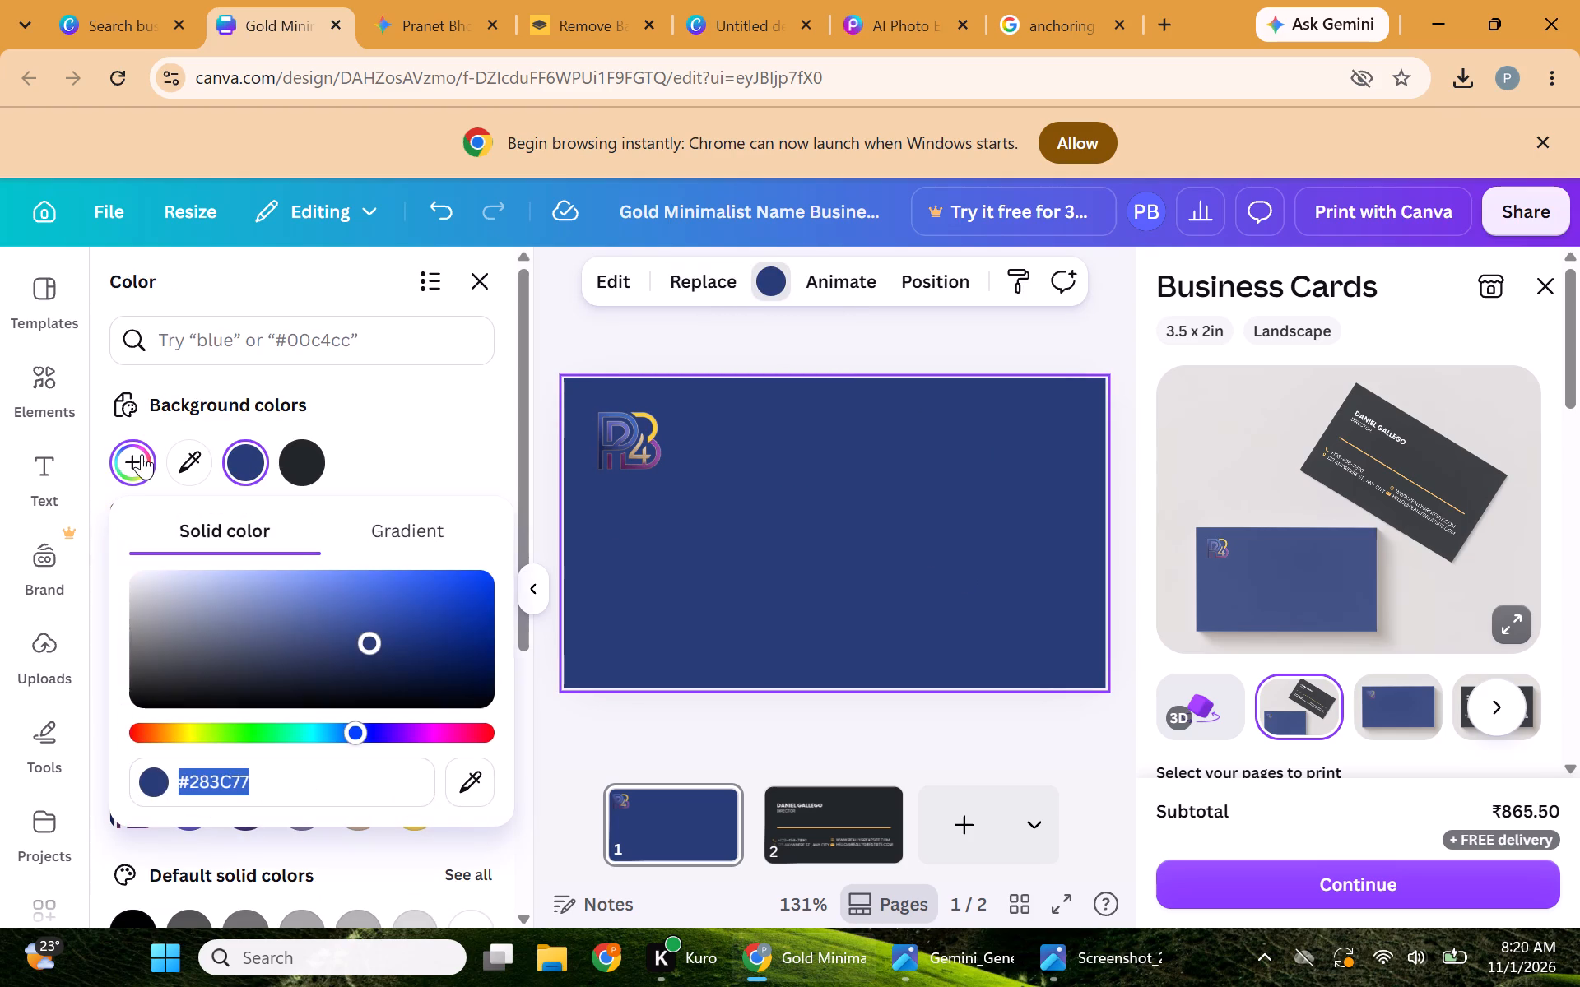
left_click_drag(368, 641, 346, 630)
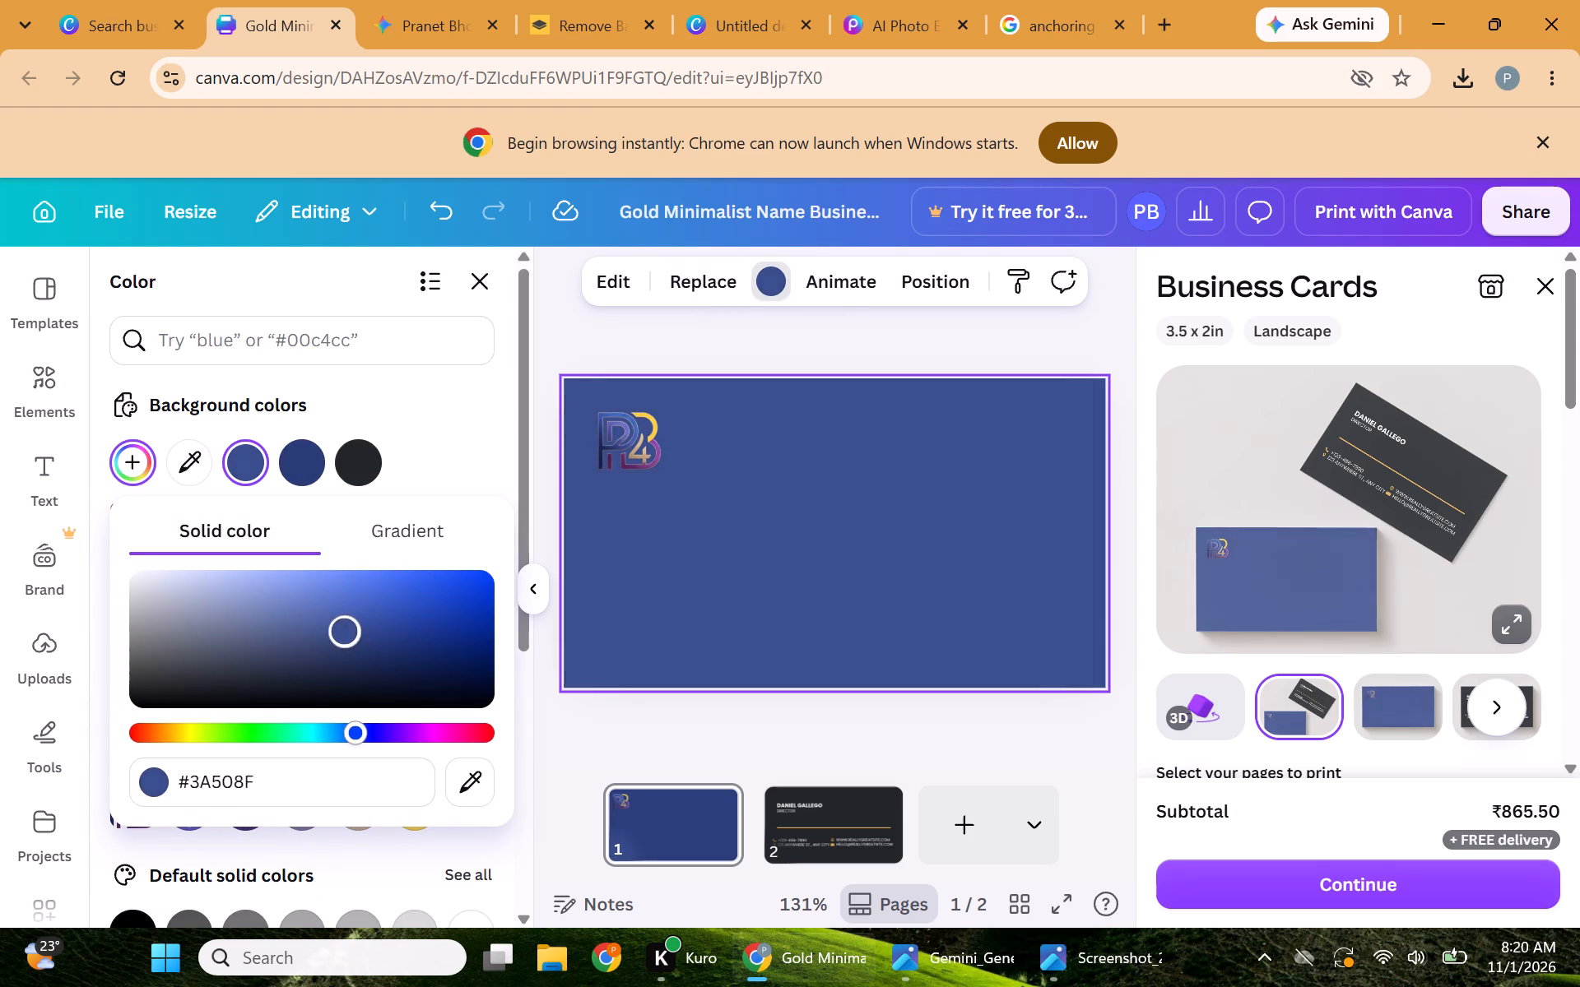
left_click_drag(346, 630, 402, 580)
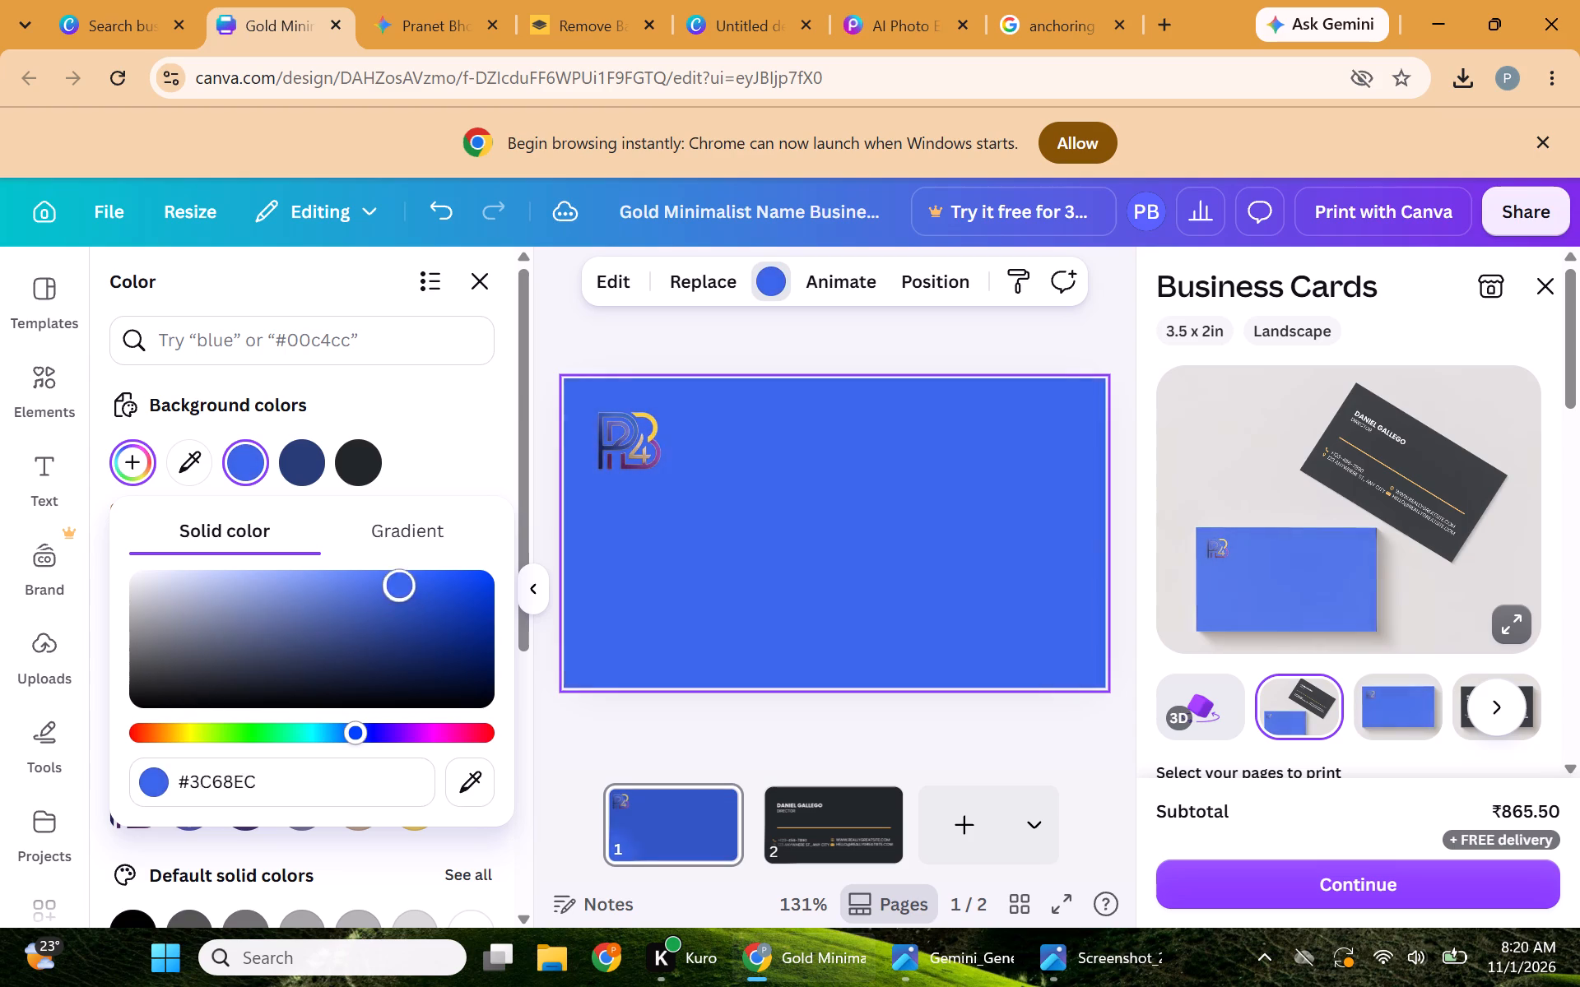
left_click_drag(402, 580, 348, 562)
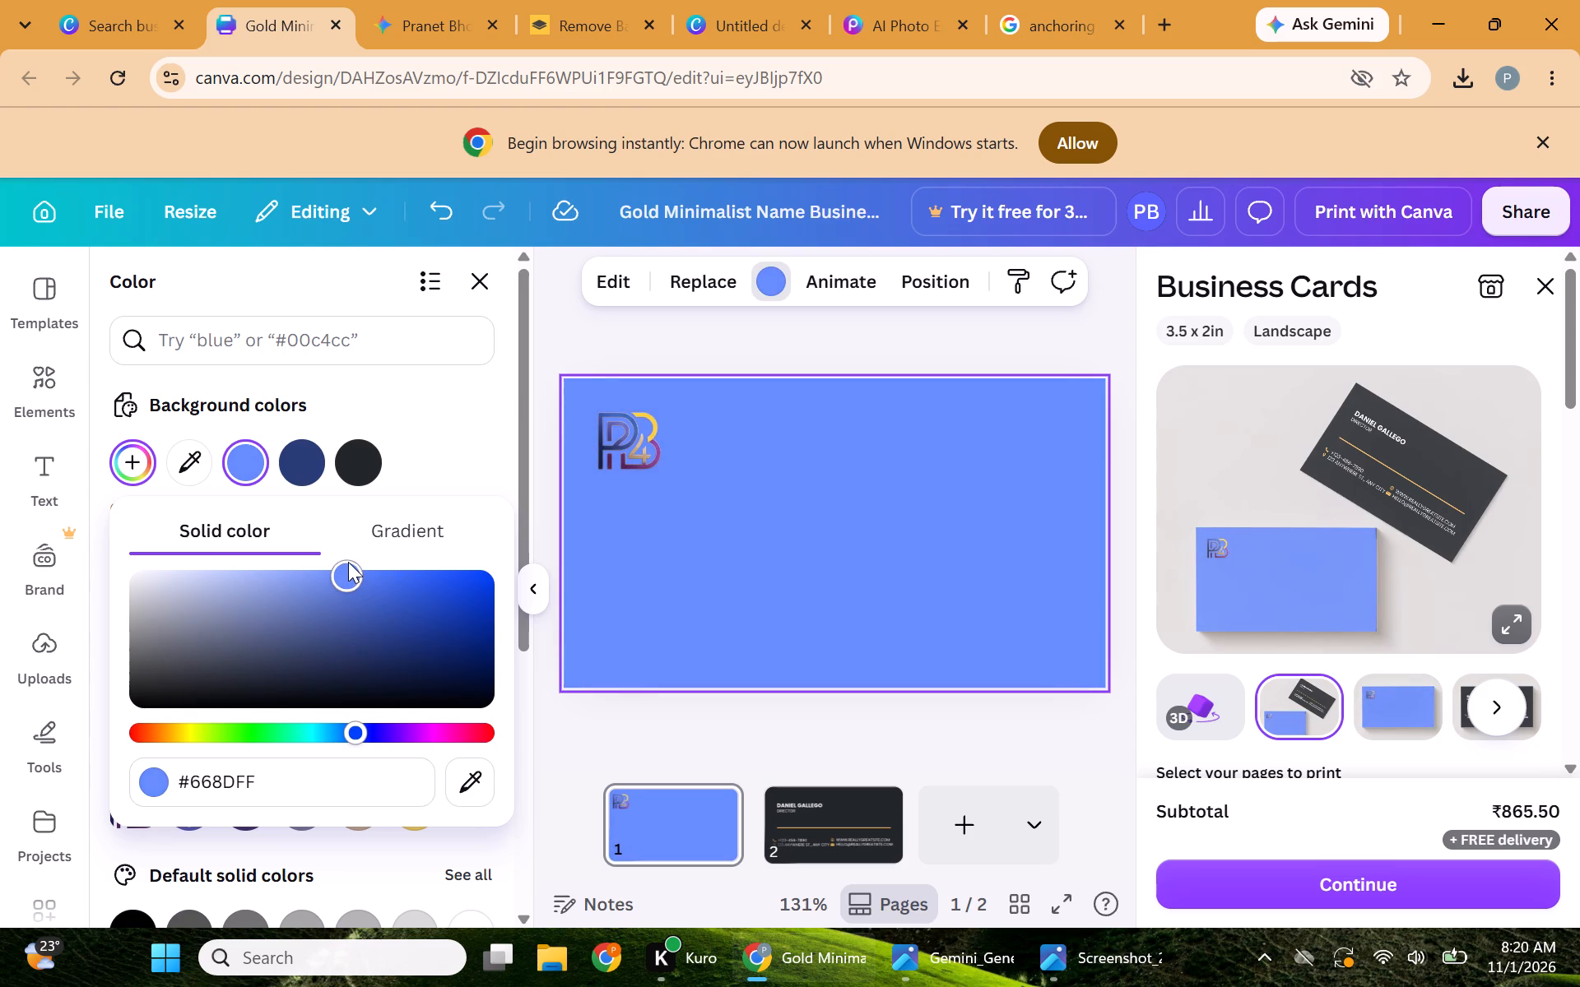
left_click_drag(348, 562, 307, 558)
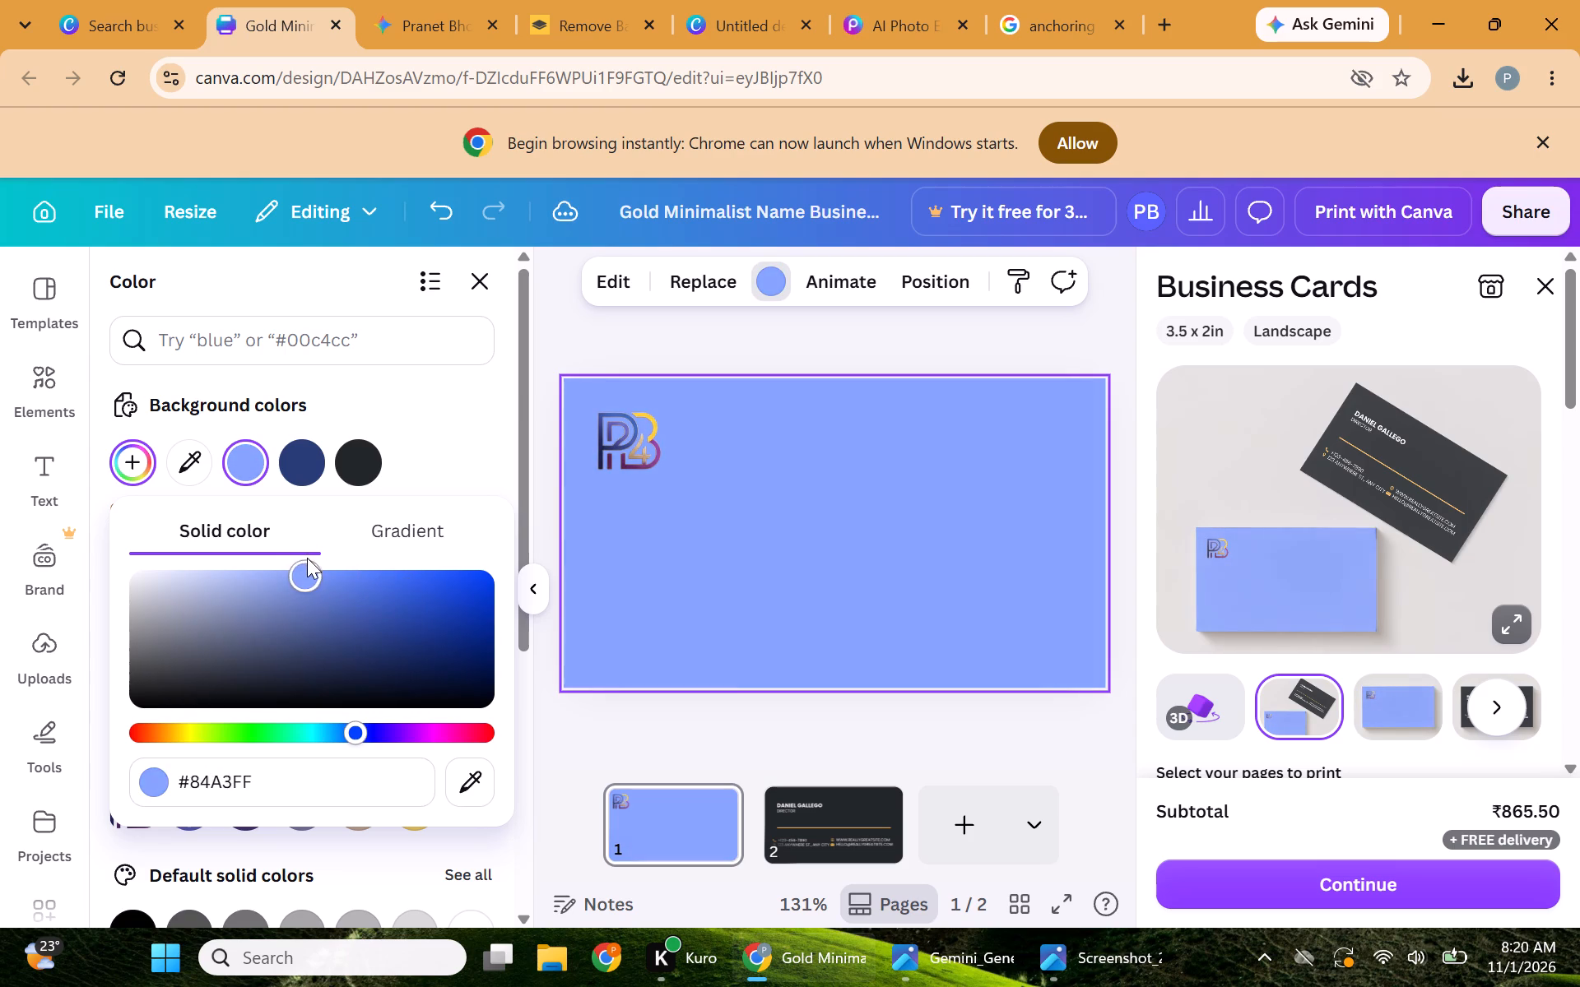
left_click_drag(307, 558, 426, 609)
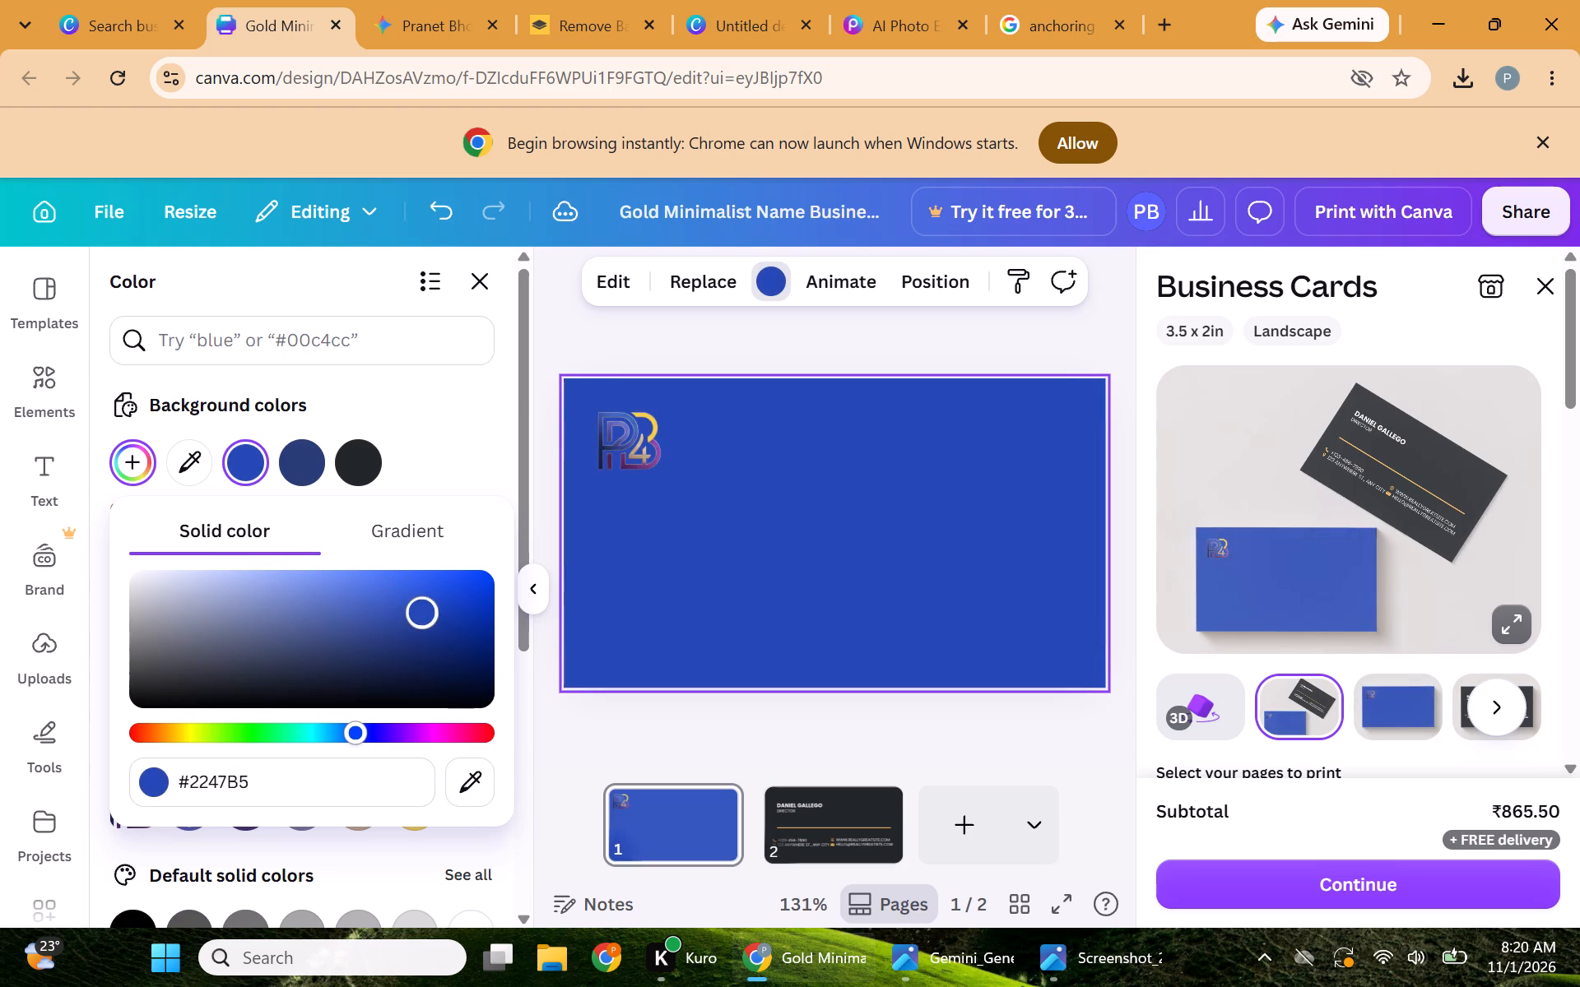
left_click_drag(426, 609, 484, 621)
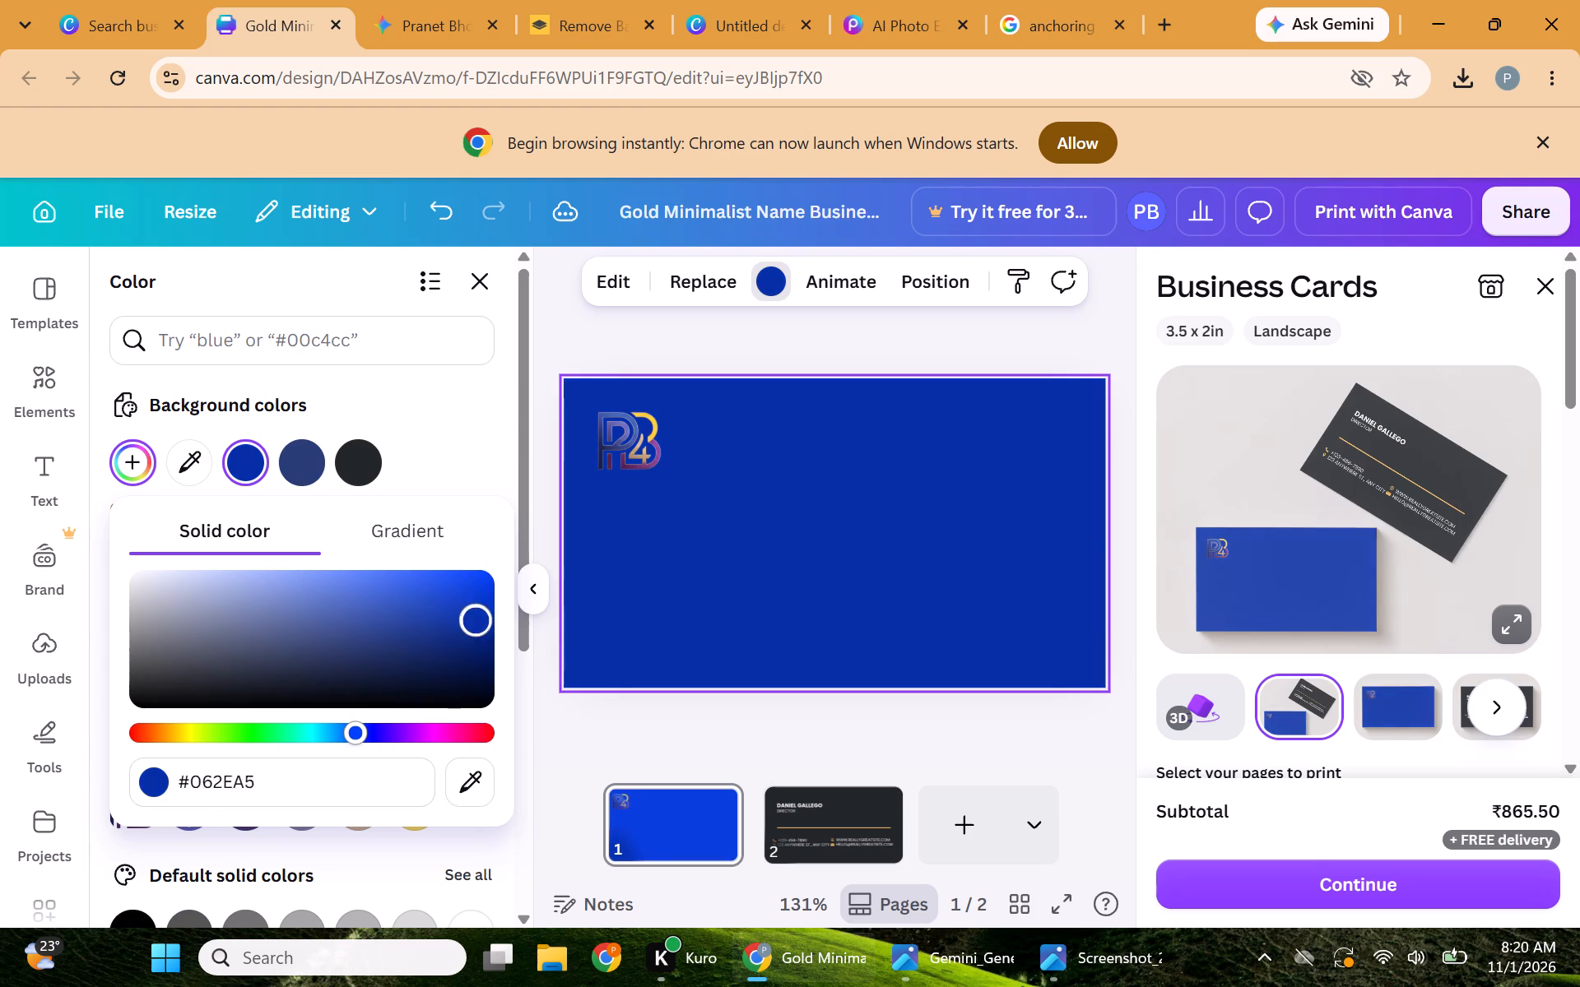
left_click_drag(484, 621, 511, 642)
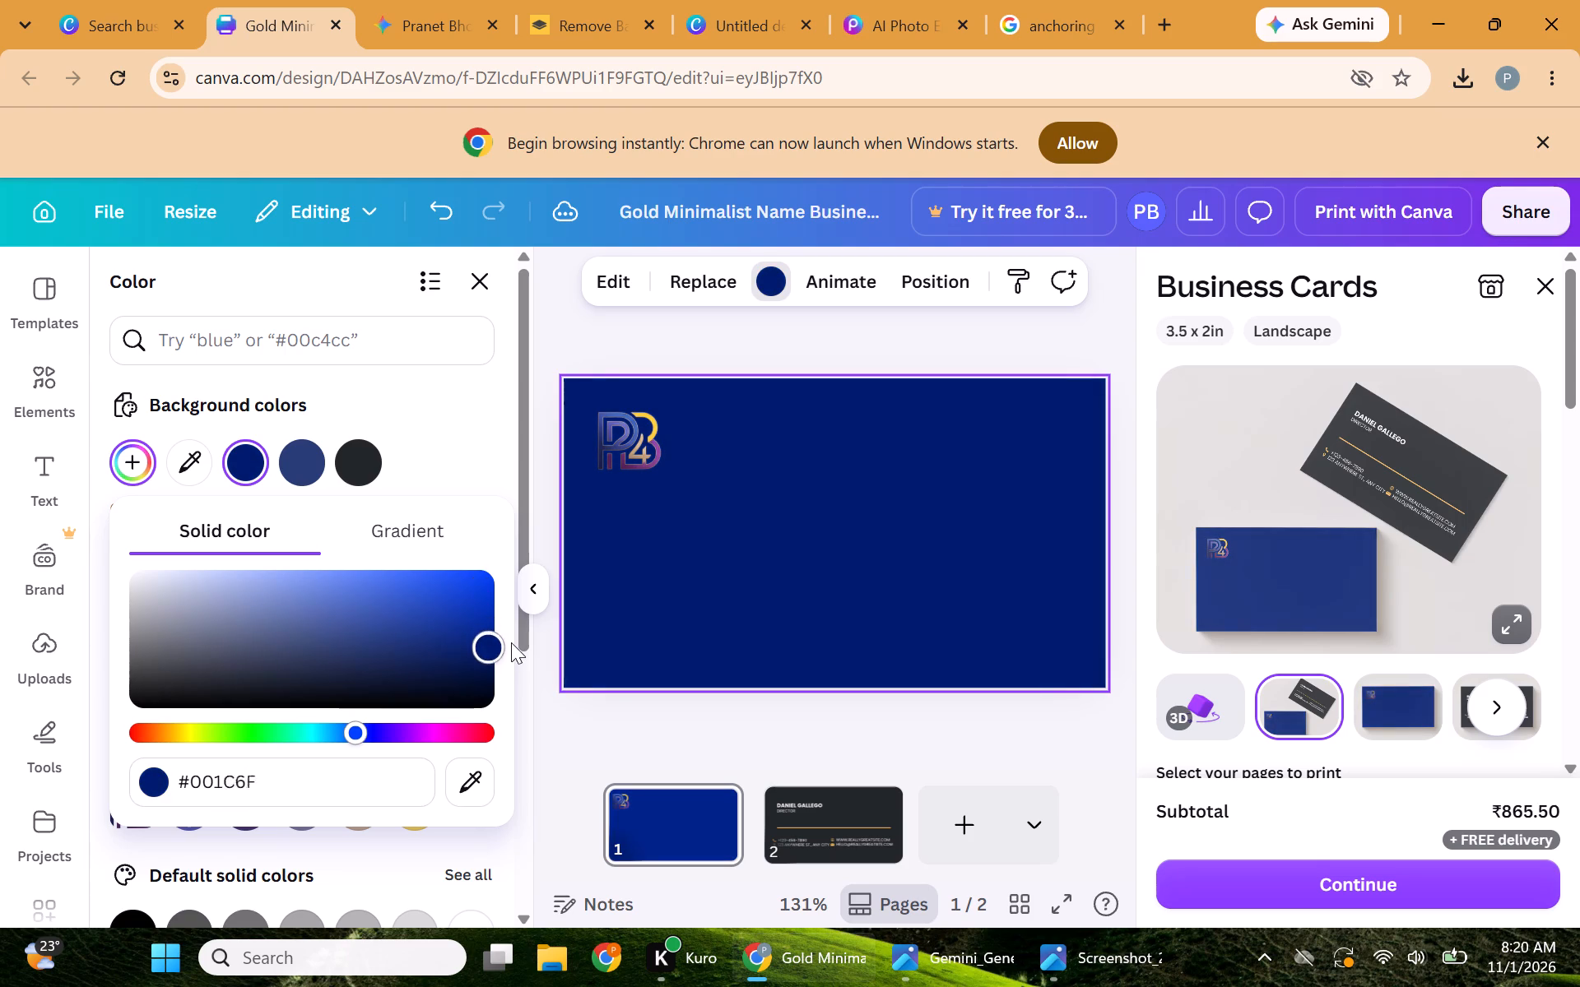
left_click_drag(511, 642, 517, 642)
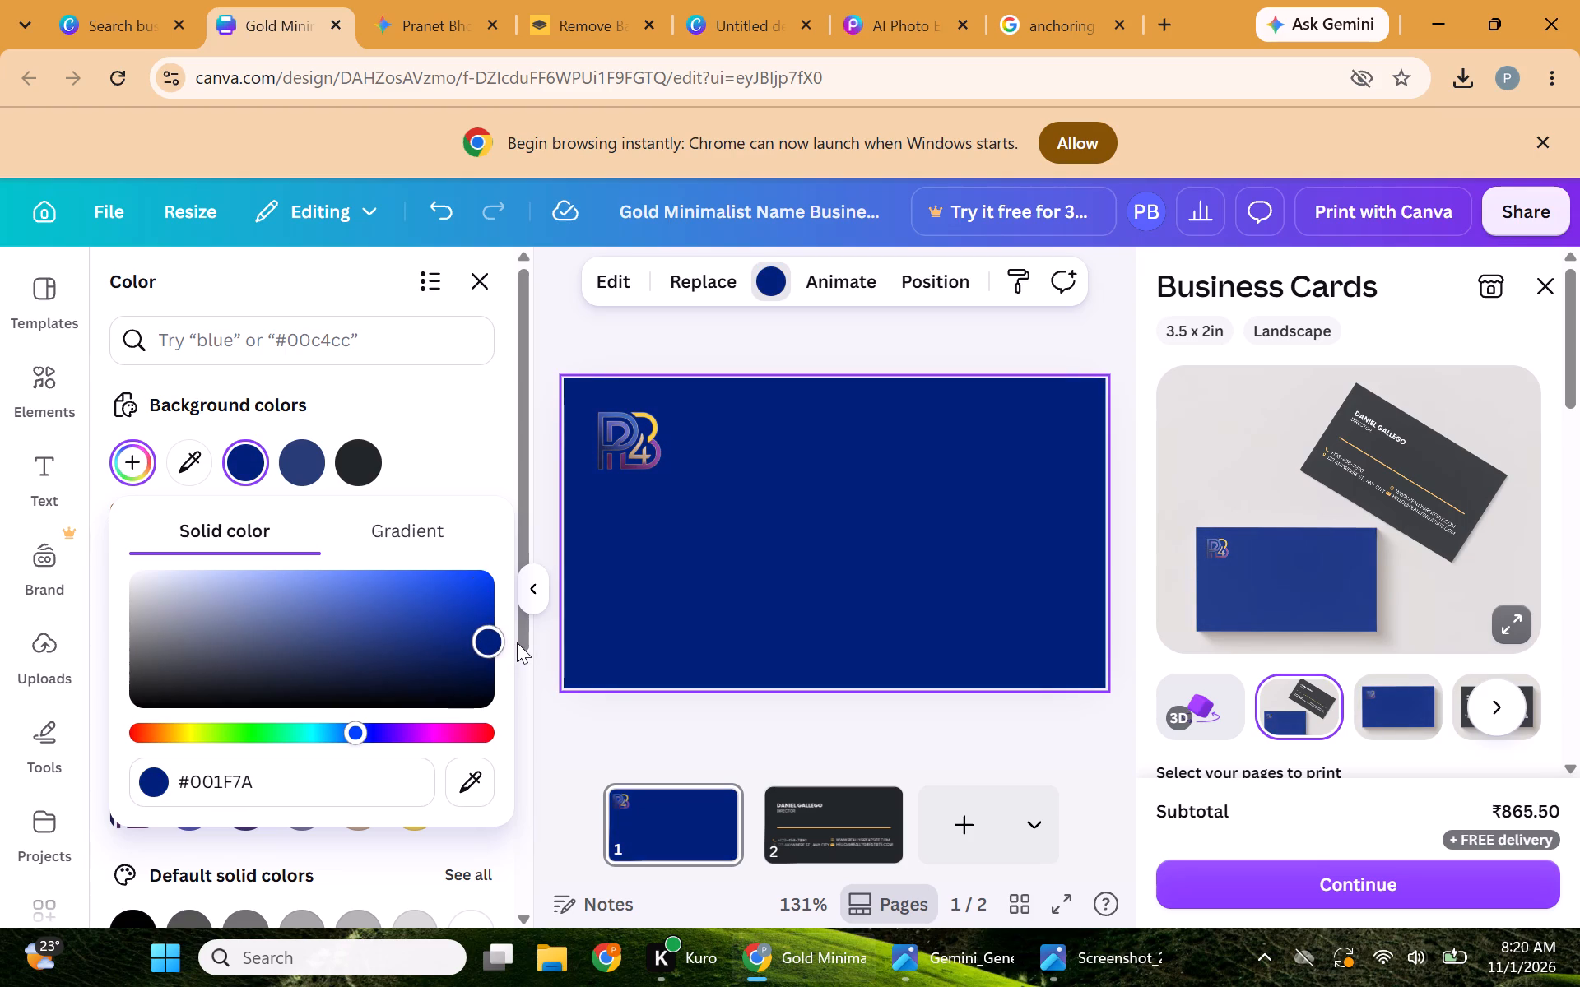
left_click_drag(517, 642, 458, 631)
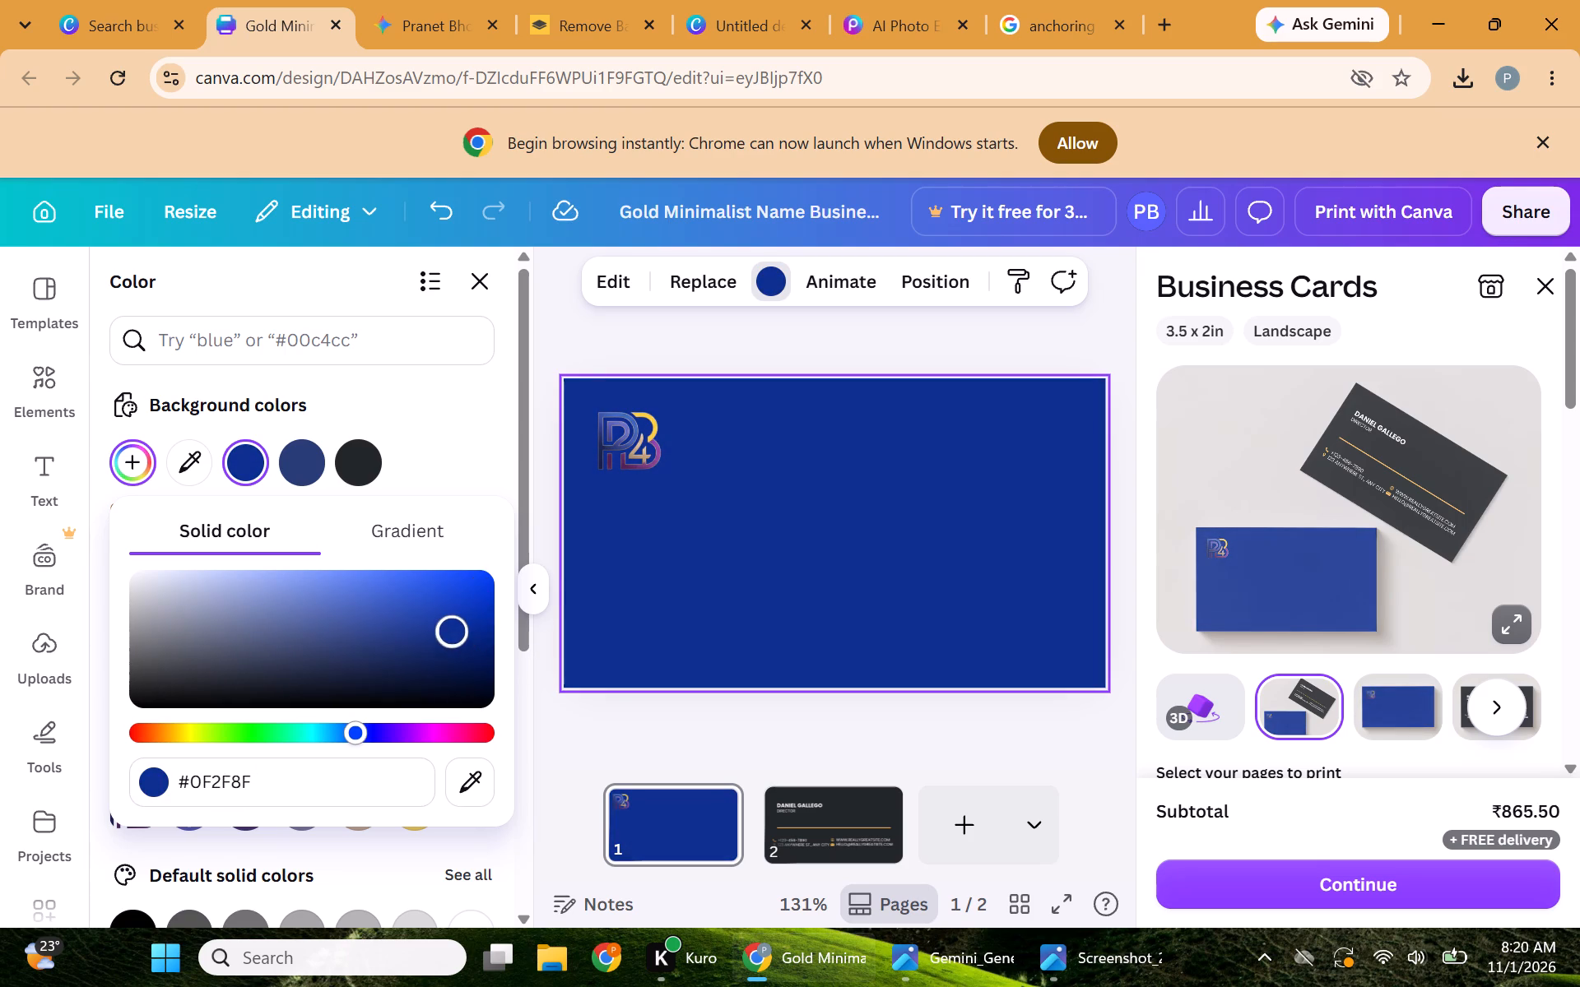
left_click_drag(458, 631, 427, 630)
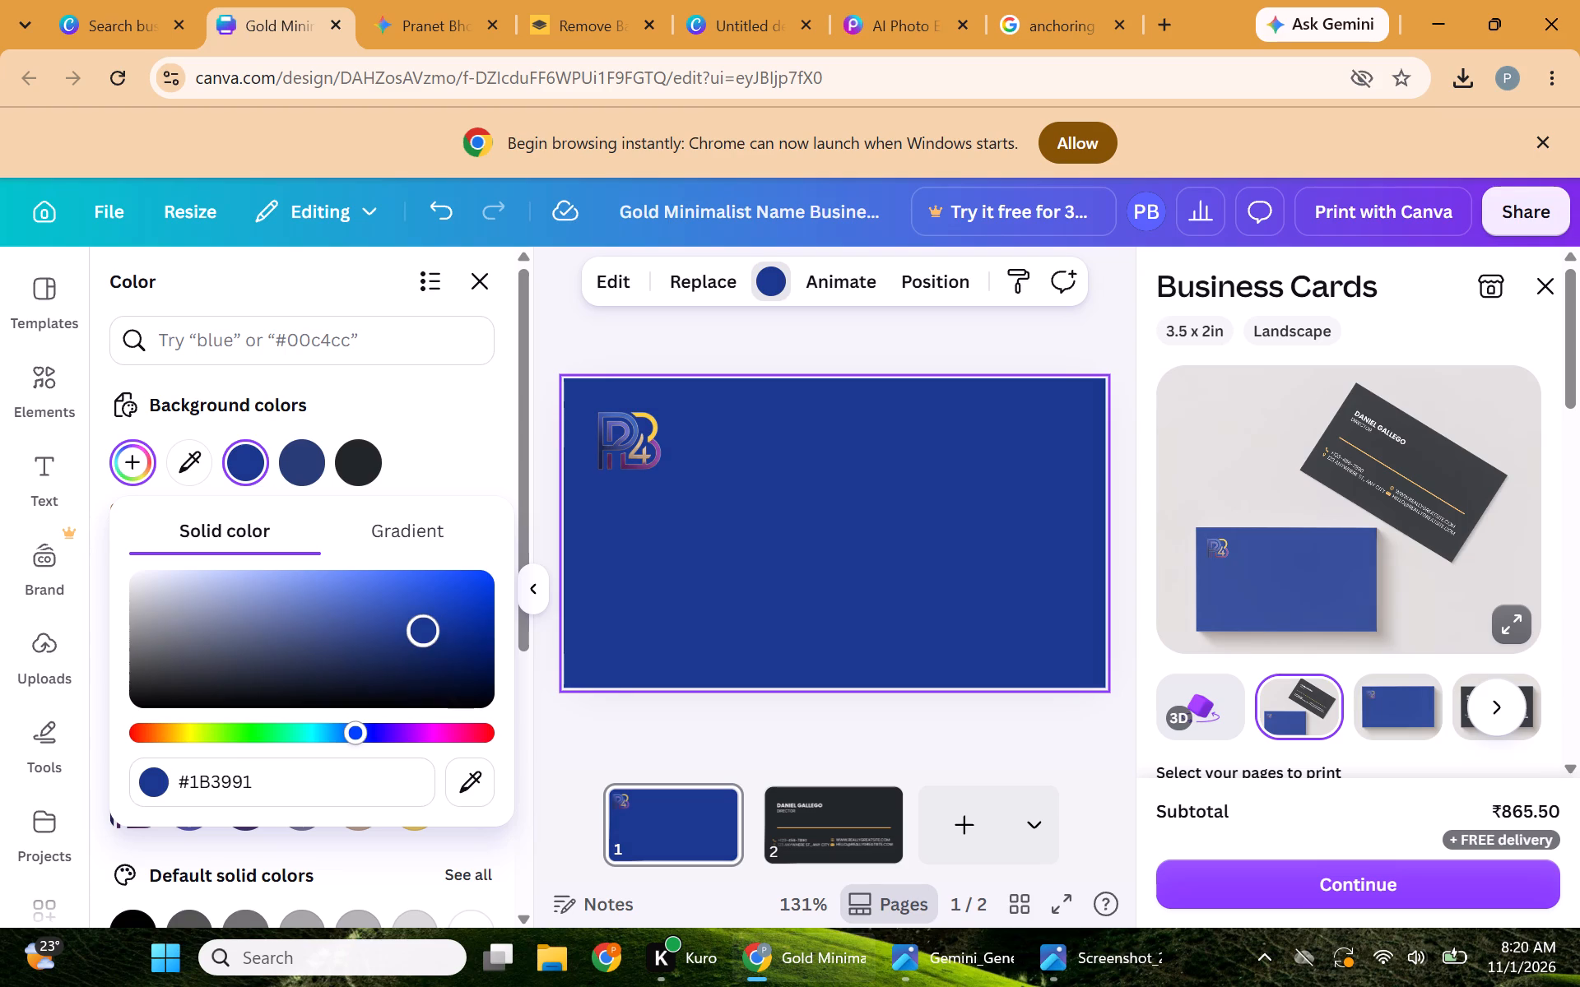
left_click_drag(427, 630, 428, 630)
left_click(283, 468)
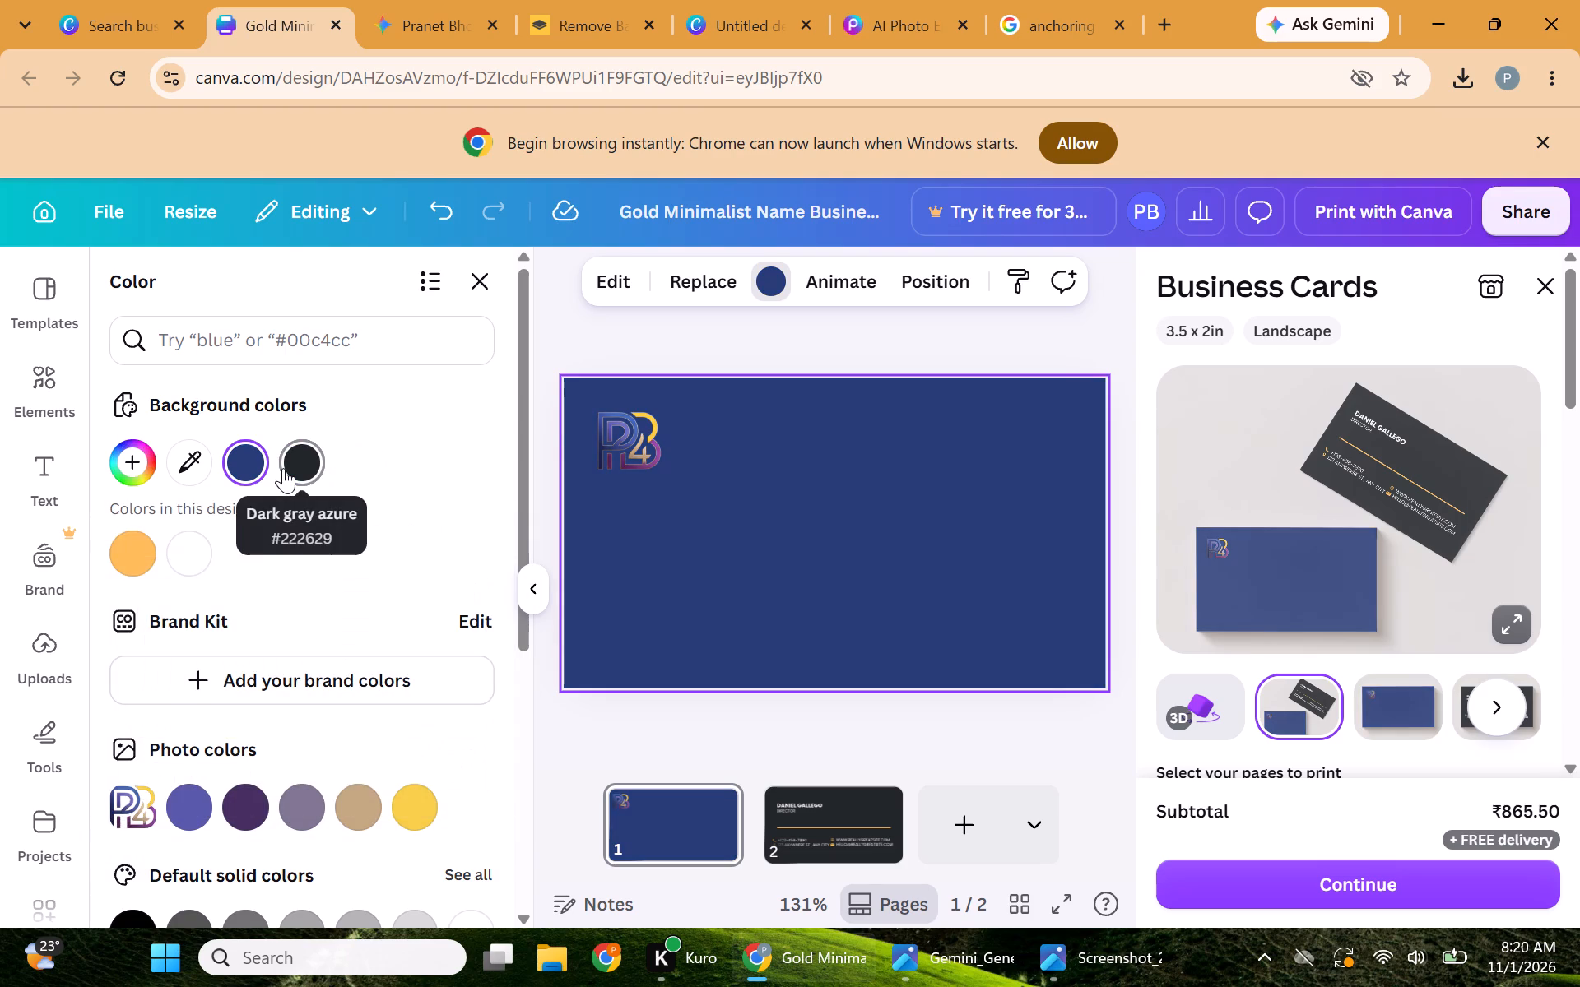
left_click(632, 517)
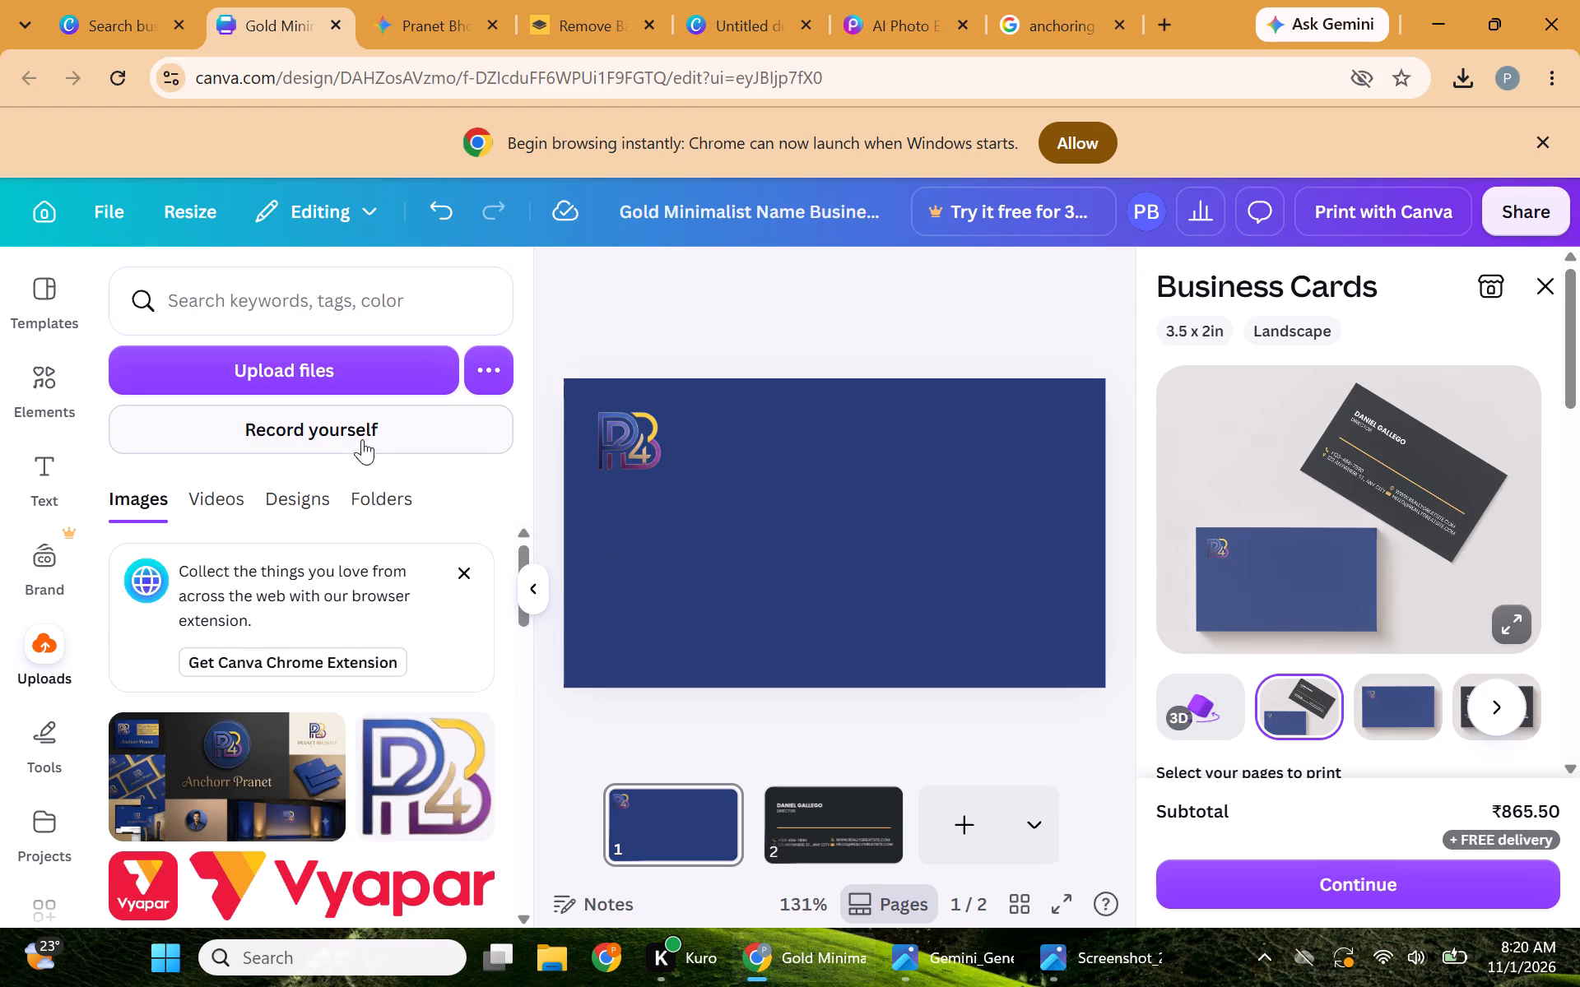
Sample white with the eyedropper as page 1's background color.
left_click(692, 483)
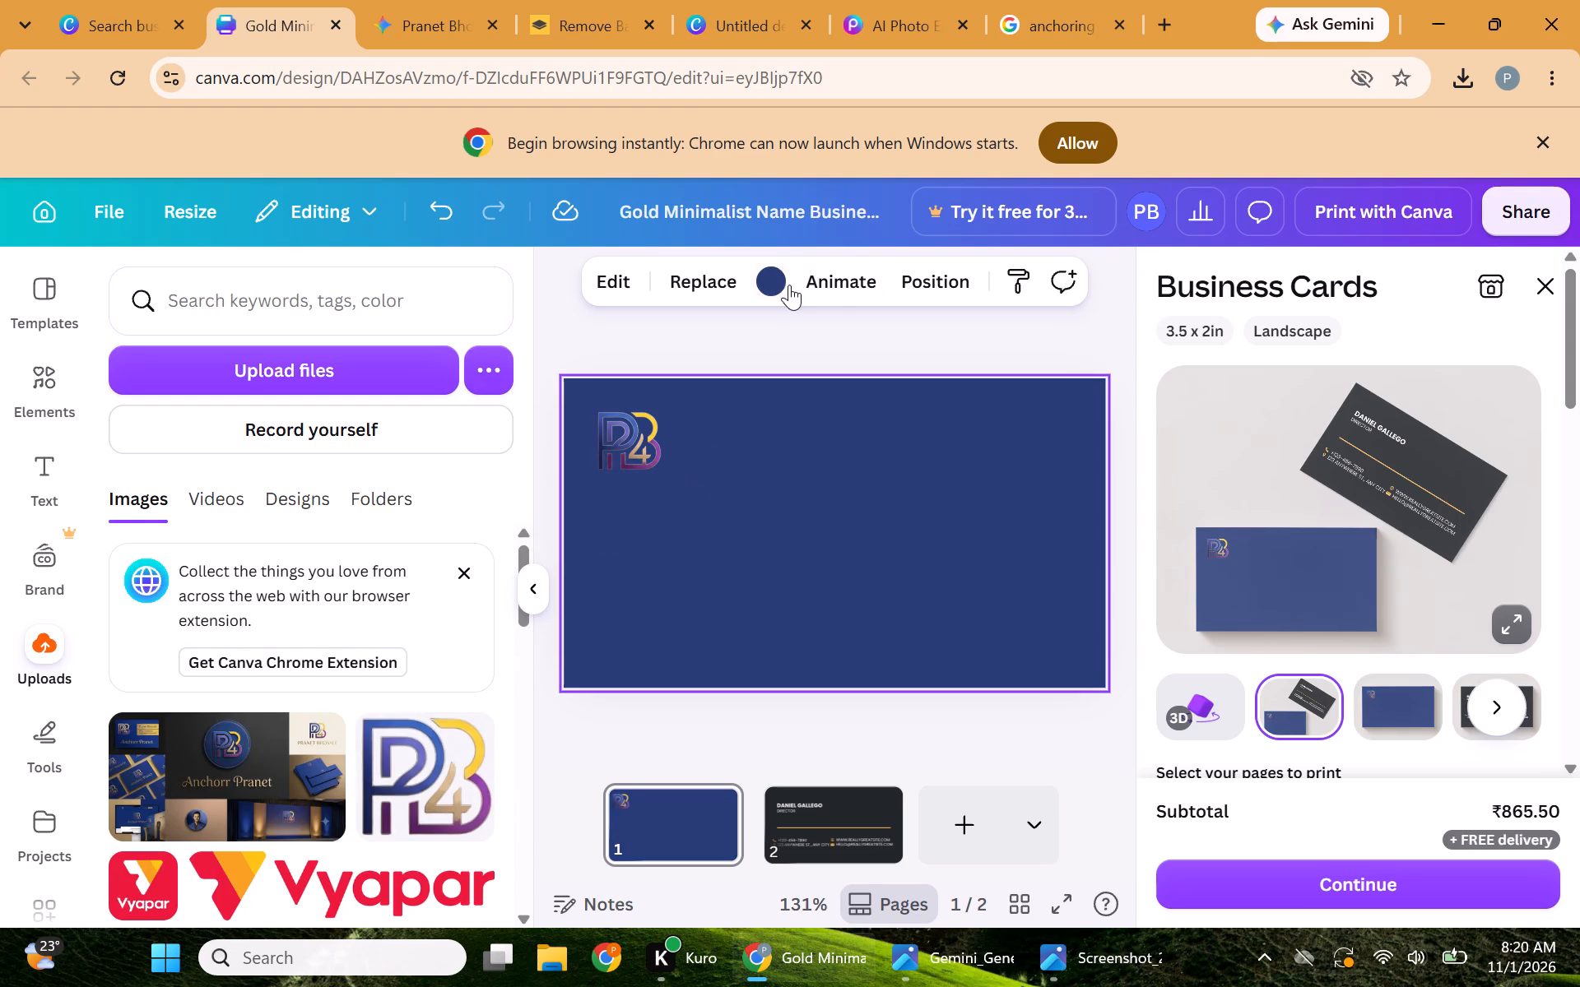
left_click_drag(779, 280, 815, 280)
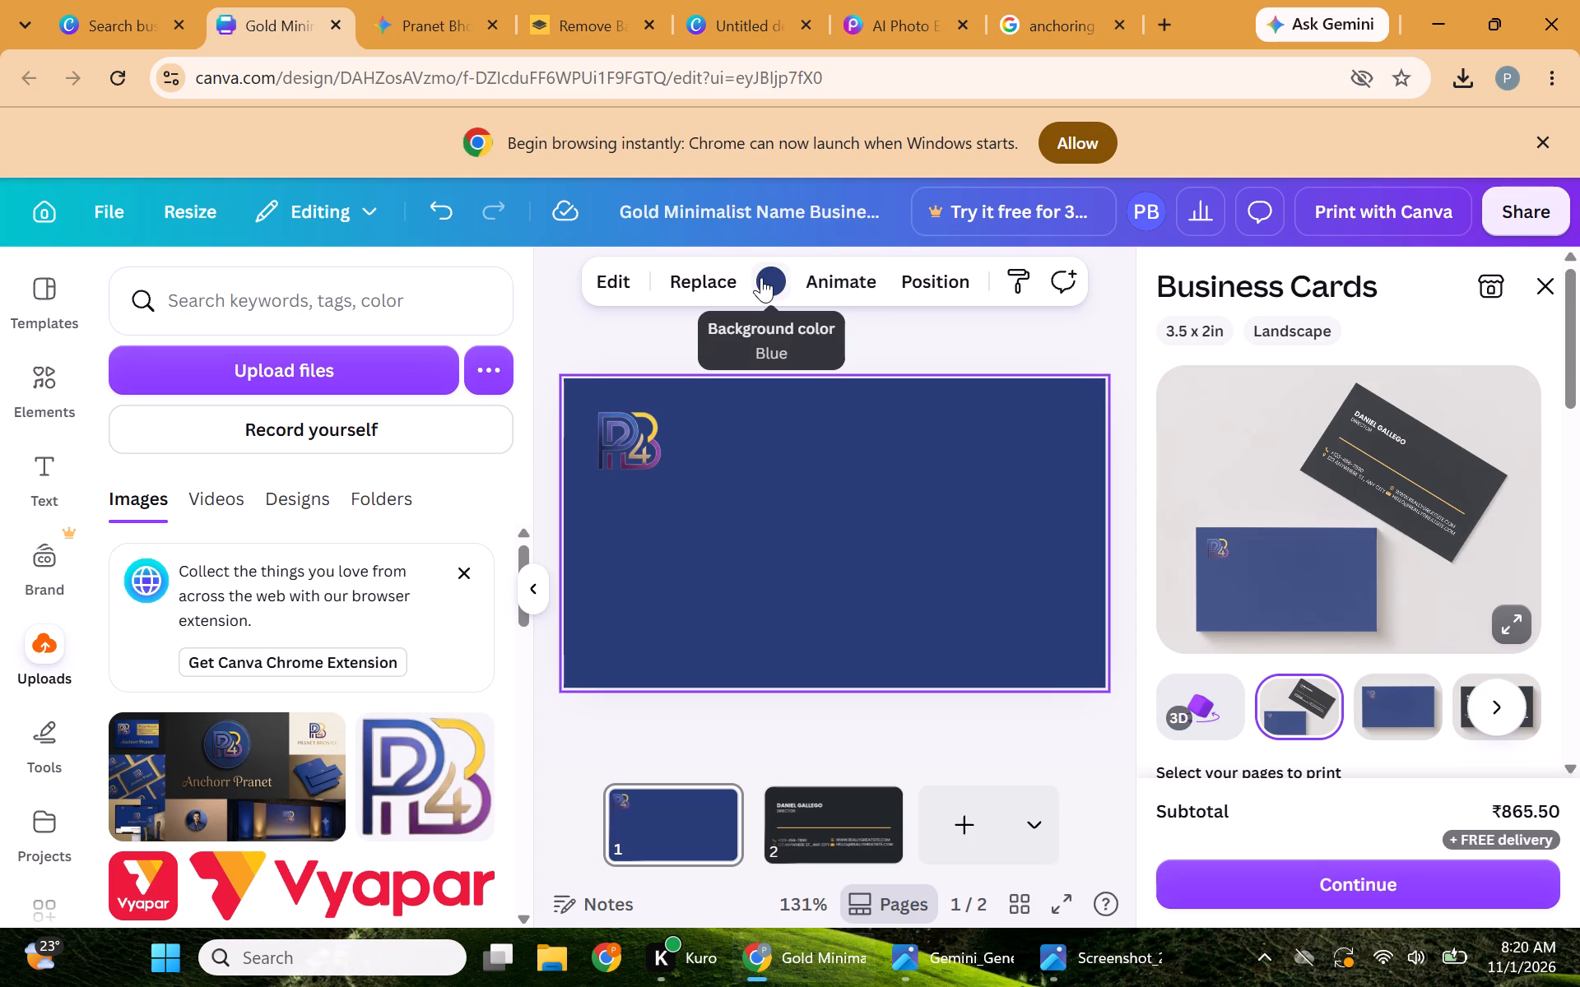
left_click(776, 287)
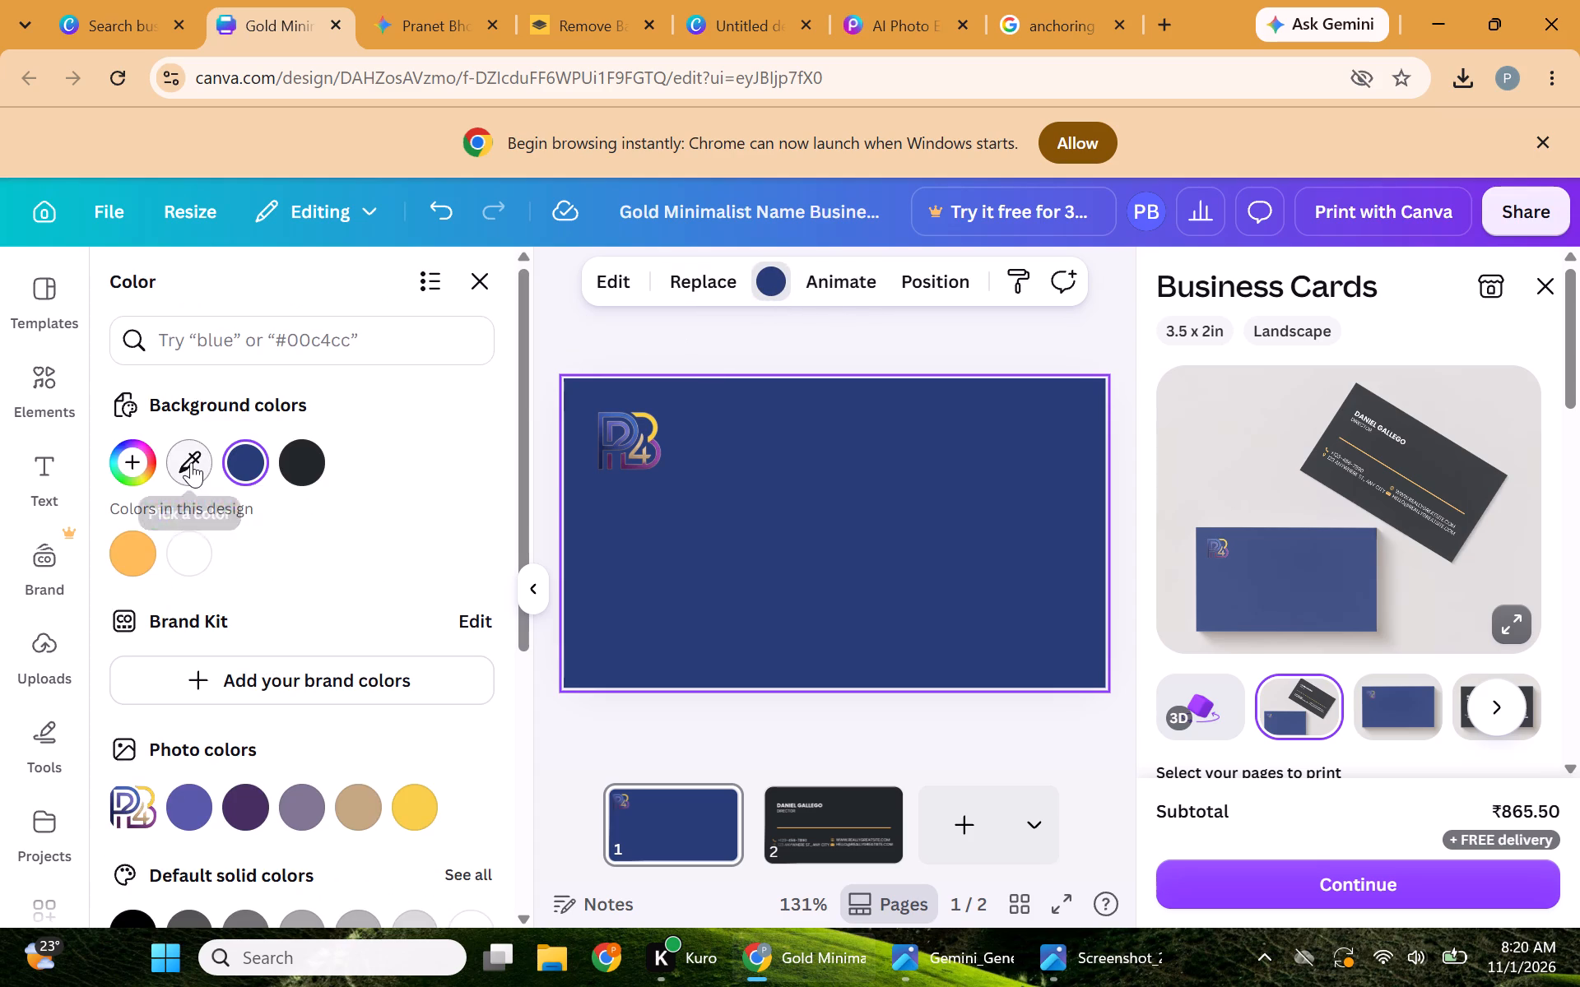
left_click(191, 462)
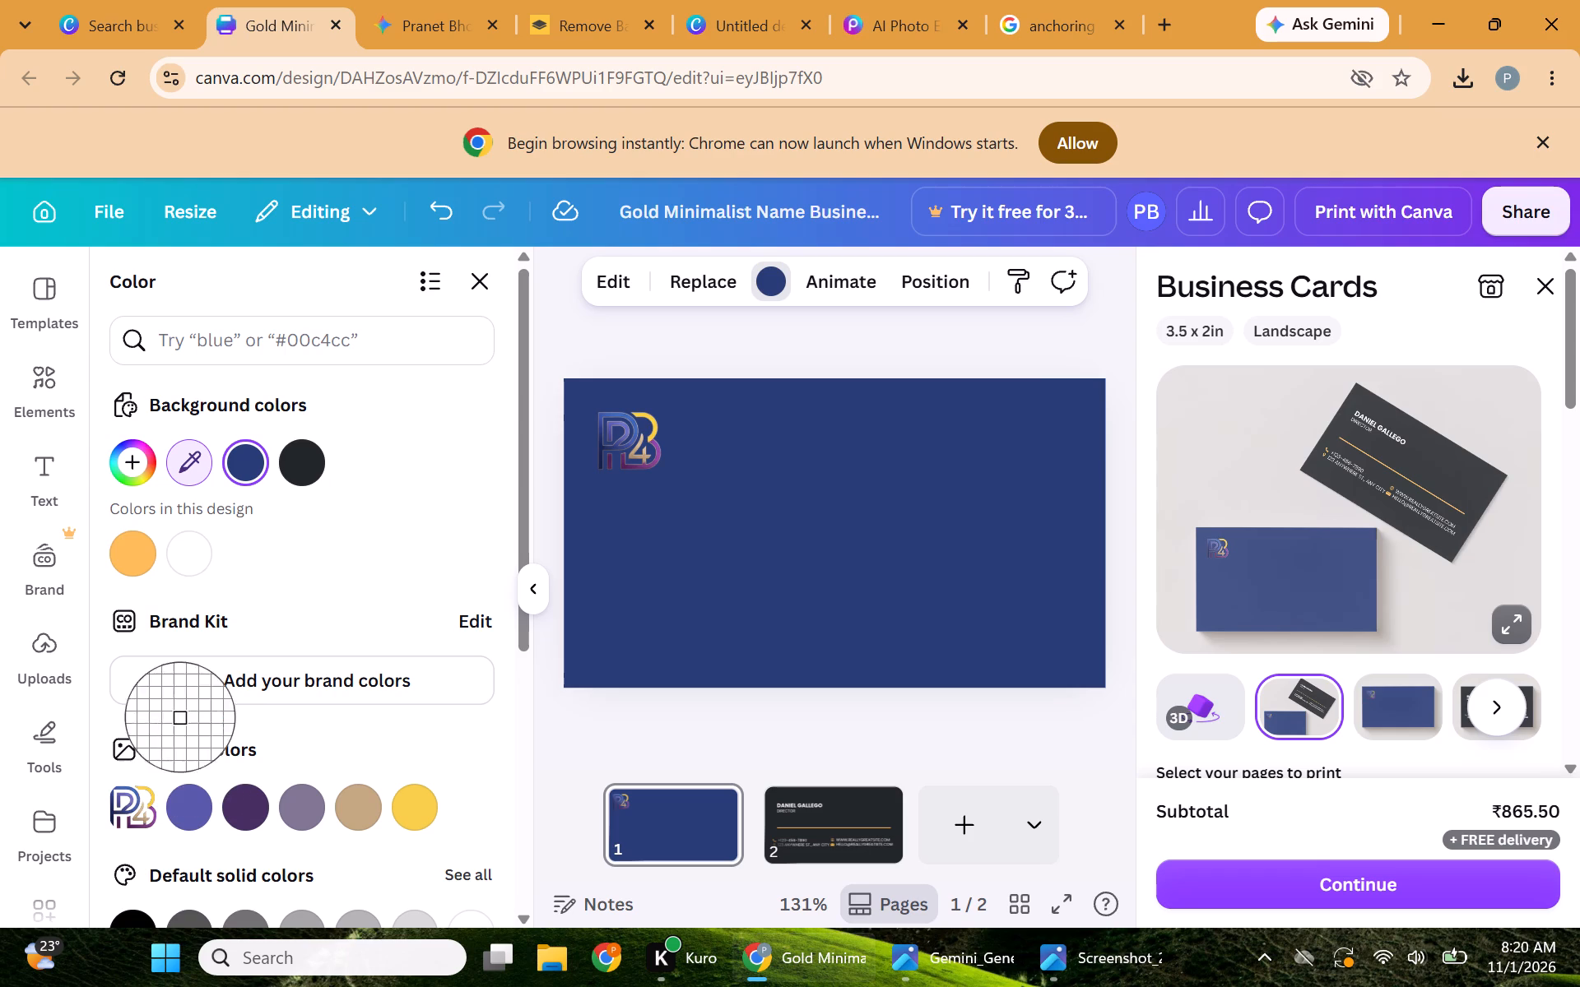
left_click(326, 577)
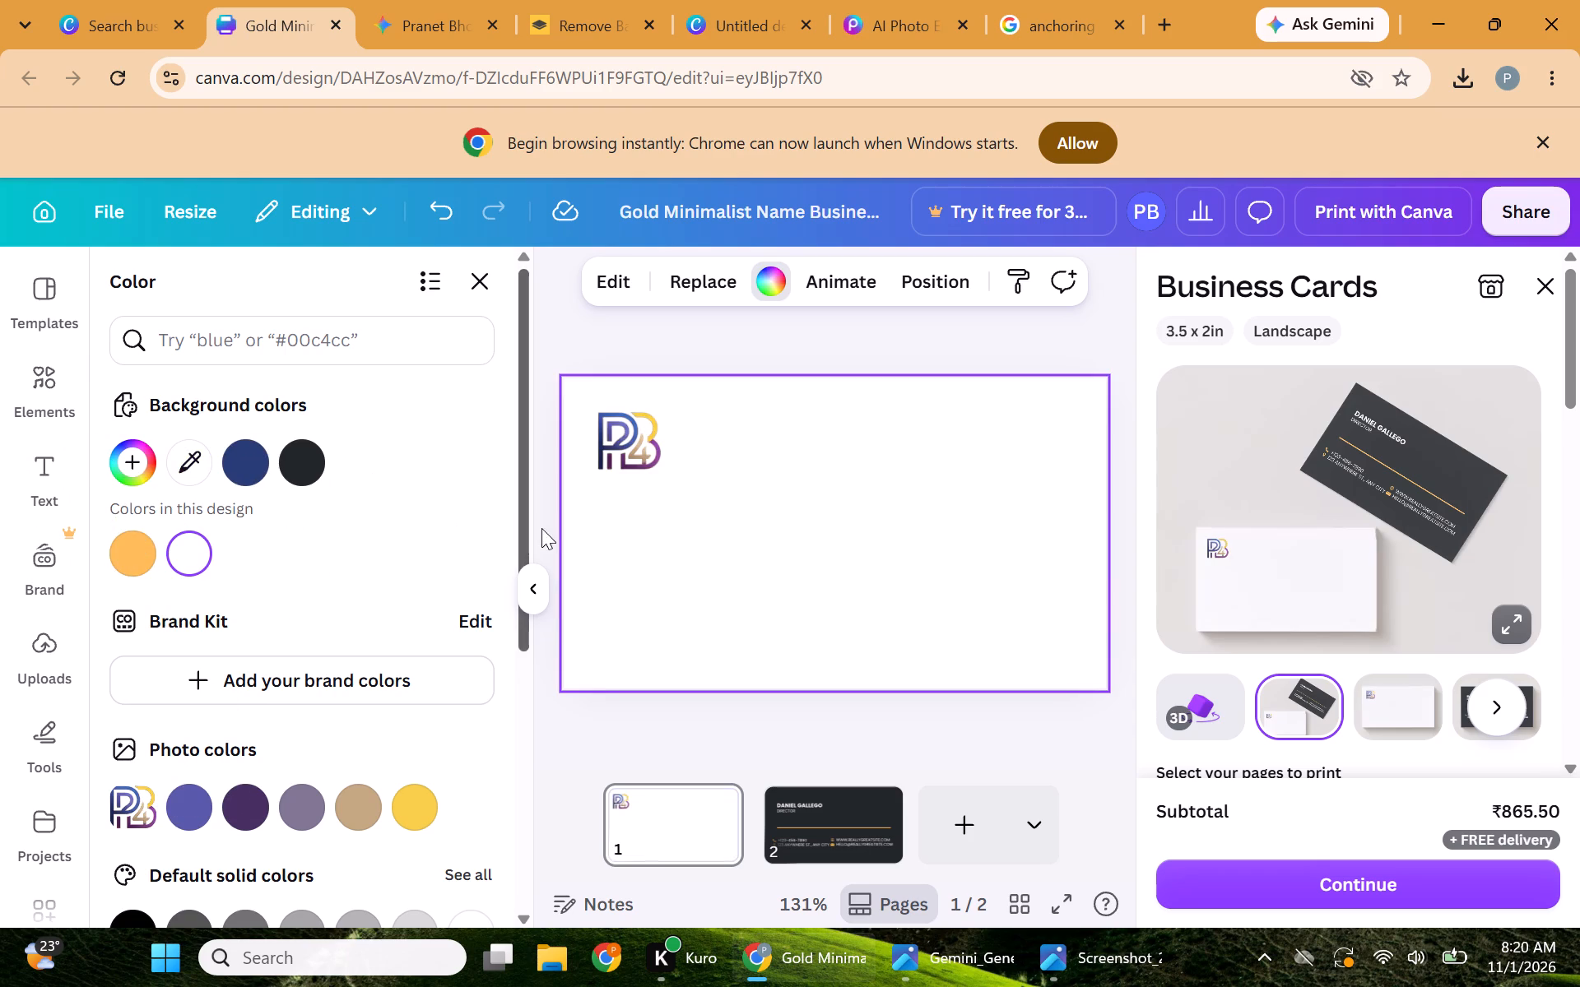
Apply the default black-to-blue linear gradient (#000000 to #3533cd) to page 1's background.
left_click_drag(525, 620, 522, 713)
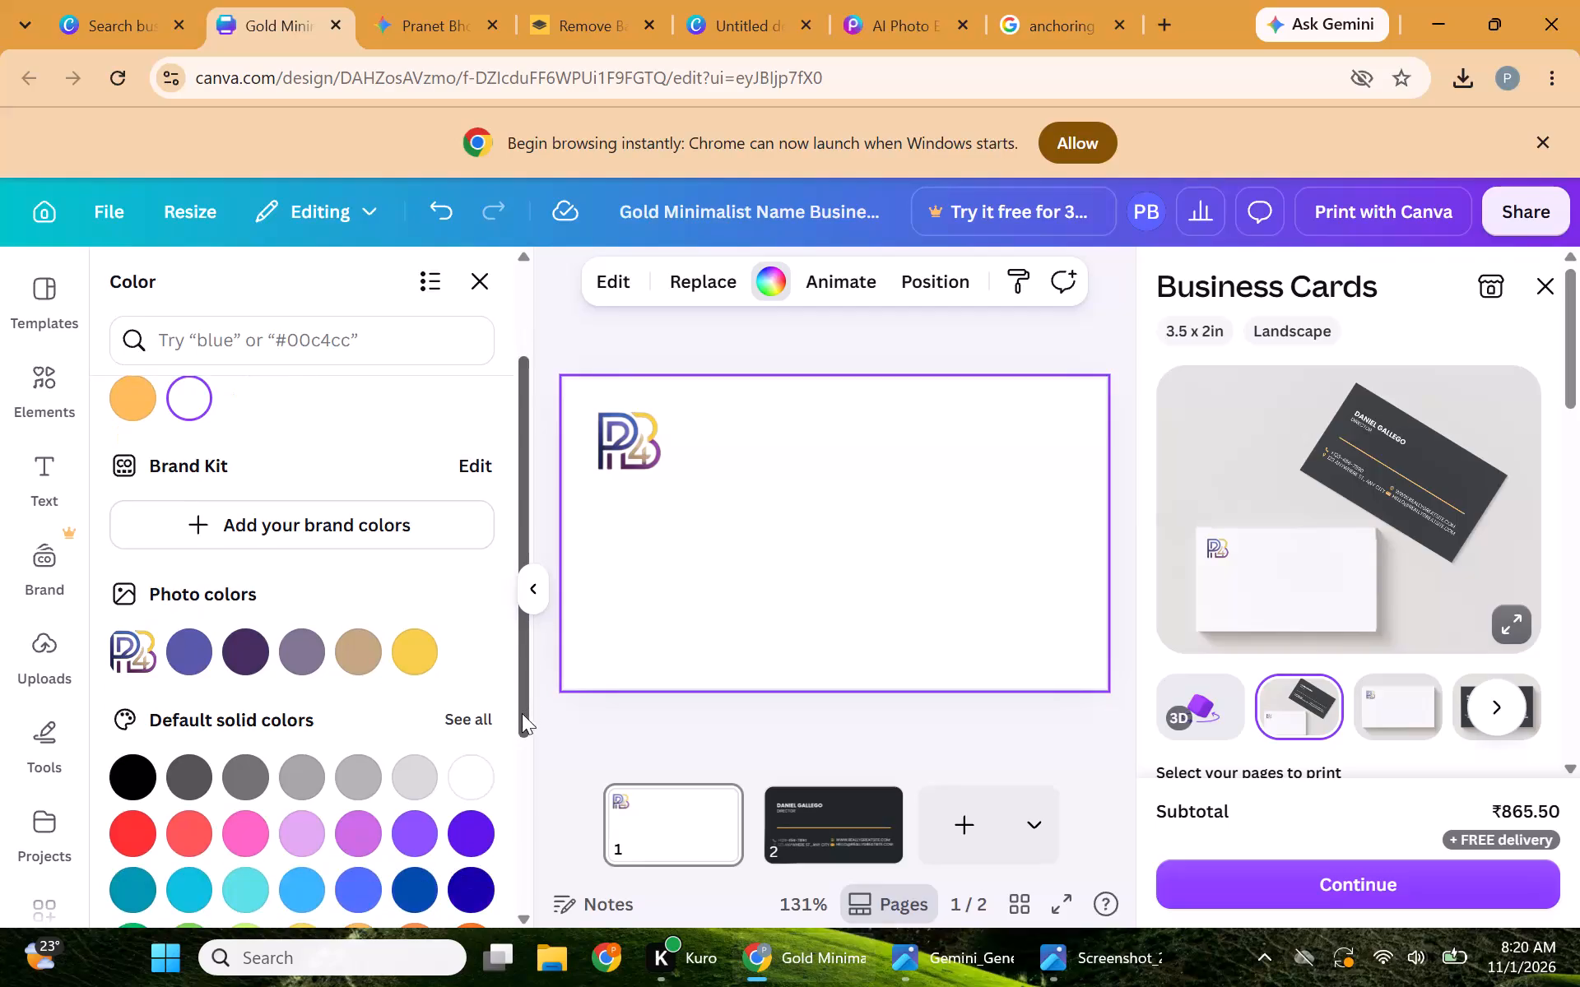
left_click_drag(522, 713, 518, 938)
left_click(467, 772)
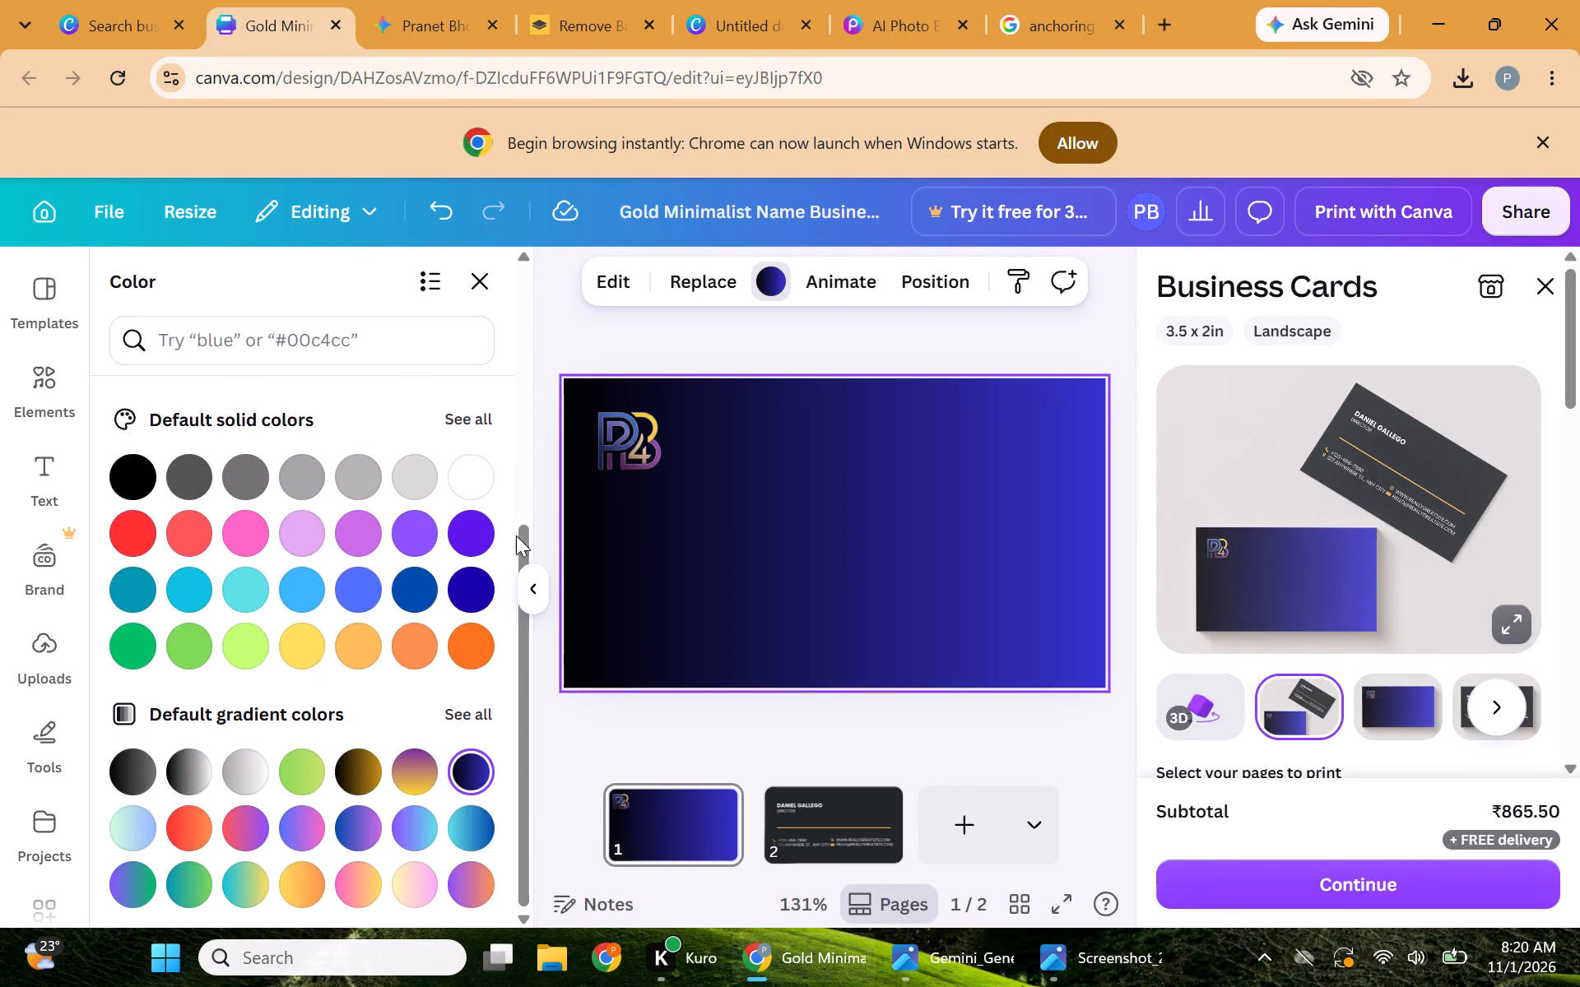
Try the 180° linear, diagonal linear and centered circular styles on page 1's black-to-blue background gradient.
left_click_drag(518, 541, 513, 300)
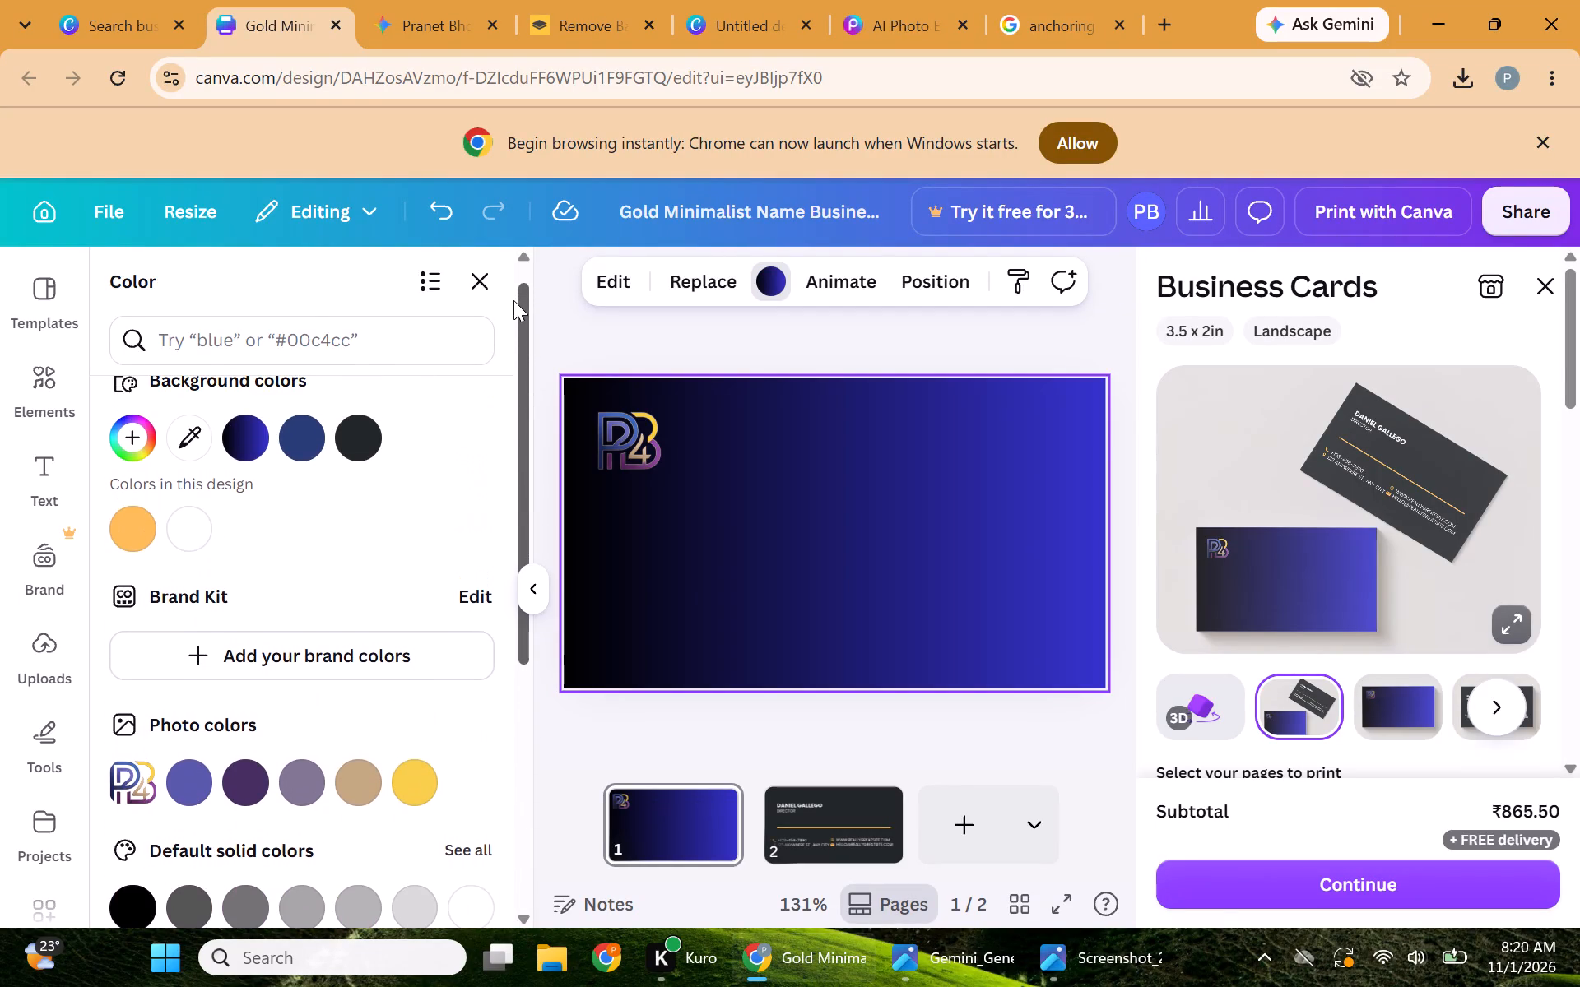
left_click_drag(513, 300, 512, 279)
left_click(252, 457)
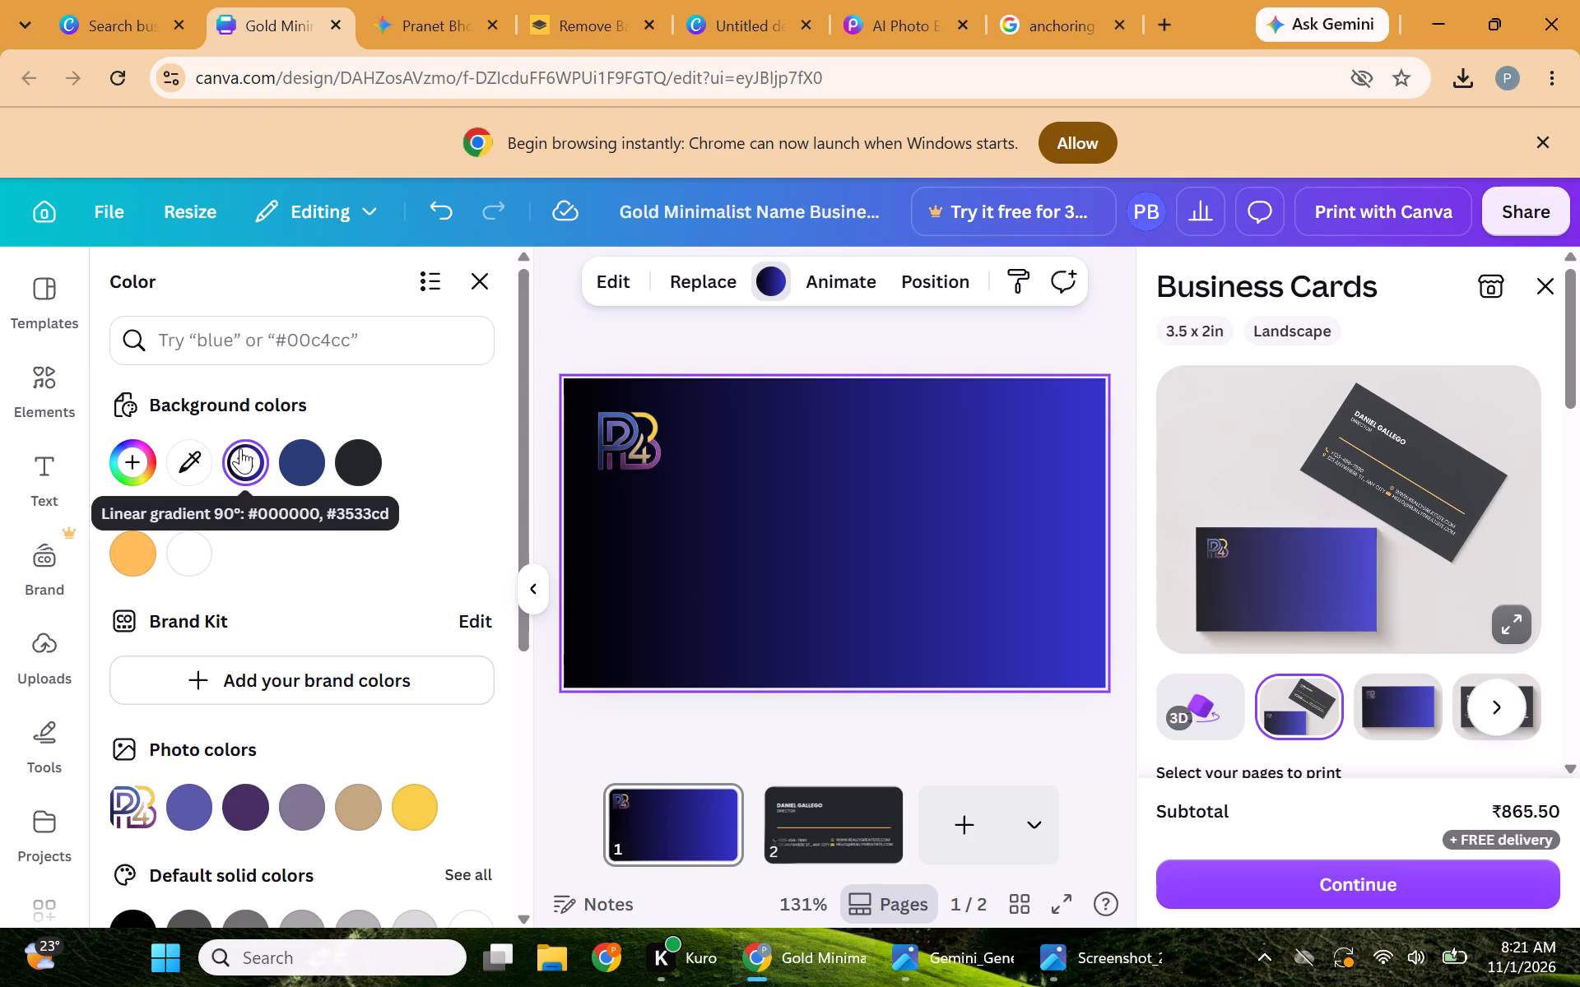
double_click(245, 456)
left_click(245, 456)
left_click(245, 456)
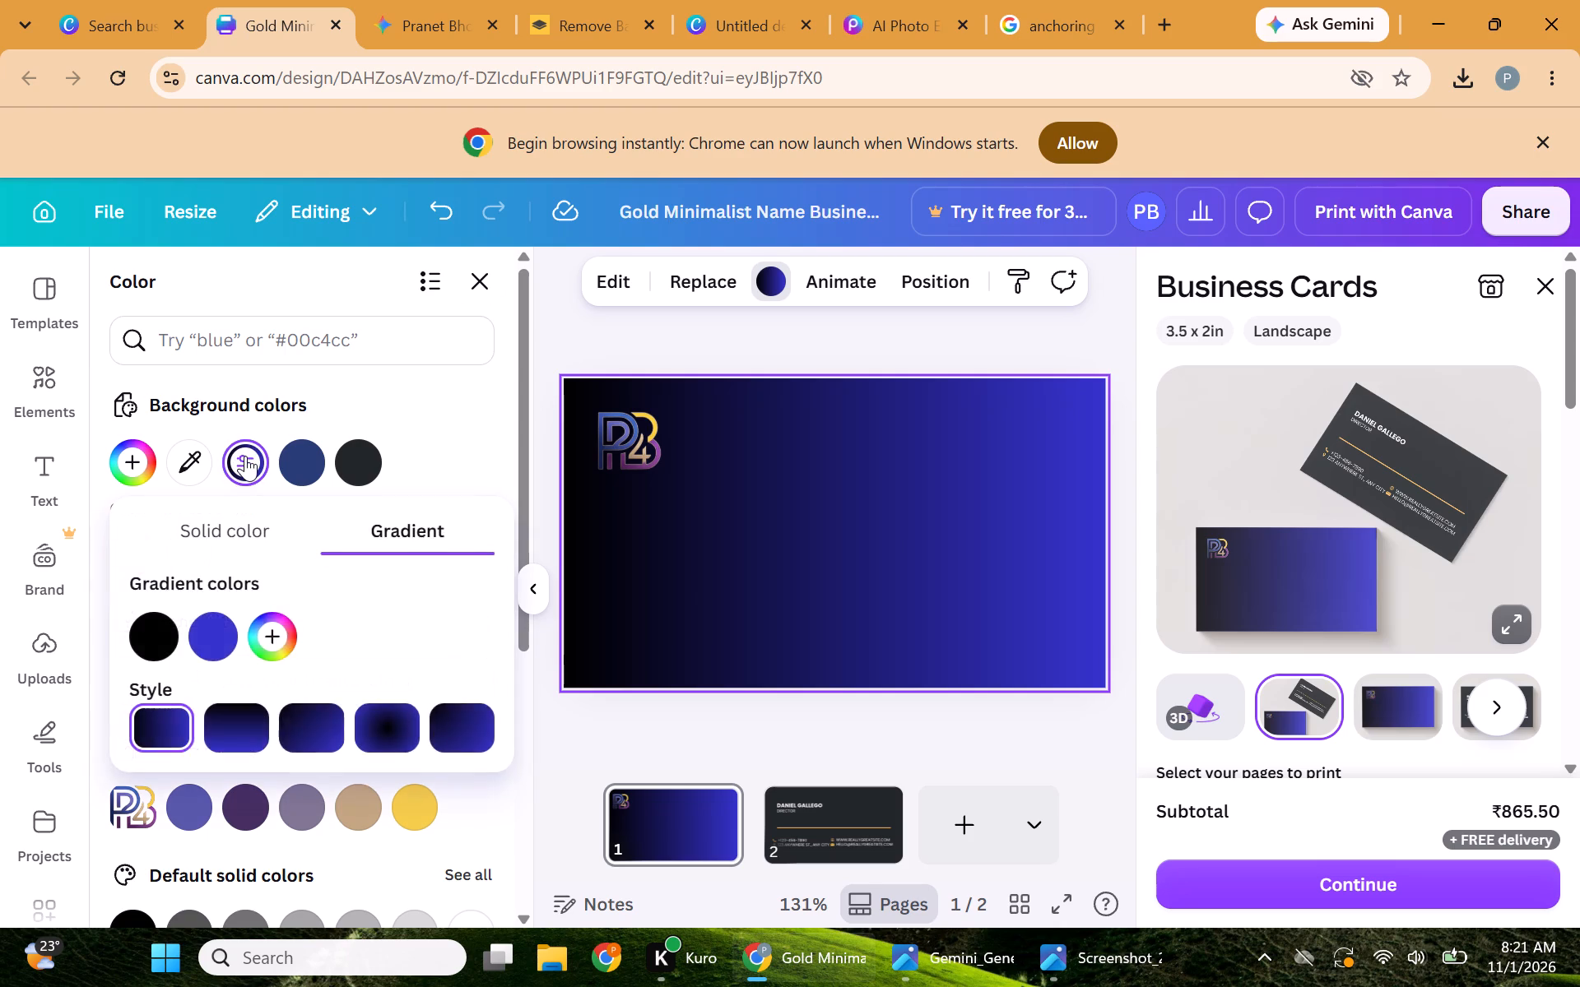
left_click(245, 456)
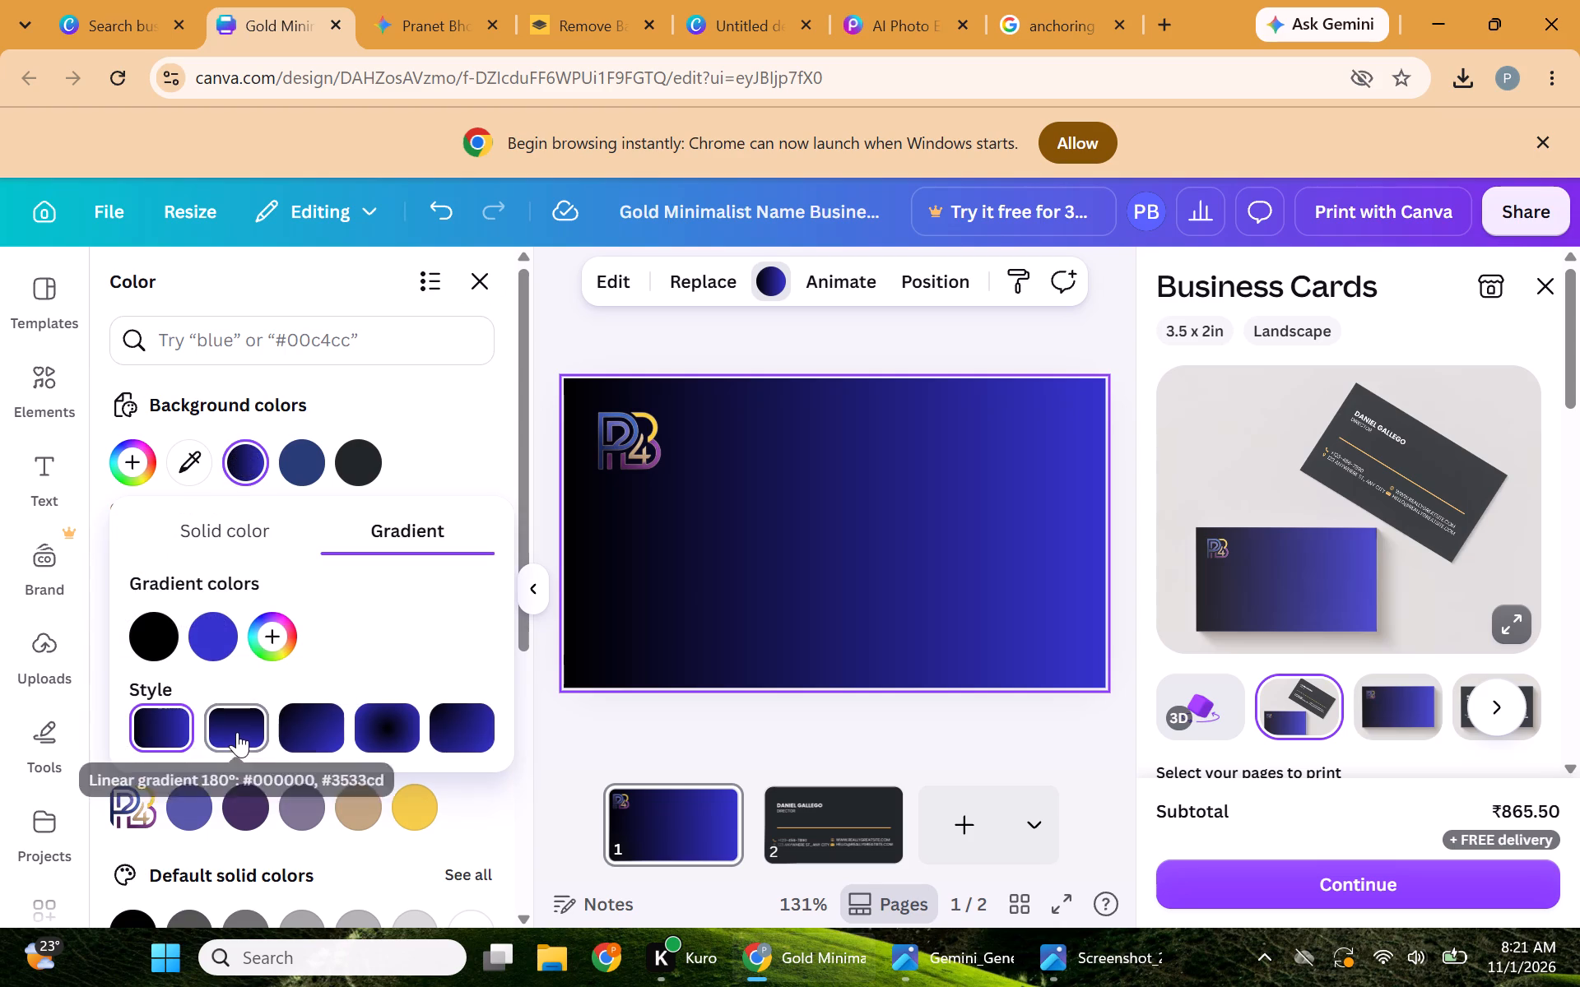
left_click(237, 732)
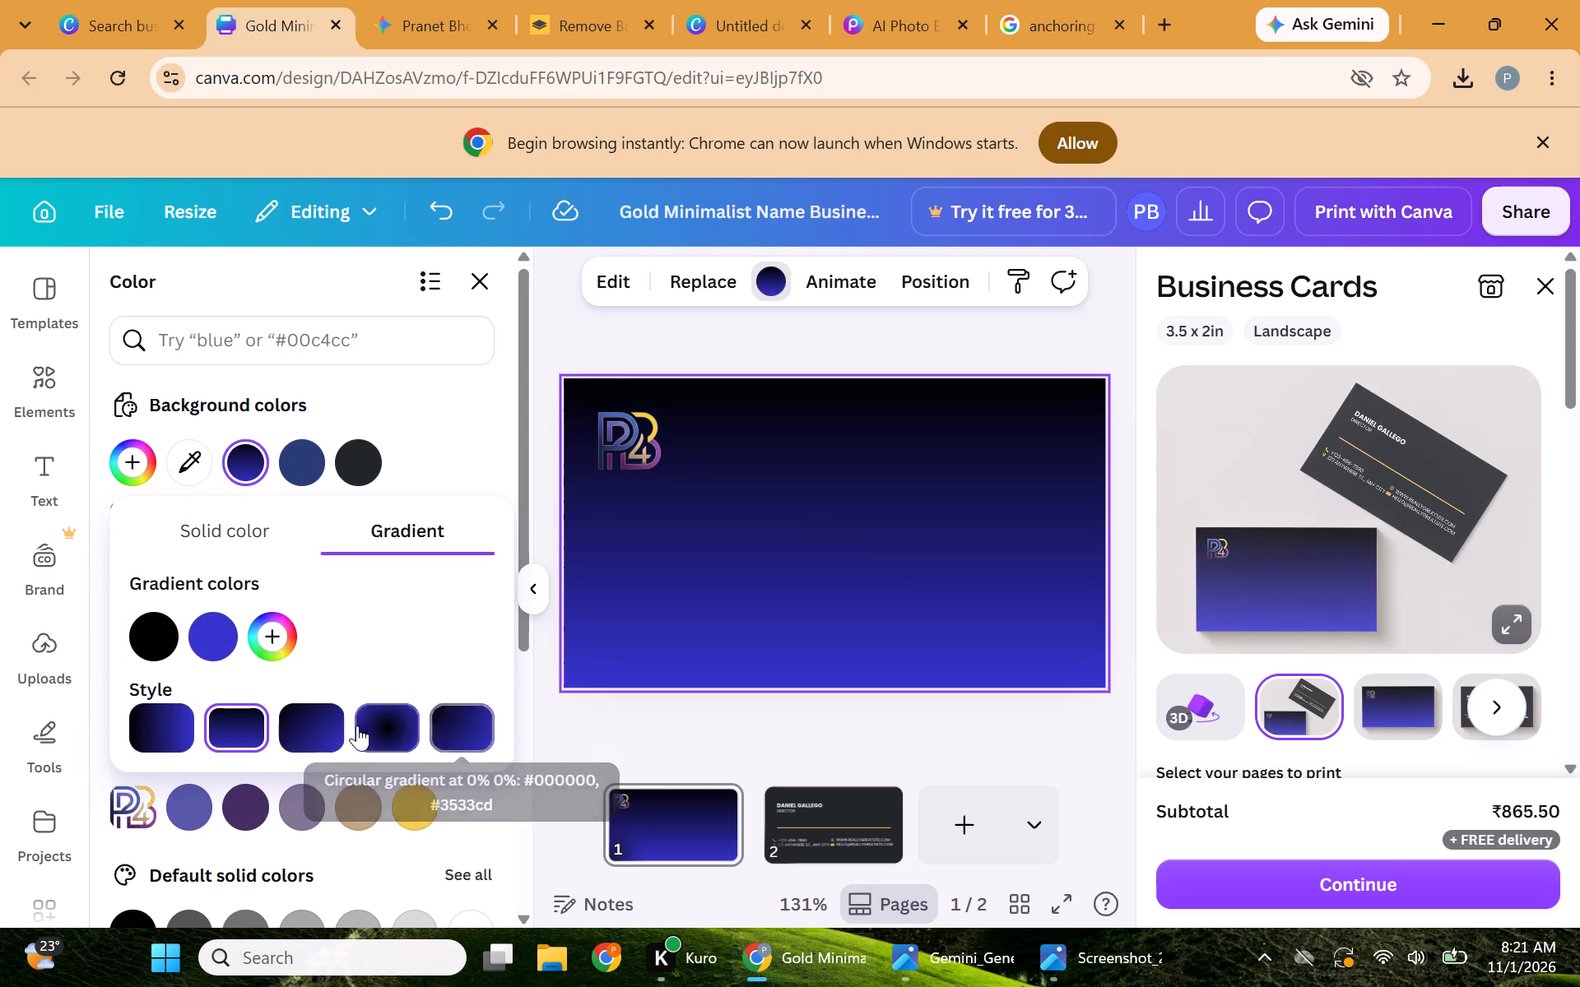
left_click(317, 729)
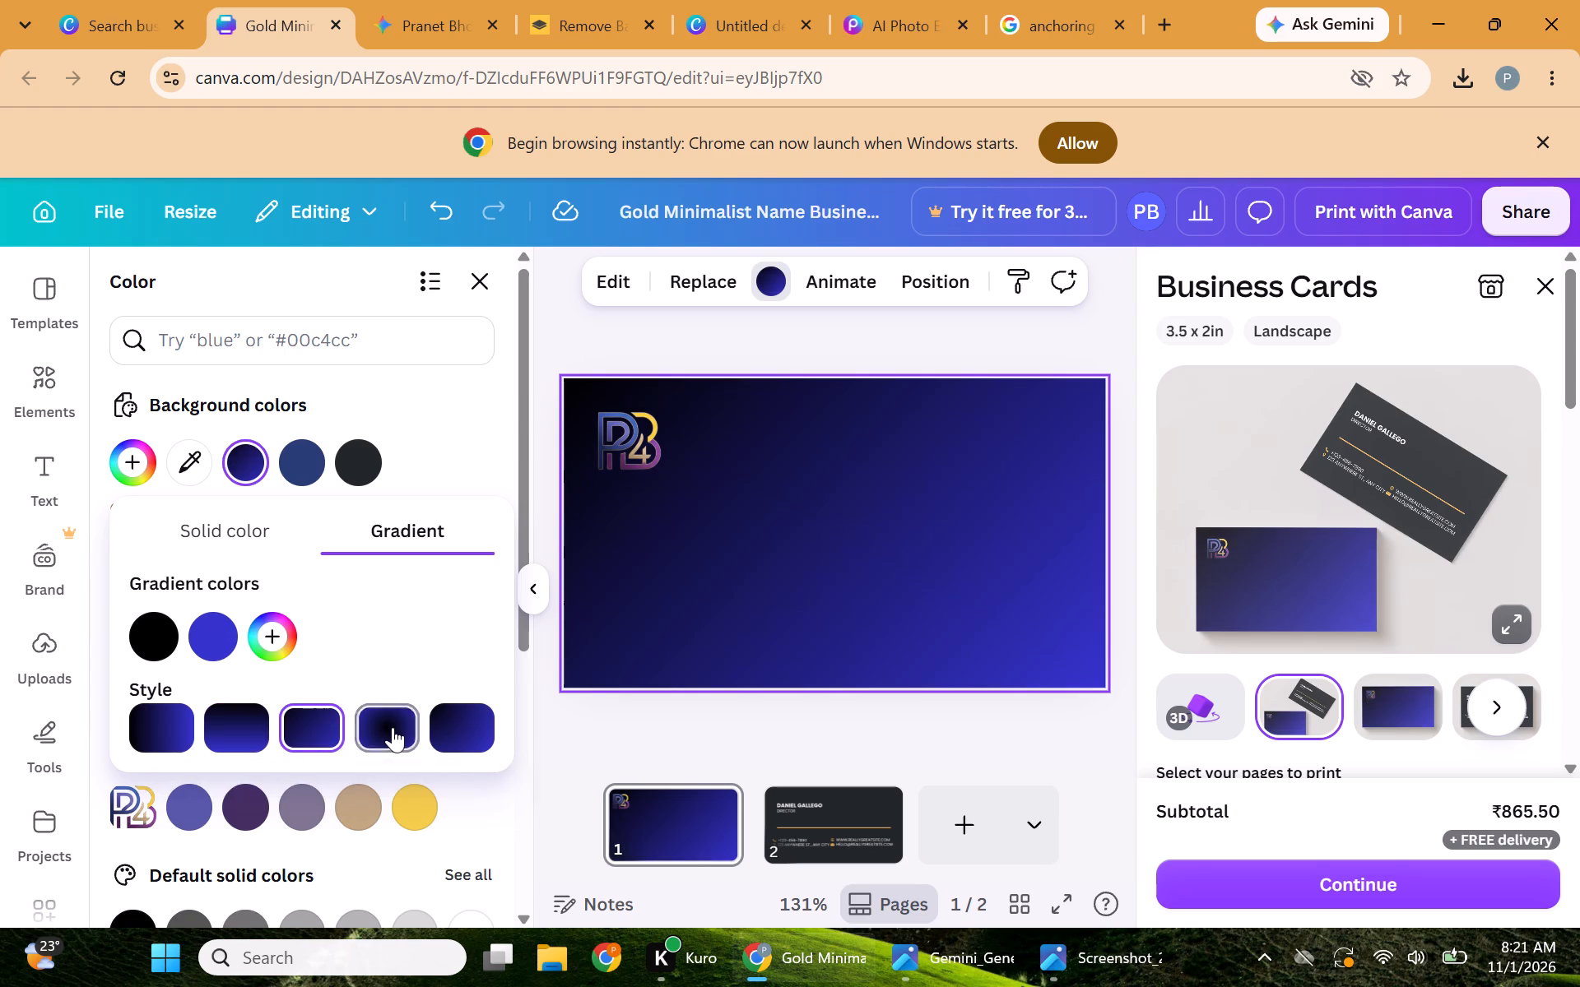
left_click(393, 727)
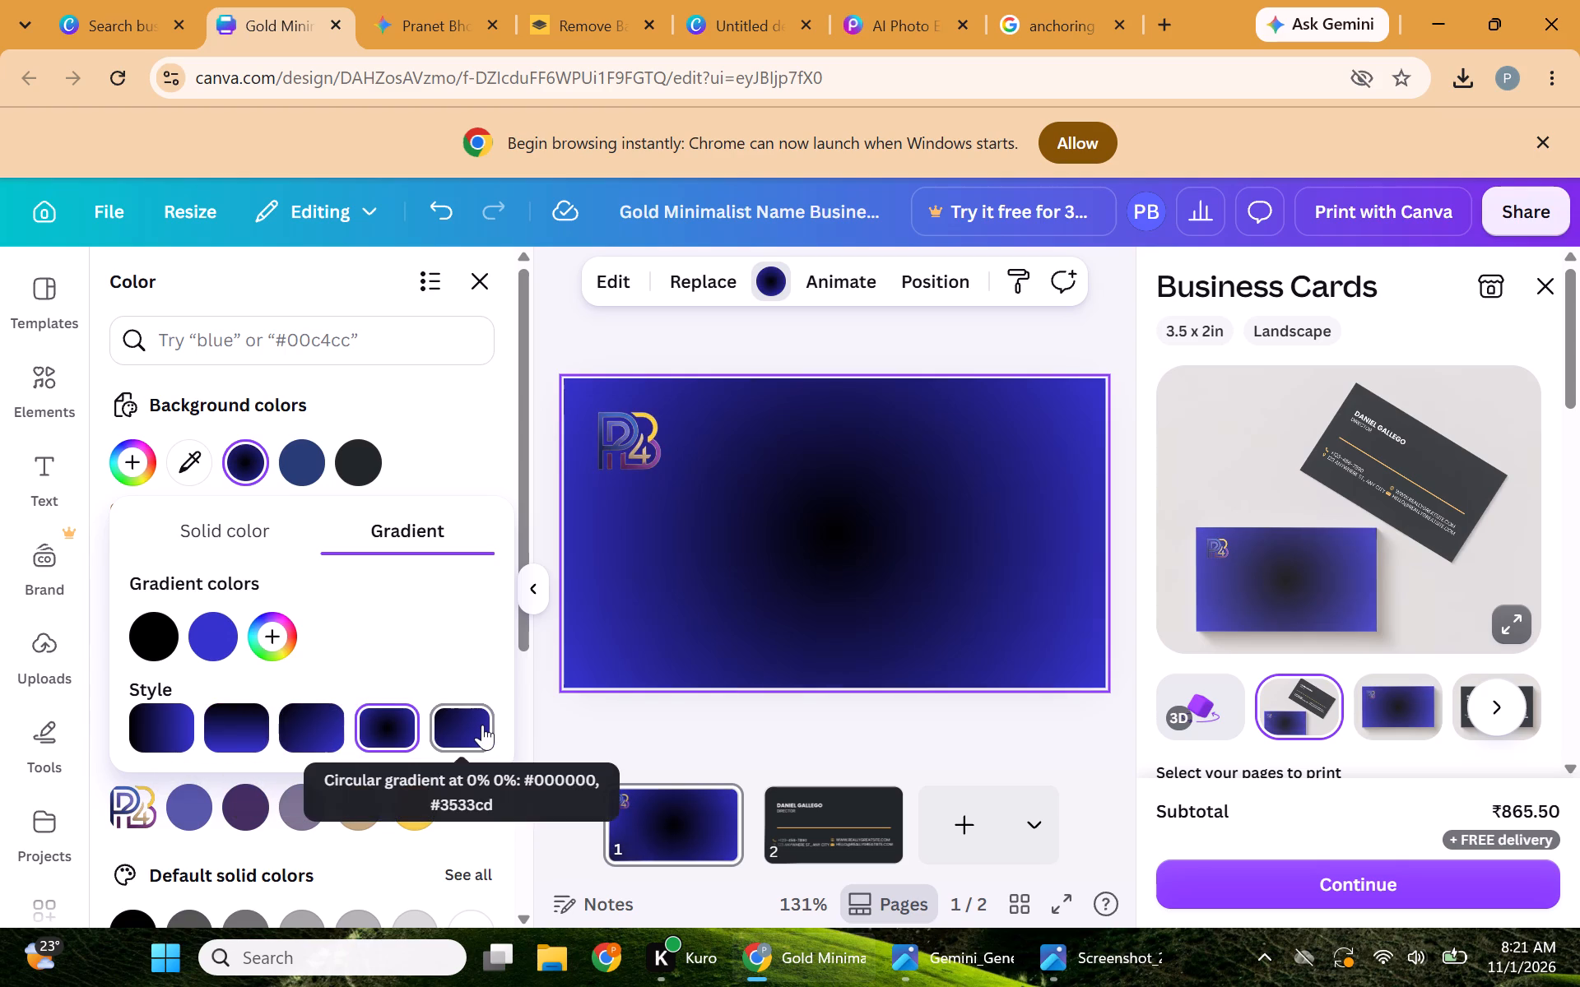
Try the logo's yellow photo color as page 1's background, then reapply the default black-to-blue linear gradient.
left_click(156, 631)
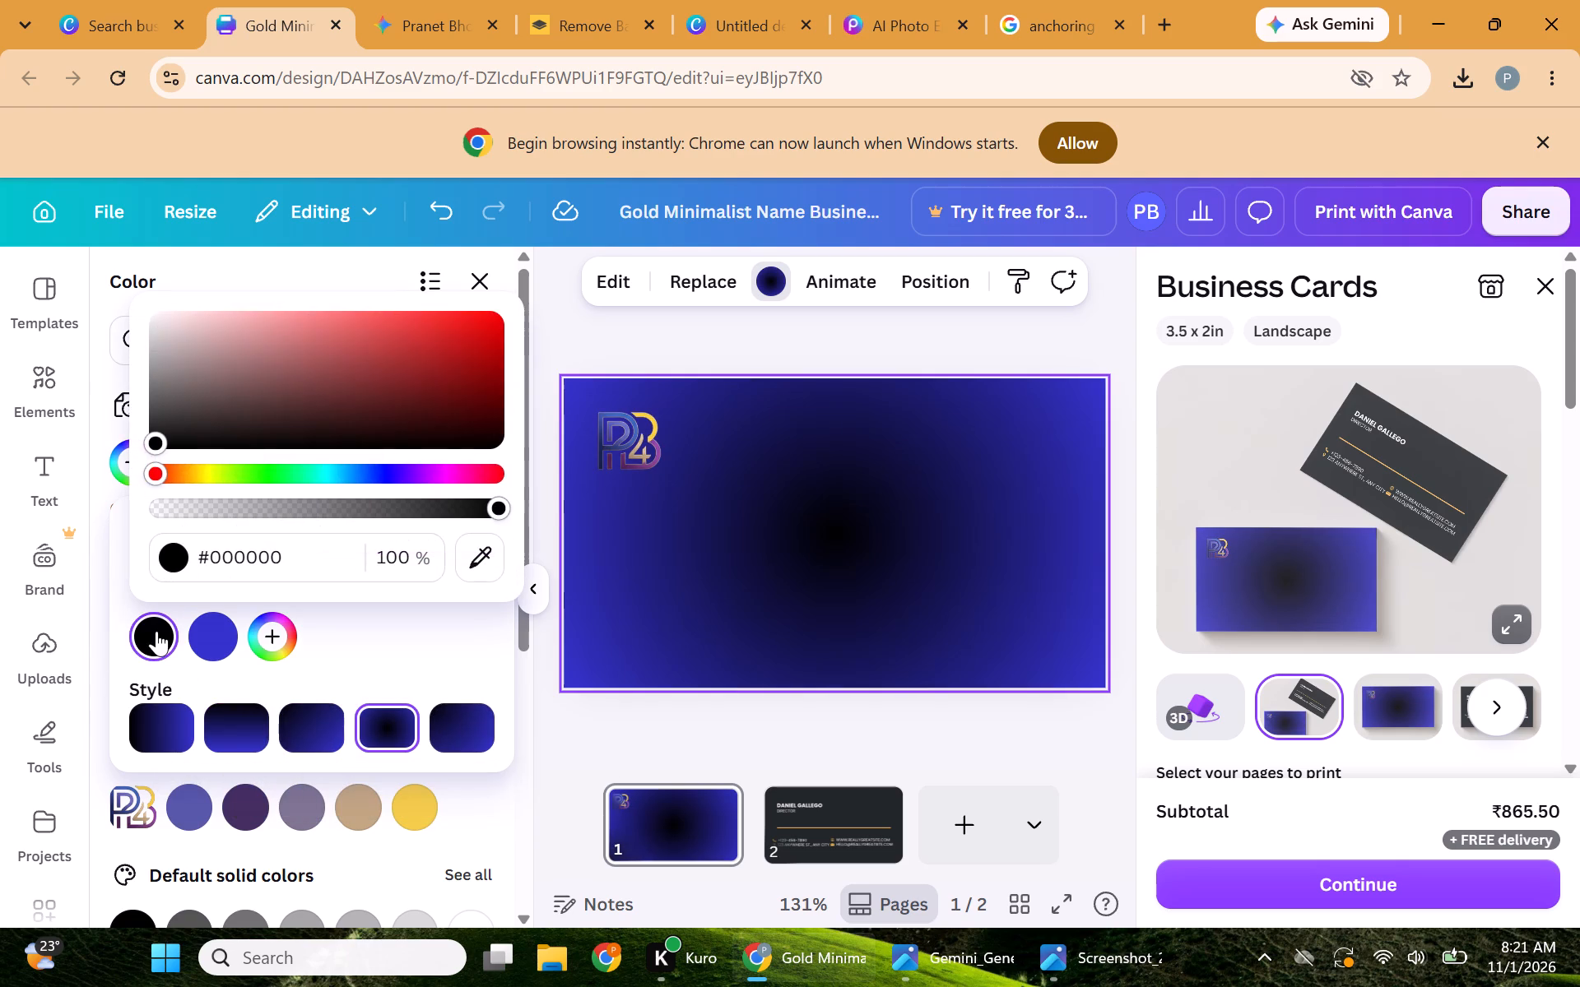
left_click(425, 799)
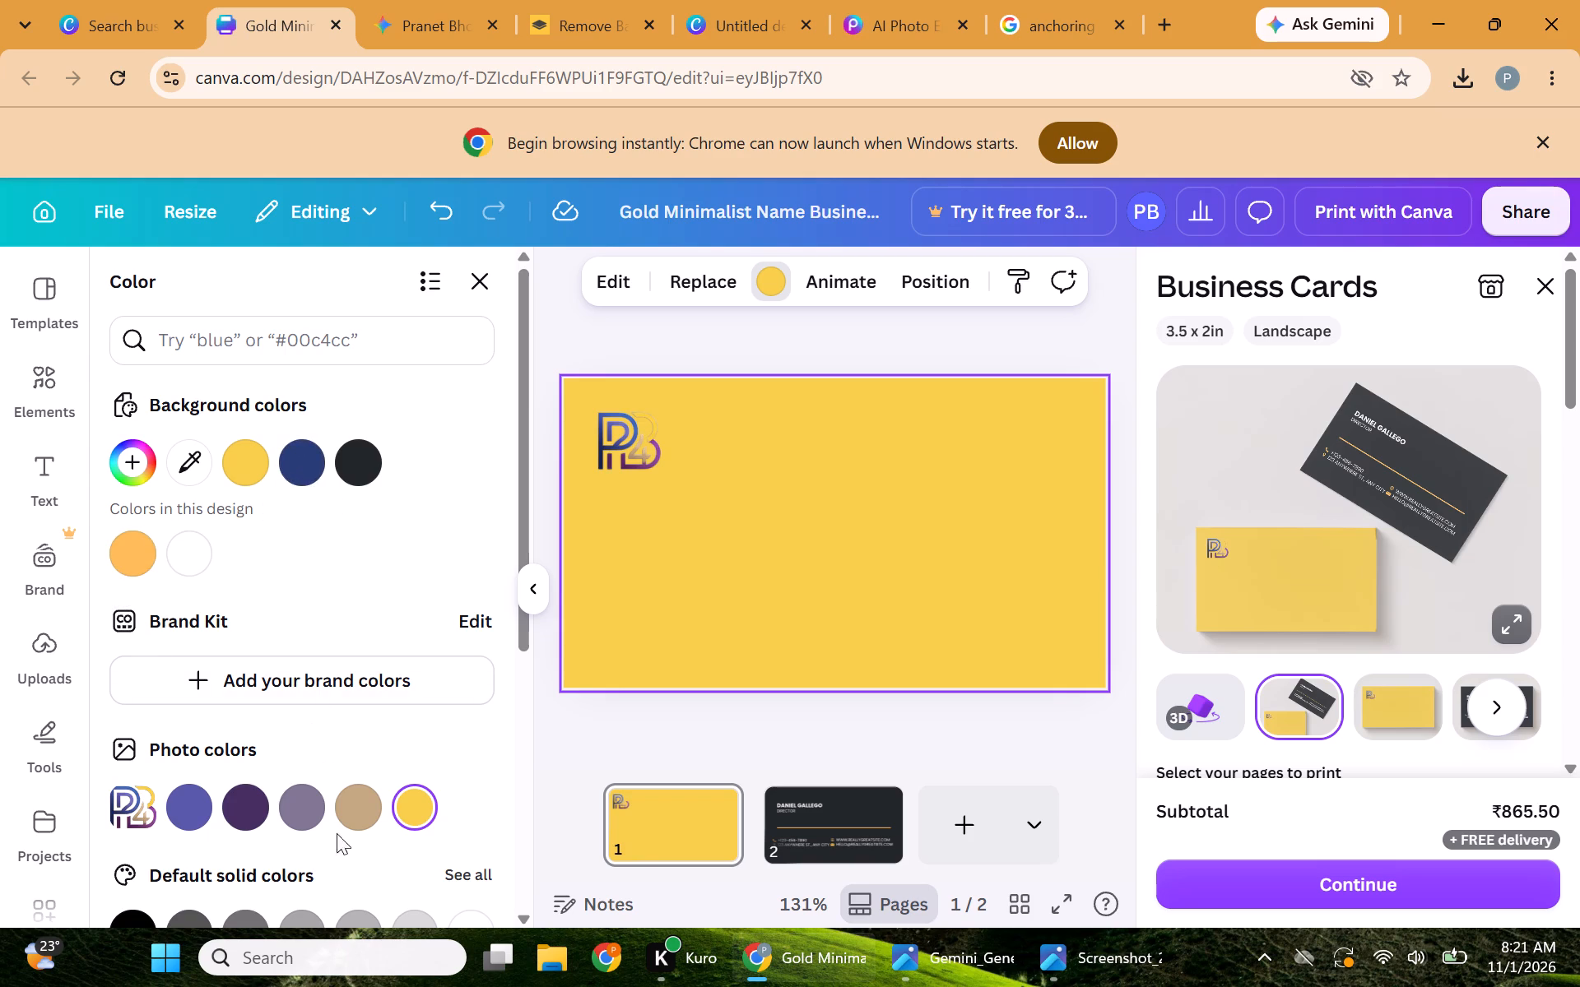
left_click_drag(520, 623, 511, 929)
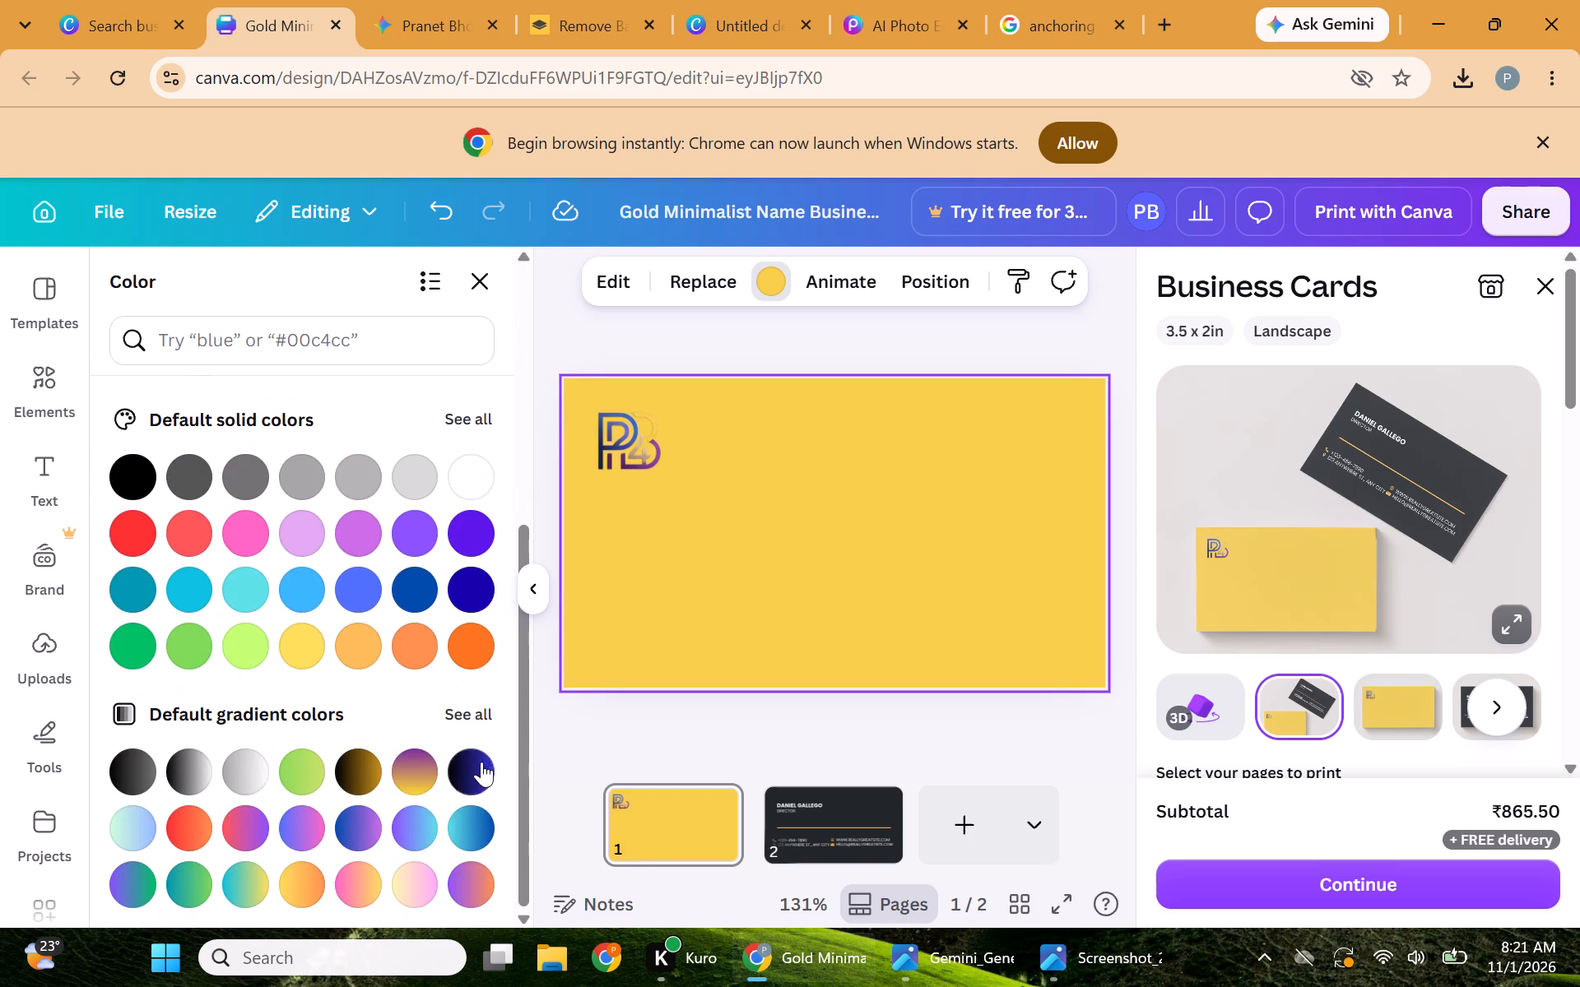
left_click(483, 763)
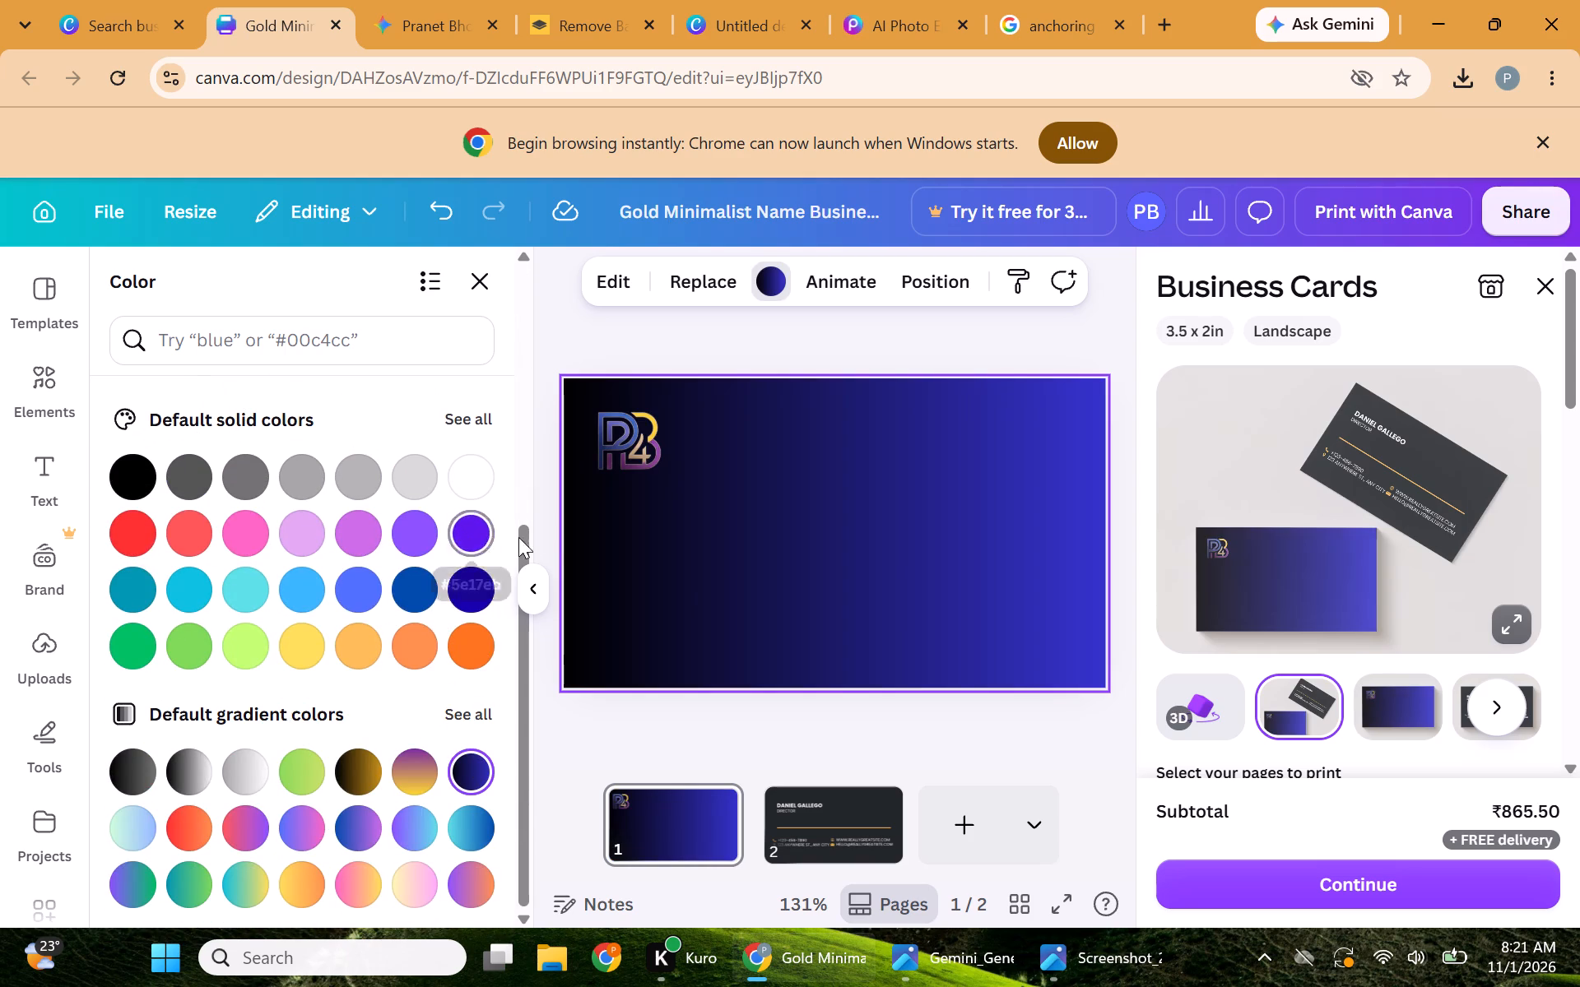
Add a third color, light yellow #FFFE75, to the end of page 1's black-to-blue background gradient.
left_click(515, 548)
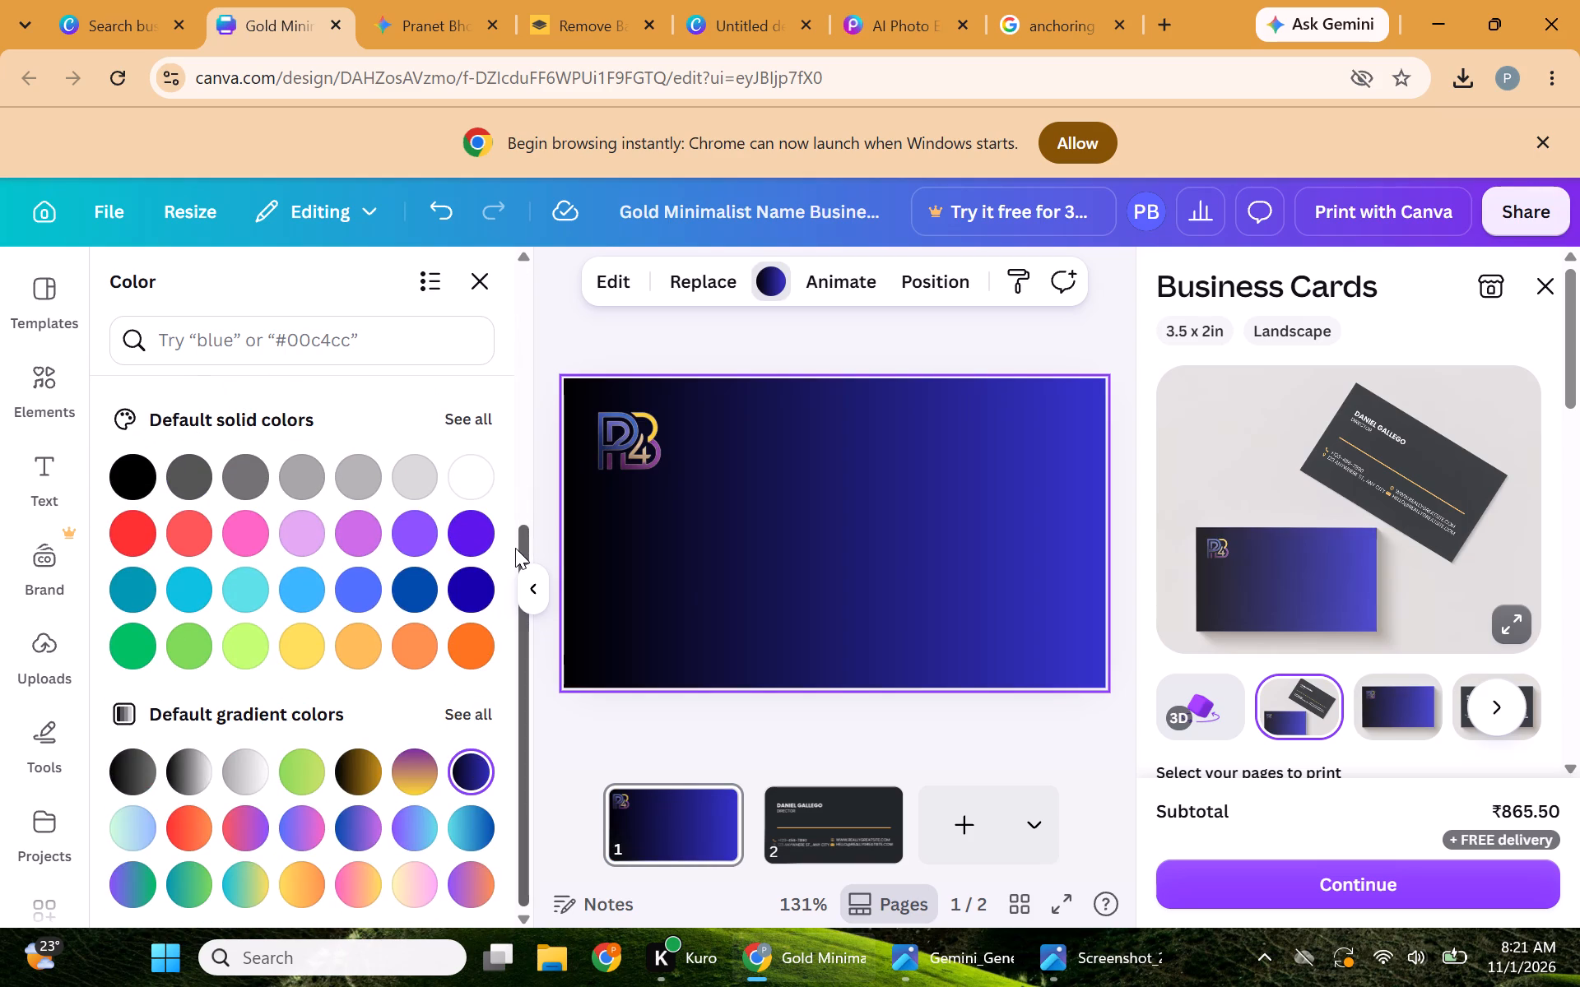
left_click_drag(524, 548, 530, 178)
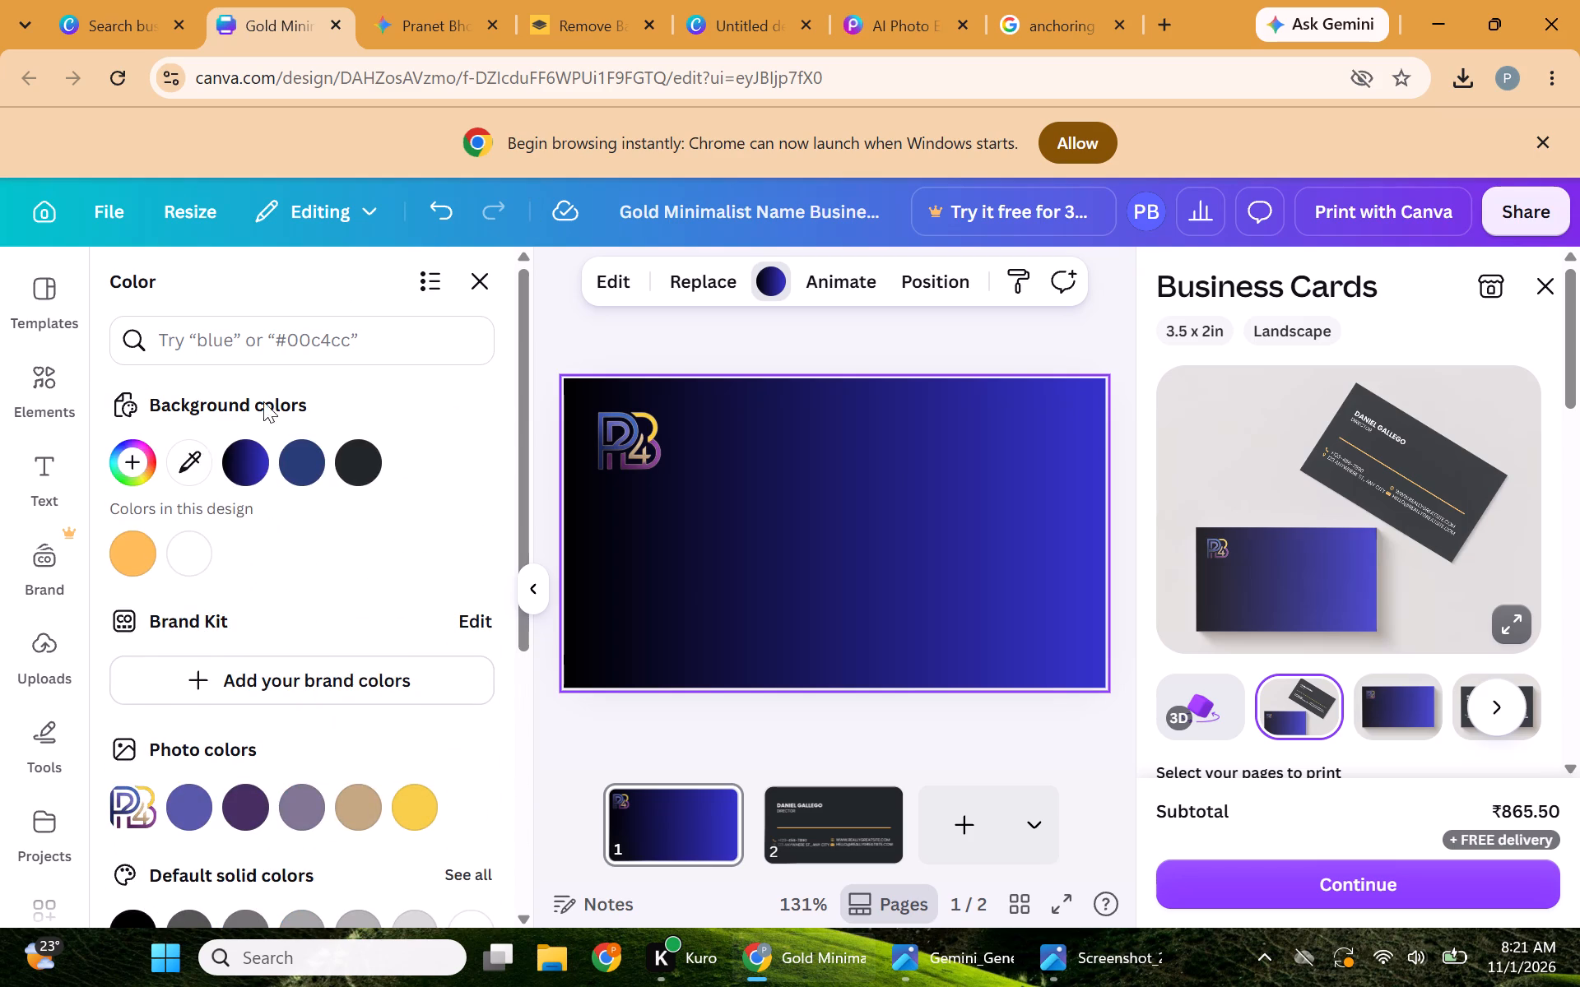
left_click(249, 461)
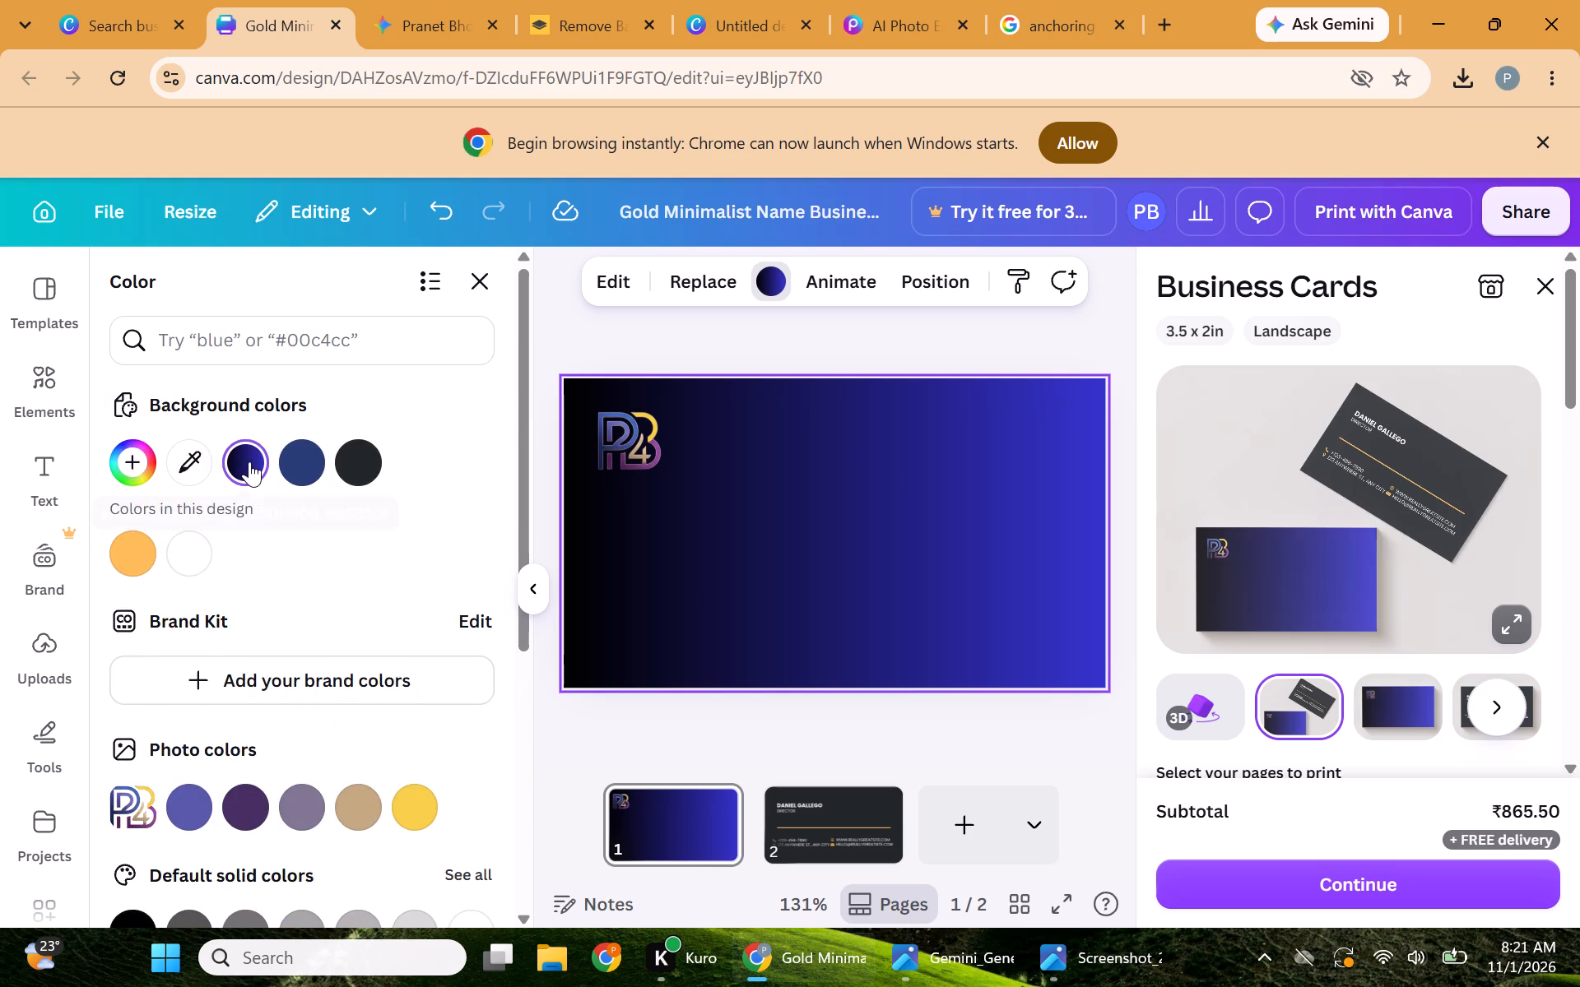
left_click(249, 461)
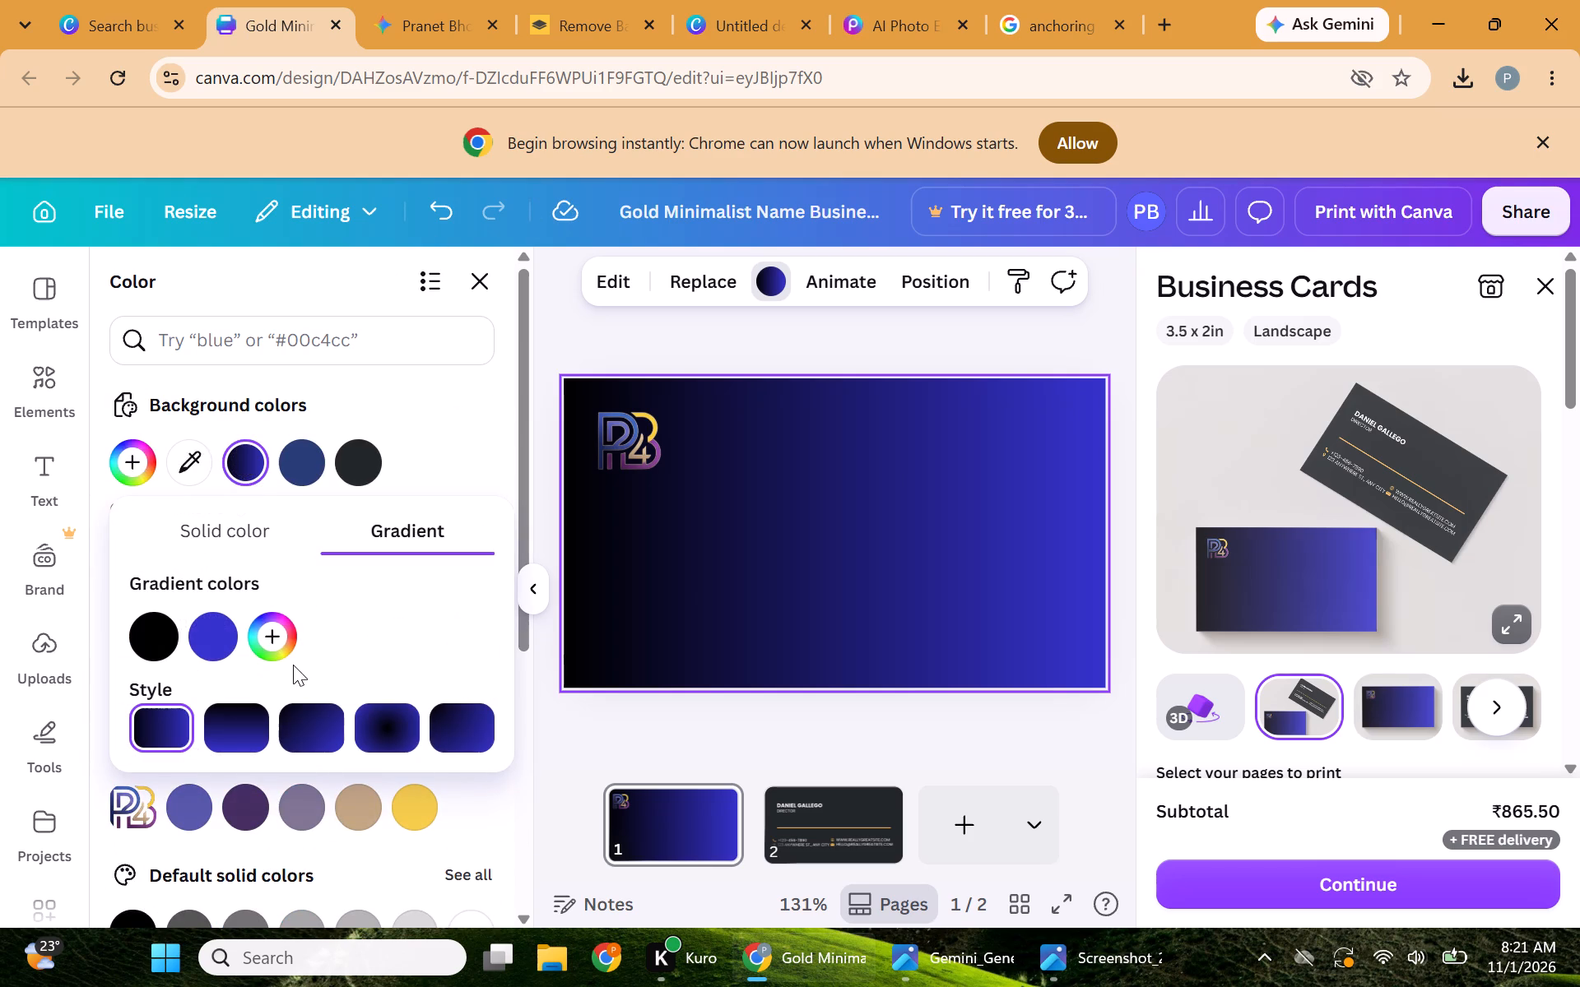
left_click(276, 636)
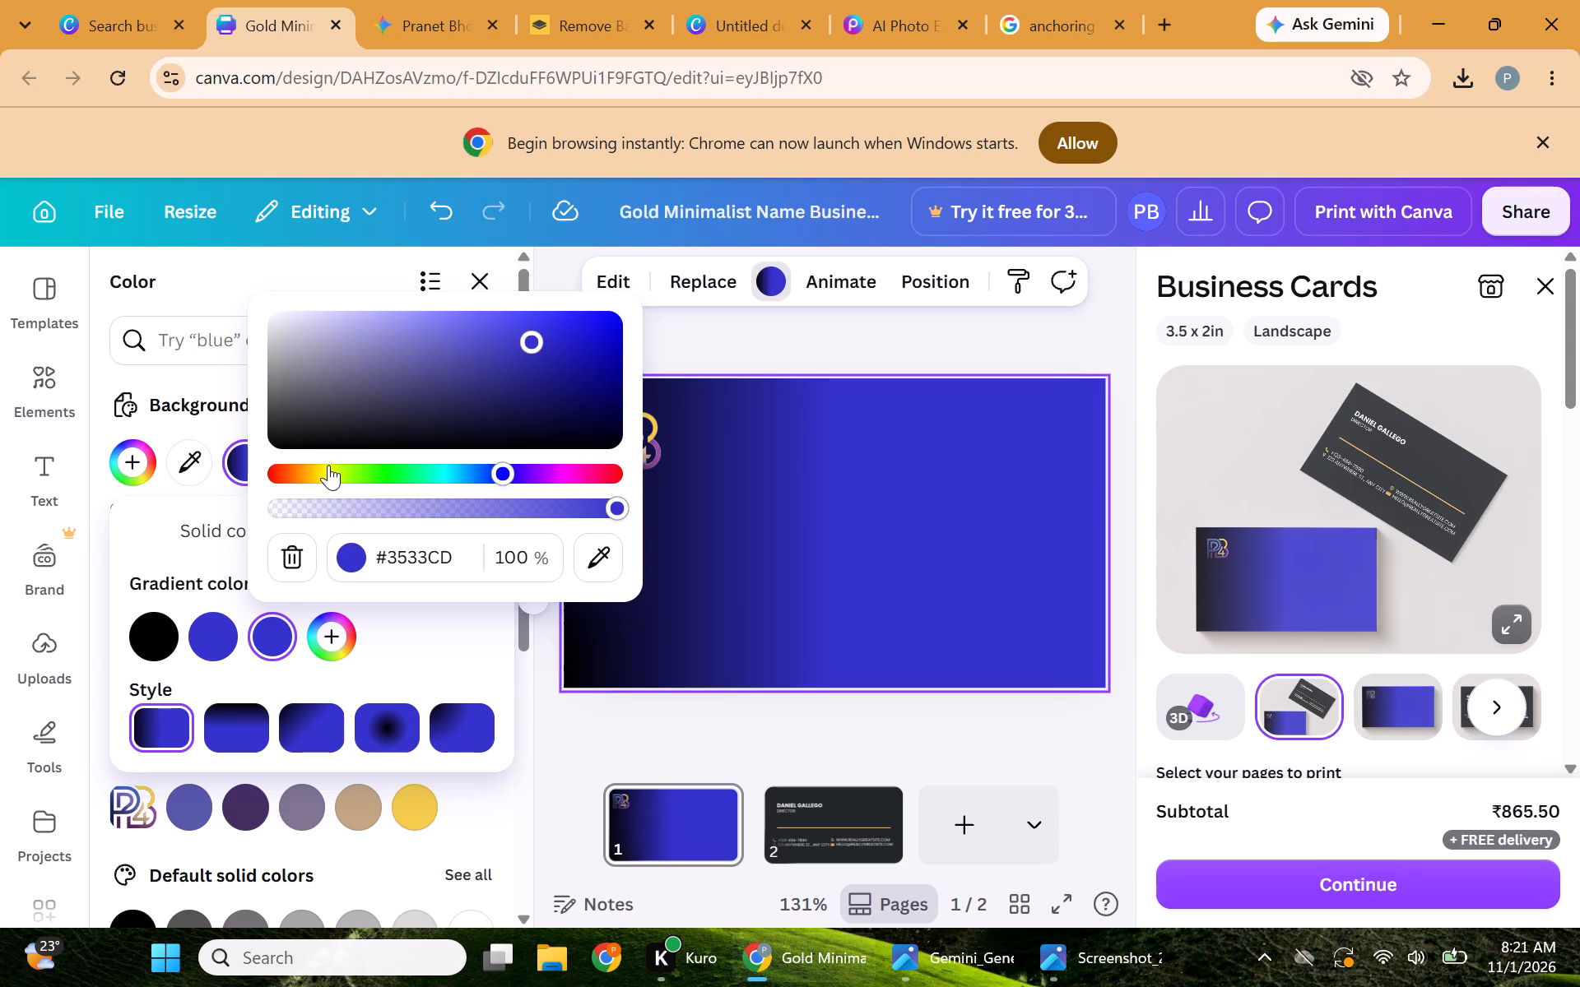
left_click(328, 465)
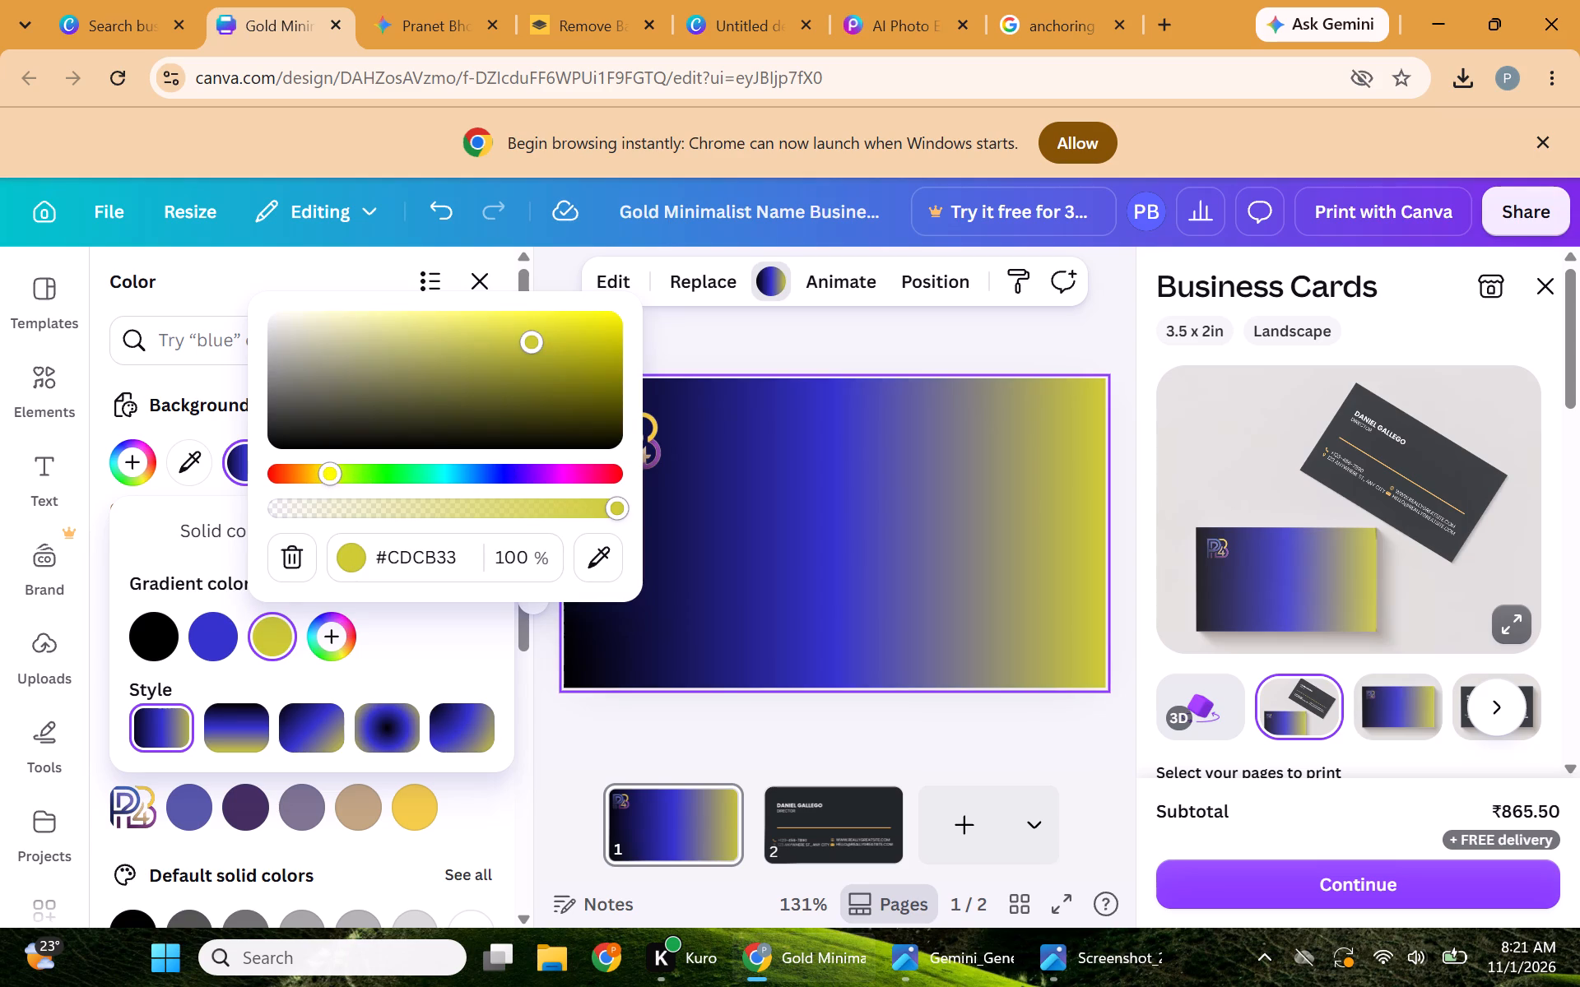
left_click_drag(524, 341, 479, 308)
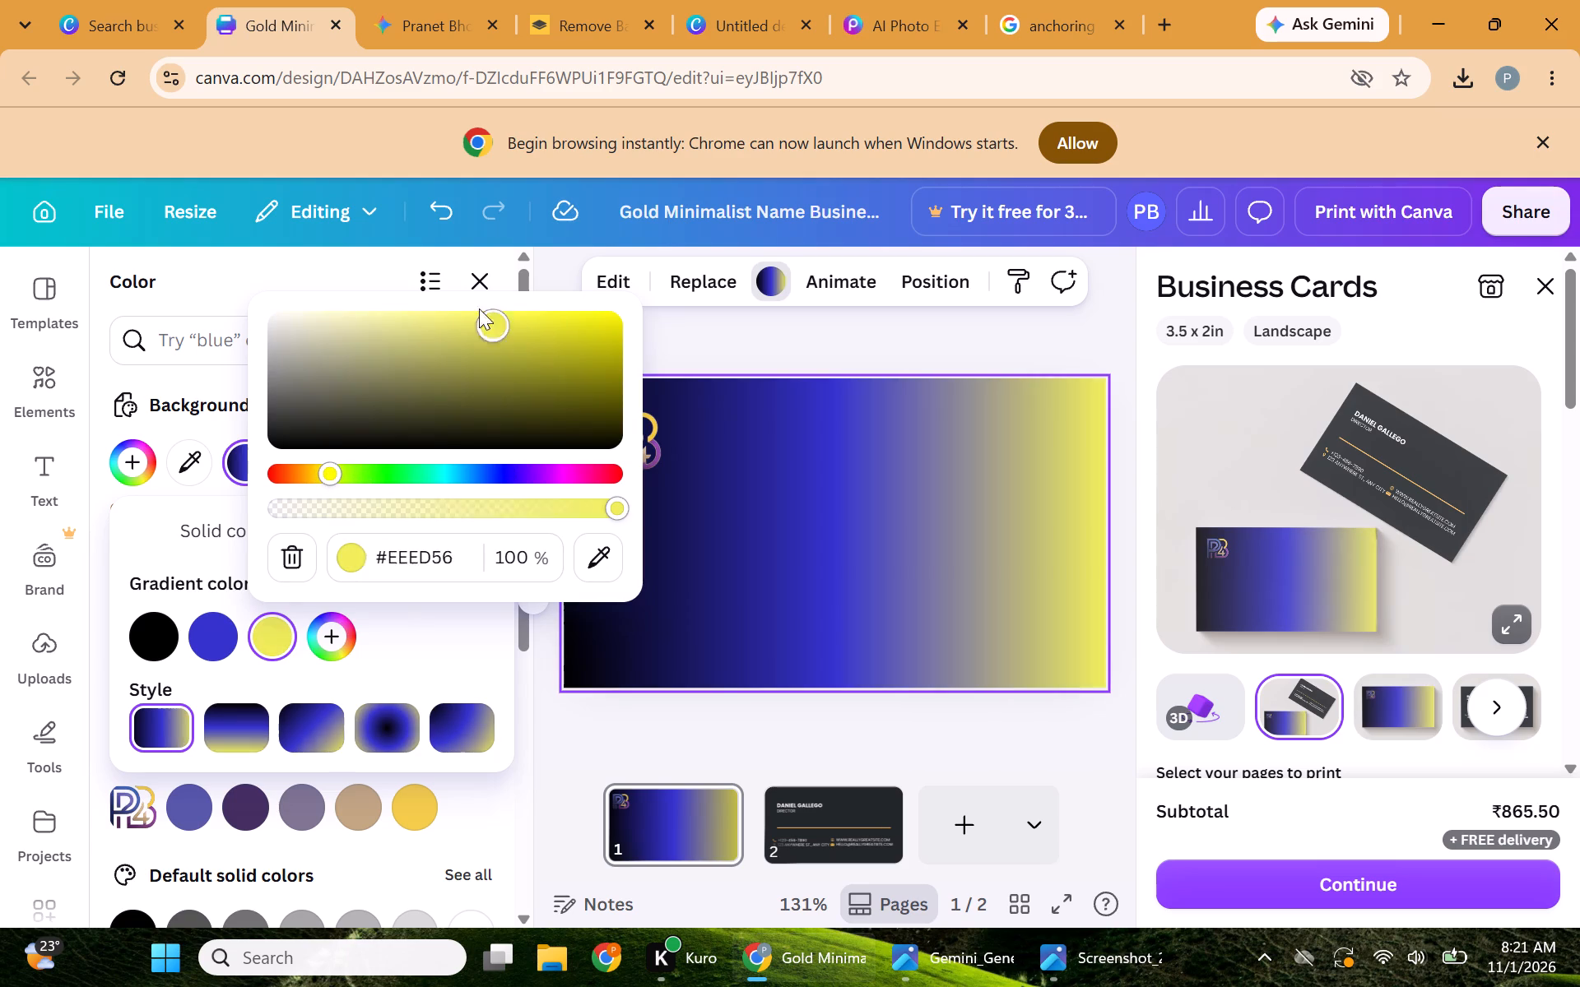
left_click_drag(479, 308, 467, 299)
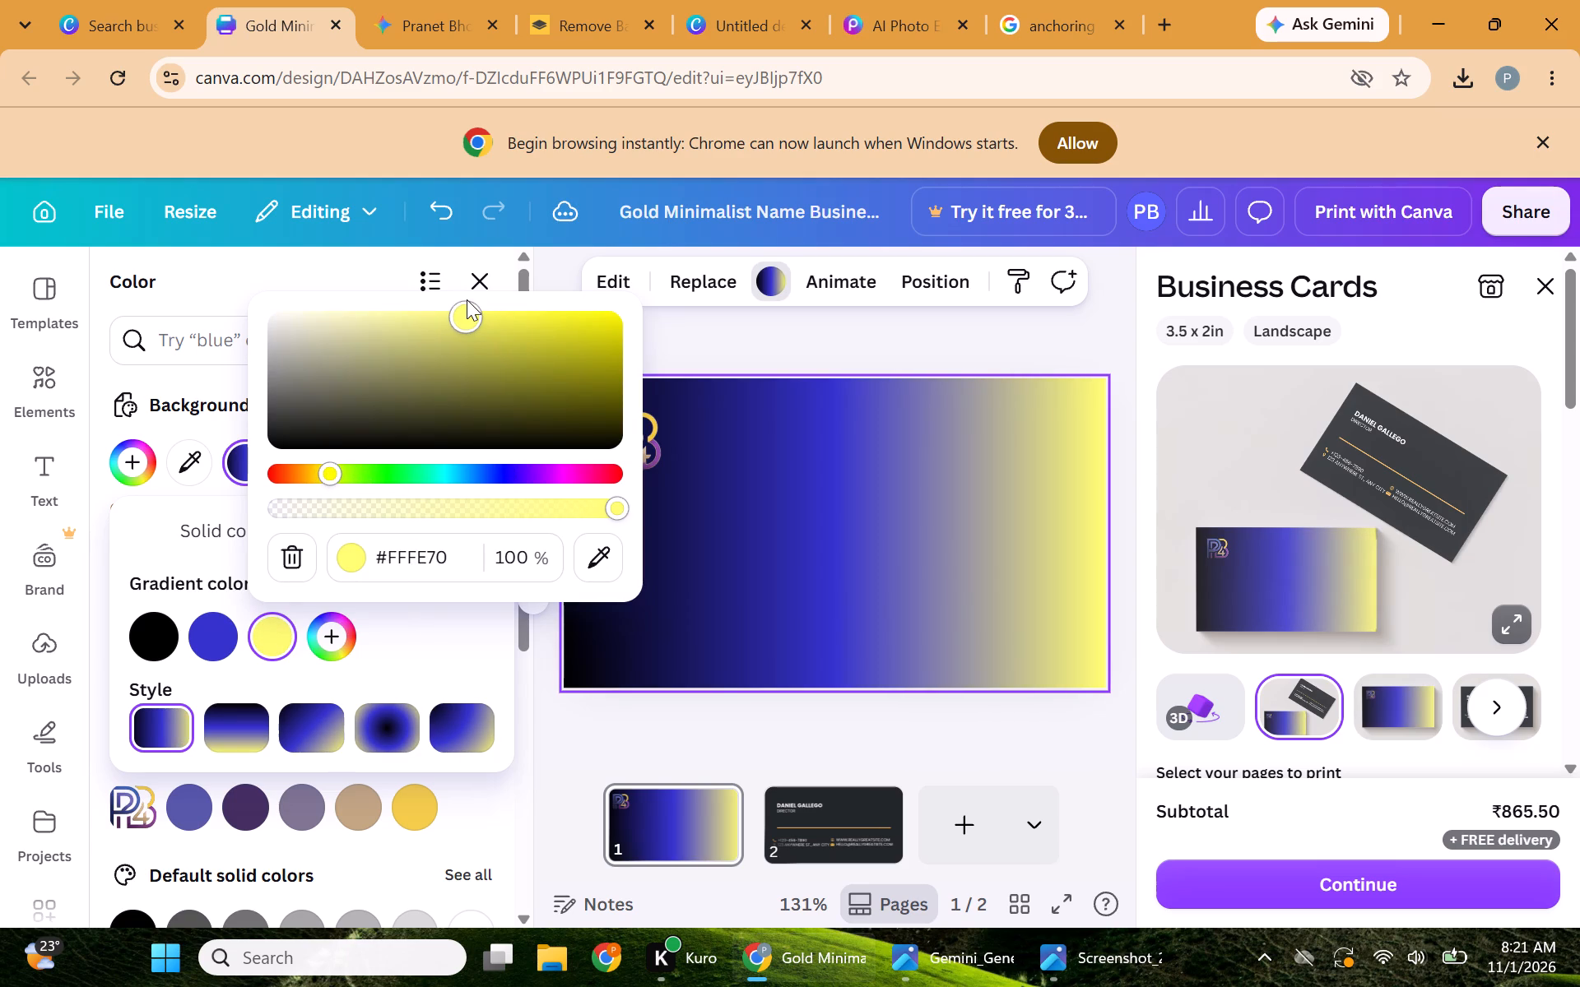
left_click_drag(467, 299, 460, 300)
left_click(764, 484)
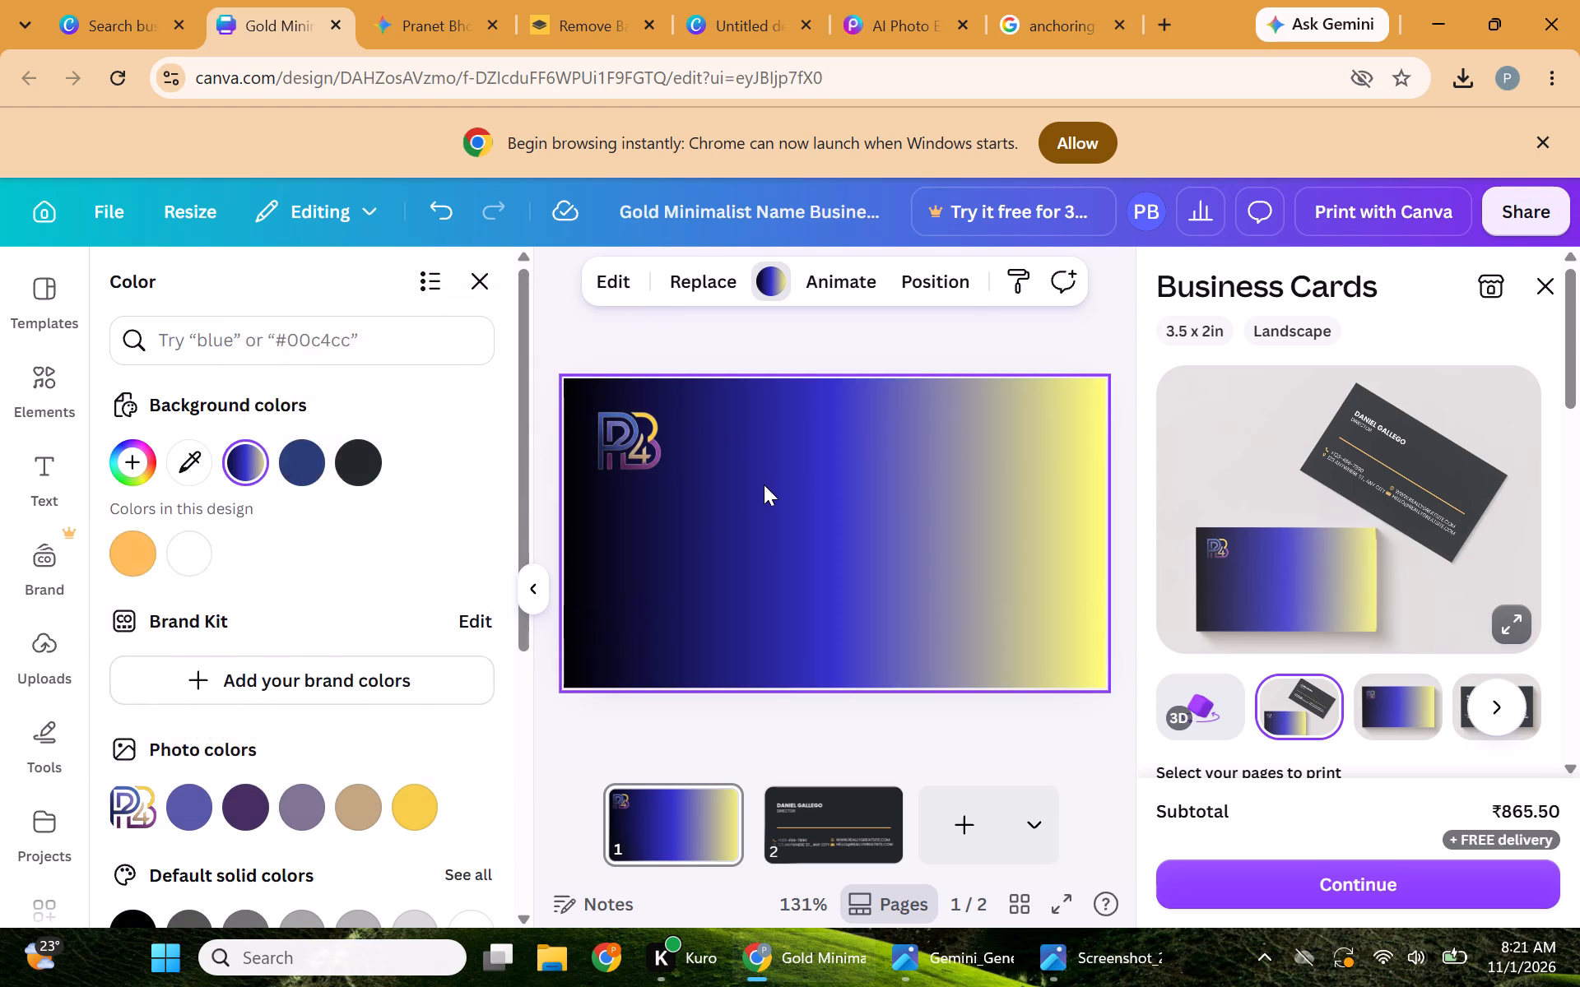
left_click(698, 530)
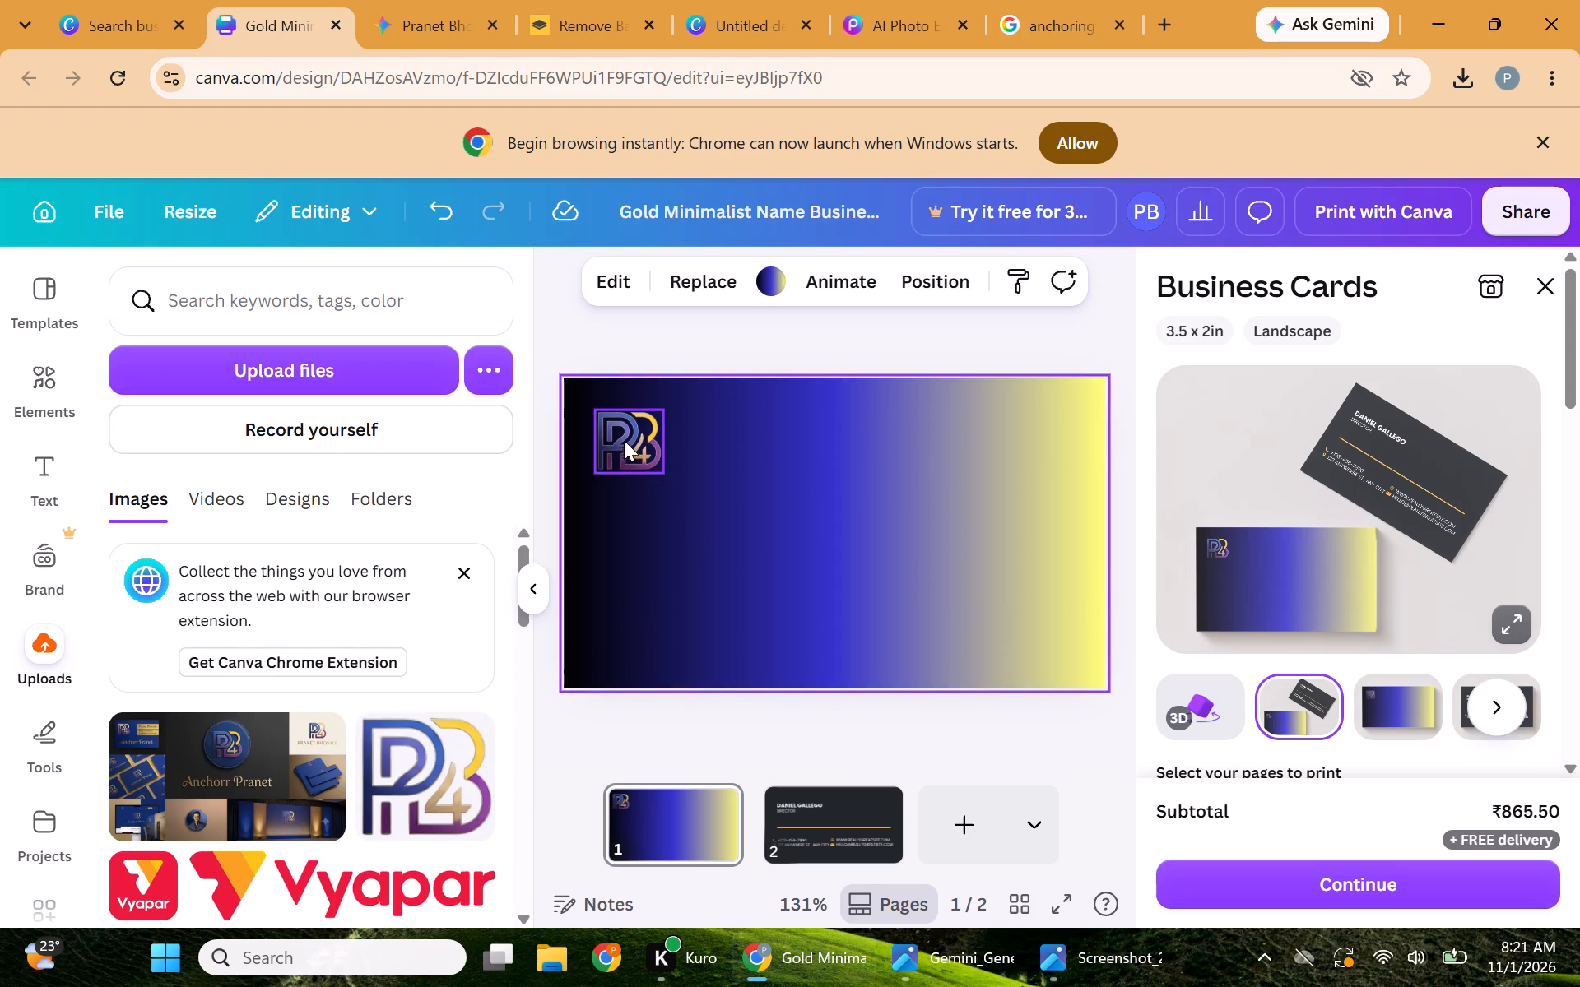
left_click_drag(915, 534, 539, 550)
left_click_drag(718, 600, 945, 456)
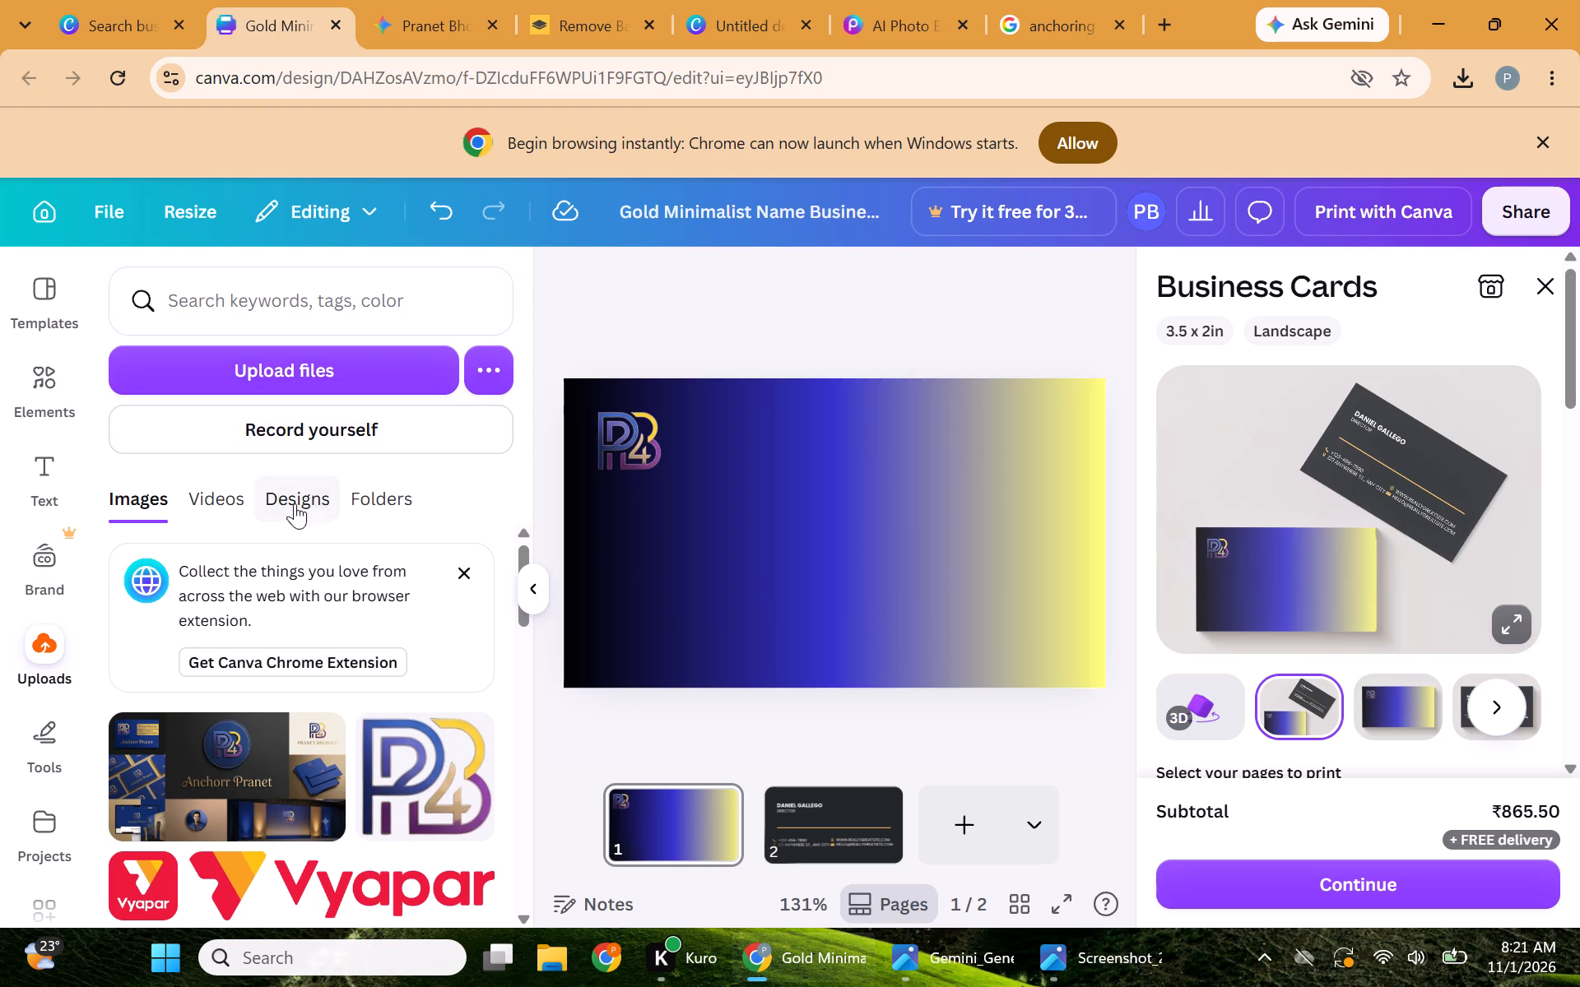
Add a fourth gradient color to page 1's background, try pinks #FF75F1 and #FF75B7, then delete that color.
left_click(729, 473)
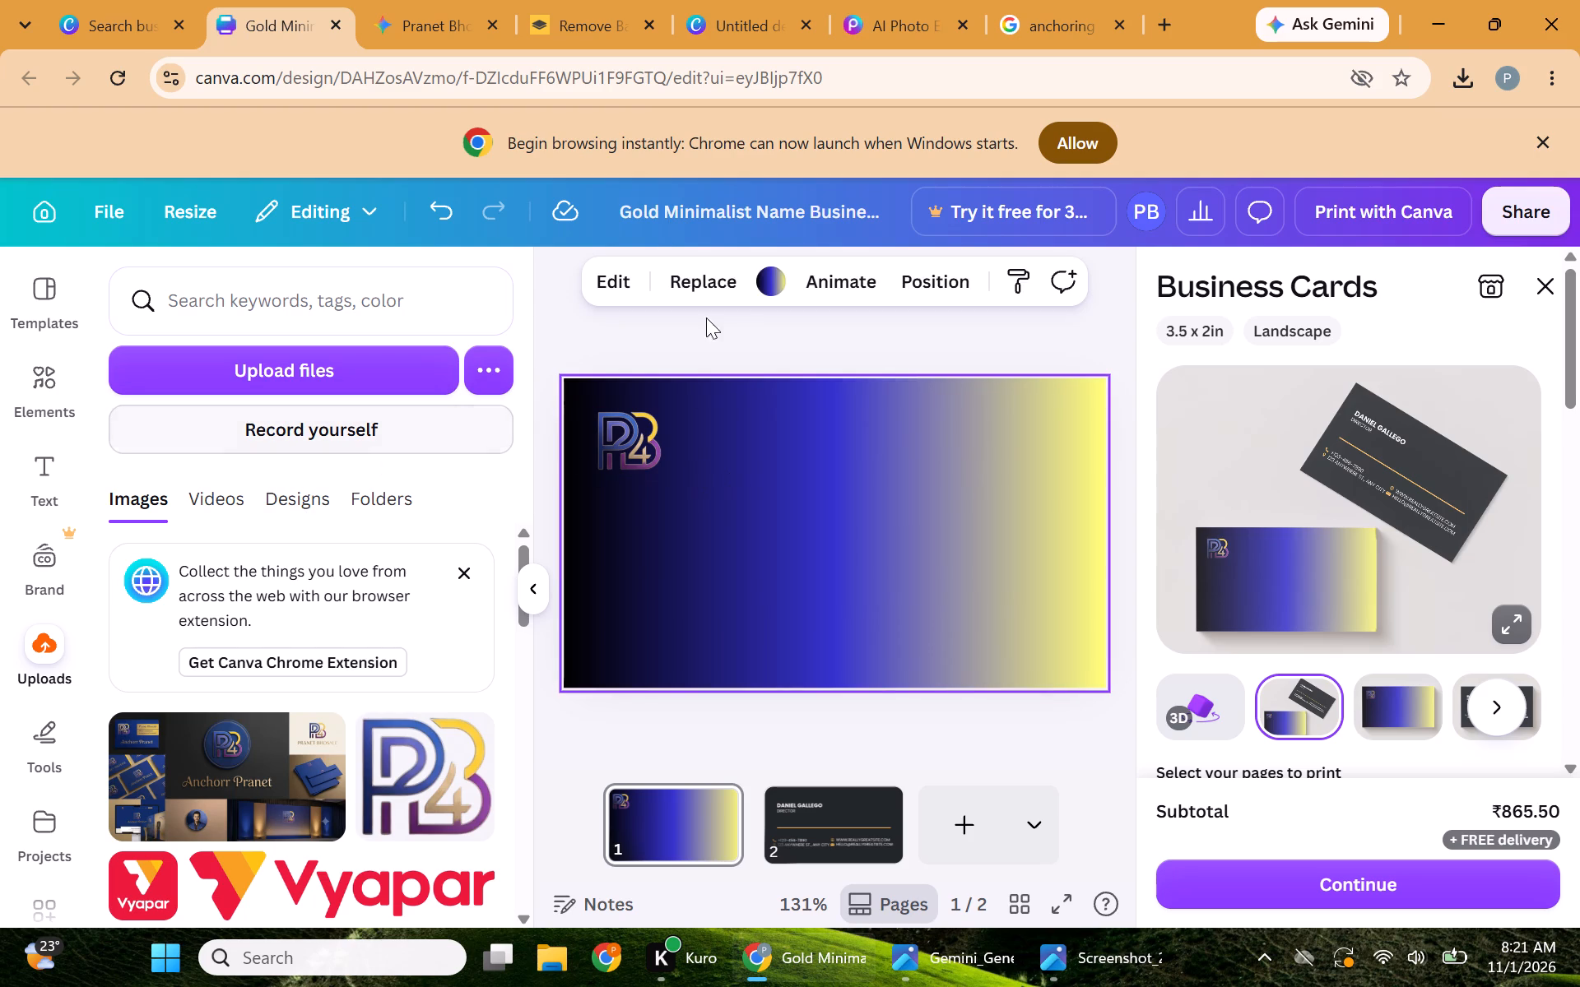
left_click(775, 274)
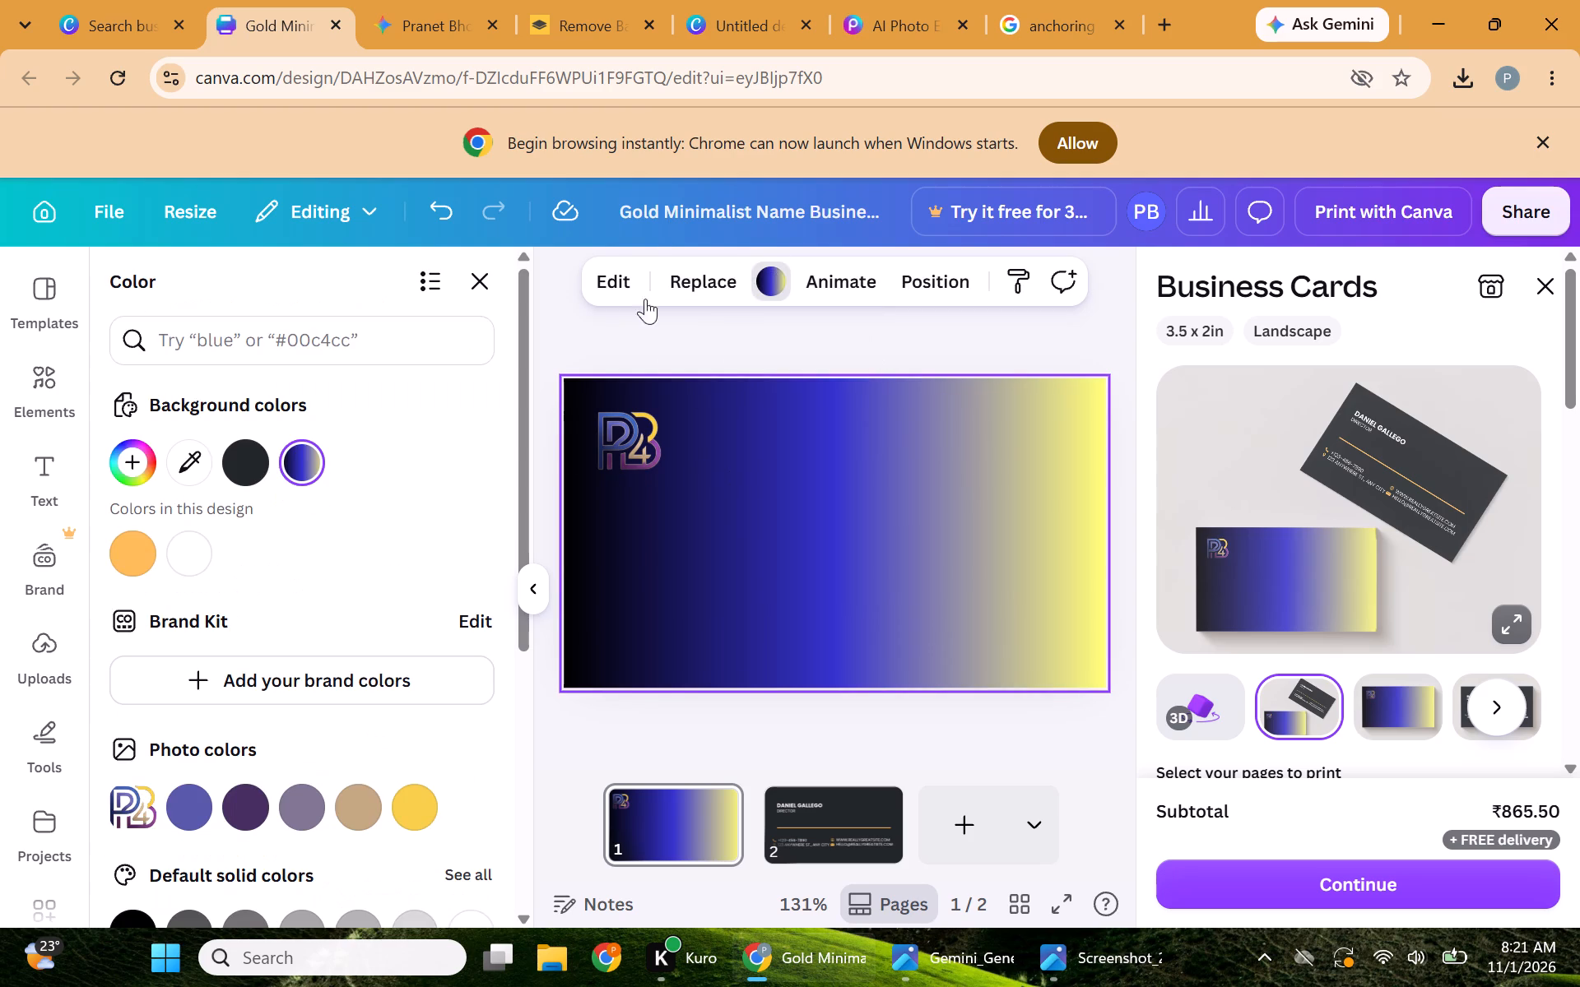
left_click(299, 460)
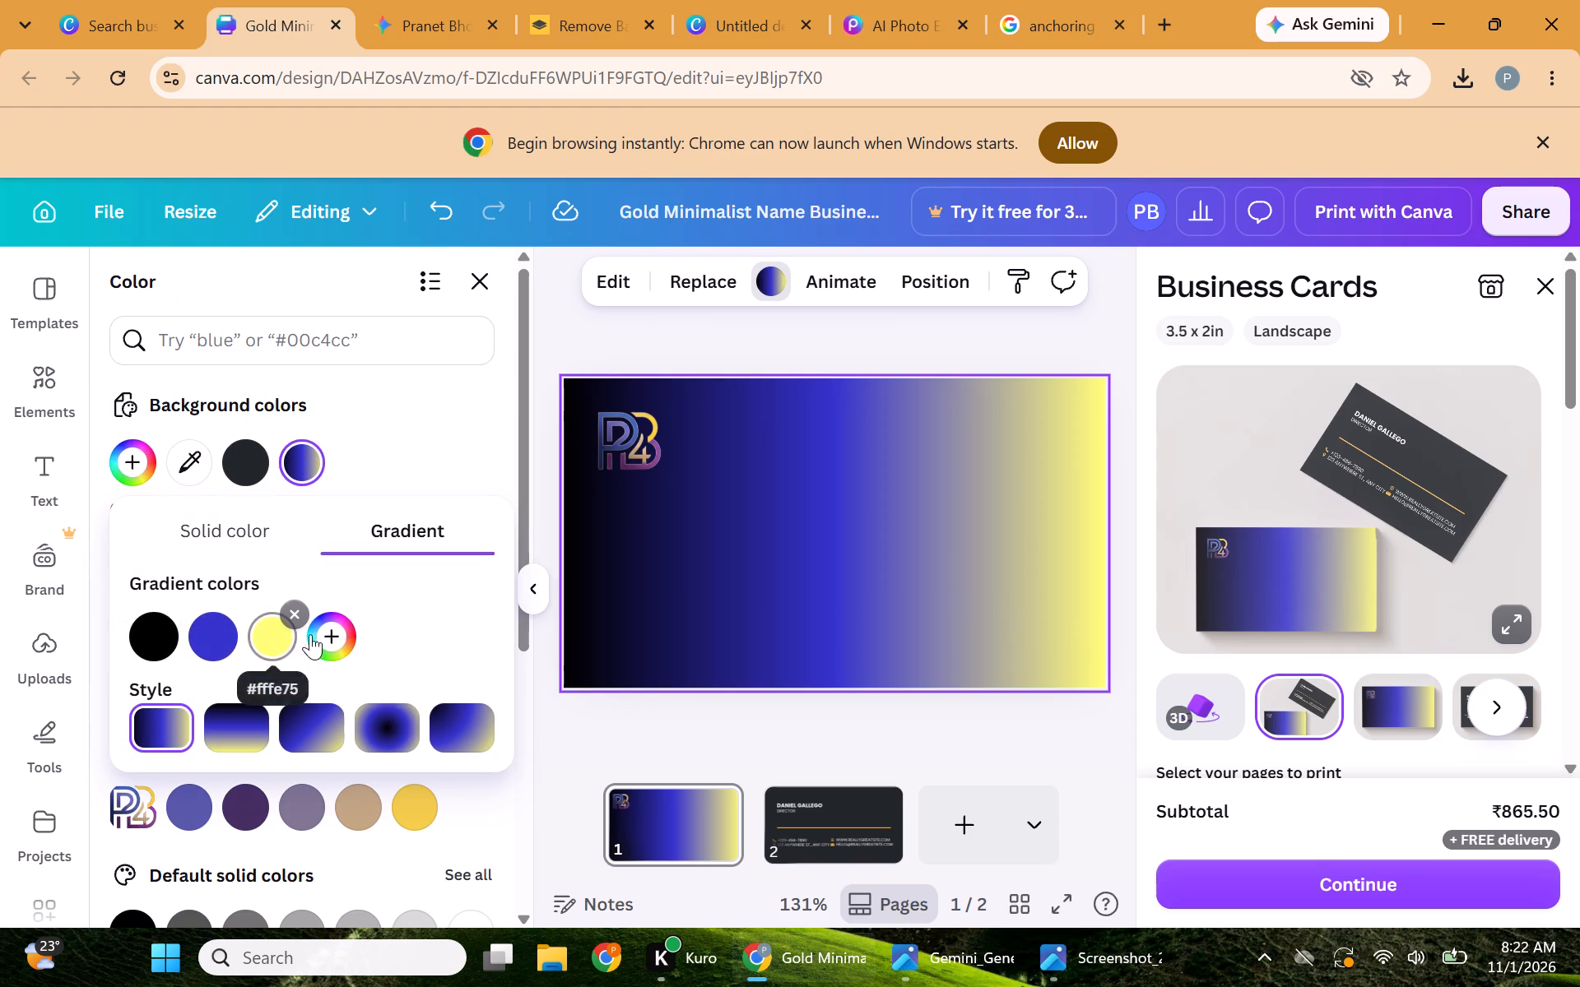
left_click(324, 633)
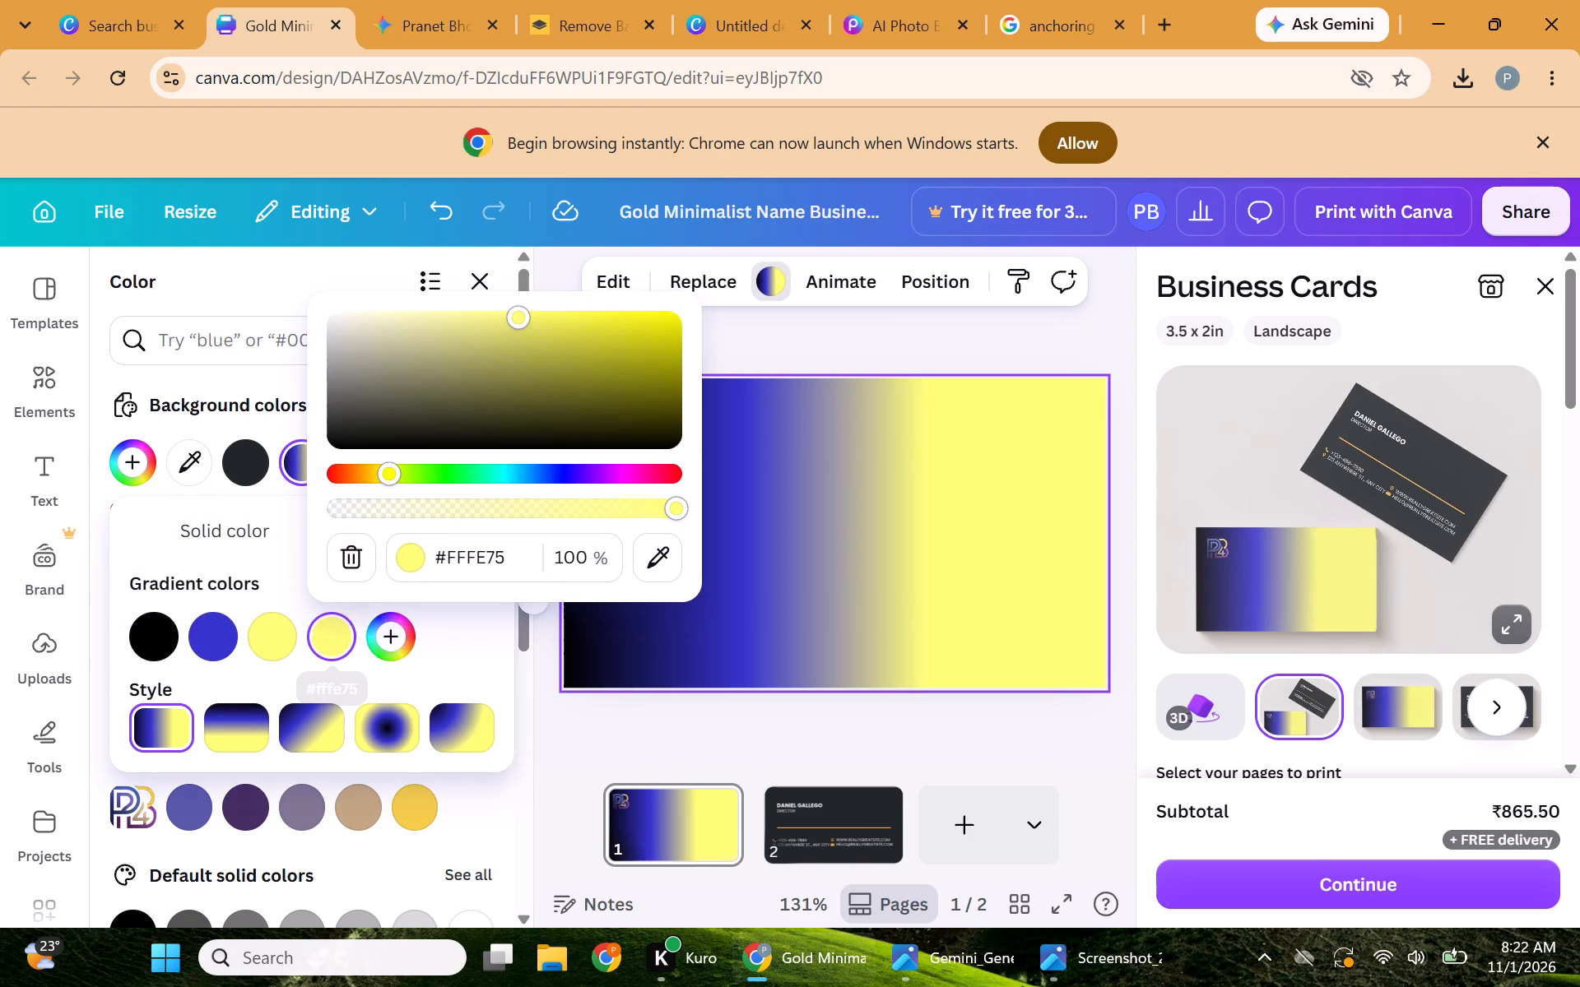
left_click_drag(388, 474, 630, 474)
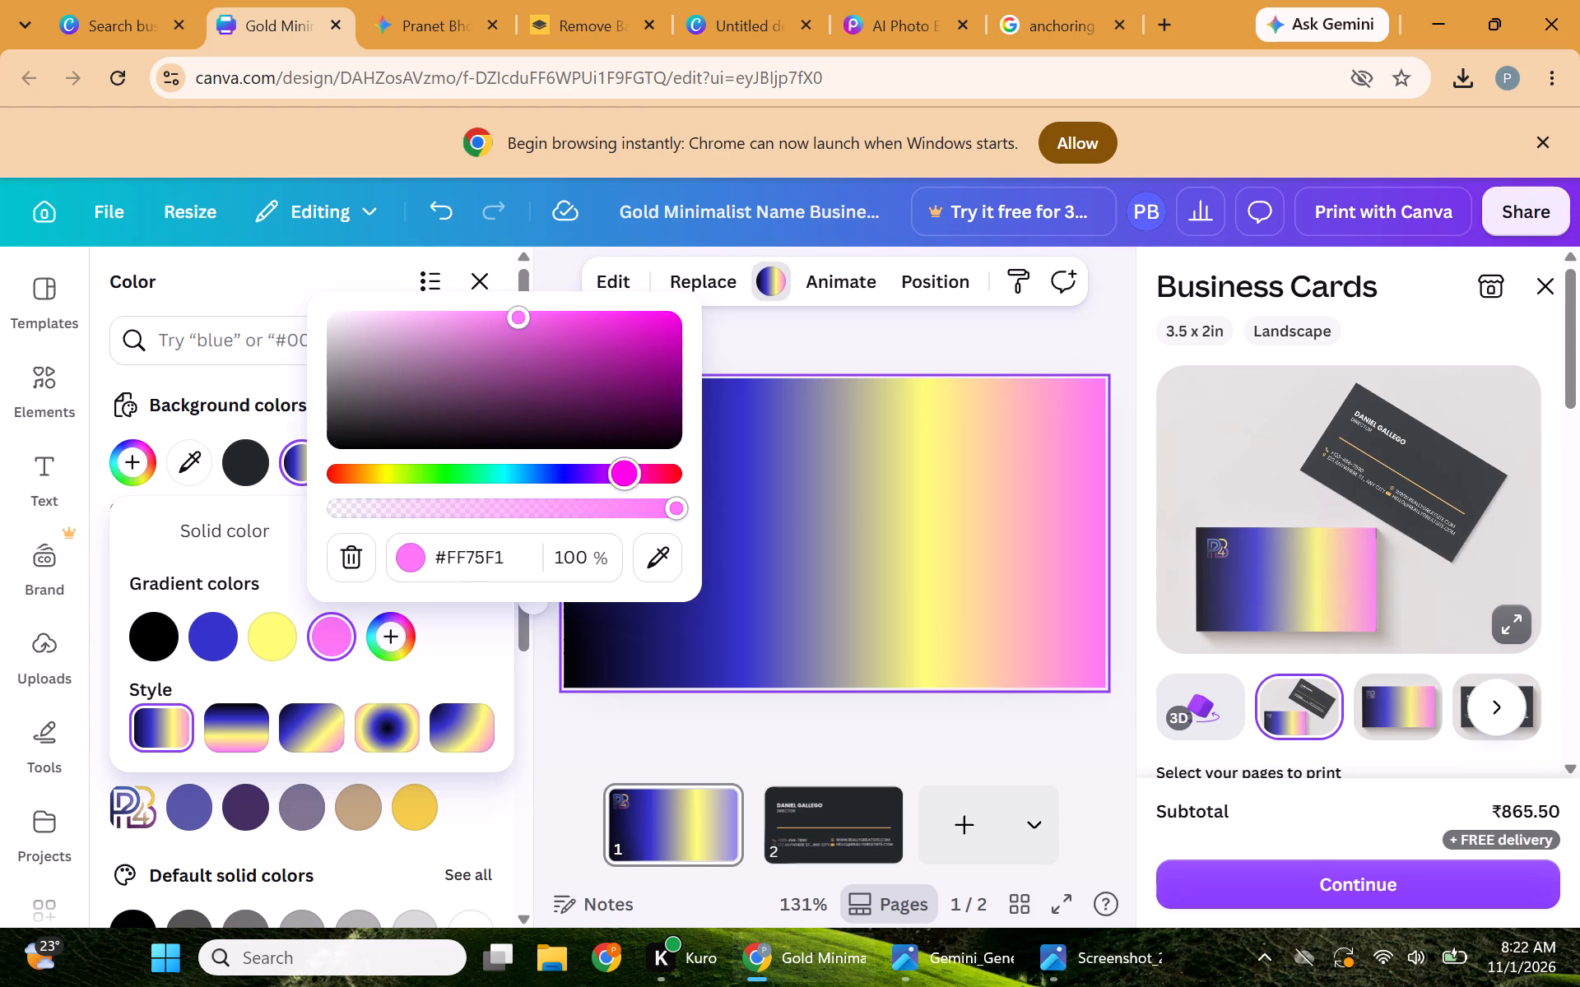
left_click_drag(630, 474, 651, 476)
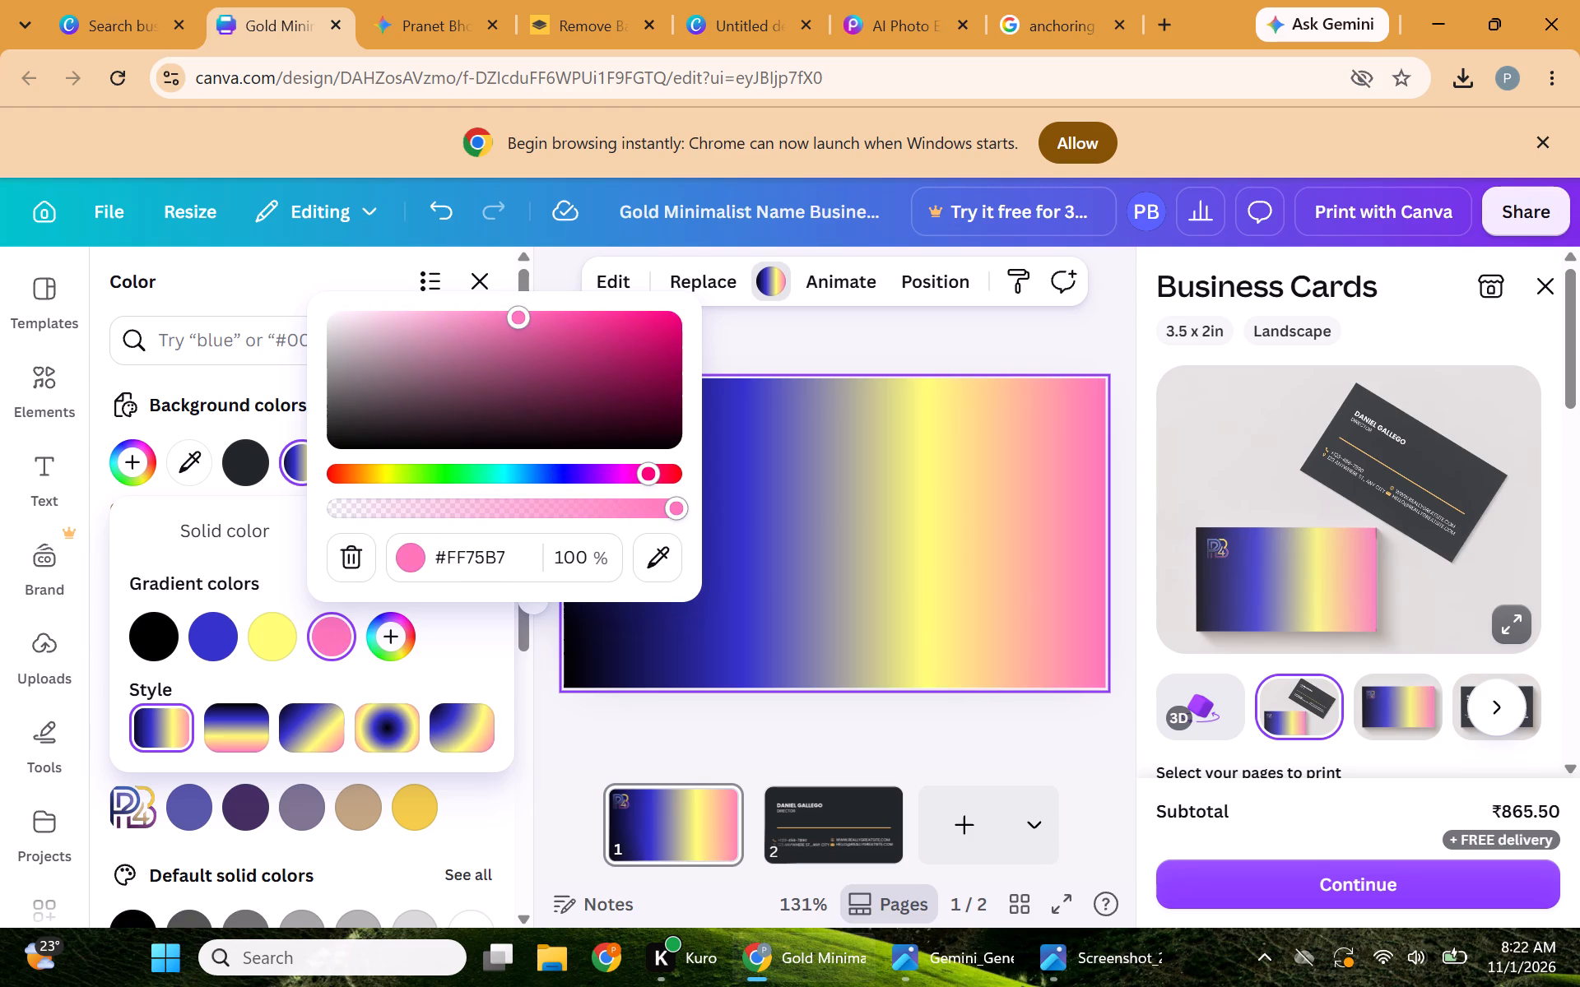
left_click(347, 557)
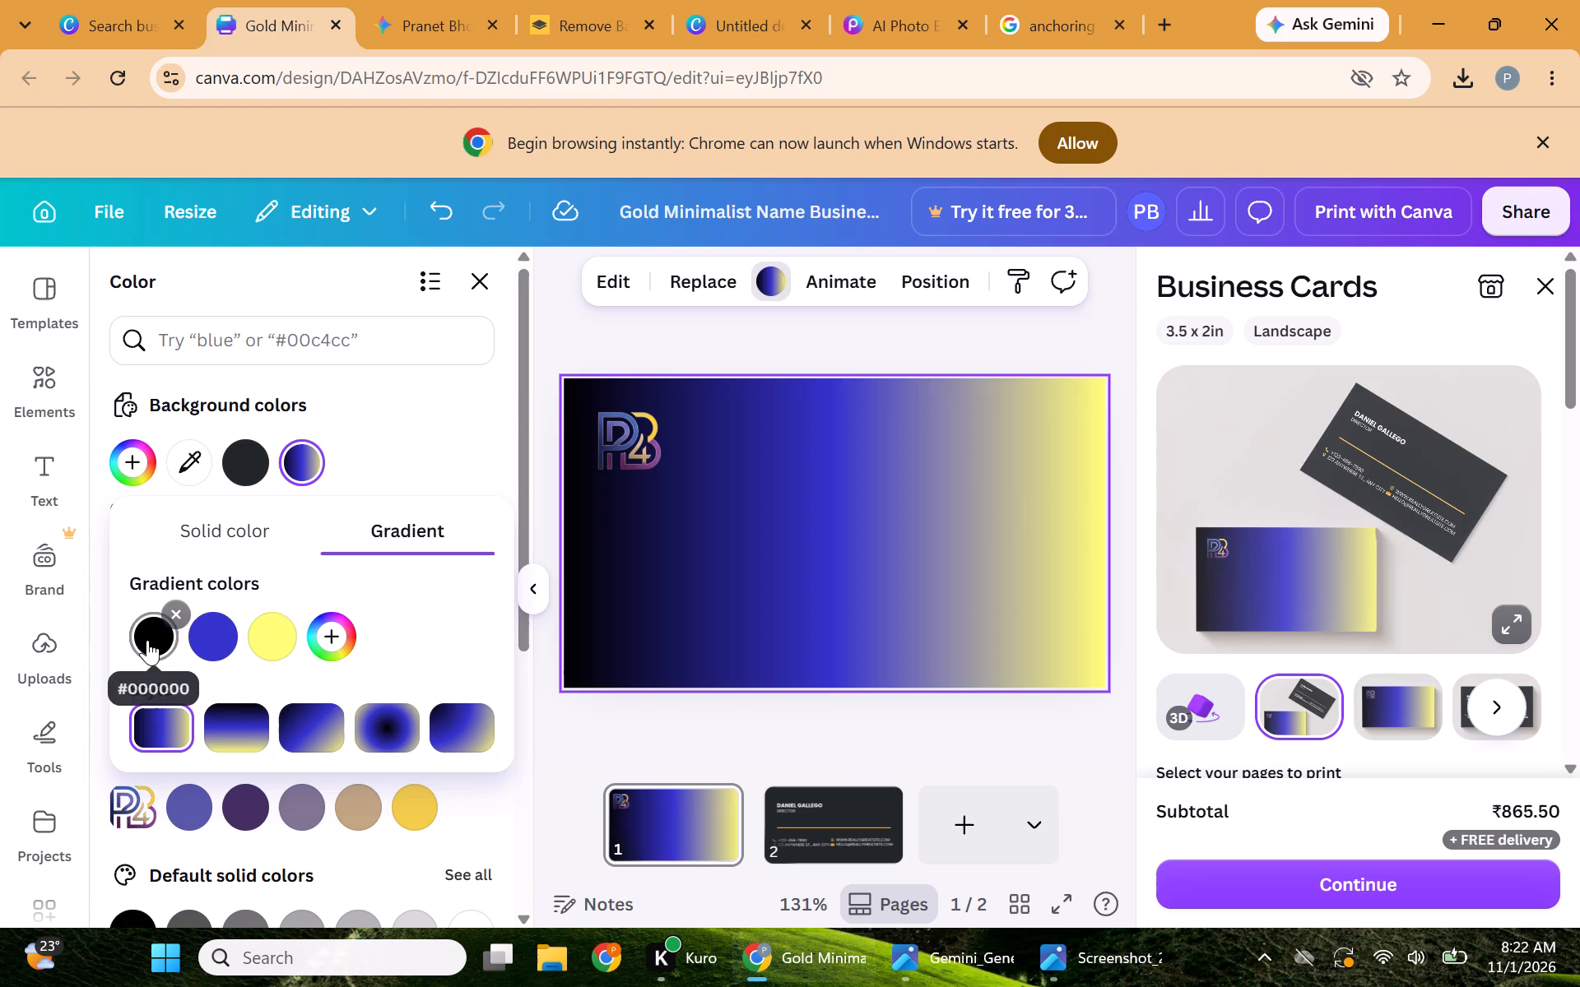
Reorder page 1's background gradient colors to yellow, blue #3533cd, then black, trying other orders along the way.
left_click_drag(147, 640, 370, 646)
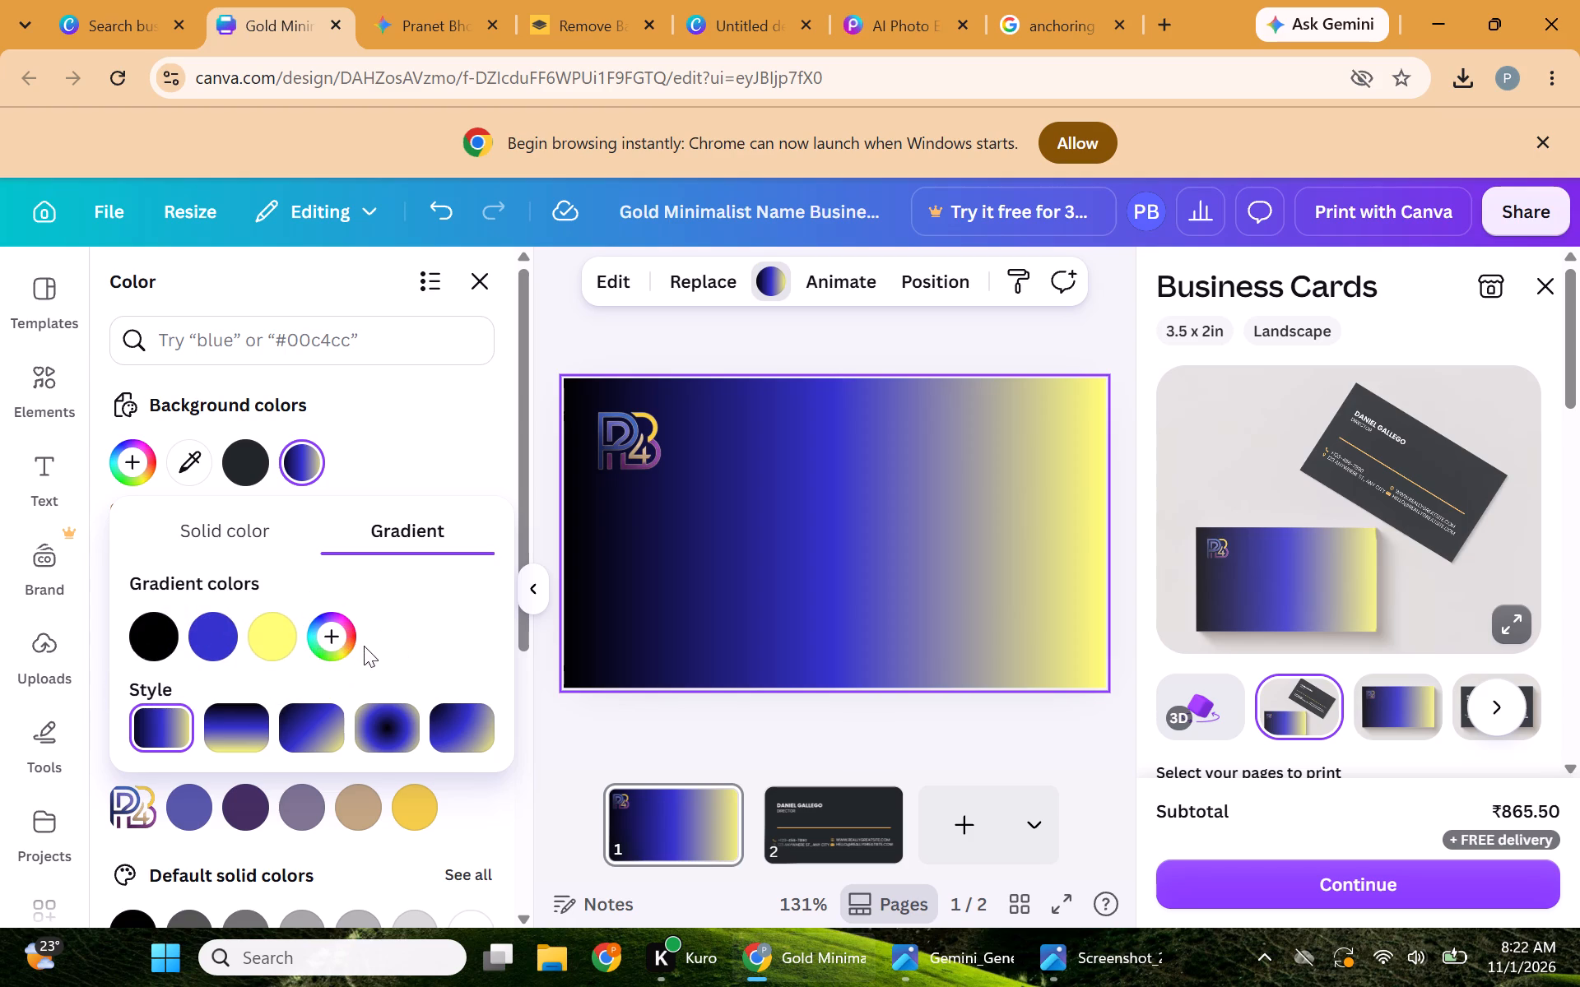
left_click_drag(212, 634, 146, 629)
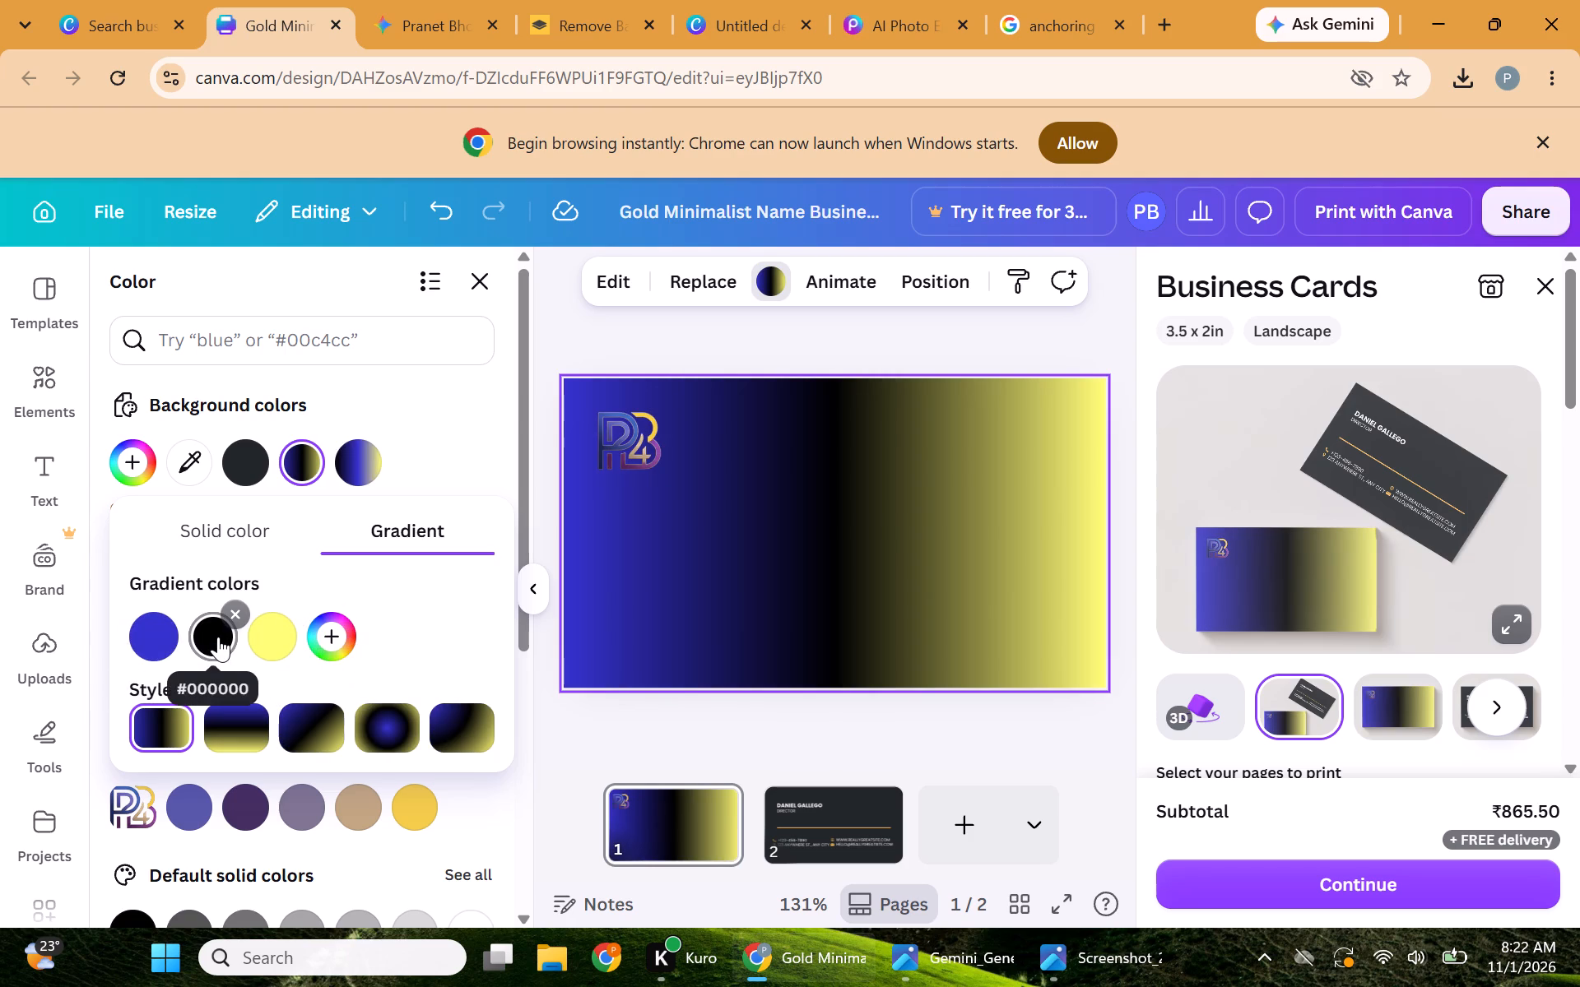
left_click_drag(284, 646, 204, 645)
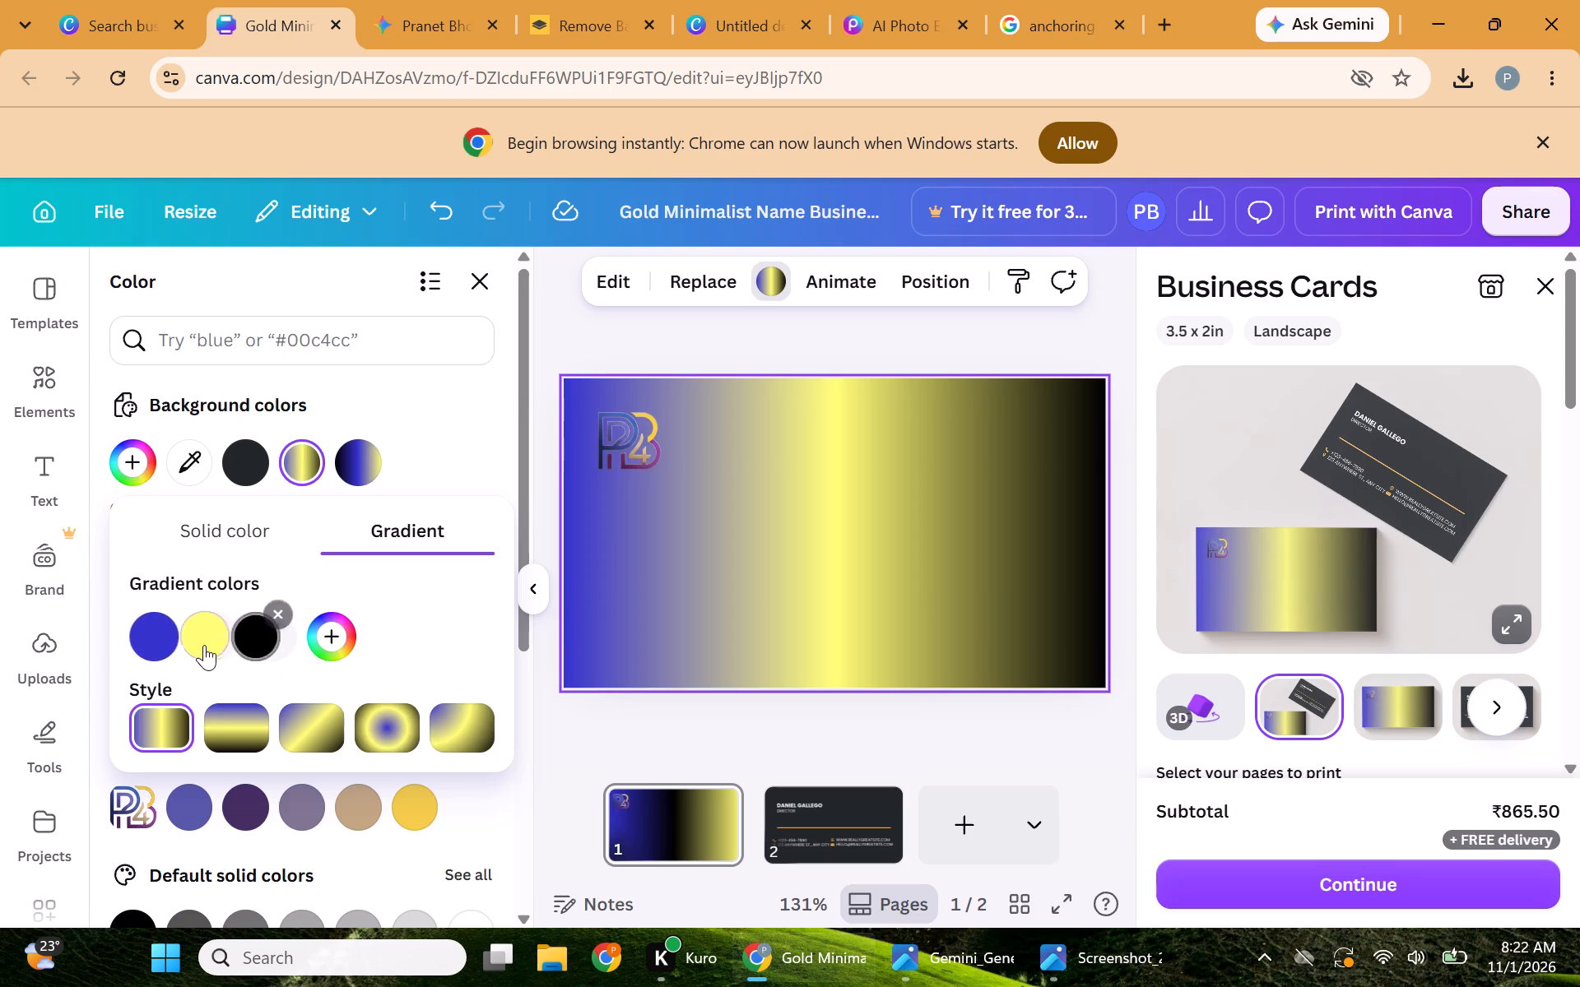
left_click_drag(230, 648, 132, 633)
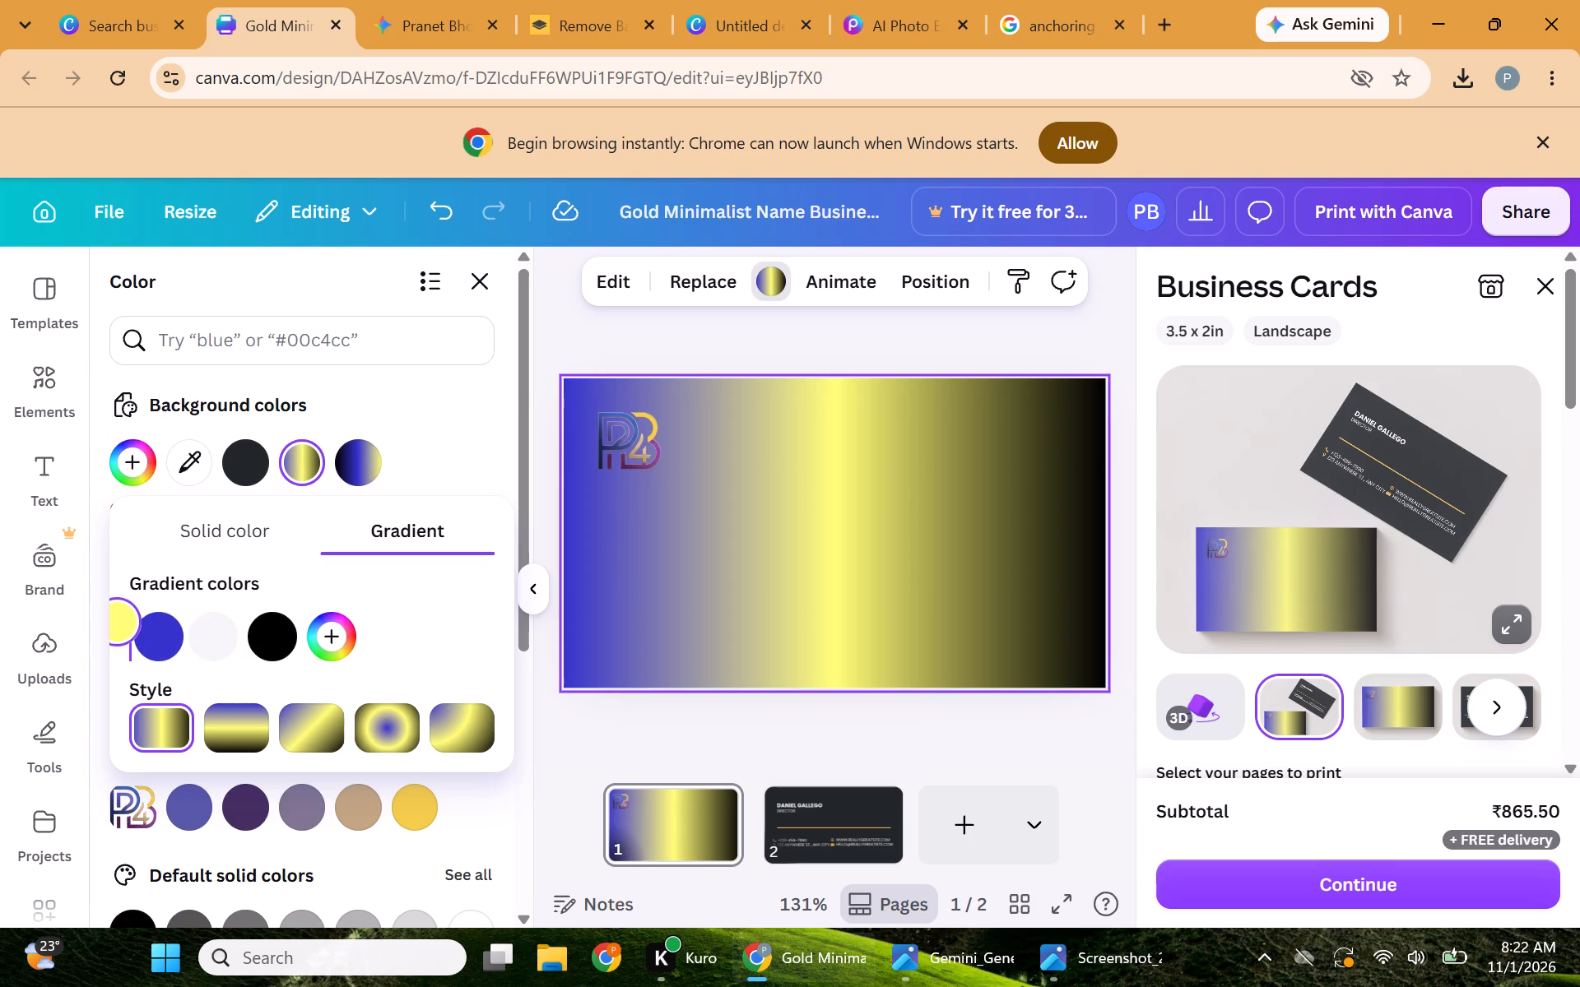
left_click_drag(132, 633, 140, 665)
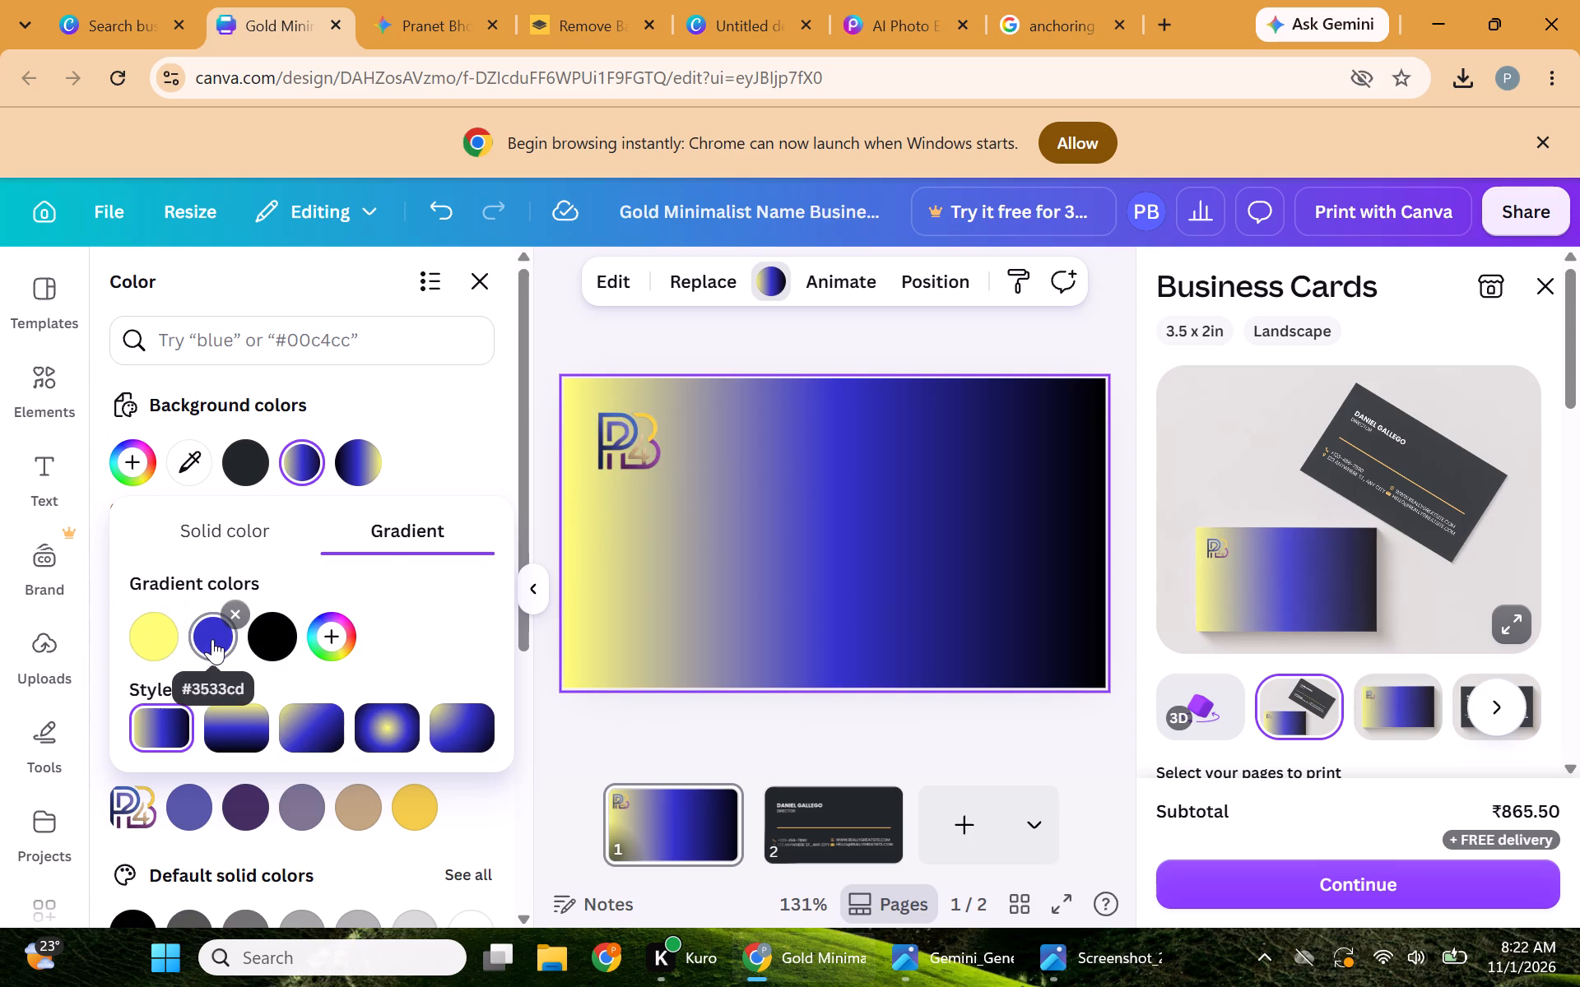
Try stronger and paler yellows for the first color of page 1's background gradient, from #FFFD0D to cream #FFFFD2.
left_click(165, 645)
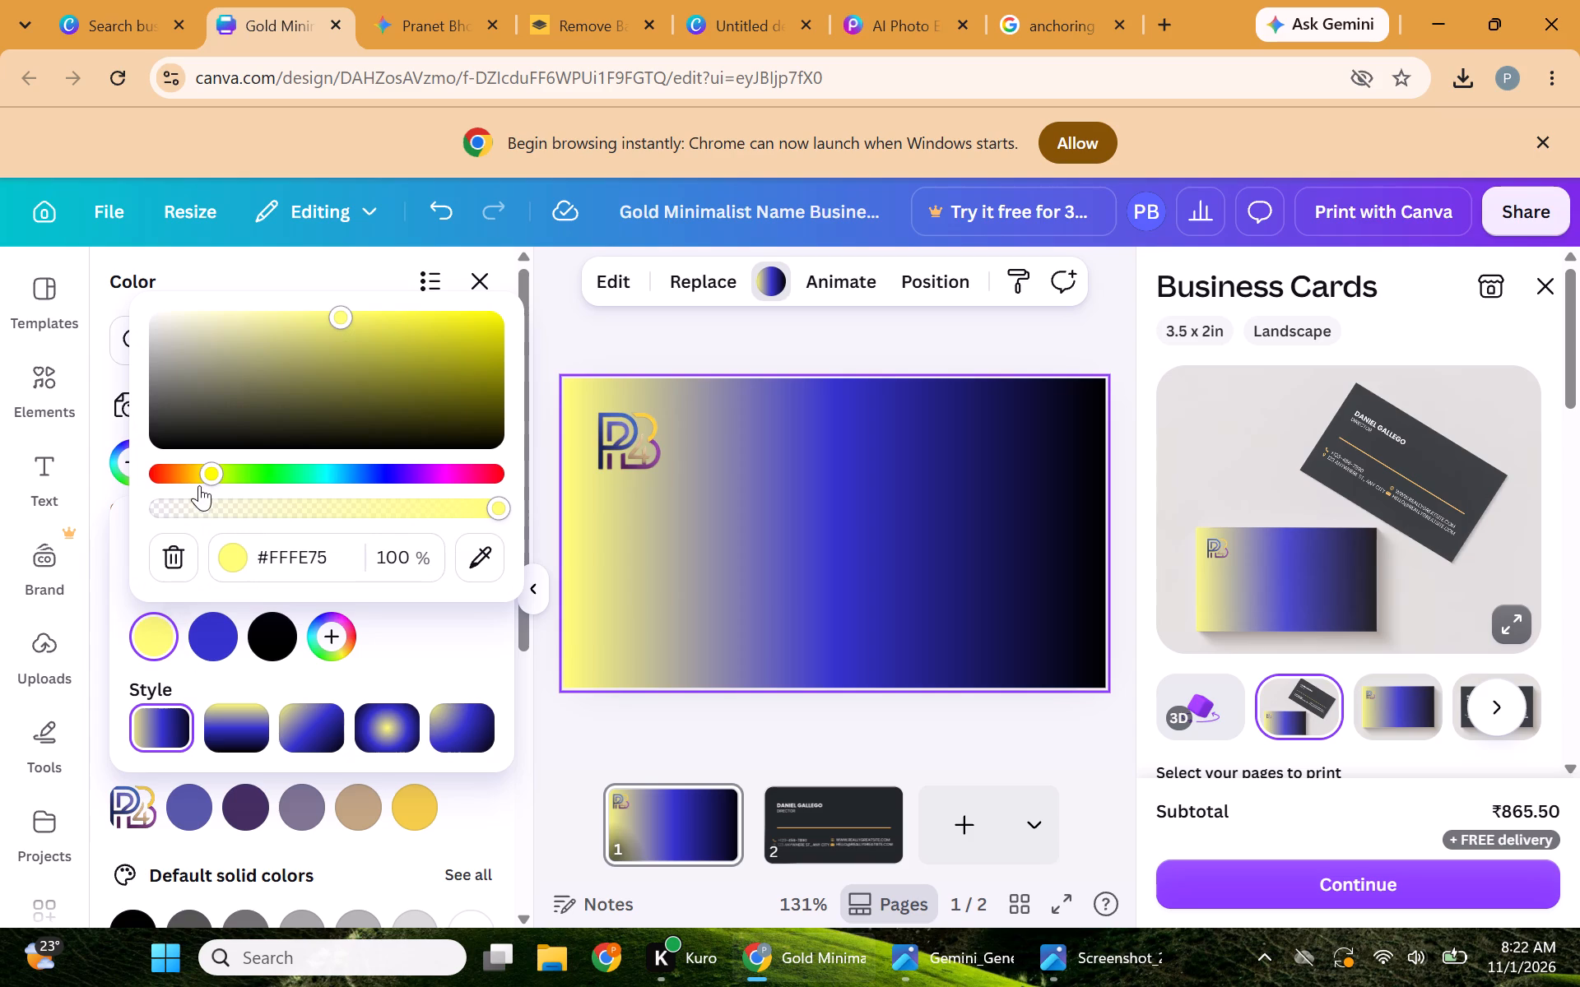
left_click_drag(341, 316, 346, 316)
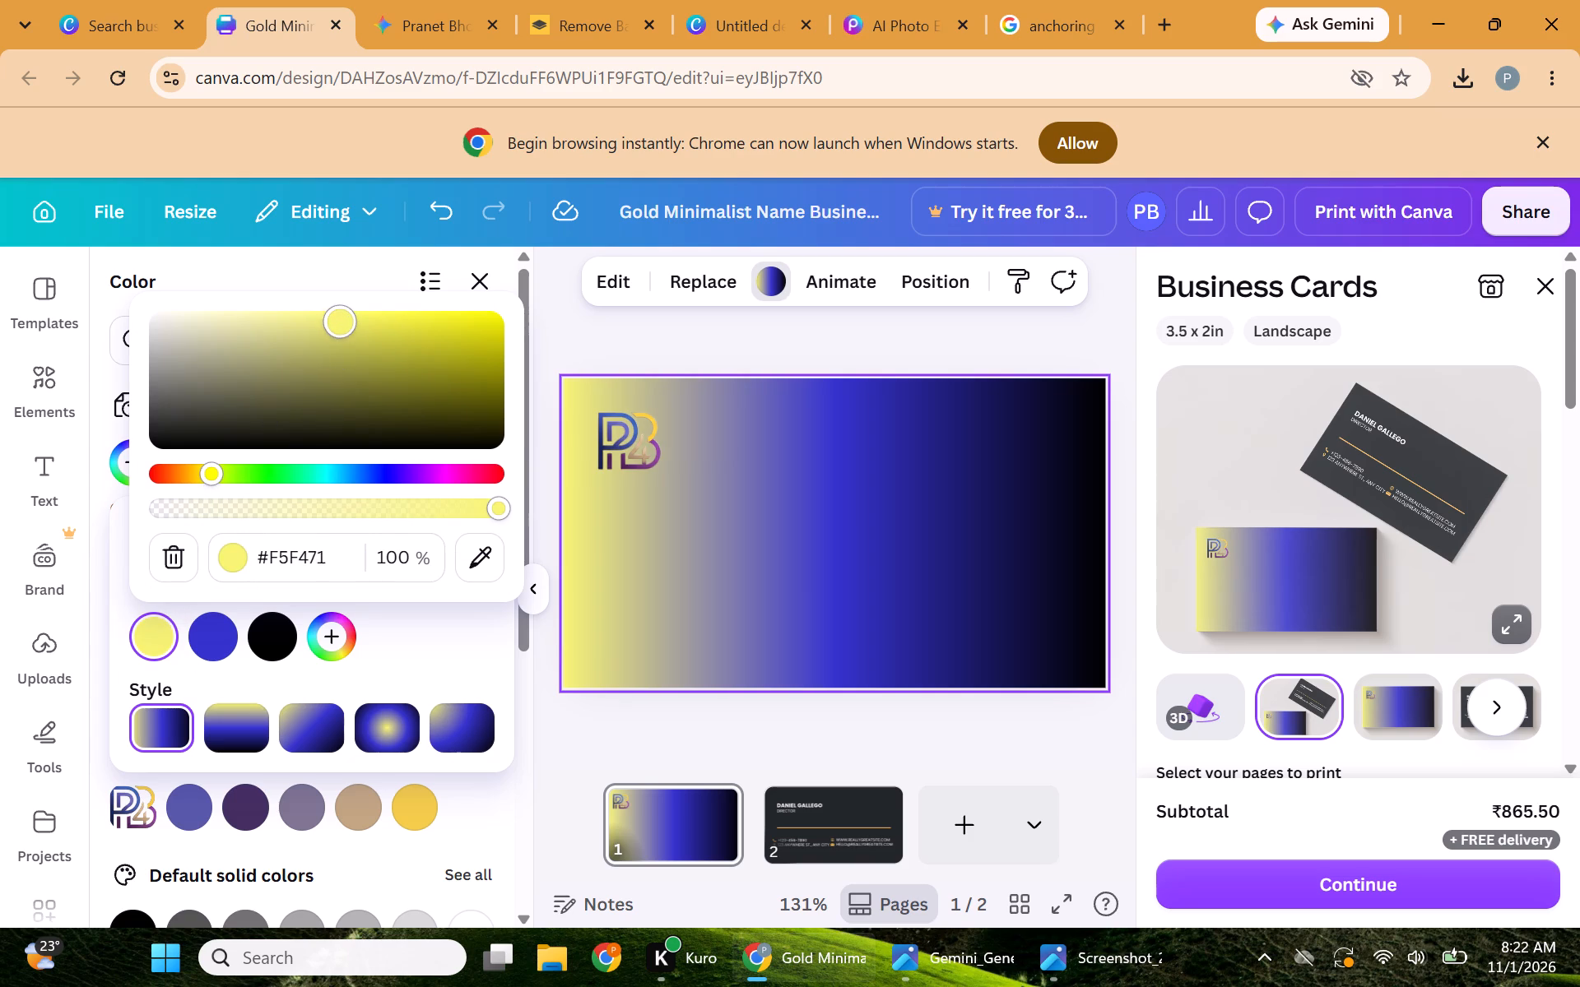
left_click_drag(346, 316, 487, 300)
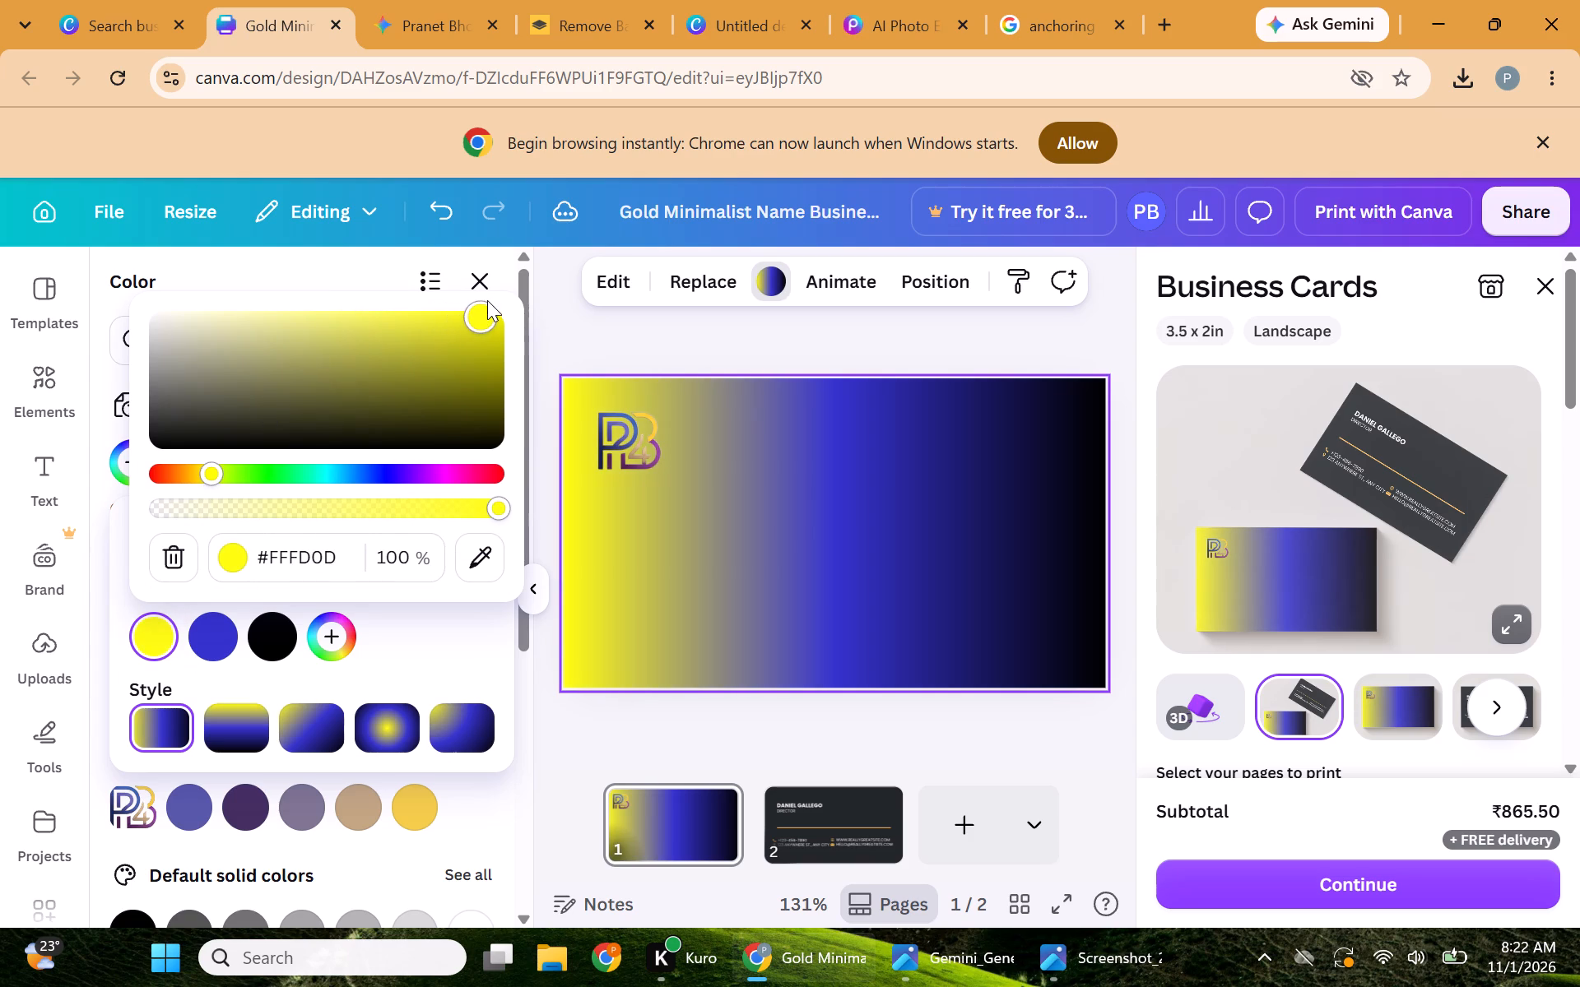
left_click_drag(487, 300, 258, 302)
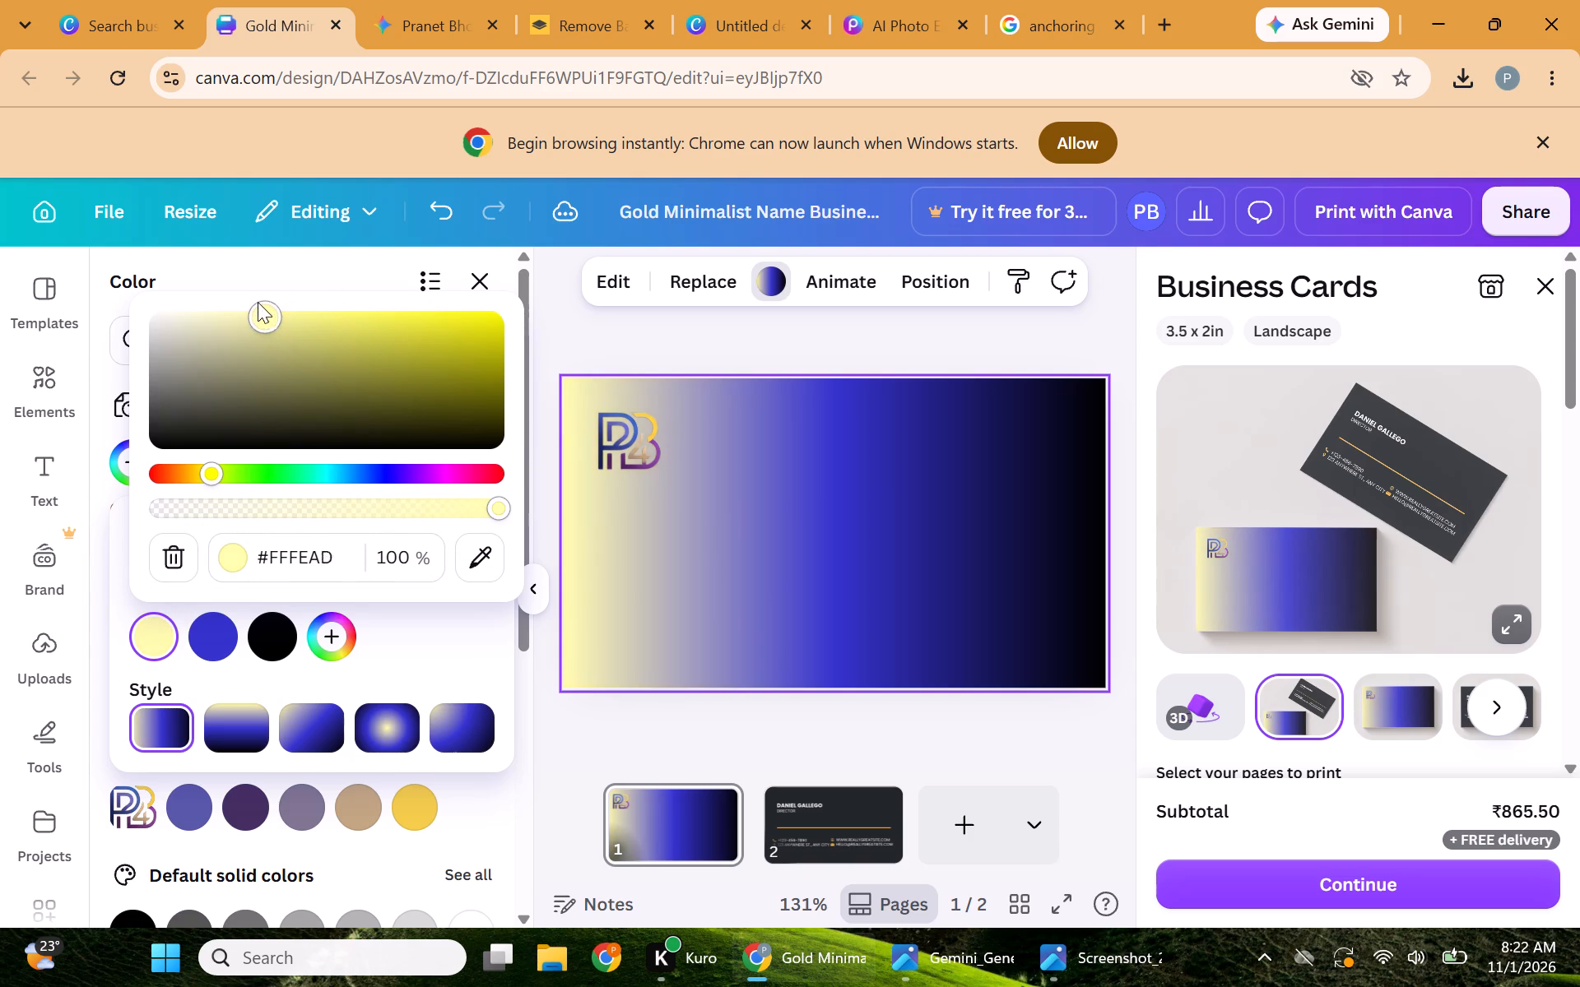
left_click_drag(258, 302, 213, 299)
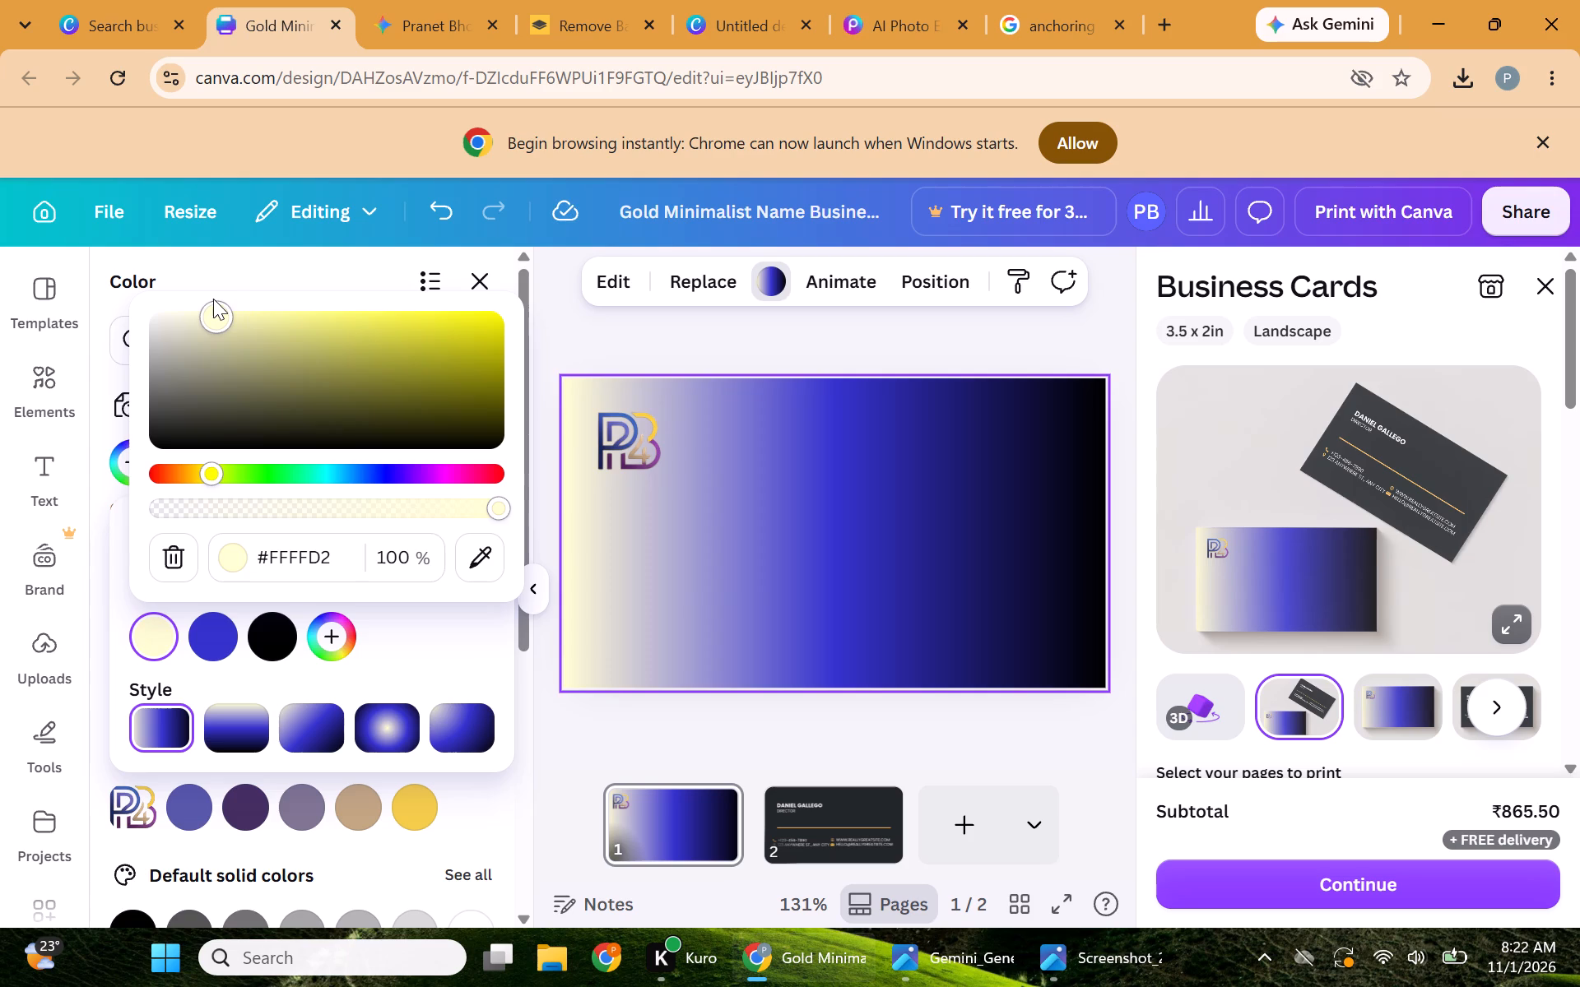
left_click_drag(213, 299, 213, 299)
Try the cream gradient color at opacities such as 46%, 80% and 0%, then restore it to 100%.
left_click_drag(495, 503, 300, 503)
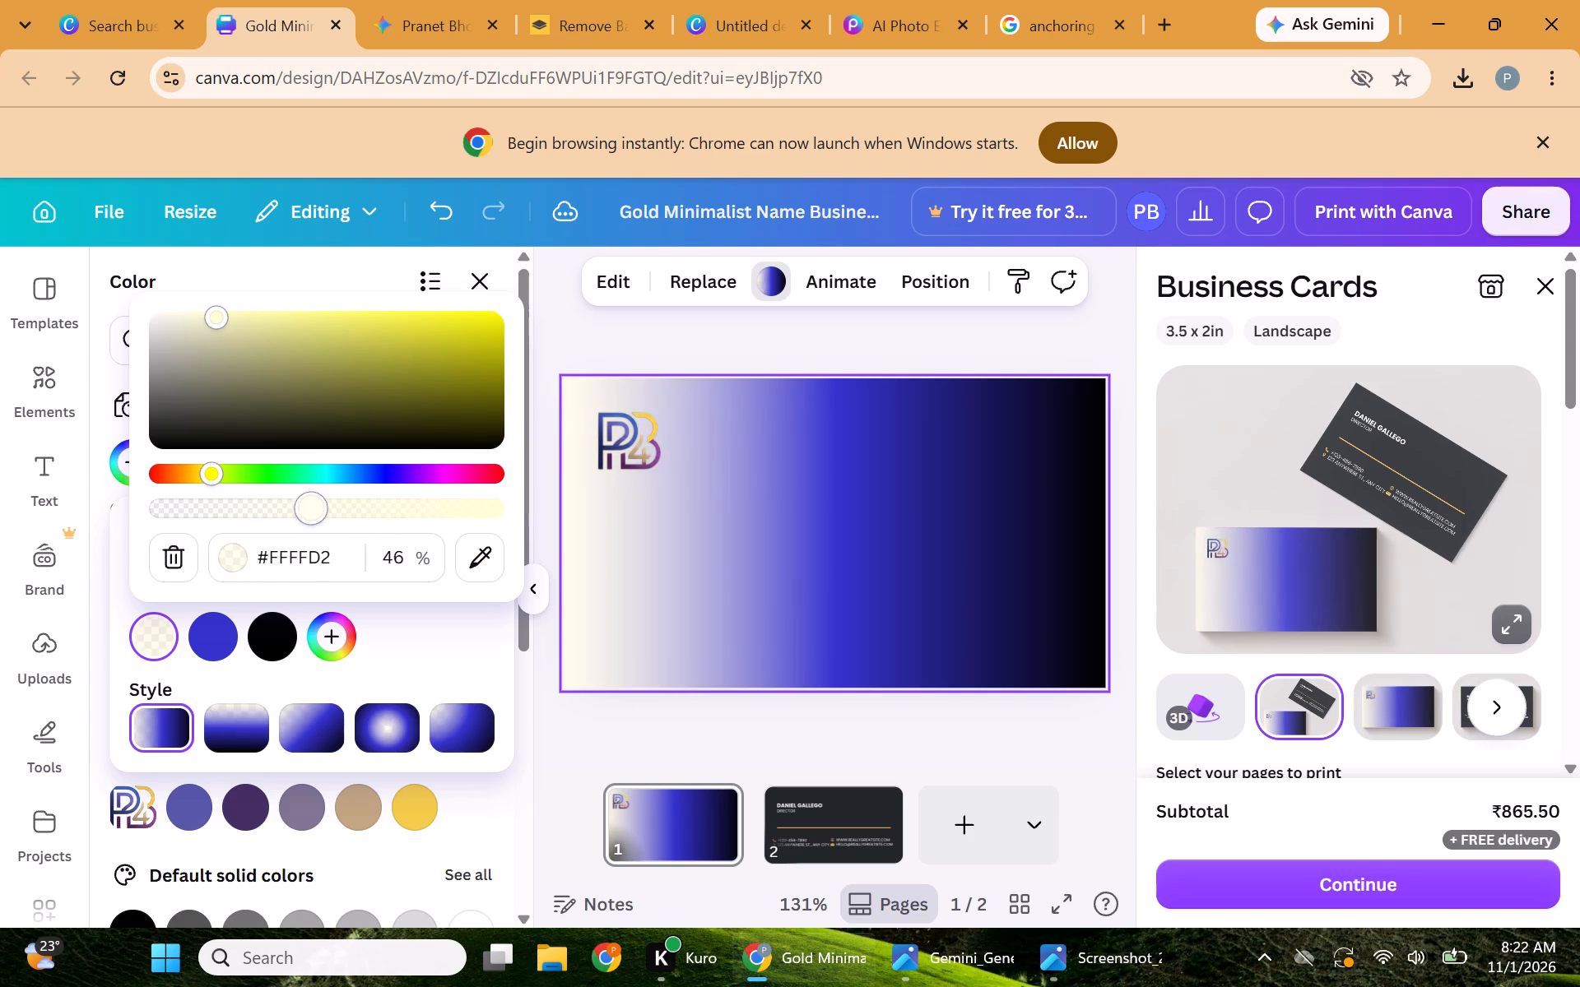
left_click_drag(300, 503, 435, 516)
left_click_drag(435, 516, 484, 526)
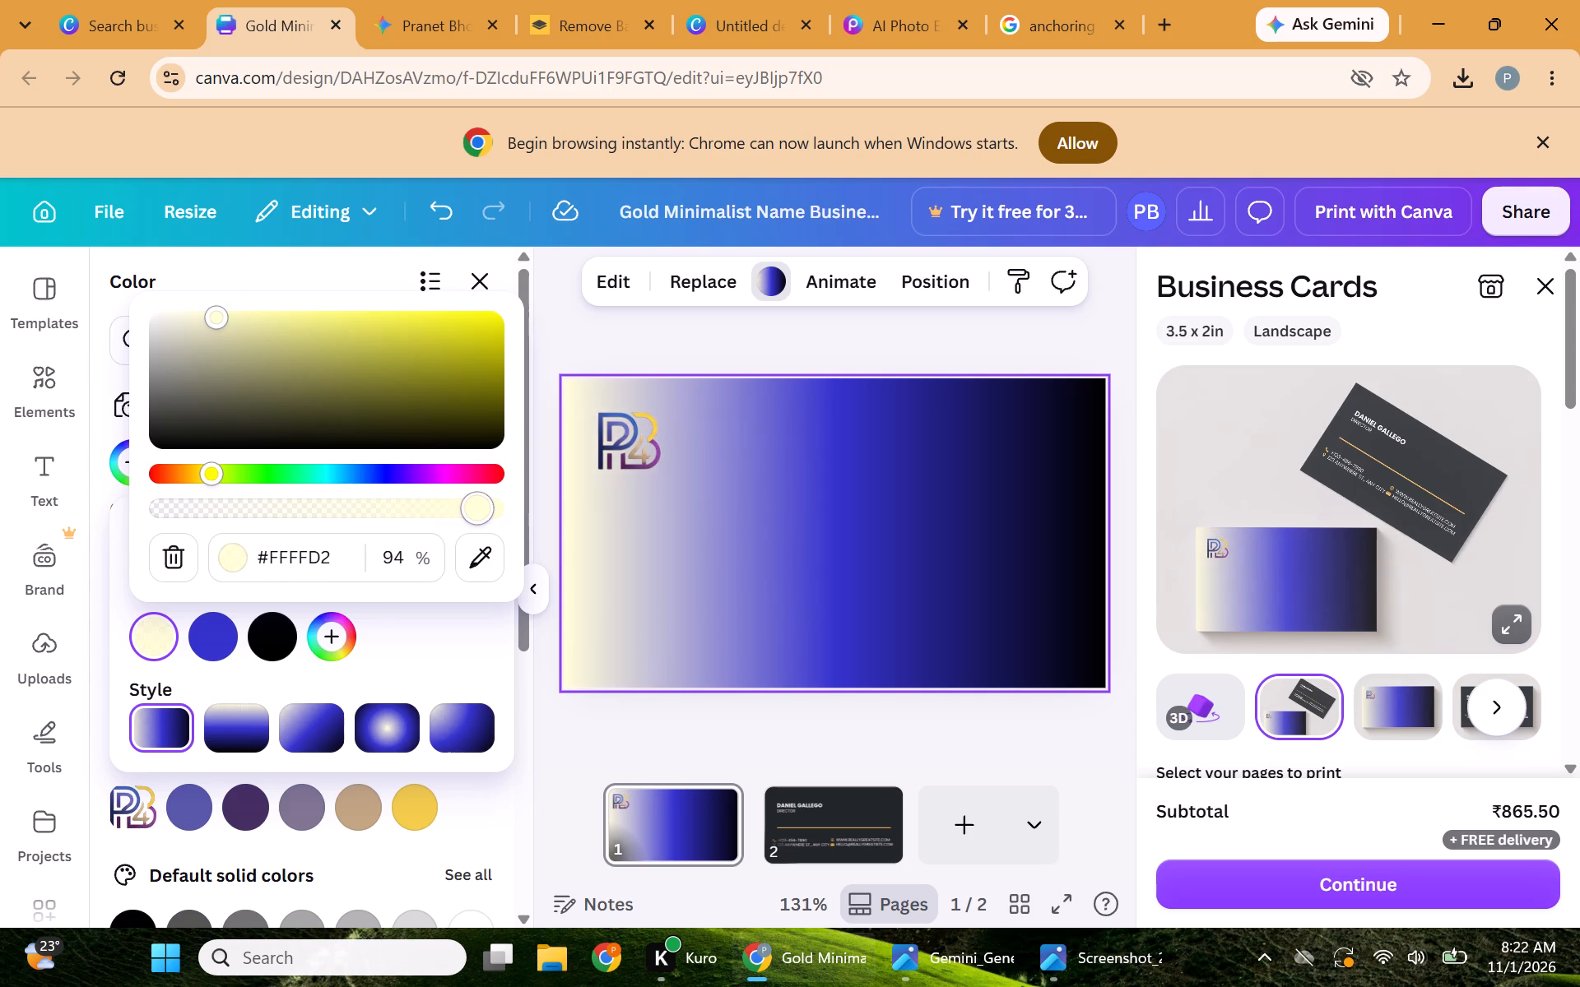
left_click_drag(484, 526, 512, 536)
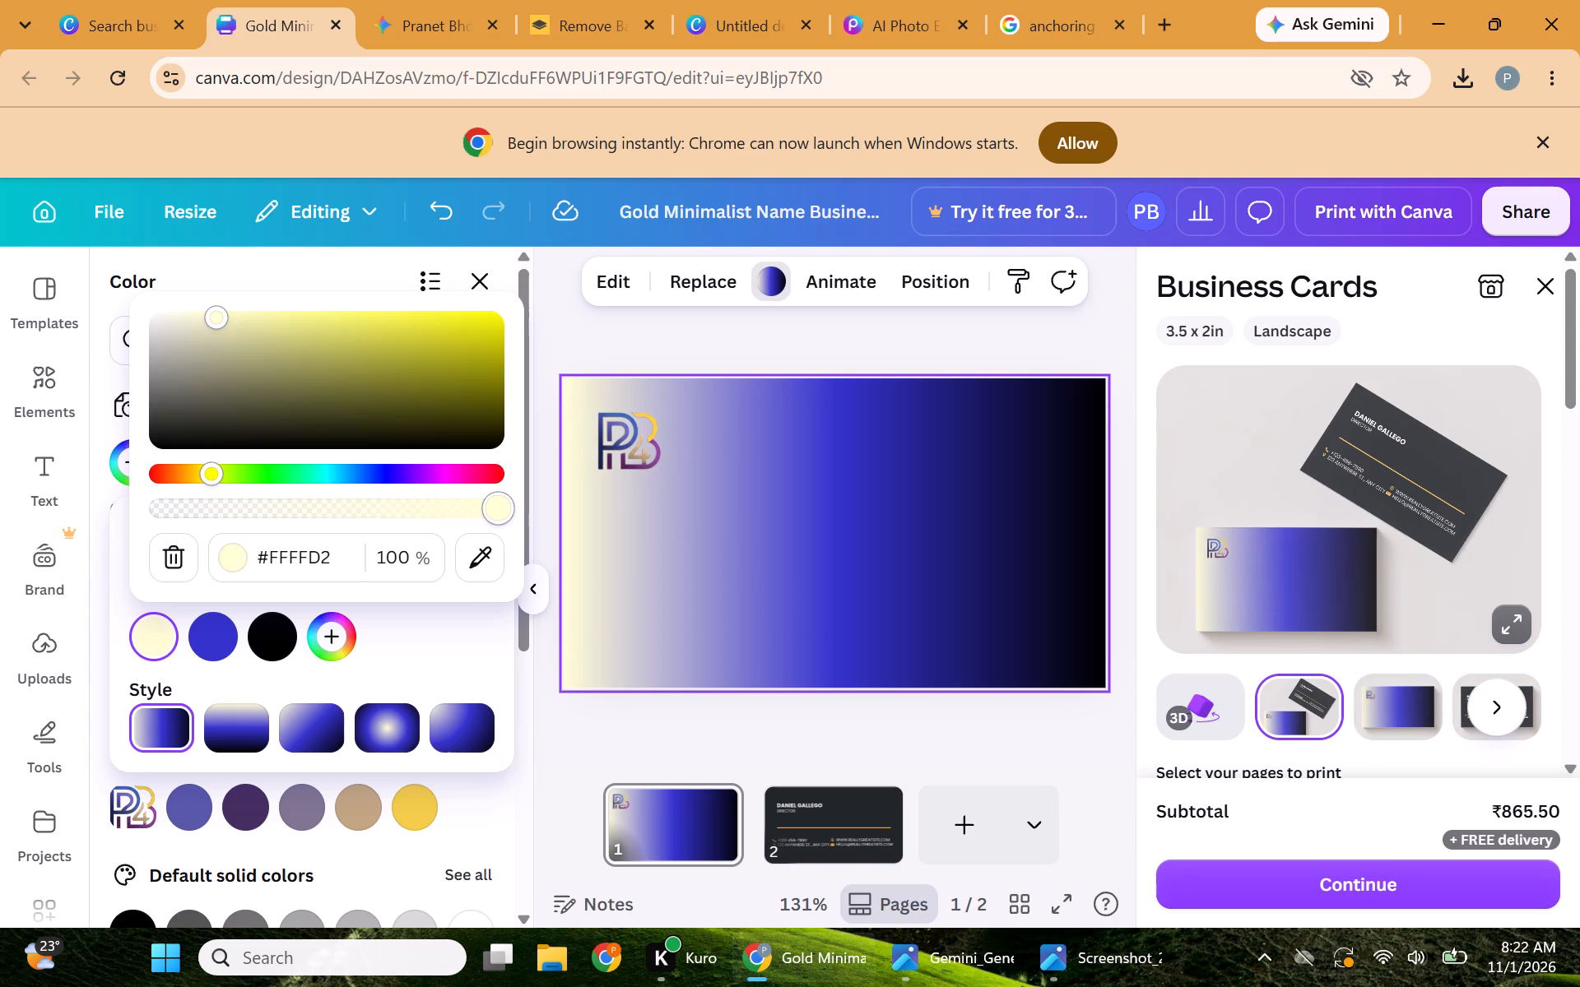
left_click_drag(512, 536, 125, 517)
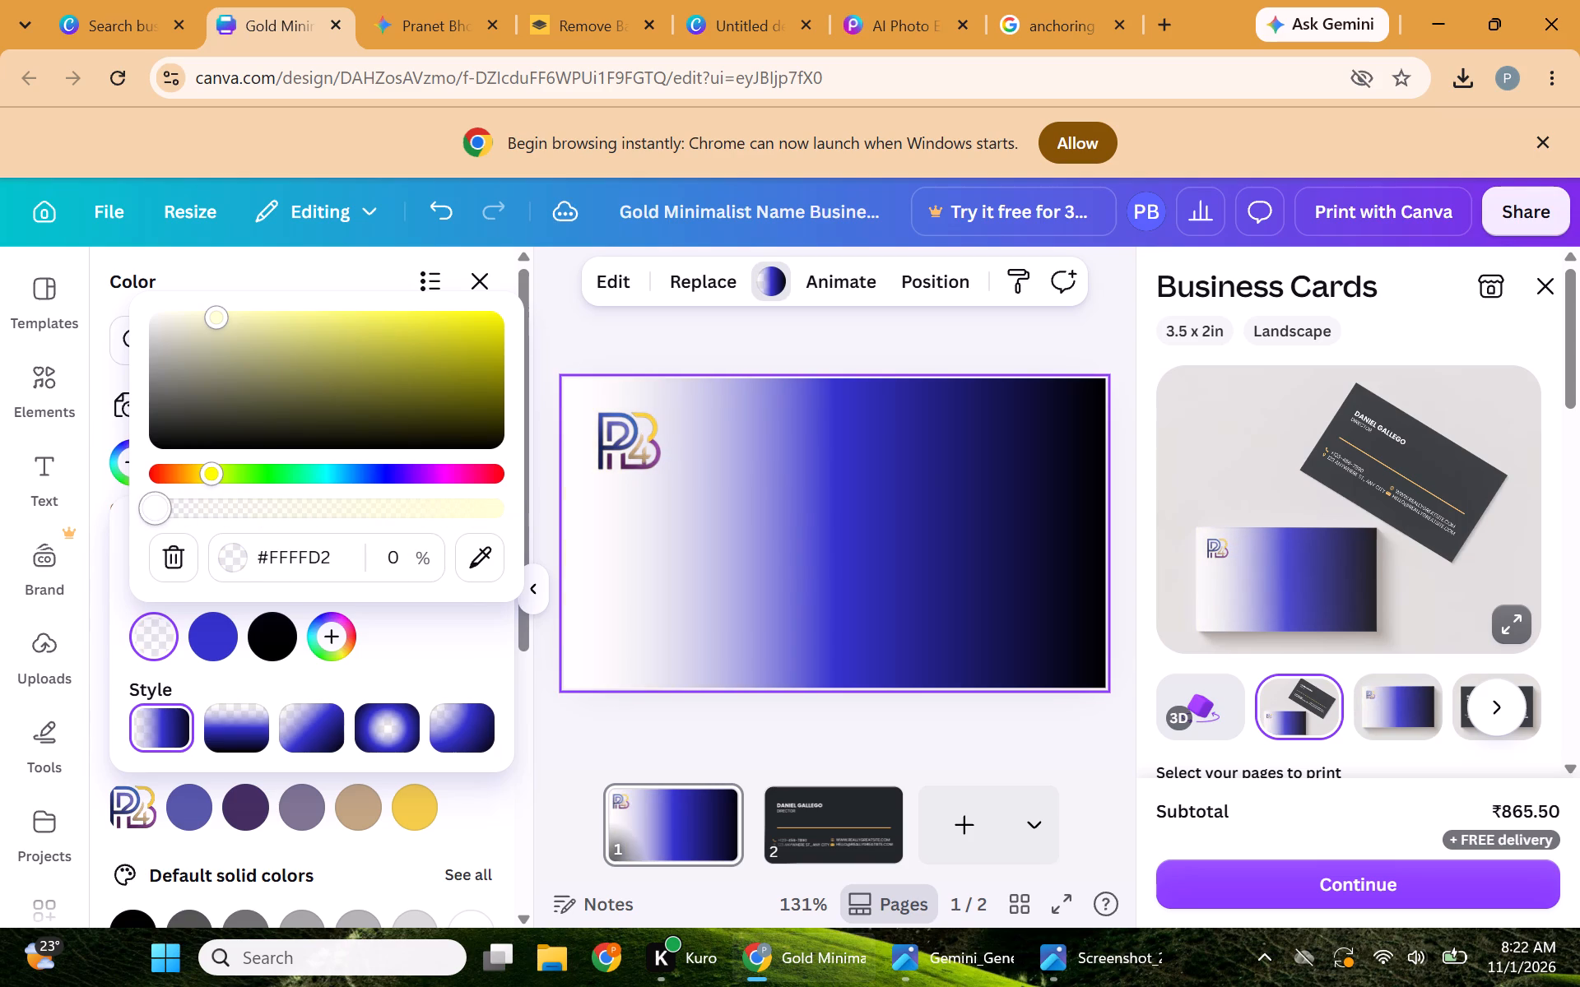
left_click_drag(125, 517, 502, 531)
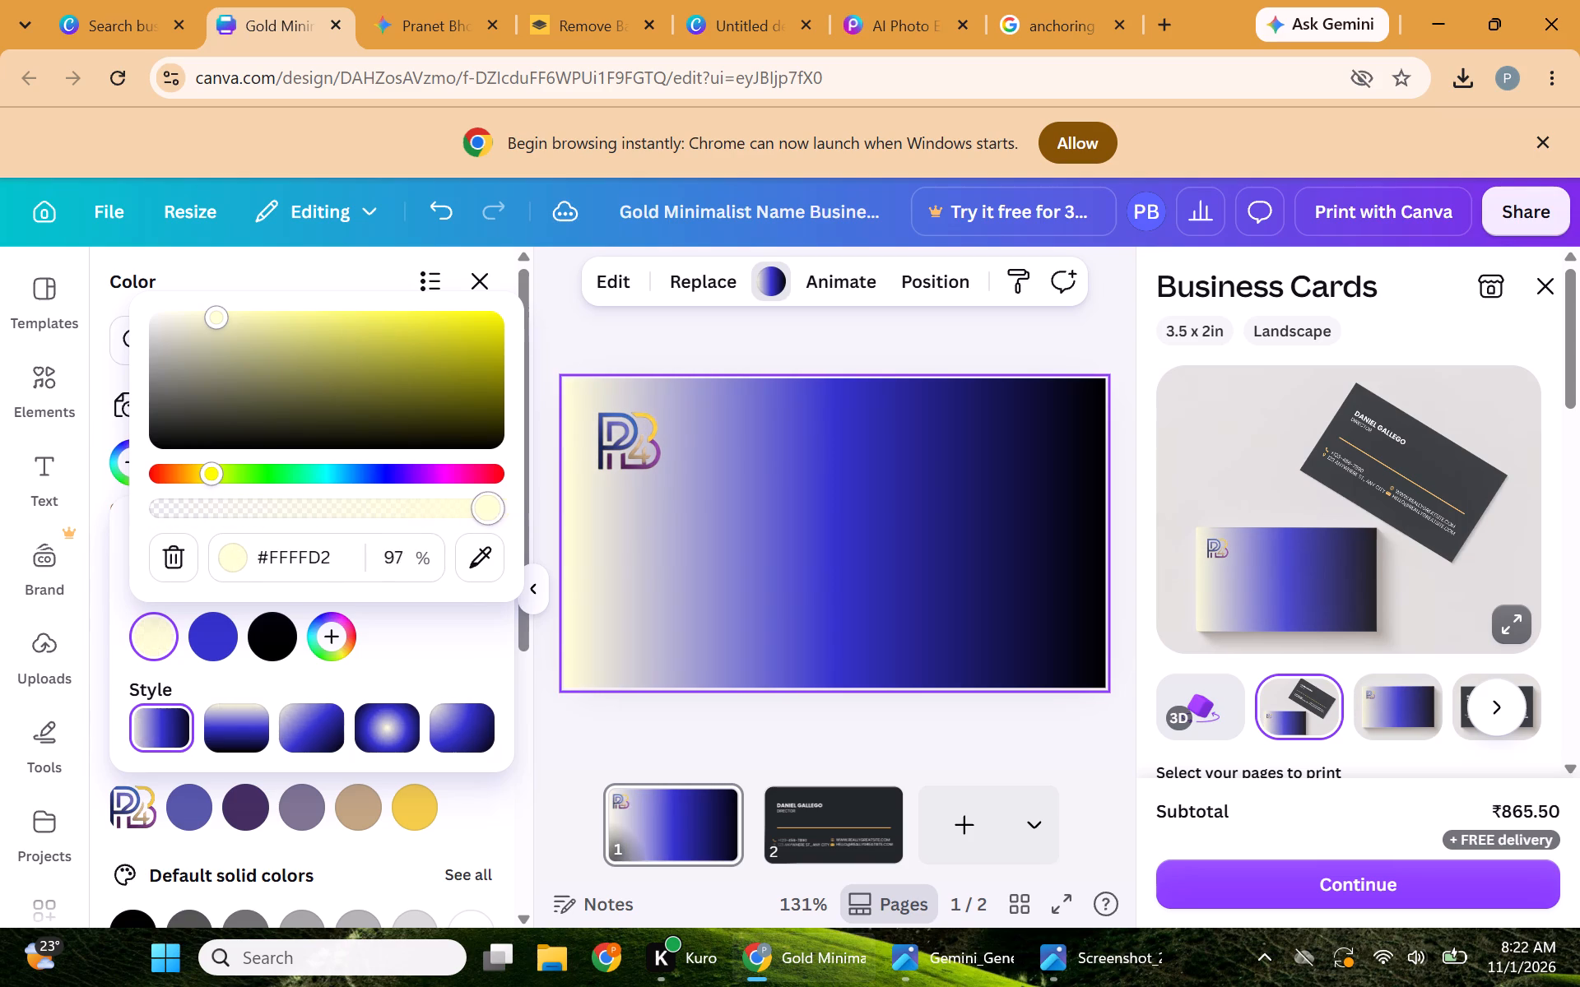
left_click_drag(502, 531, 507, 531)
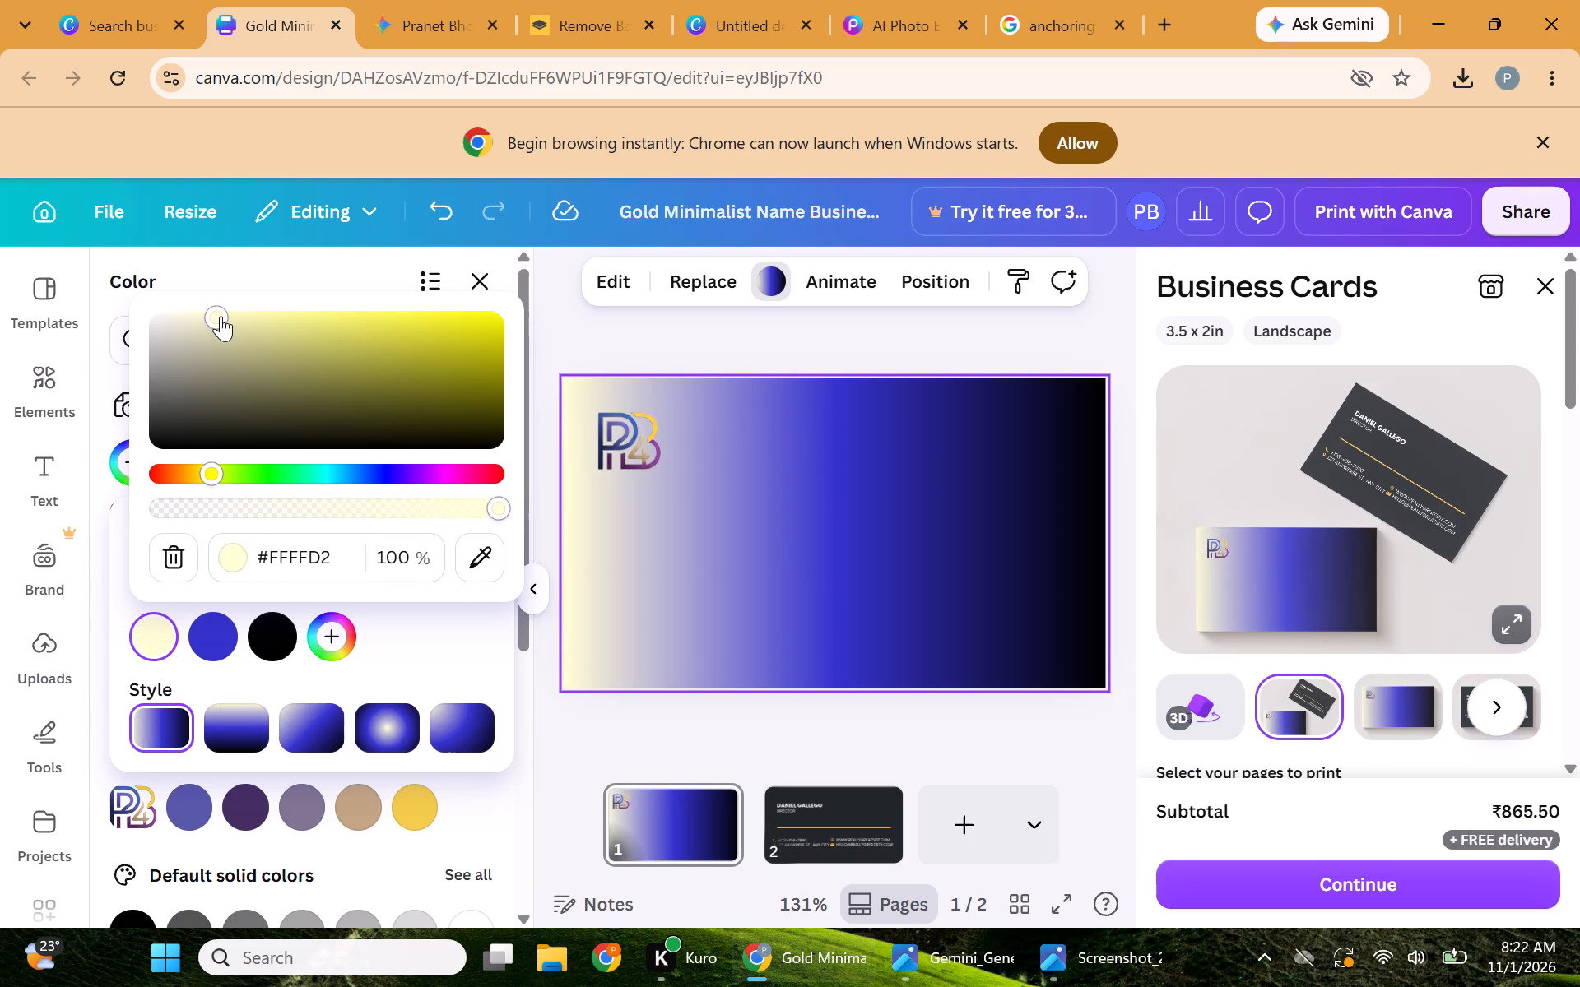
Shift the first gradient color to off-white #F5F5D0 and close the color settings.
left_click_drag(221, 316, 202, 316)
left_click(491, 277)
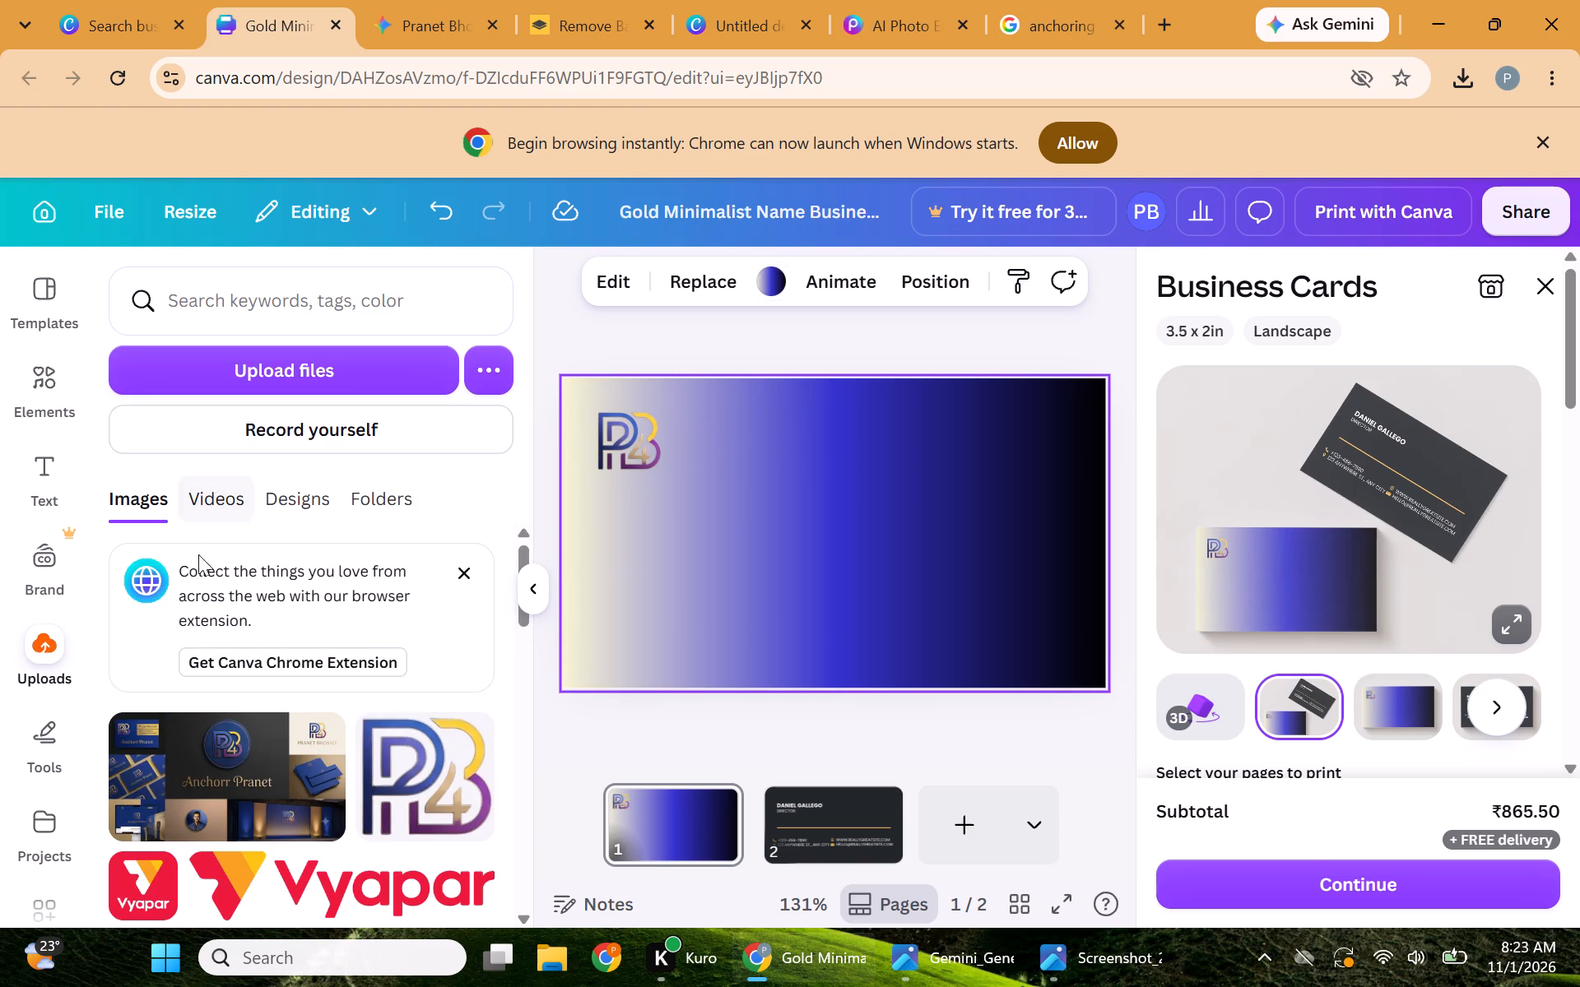
Delete the off-white color from page 1's background gradient, keeping only blue and black.
left_click(736, 484)
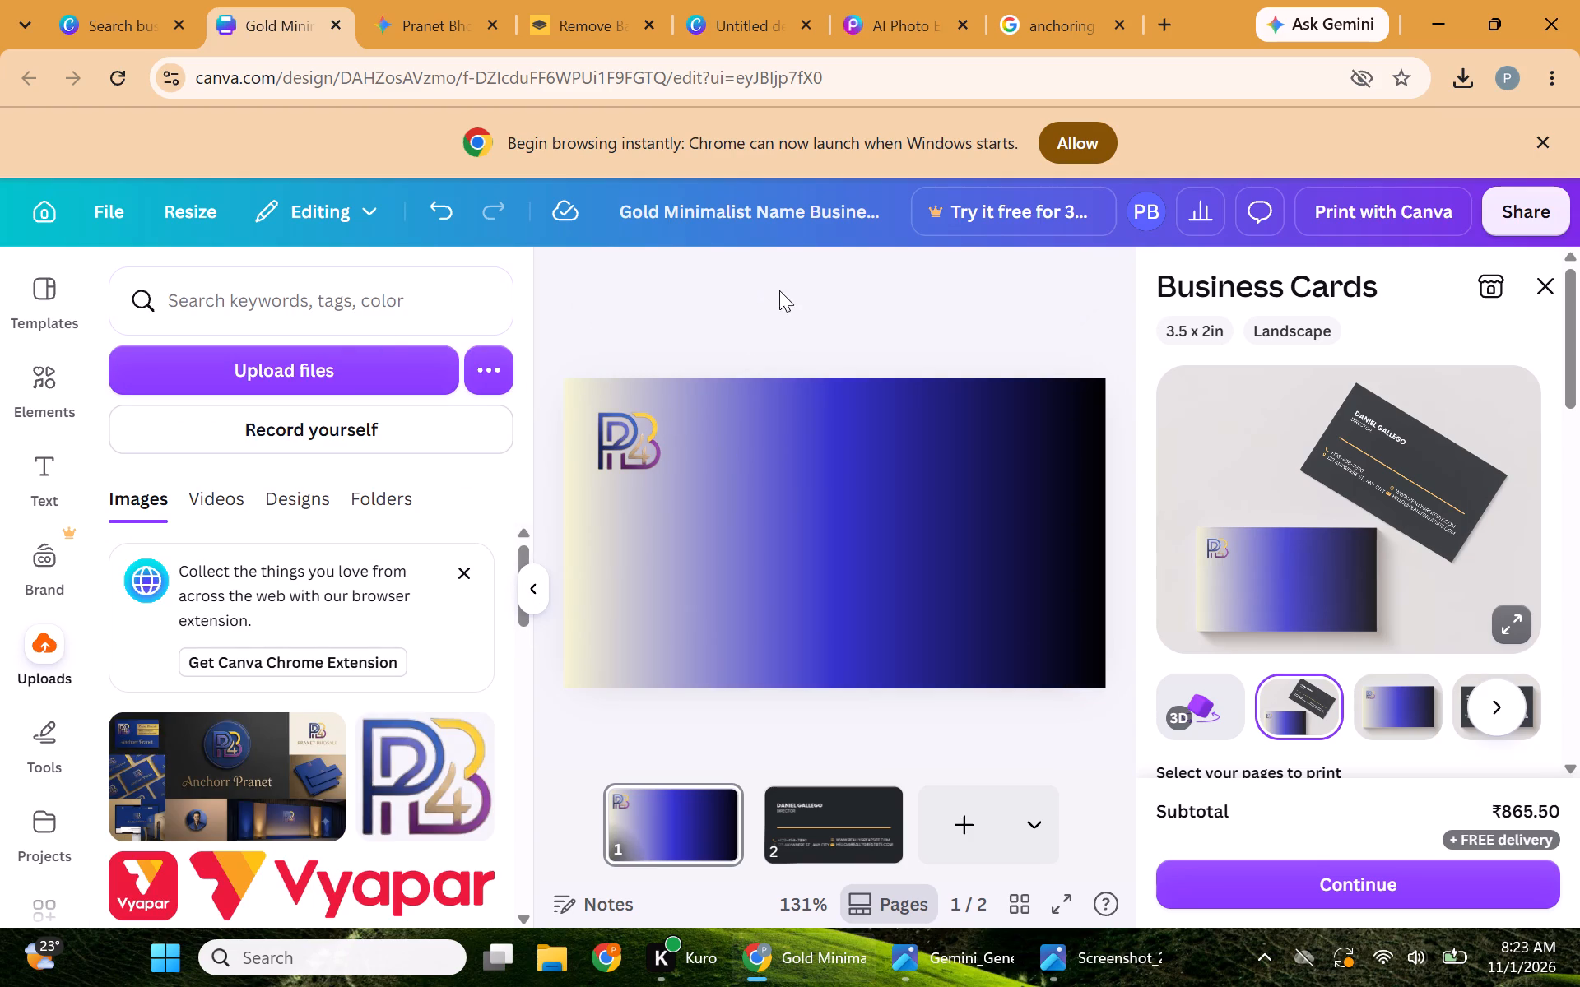
left_click(749, 469)
left_click(773, 284)
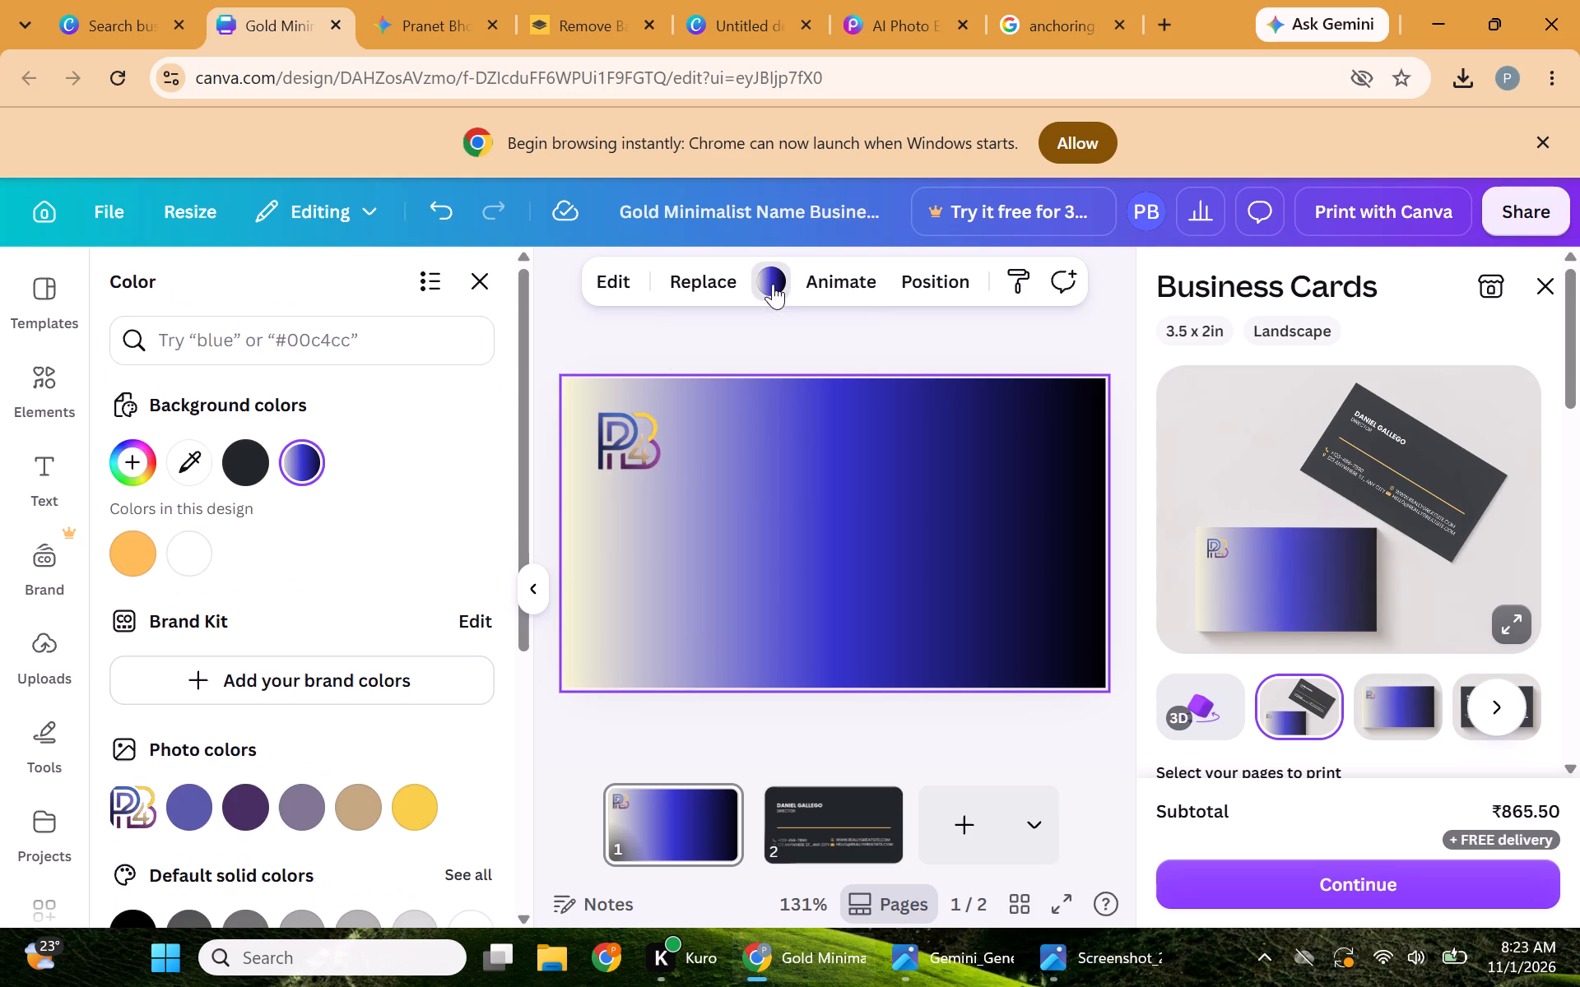
left_click(304, 461)
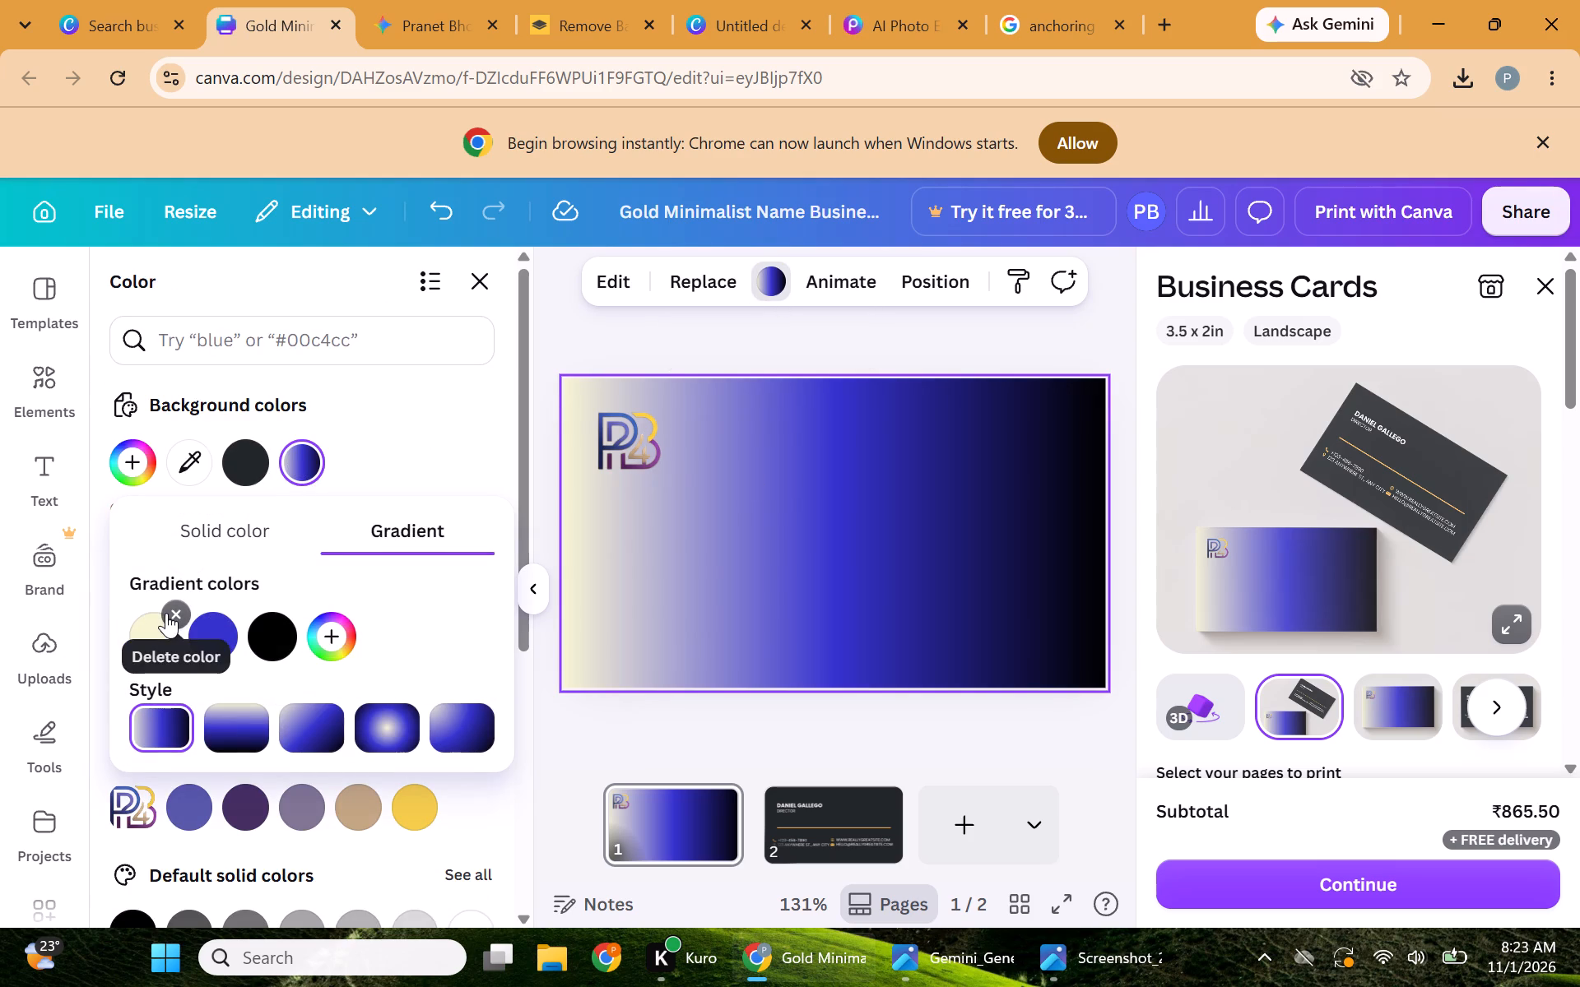
left_click(166, 613)
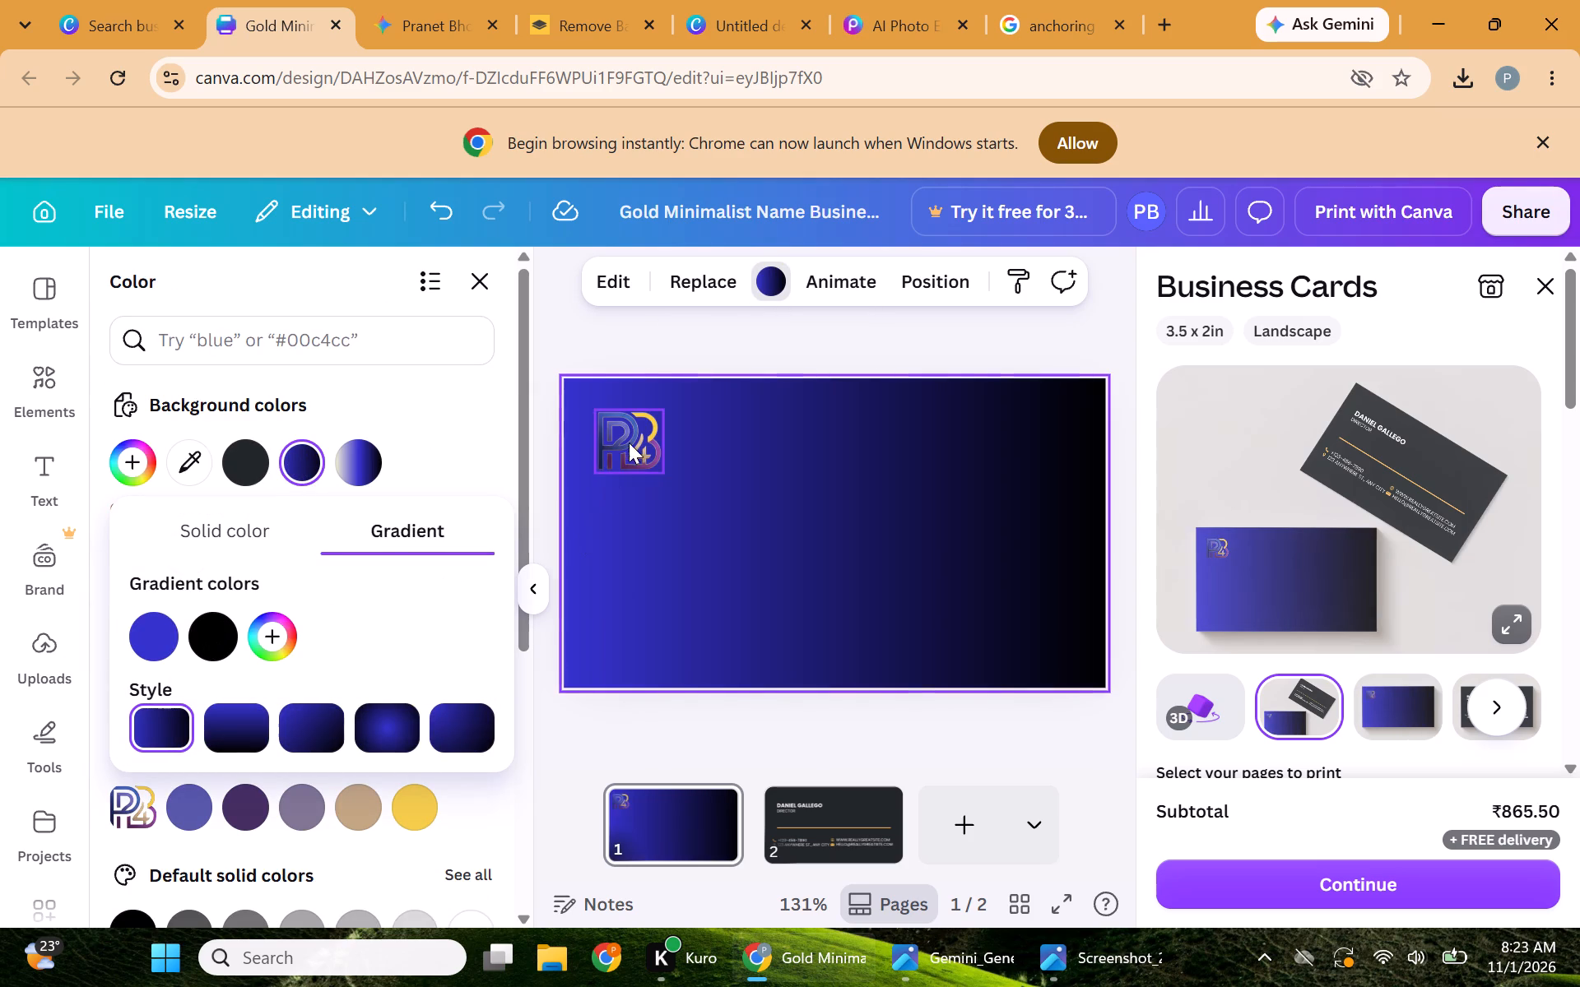
Change the gradient's blue to a deeper shade near #211FC5, trying lighter #6866FF and darker #201F71 along the way.
left_click(716, 539)
left_click(716, 539)
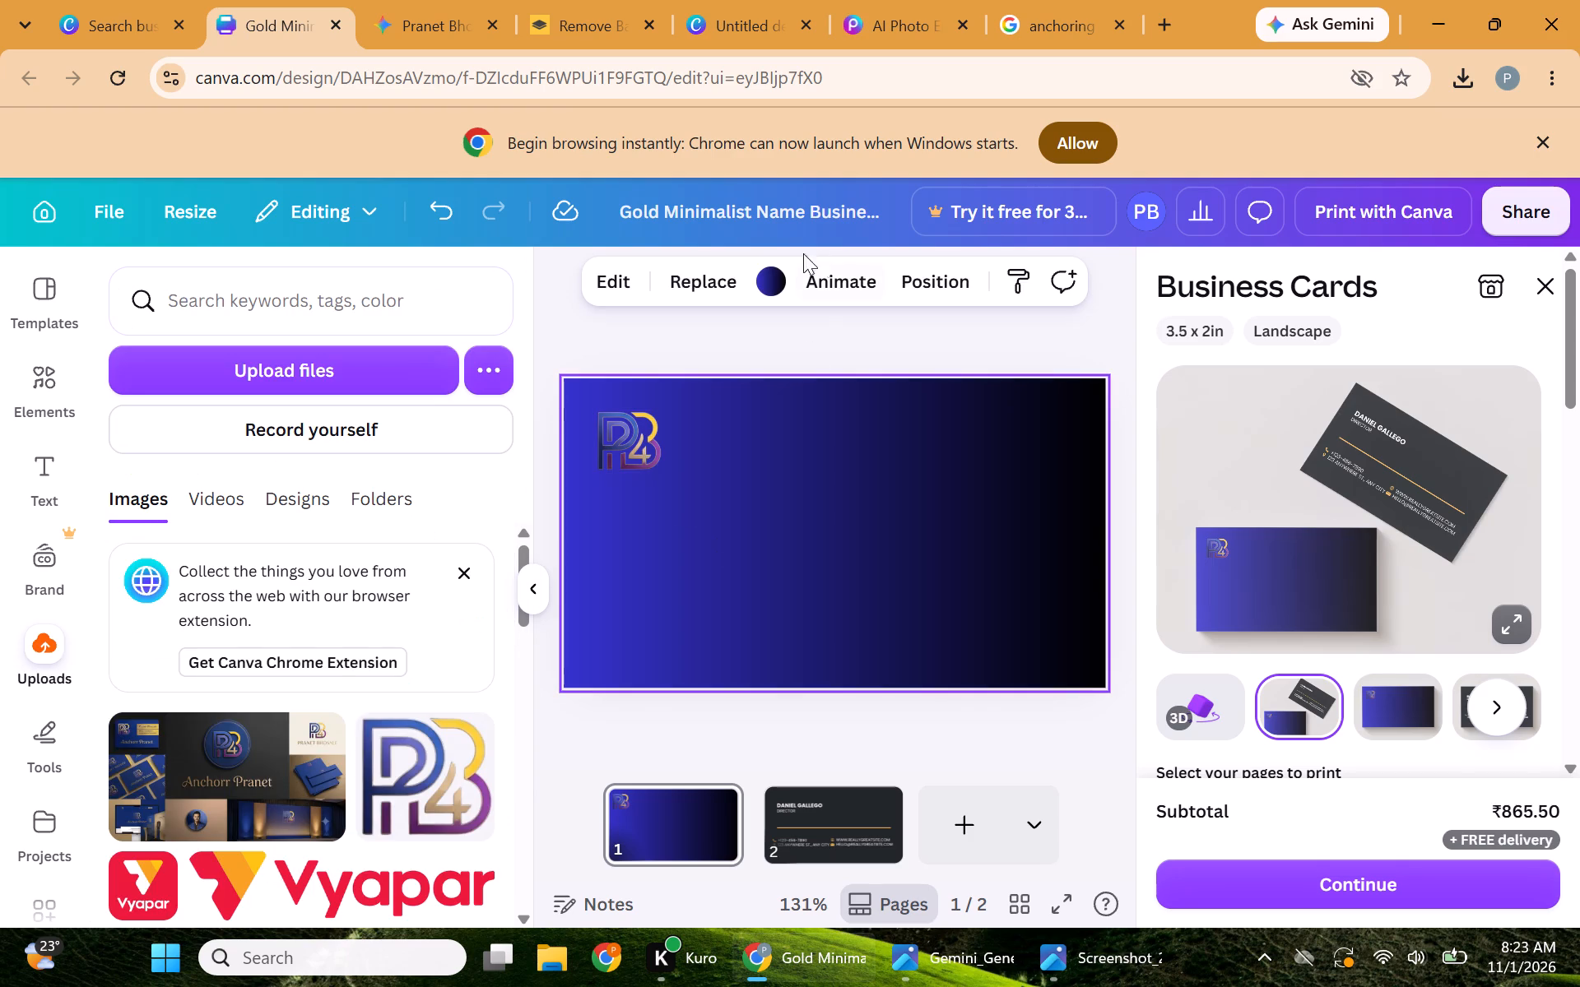
left_click(776, 284)
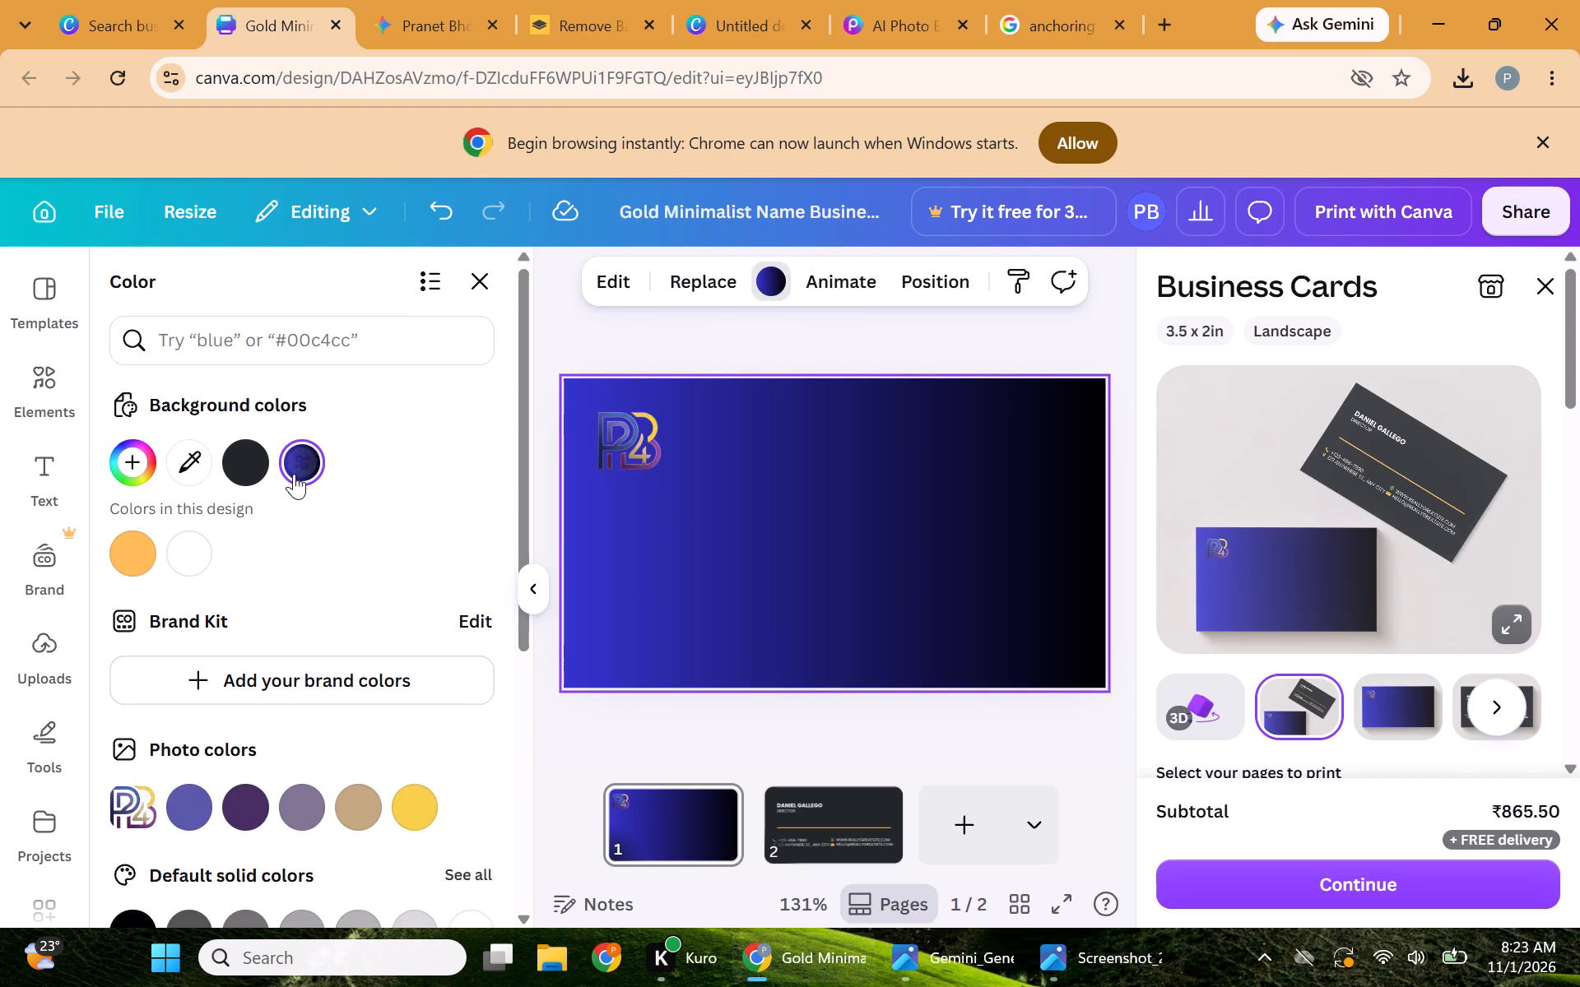
left_click(297, 457)
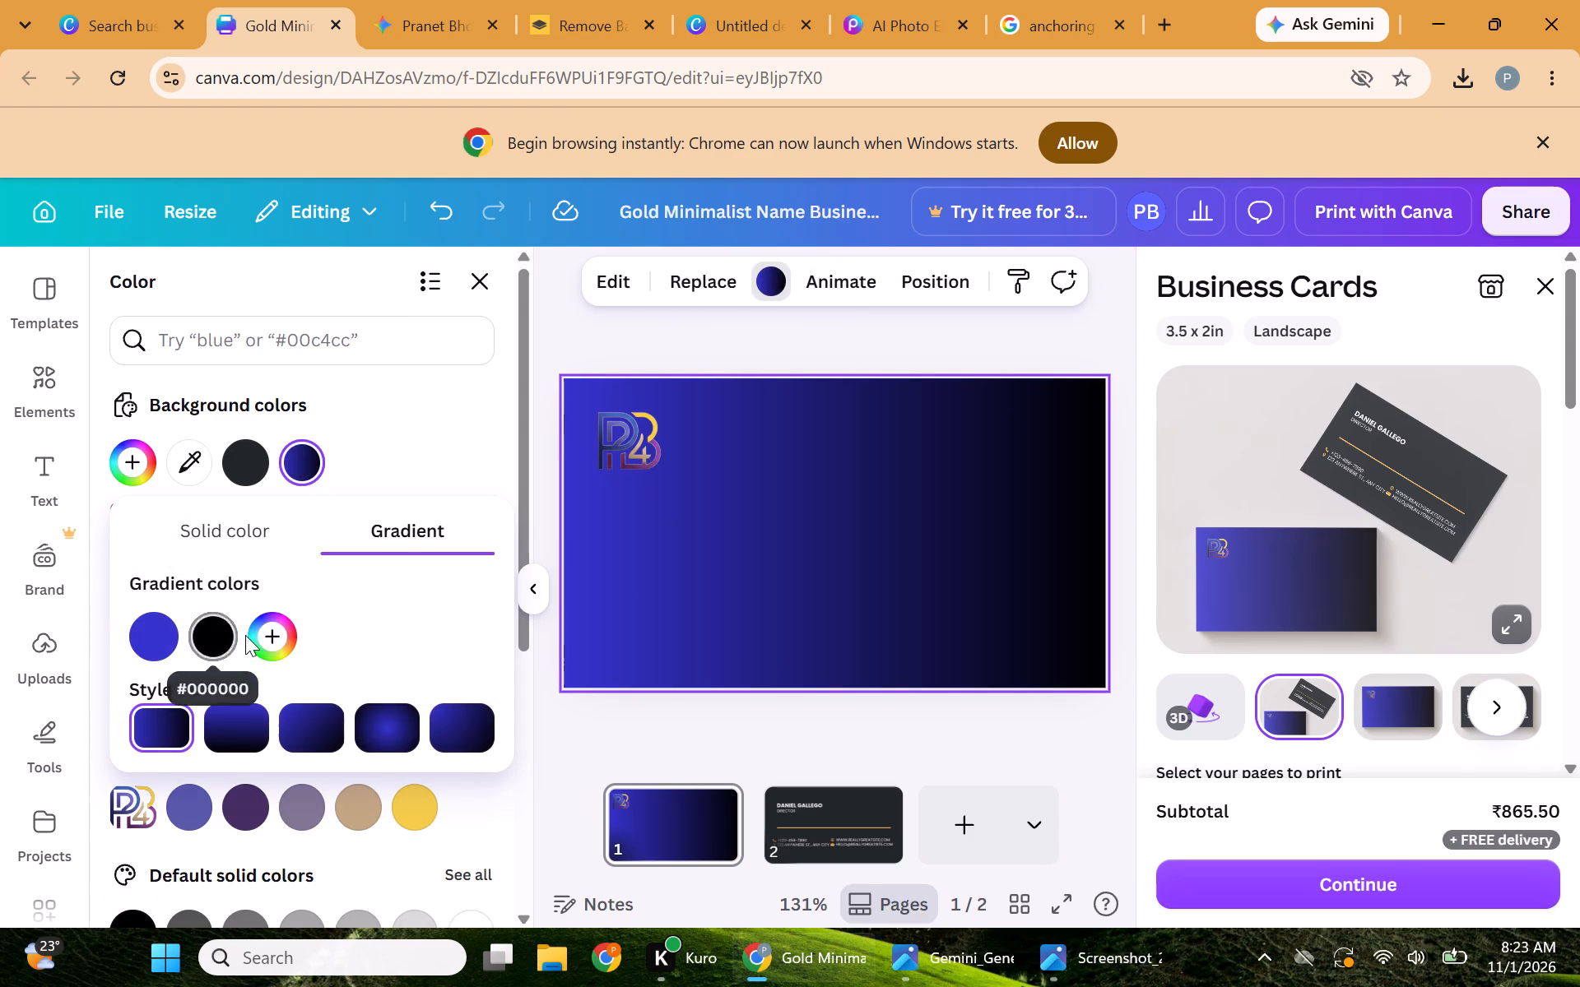
left_click(155, 635)
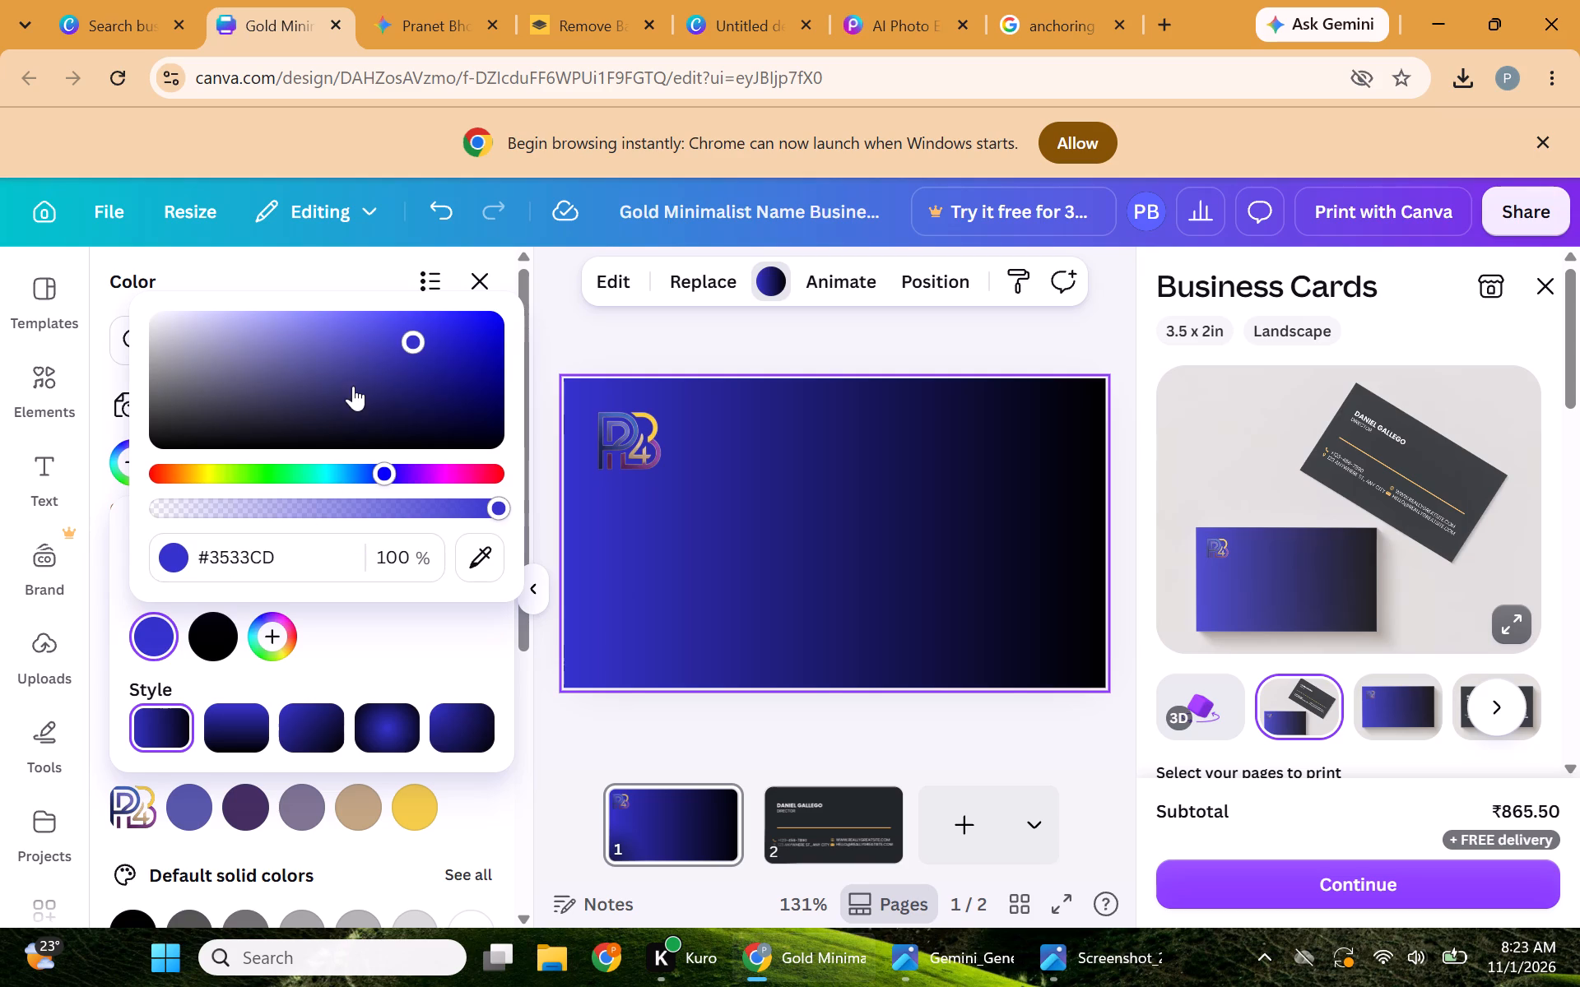
left_click_drag(414, 337, 378, 317)
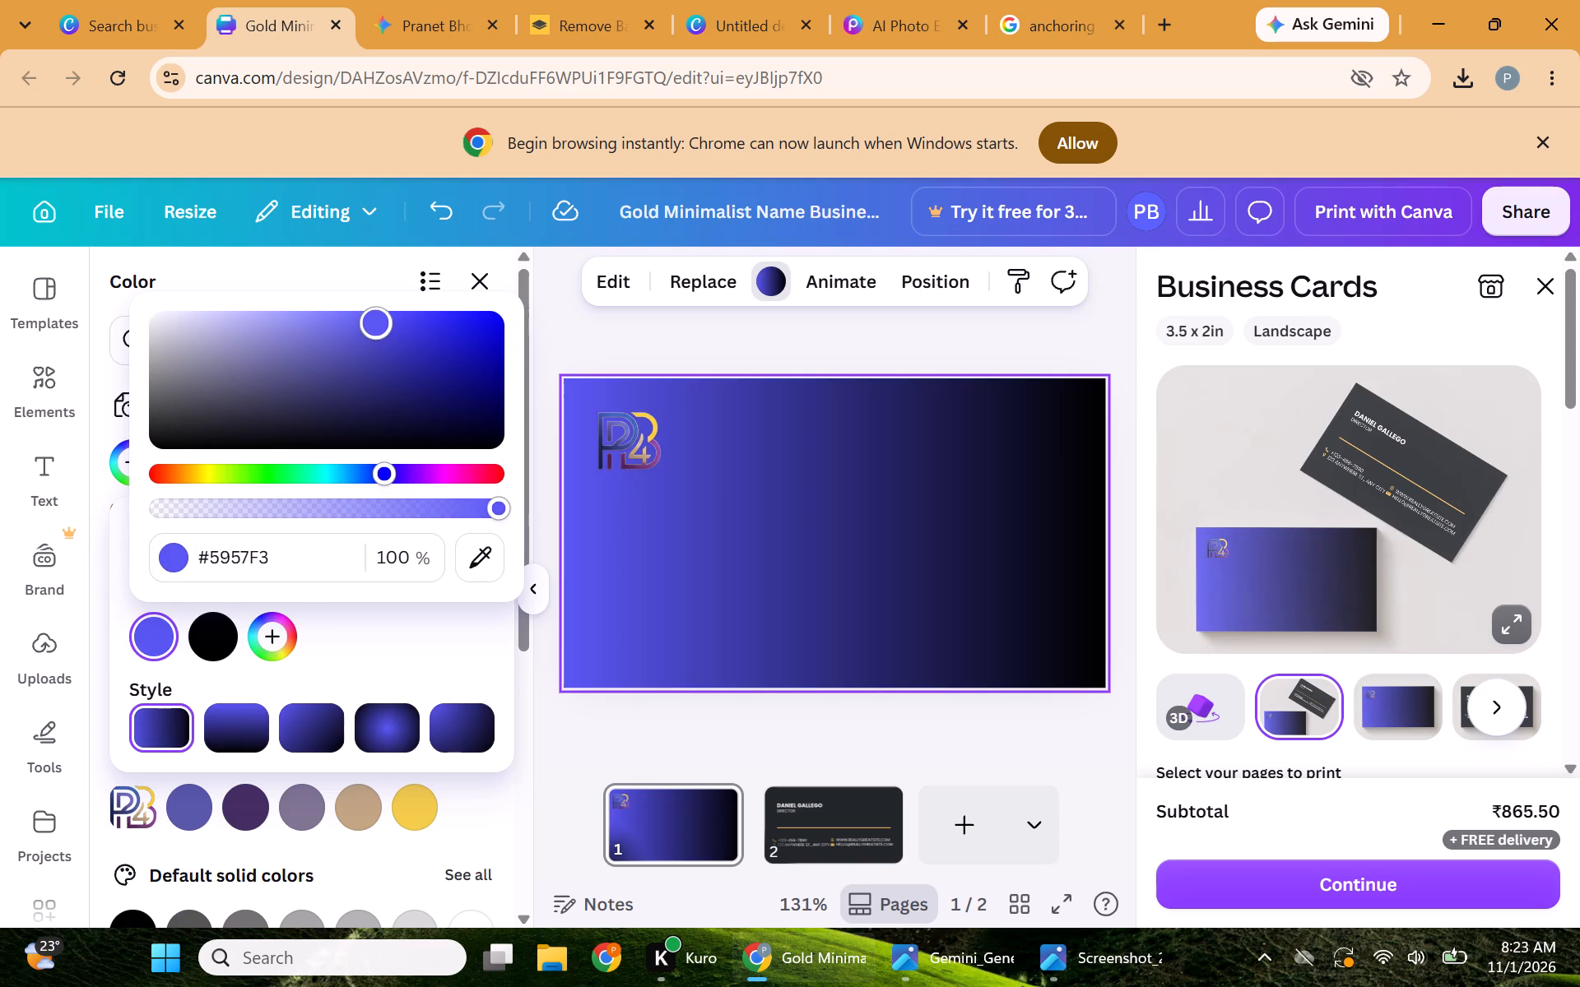
left_click_drag(378, 317, 361, 292)
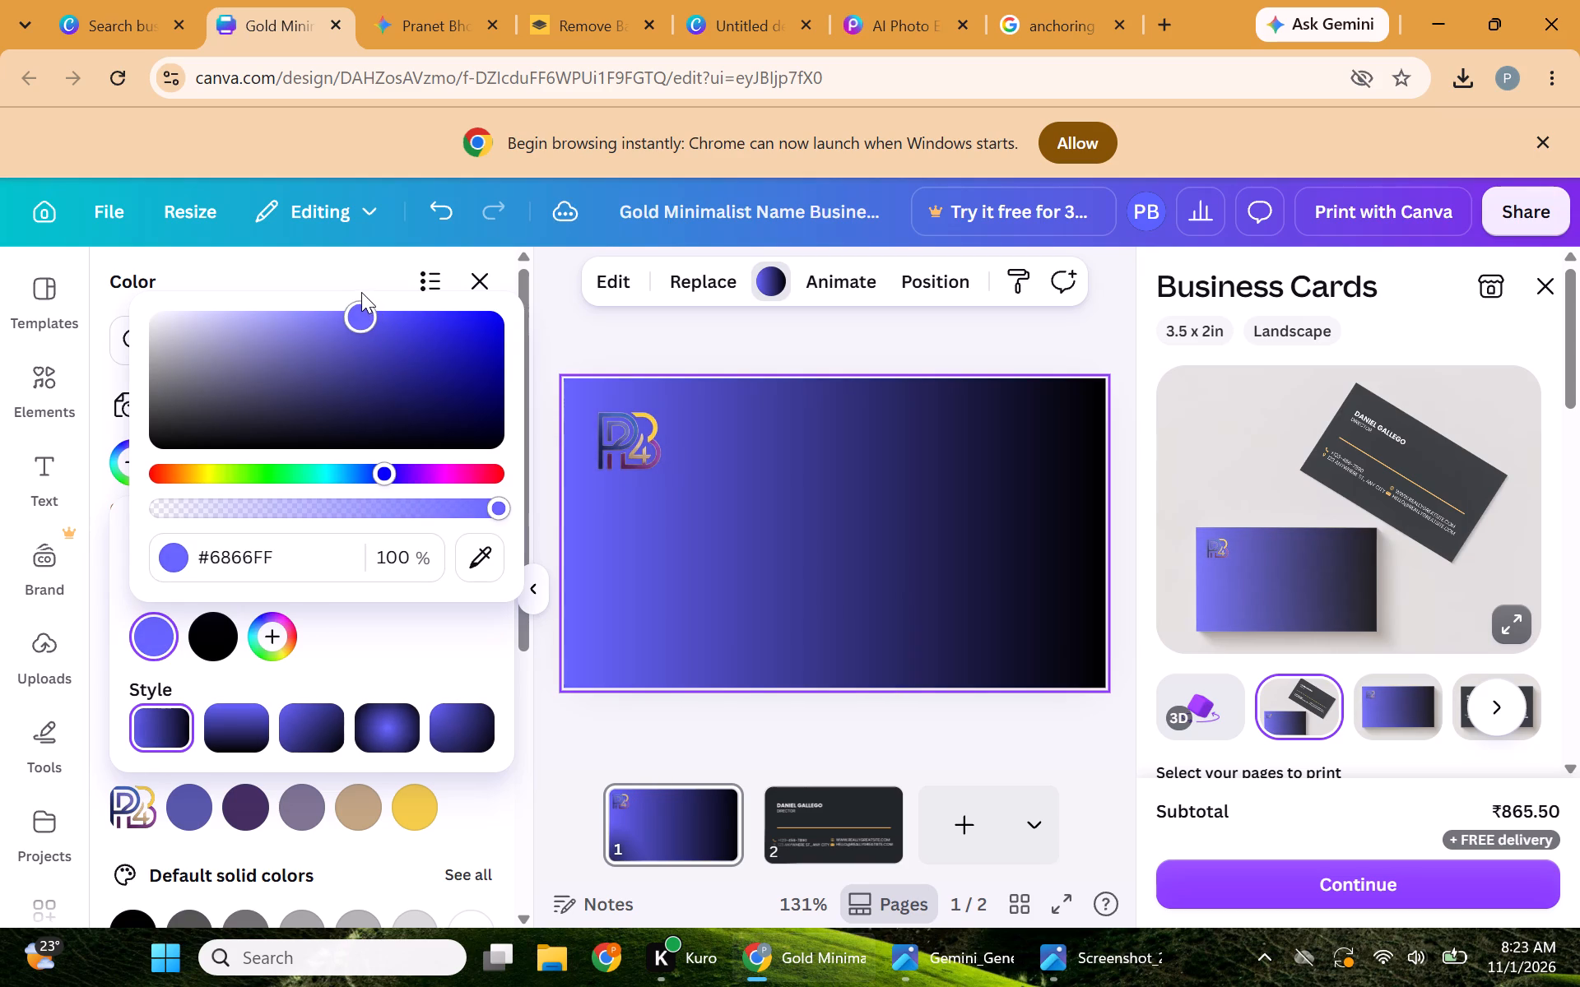
left_click_drag(361, 292, 407, 387)
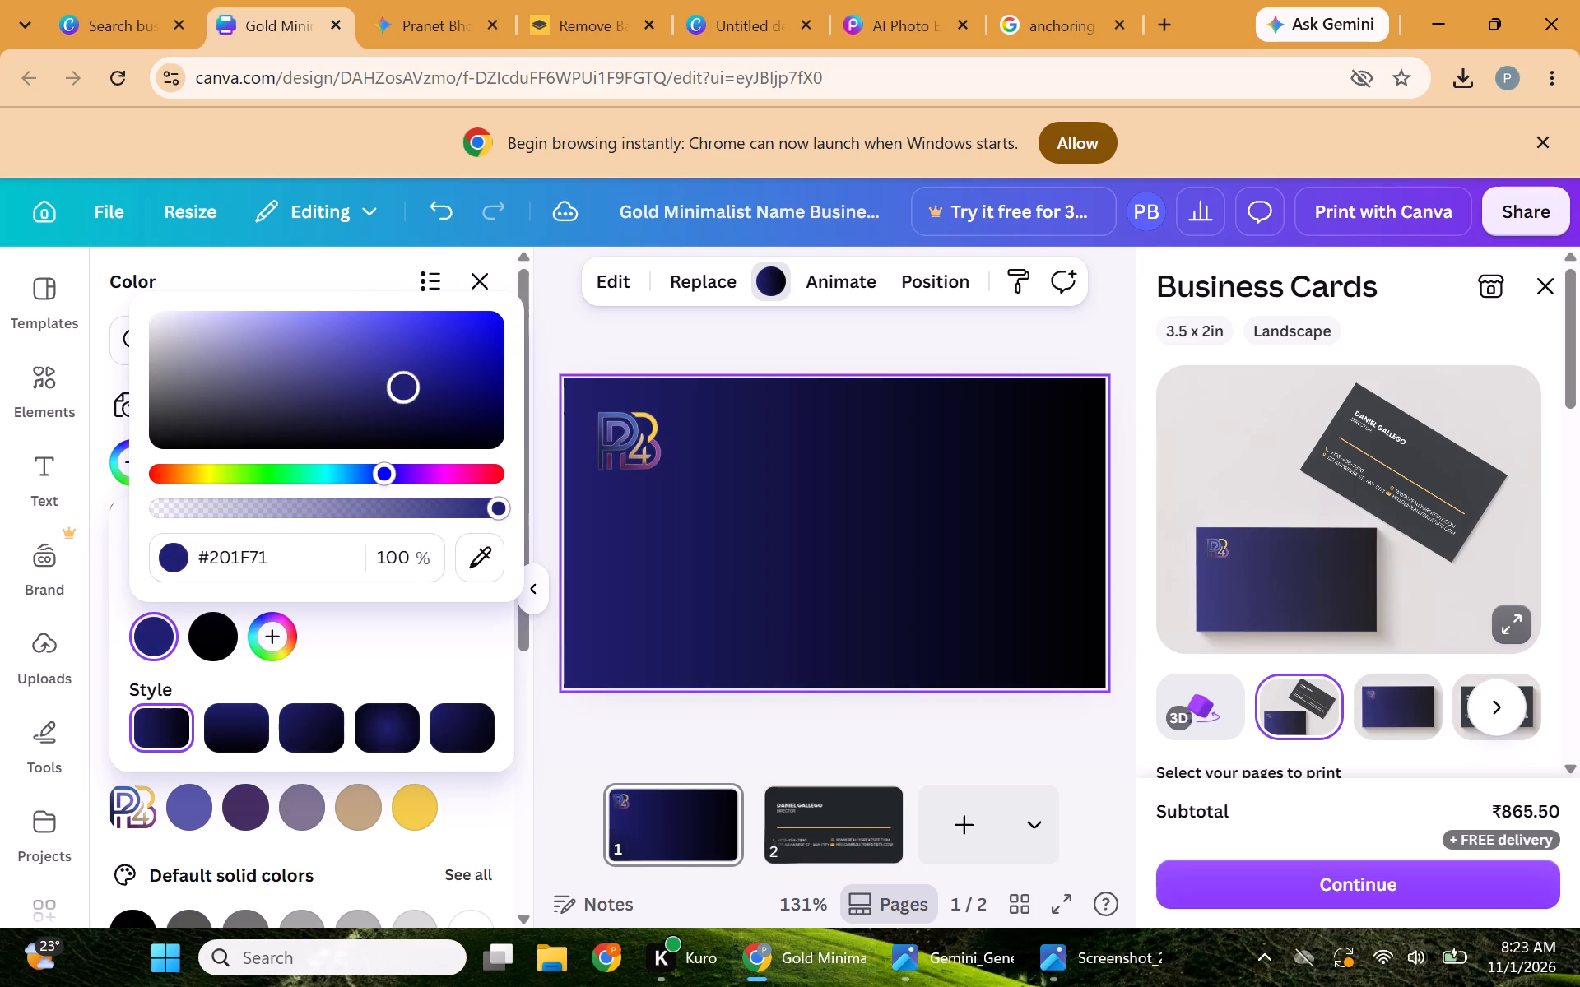
left_click_drag(407, 387, 461, 346)
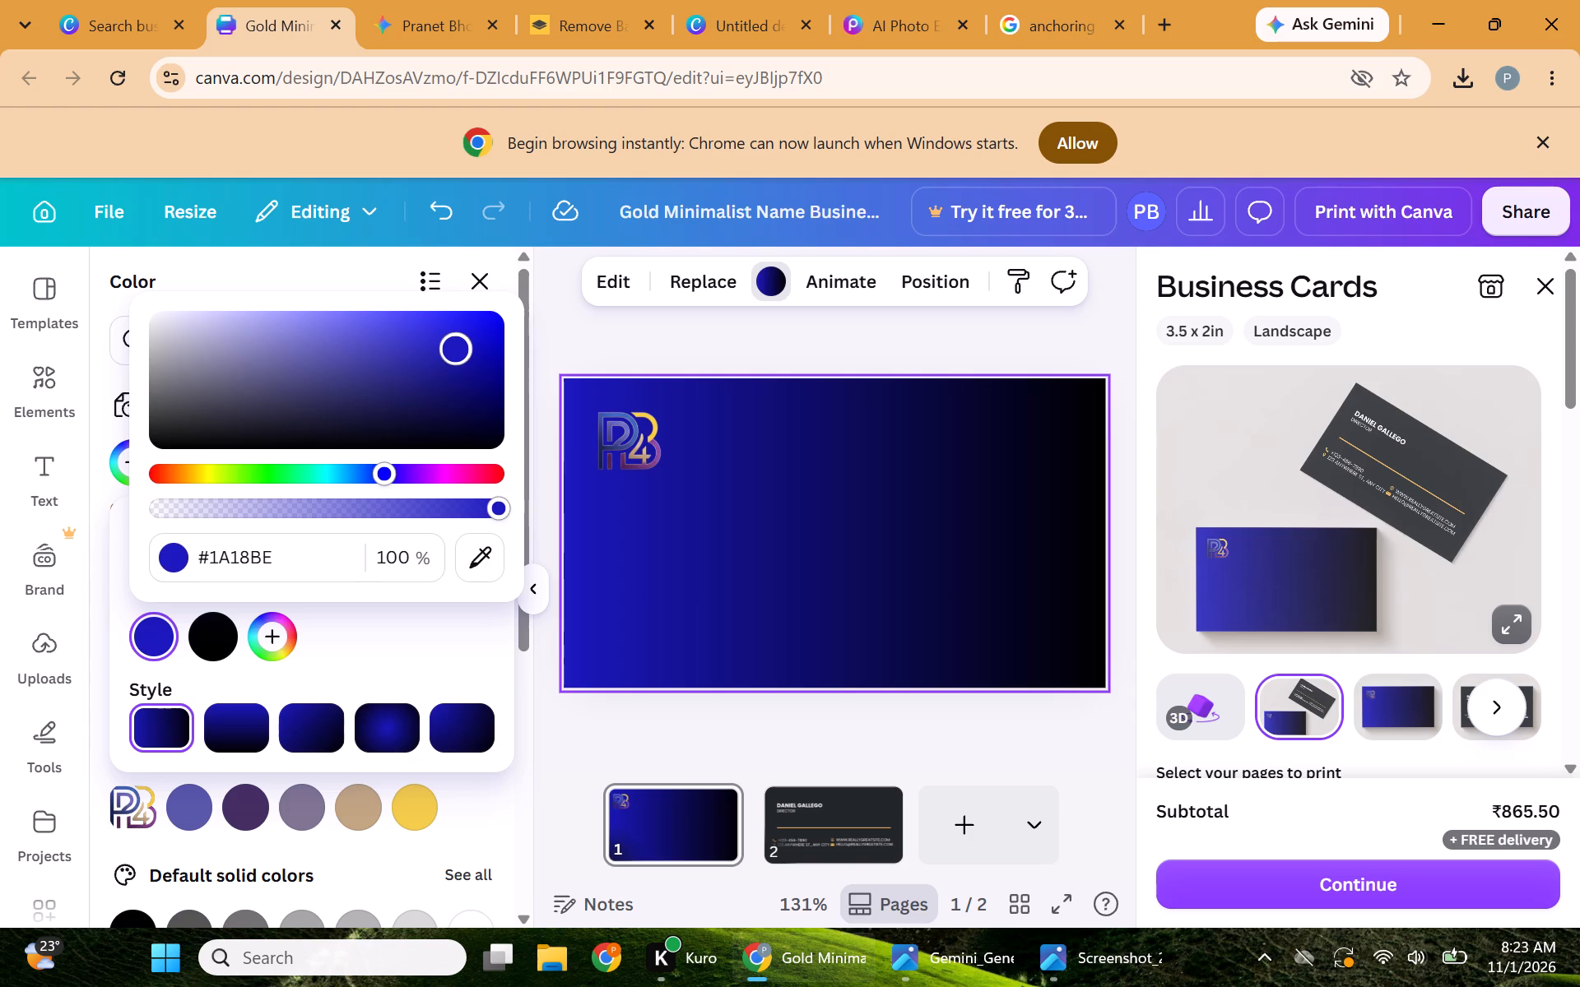
left_click_drag(461, 346, 451, 342)
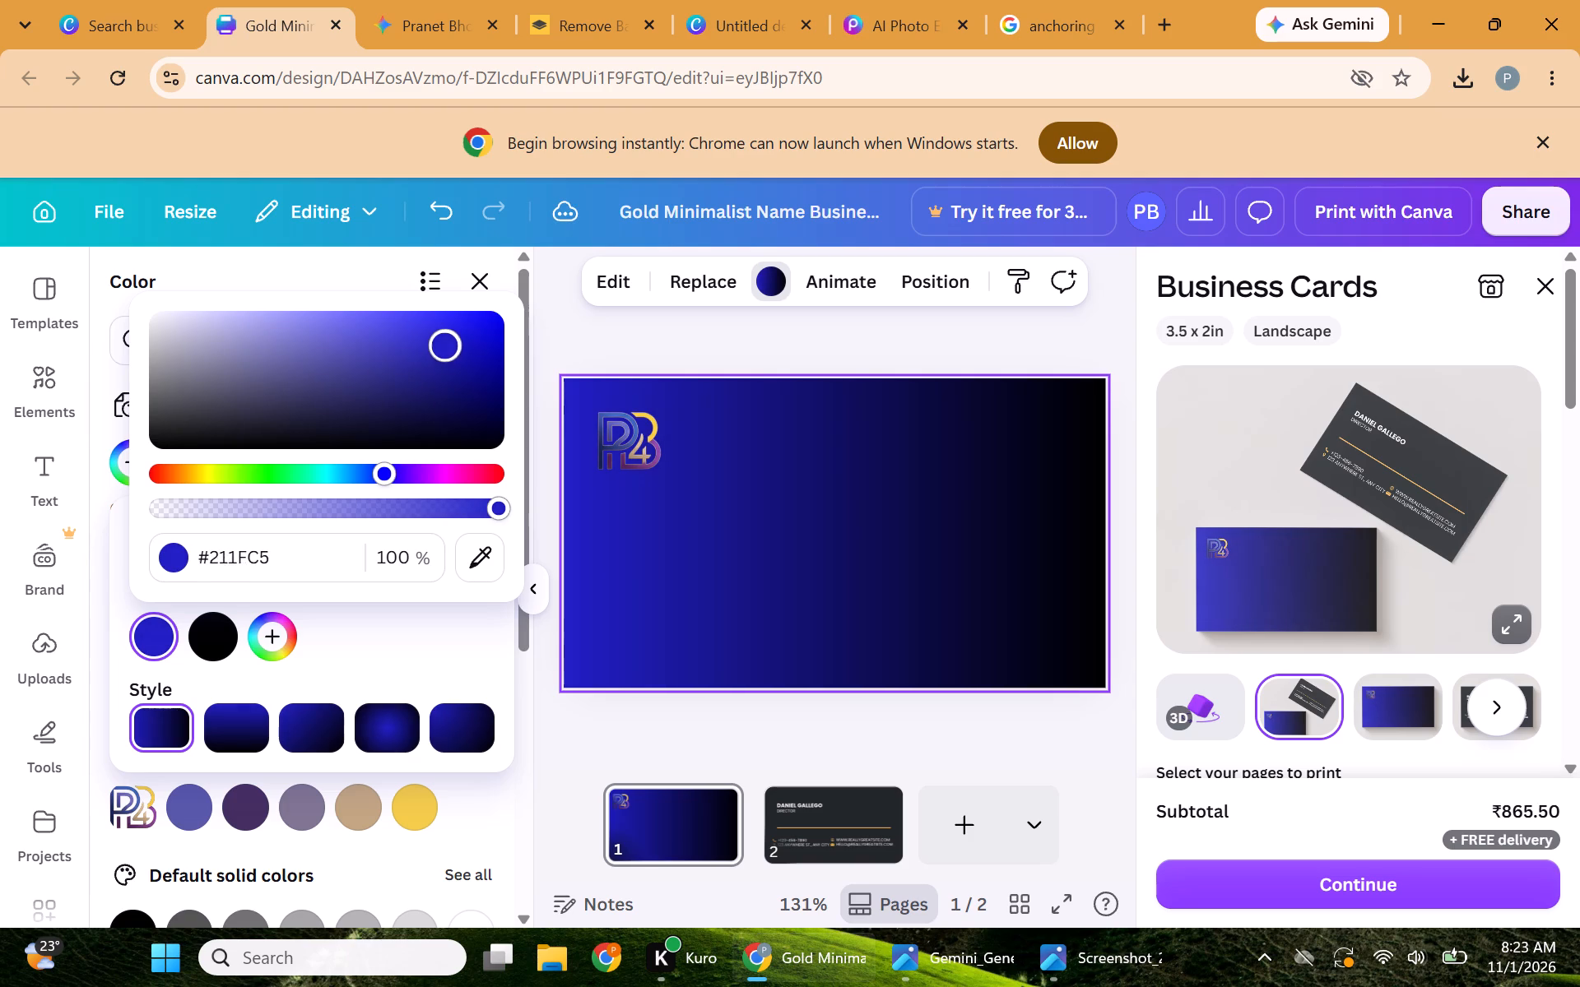
left_click_drag(451, 342, 453, 344)
Add a third color to page 1's background gradient and change the middle one to bright yellow #FFE711.
left_click(204, 632)
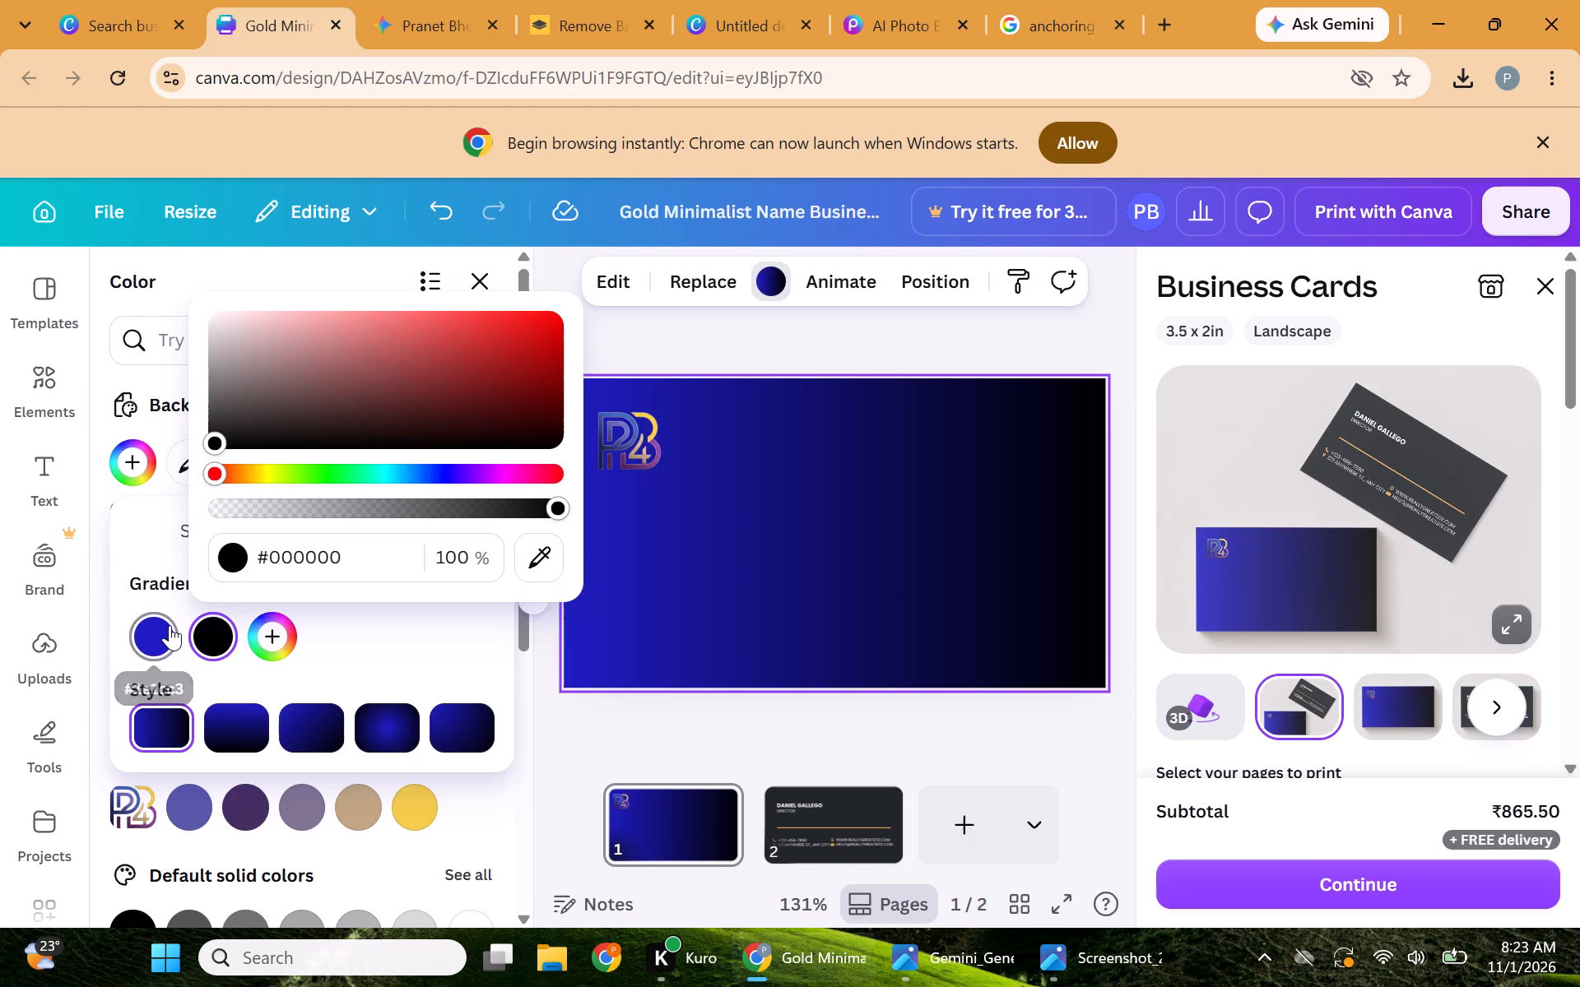
left_click(281, 623)
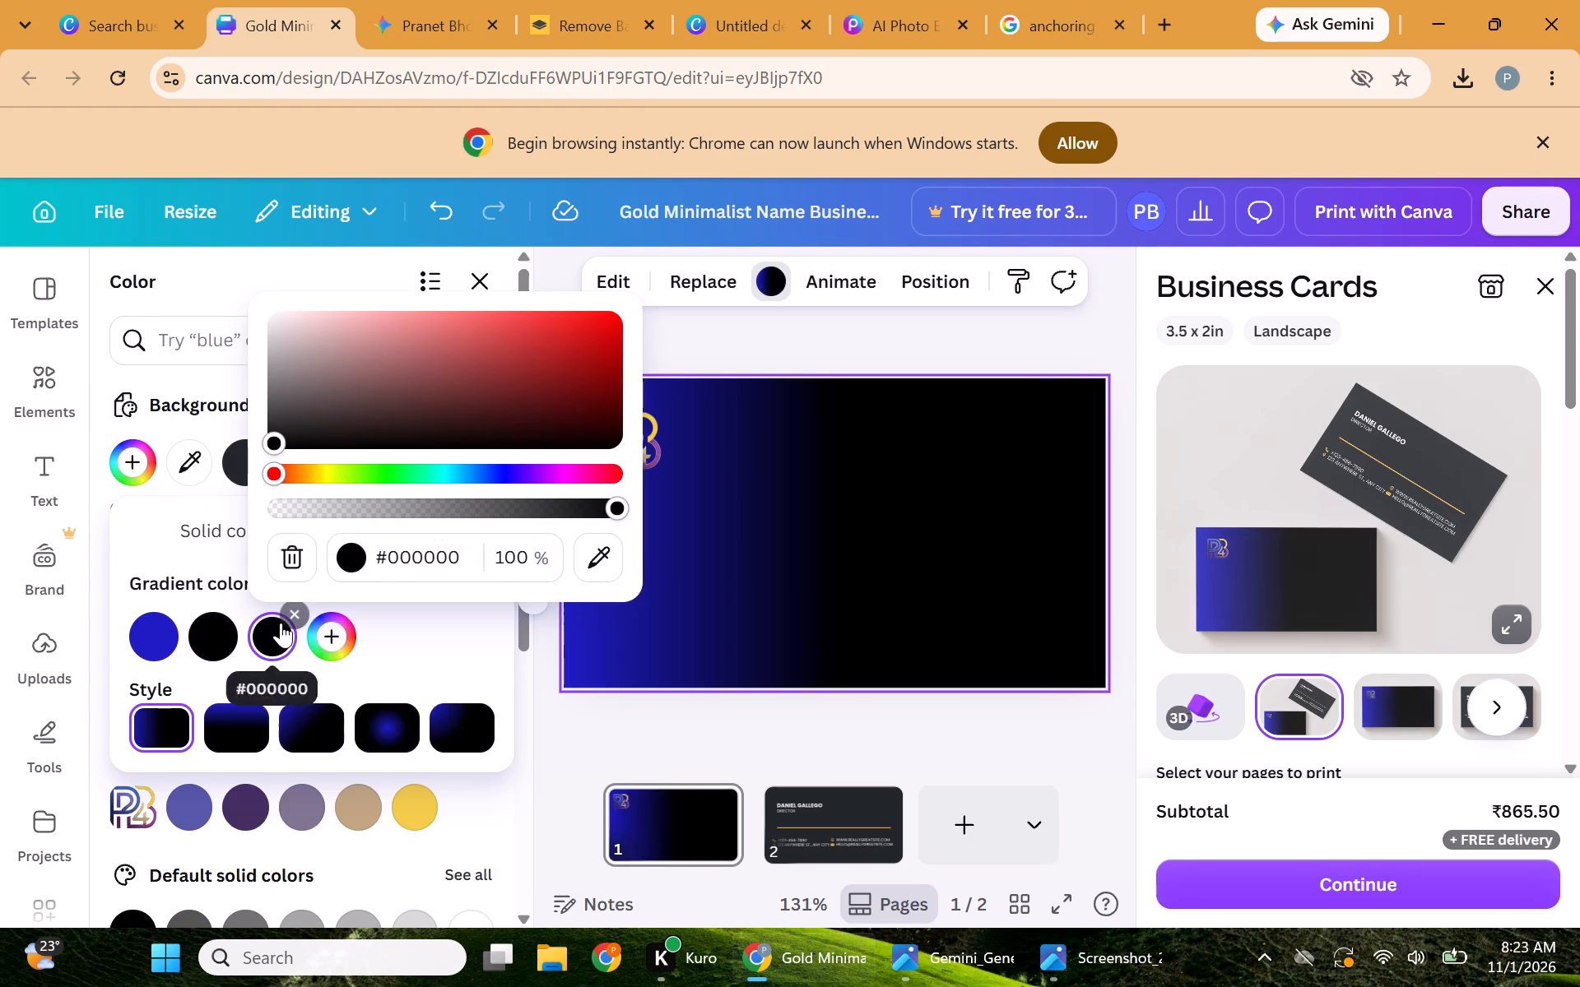
left_click(207, 633)
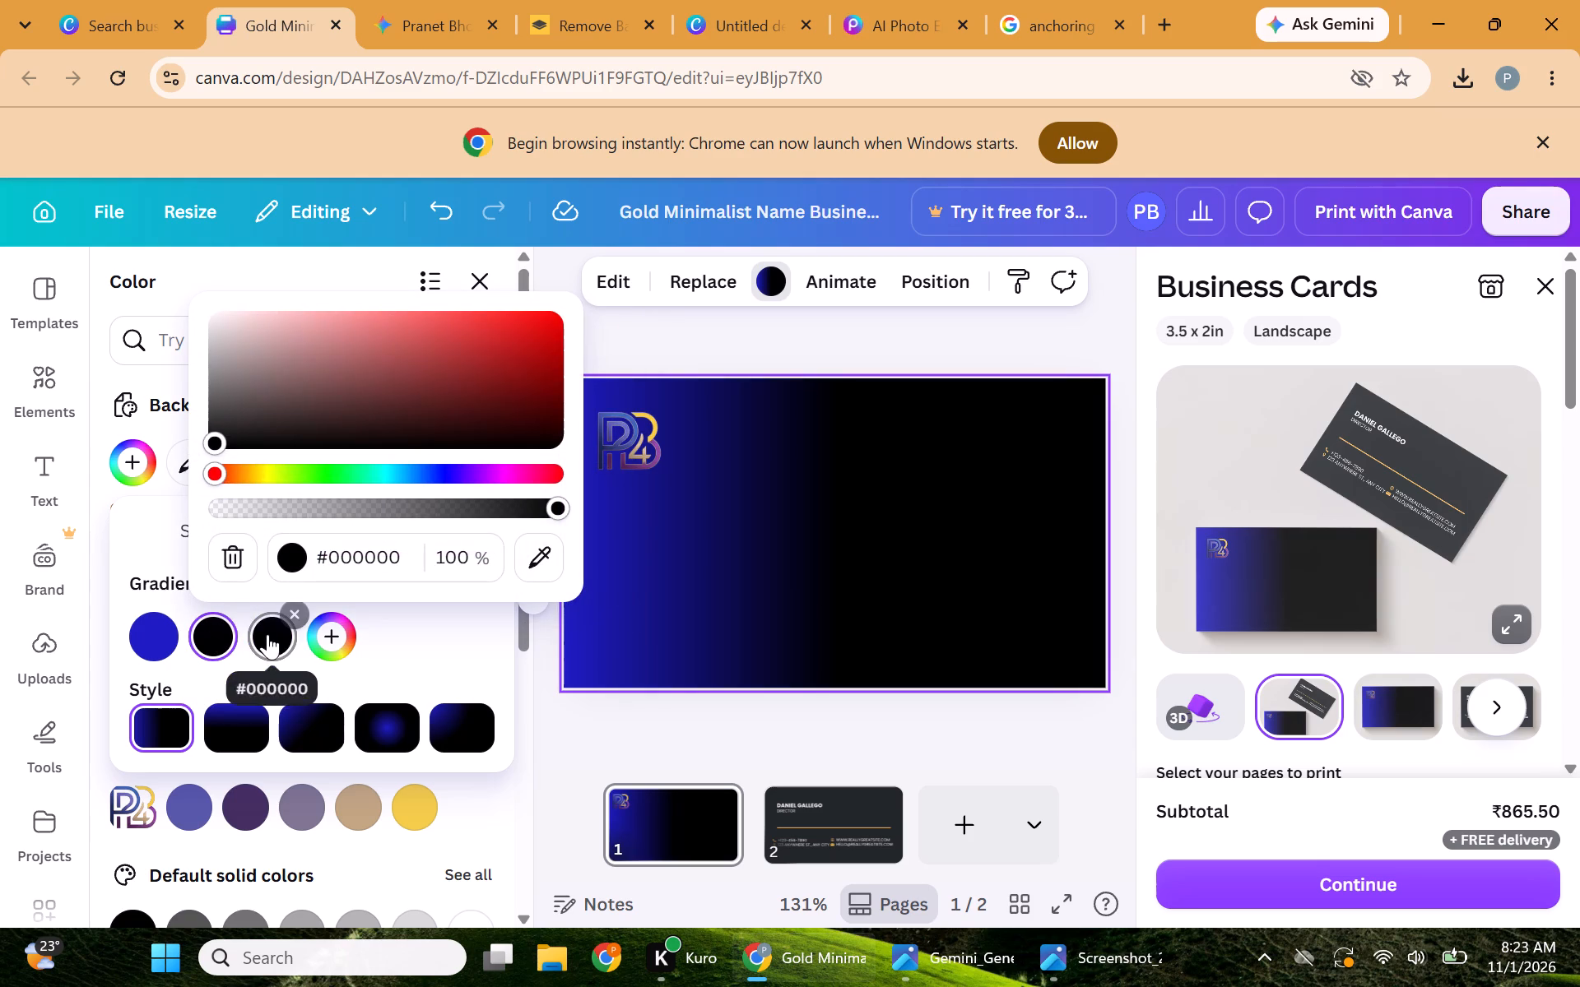
left_click(270, 474)
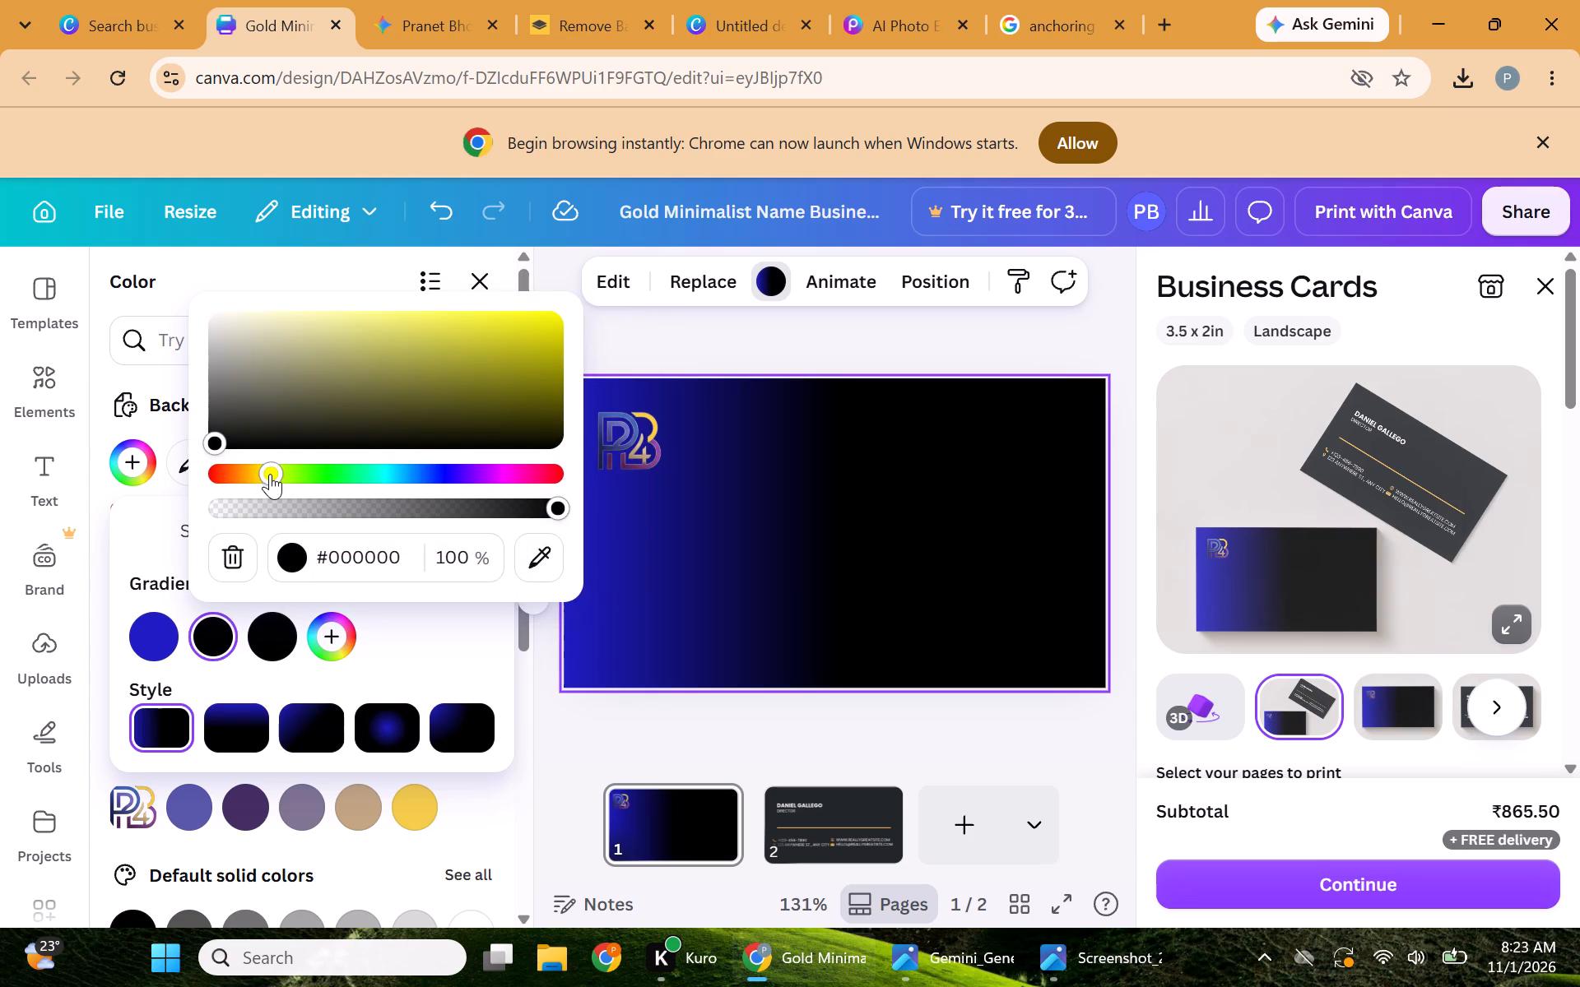
left_click(270, 480)
left_click_drag(210, 443, 307, 390)
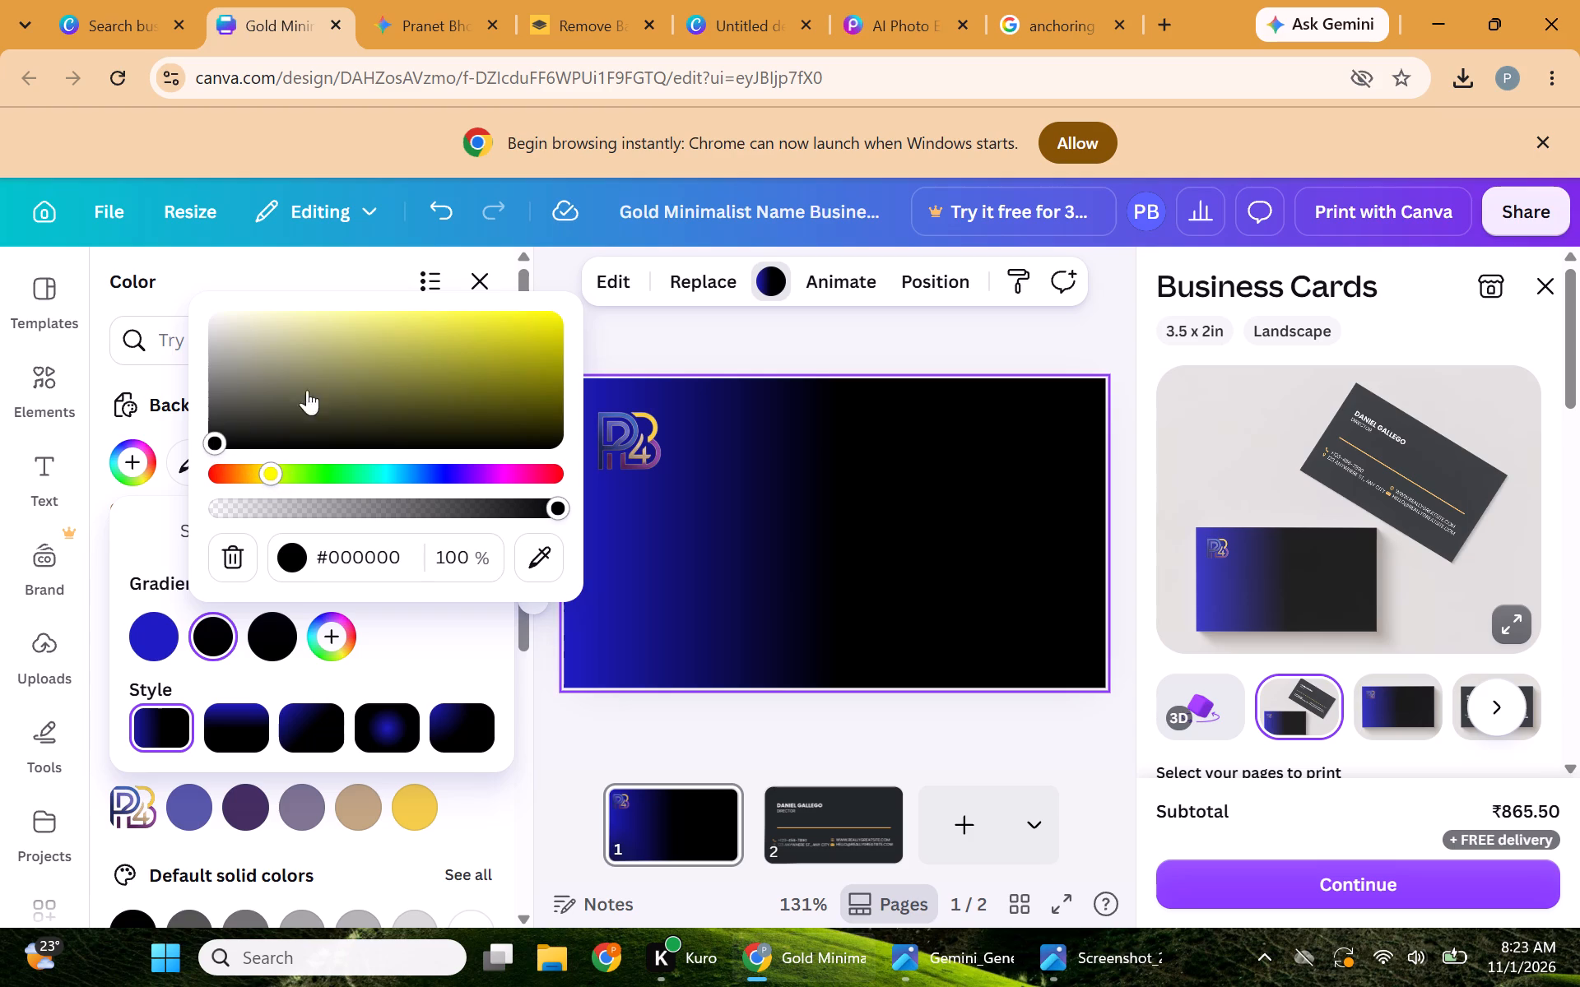
left_click_drag(307, 390, 454, 337)
left_click(454, 337)
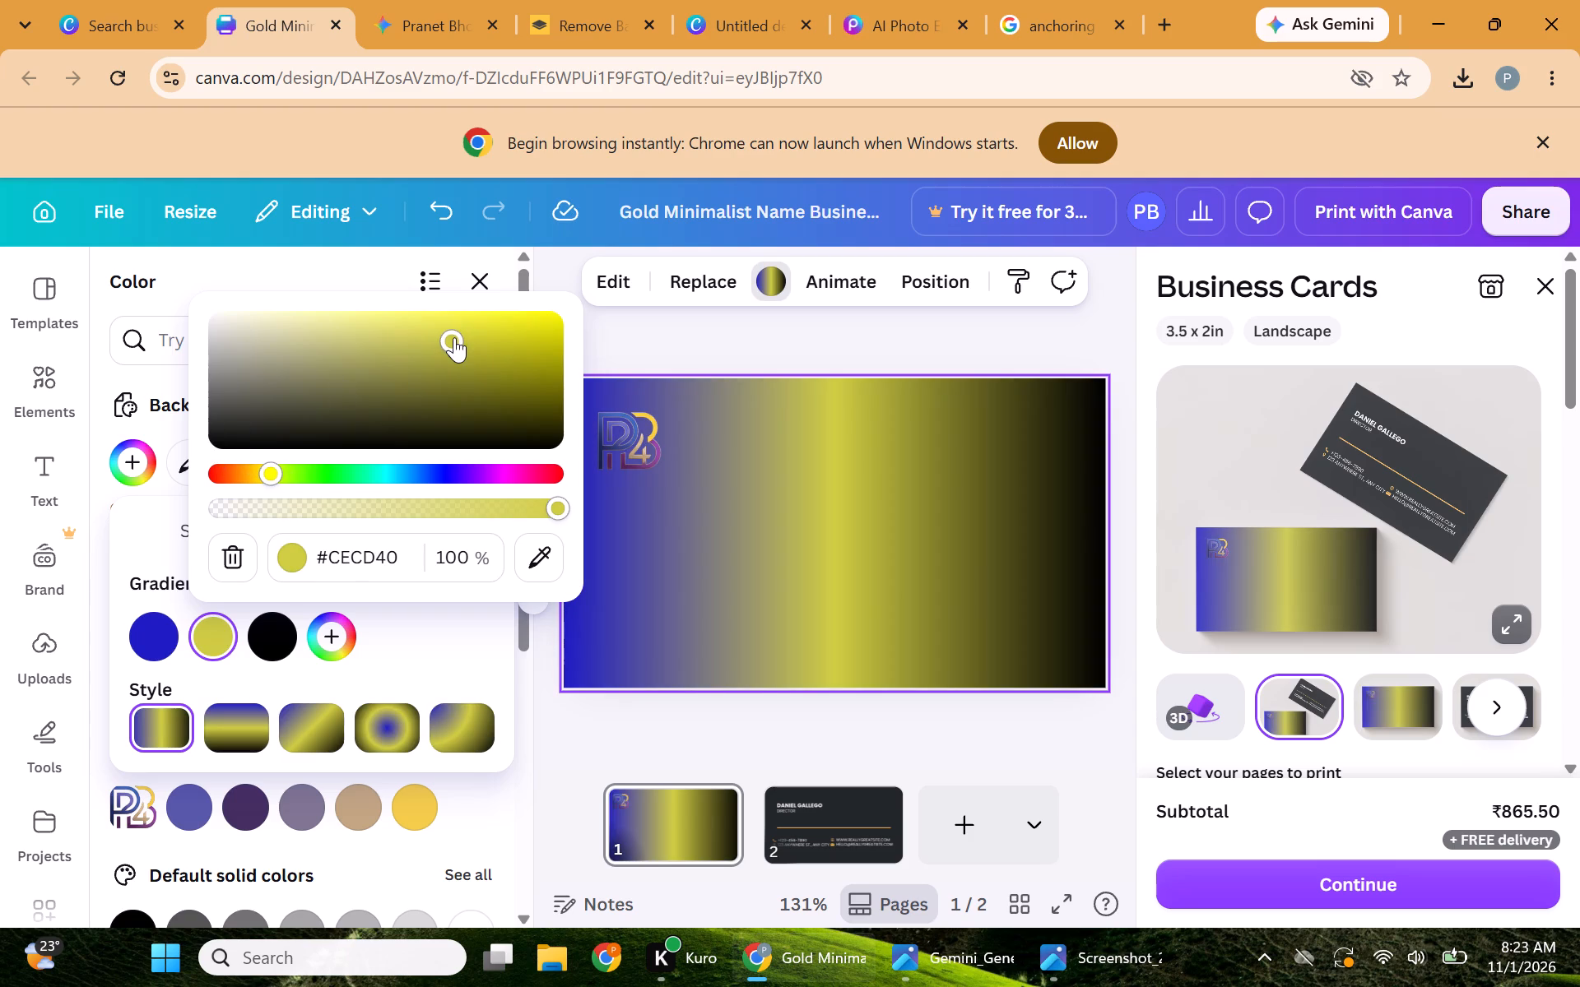
left_click(271, 480)
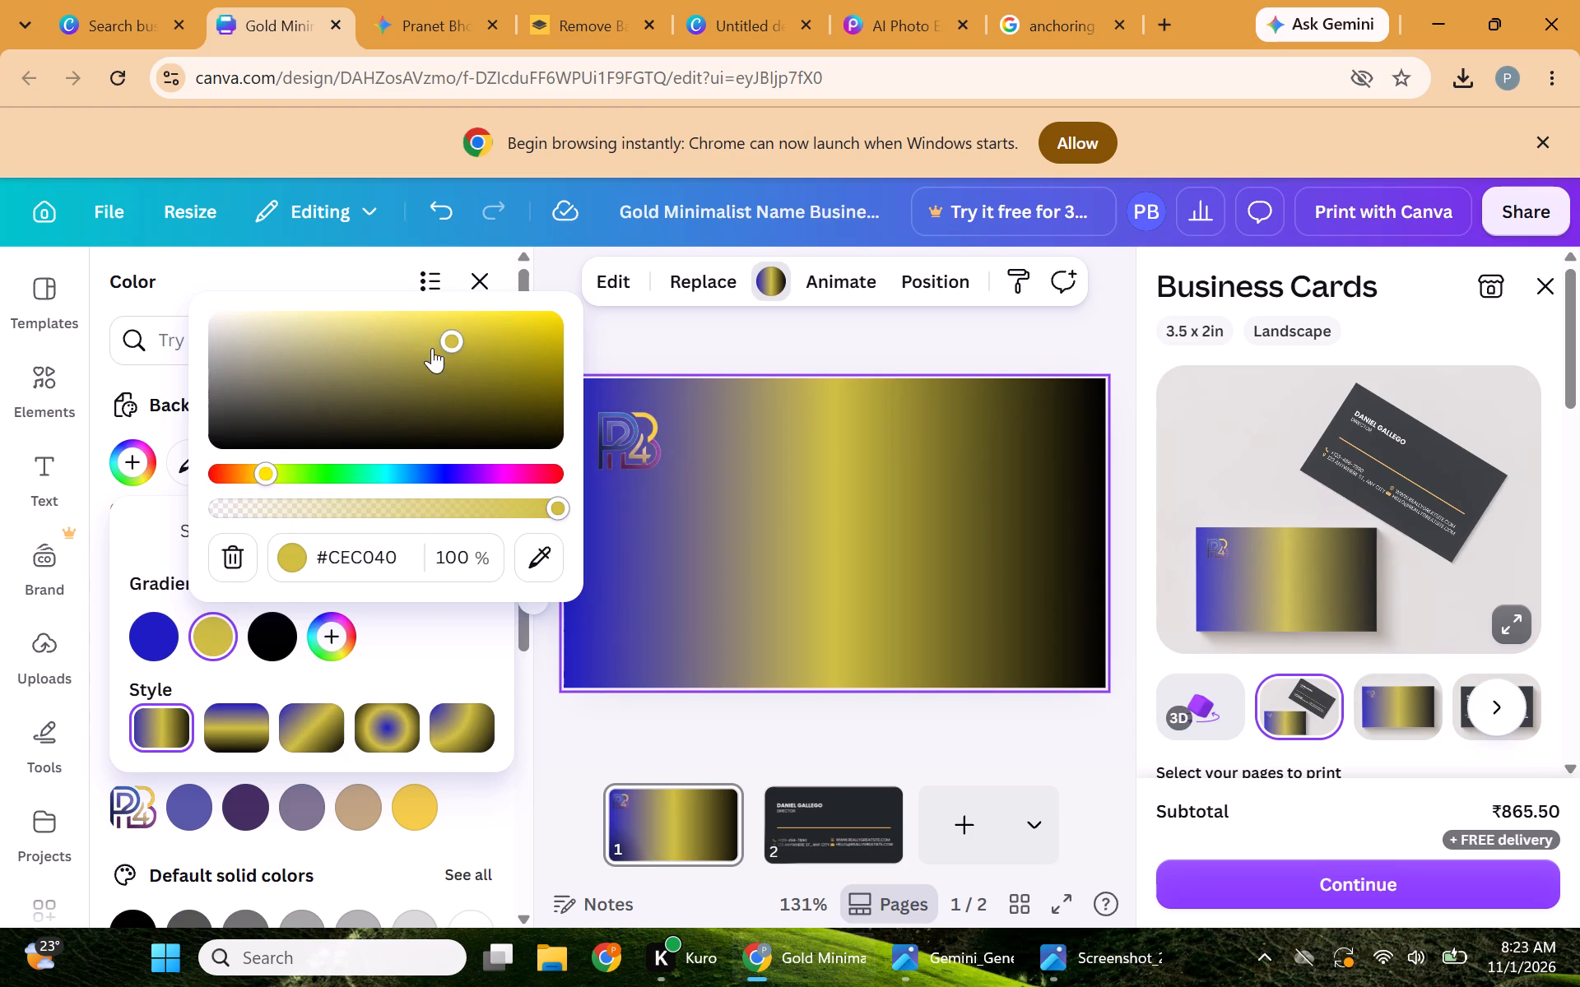
left_click_drag(450, 336, 541, 298)
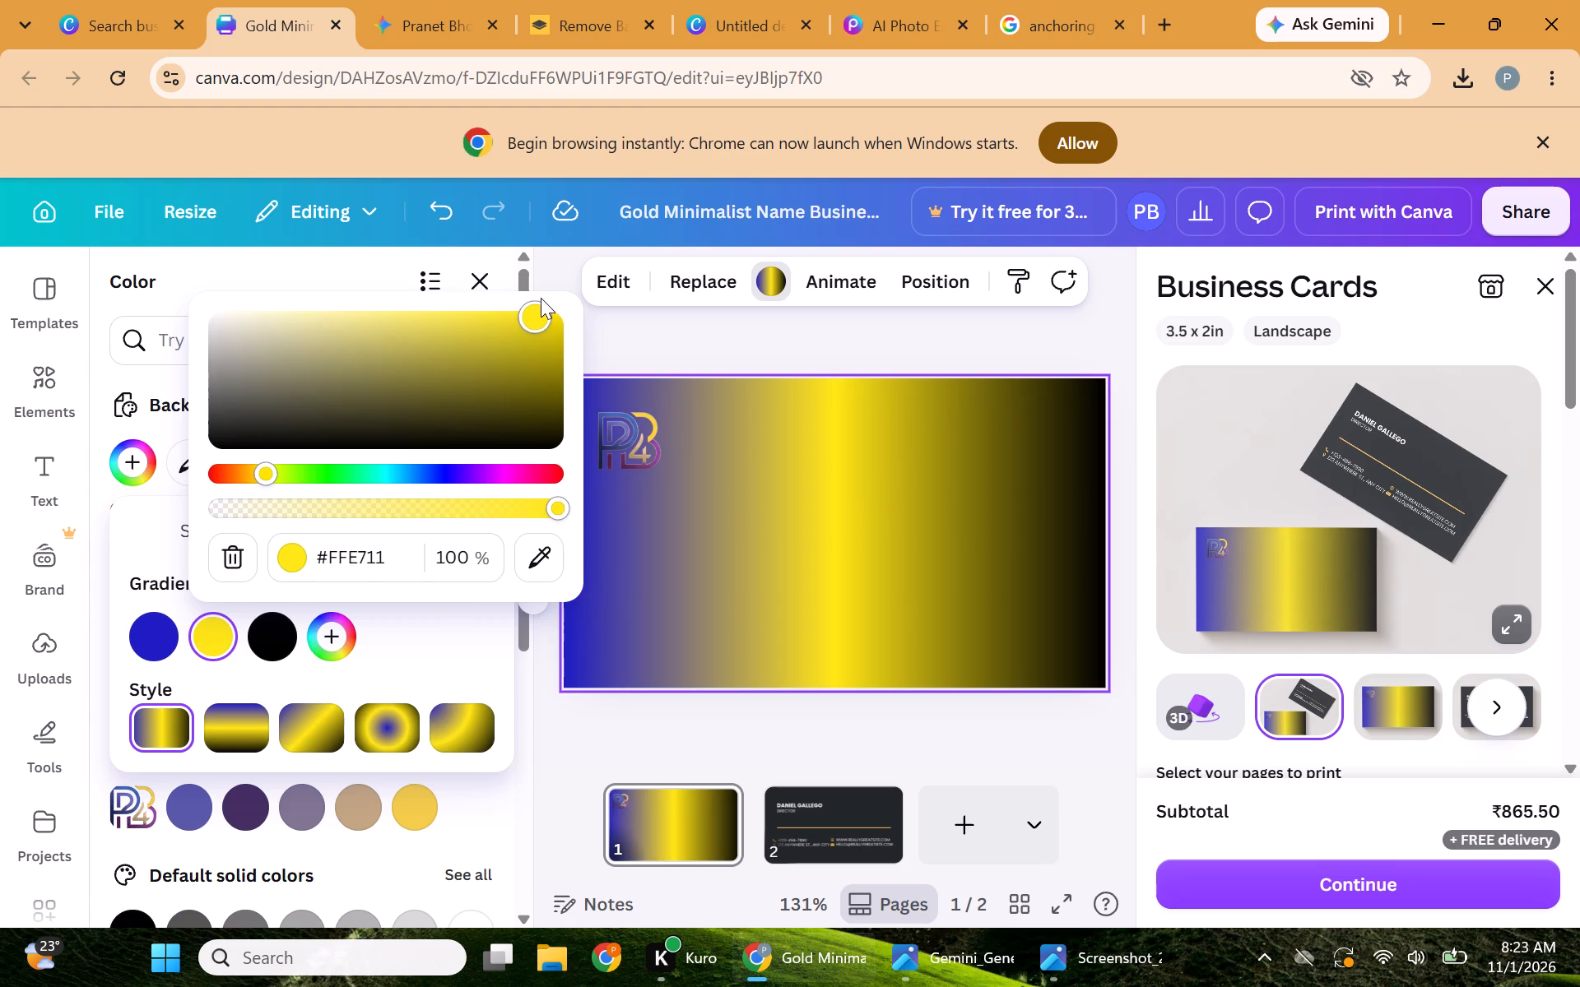
left_click_drag(541, 298, 540, 297)
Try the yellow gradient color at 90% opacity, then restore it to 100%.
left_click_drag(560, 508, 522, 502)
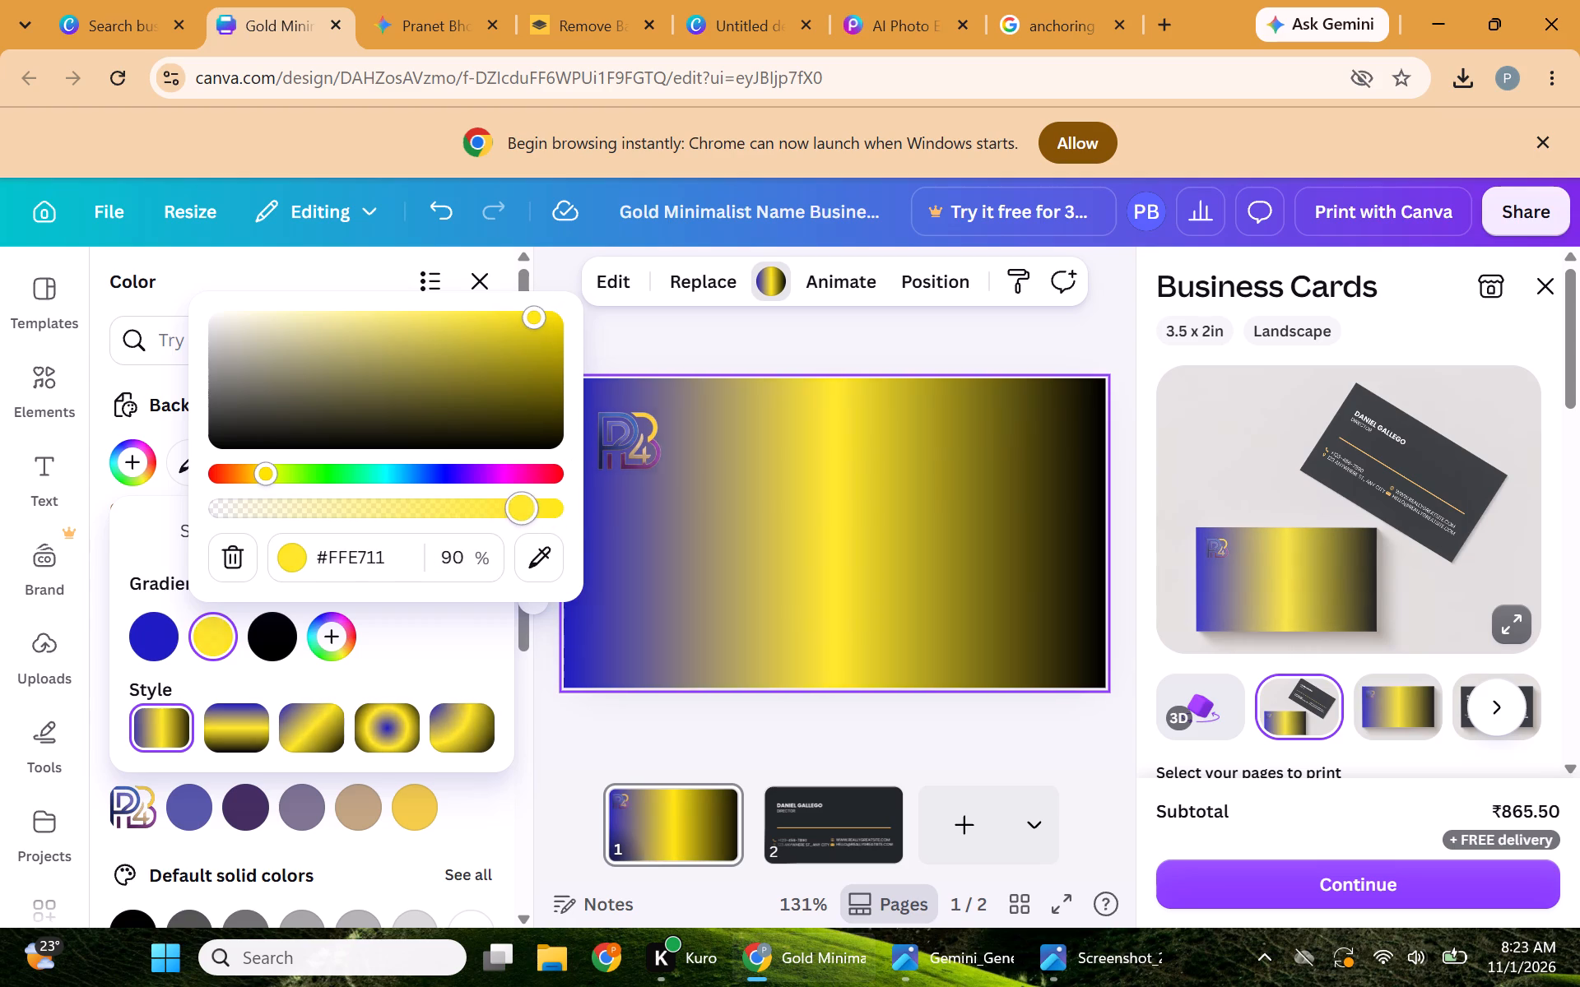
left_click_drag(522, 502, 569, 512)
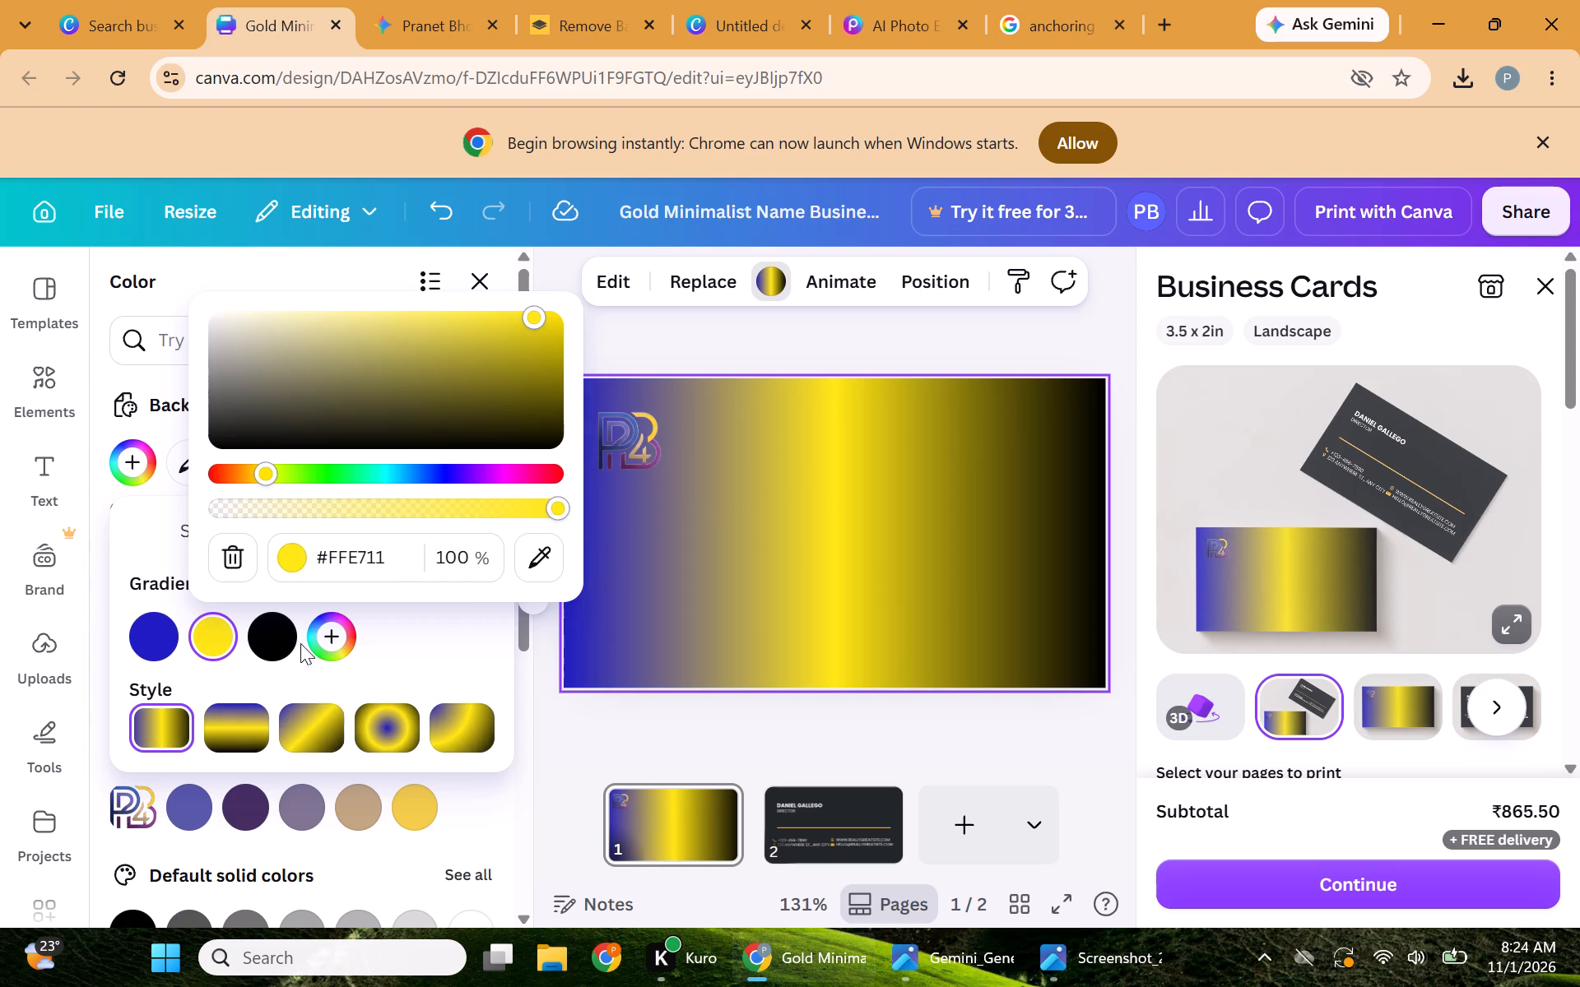
Delete the black color from the background gradient, keeping only blue and yellow.
left_click(284, 641)
left_click(296, 611)
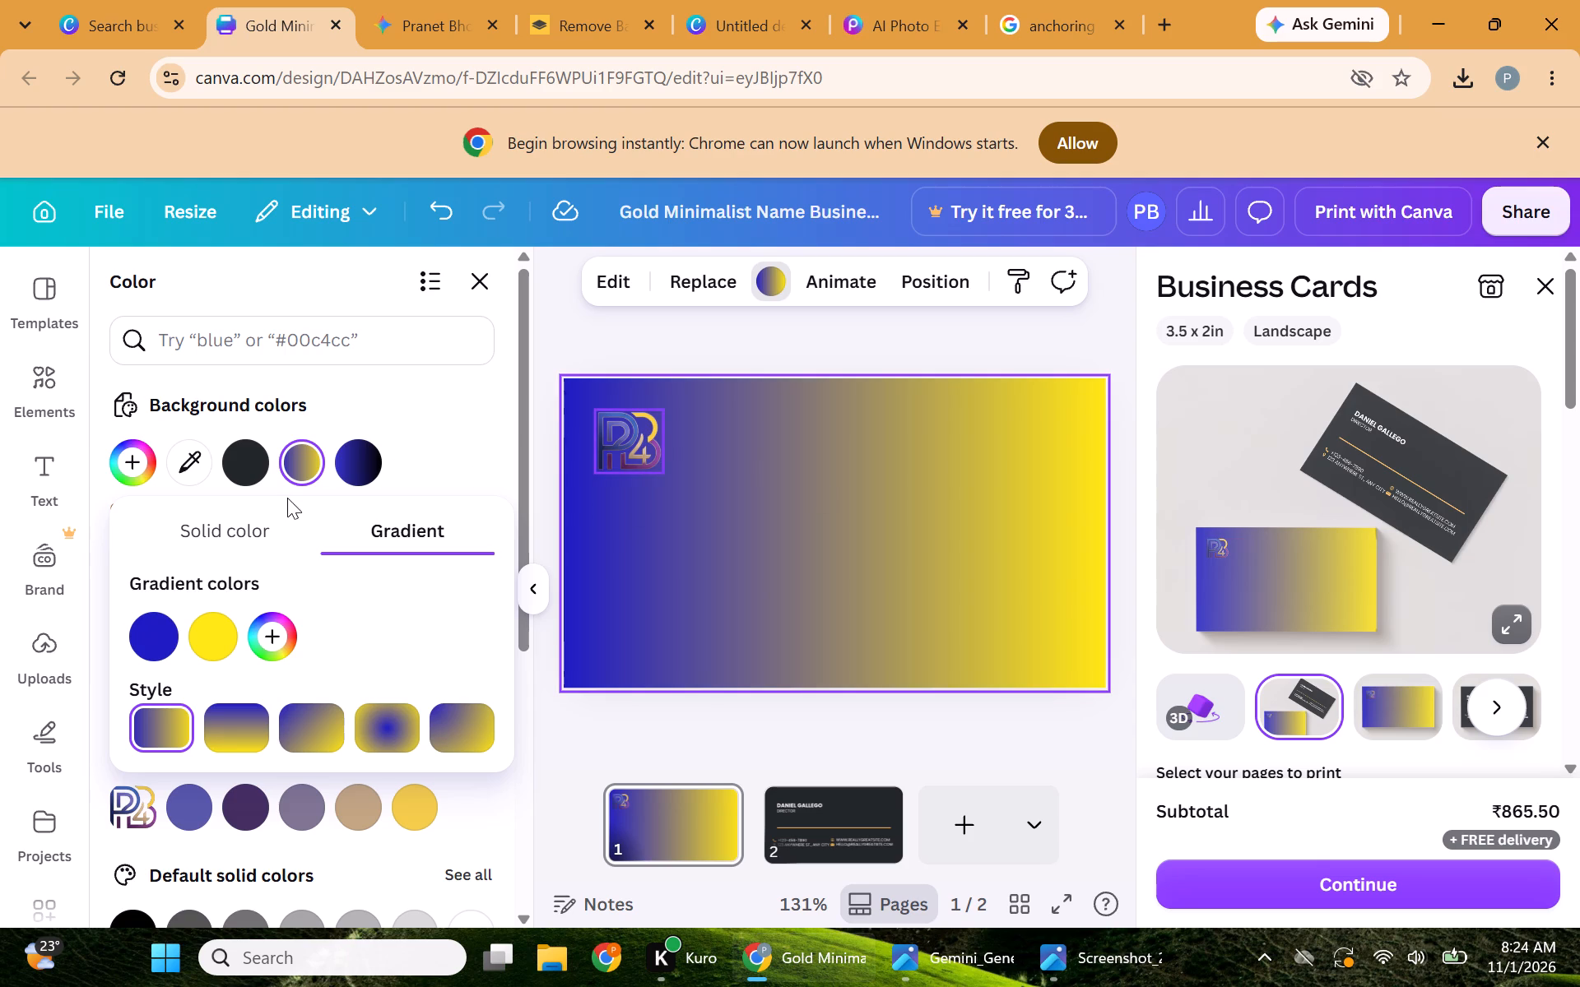
Add a dark blue #180D91 to the background gradient and move it to the start of the color order.
left_click(220, 647)
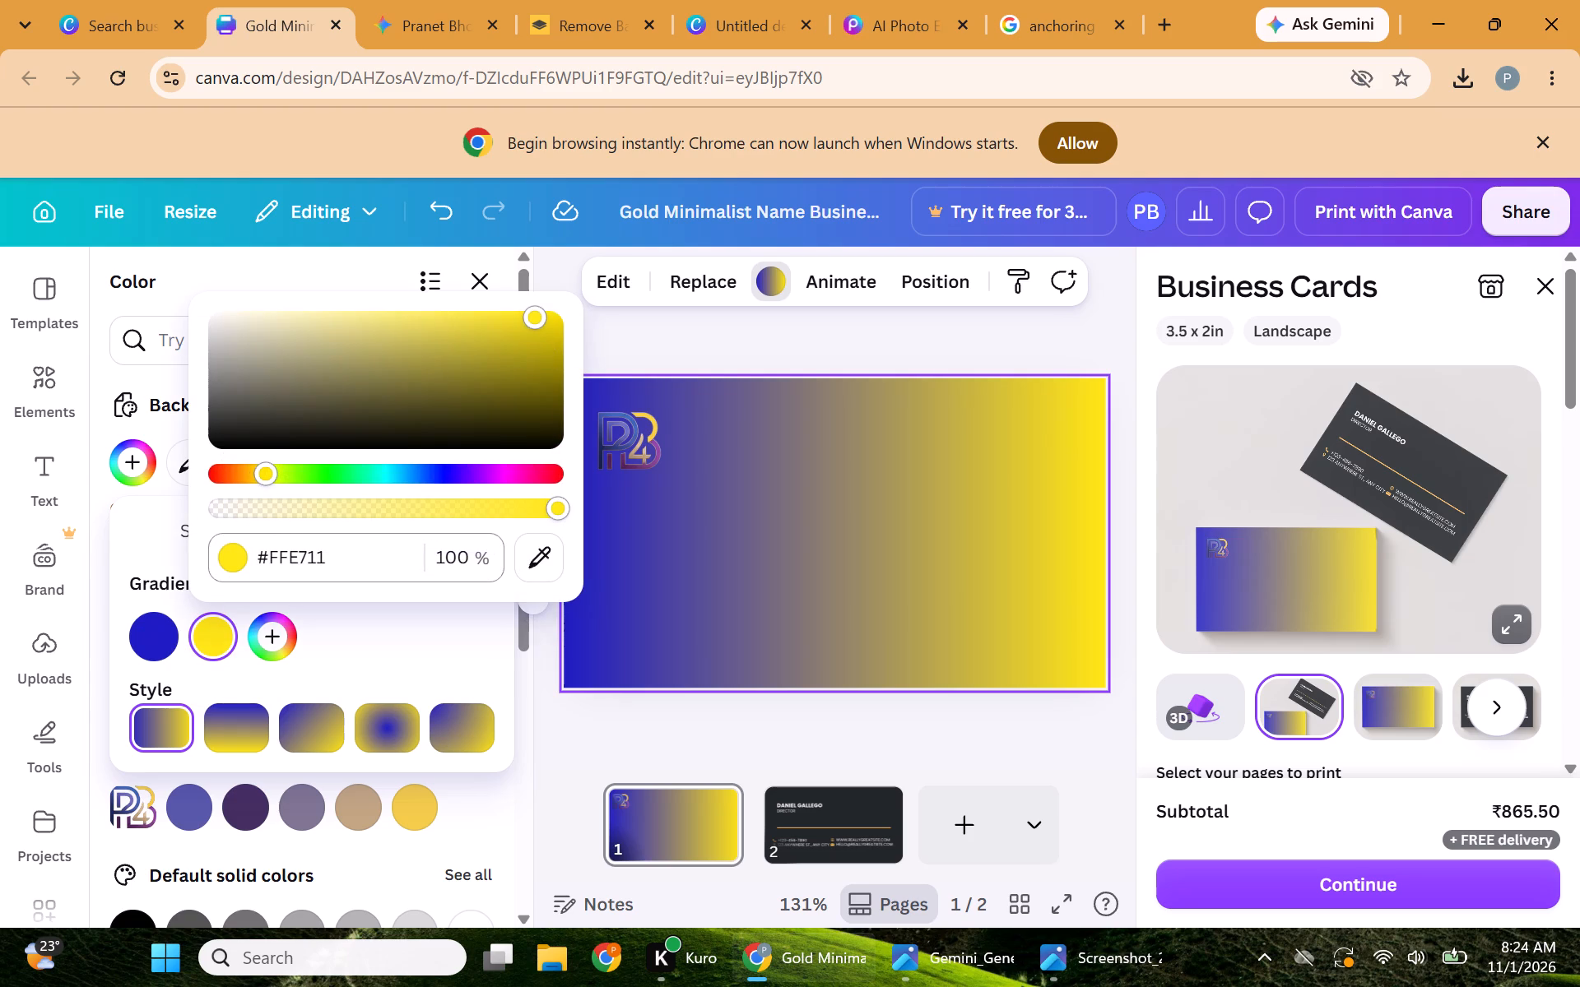
left_click(541, 306)
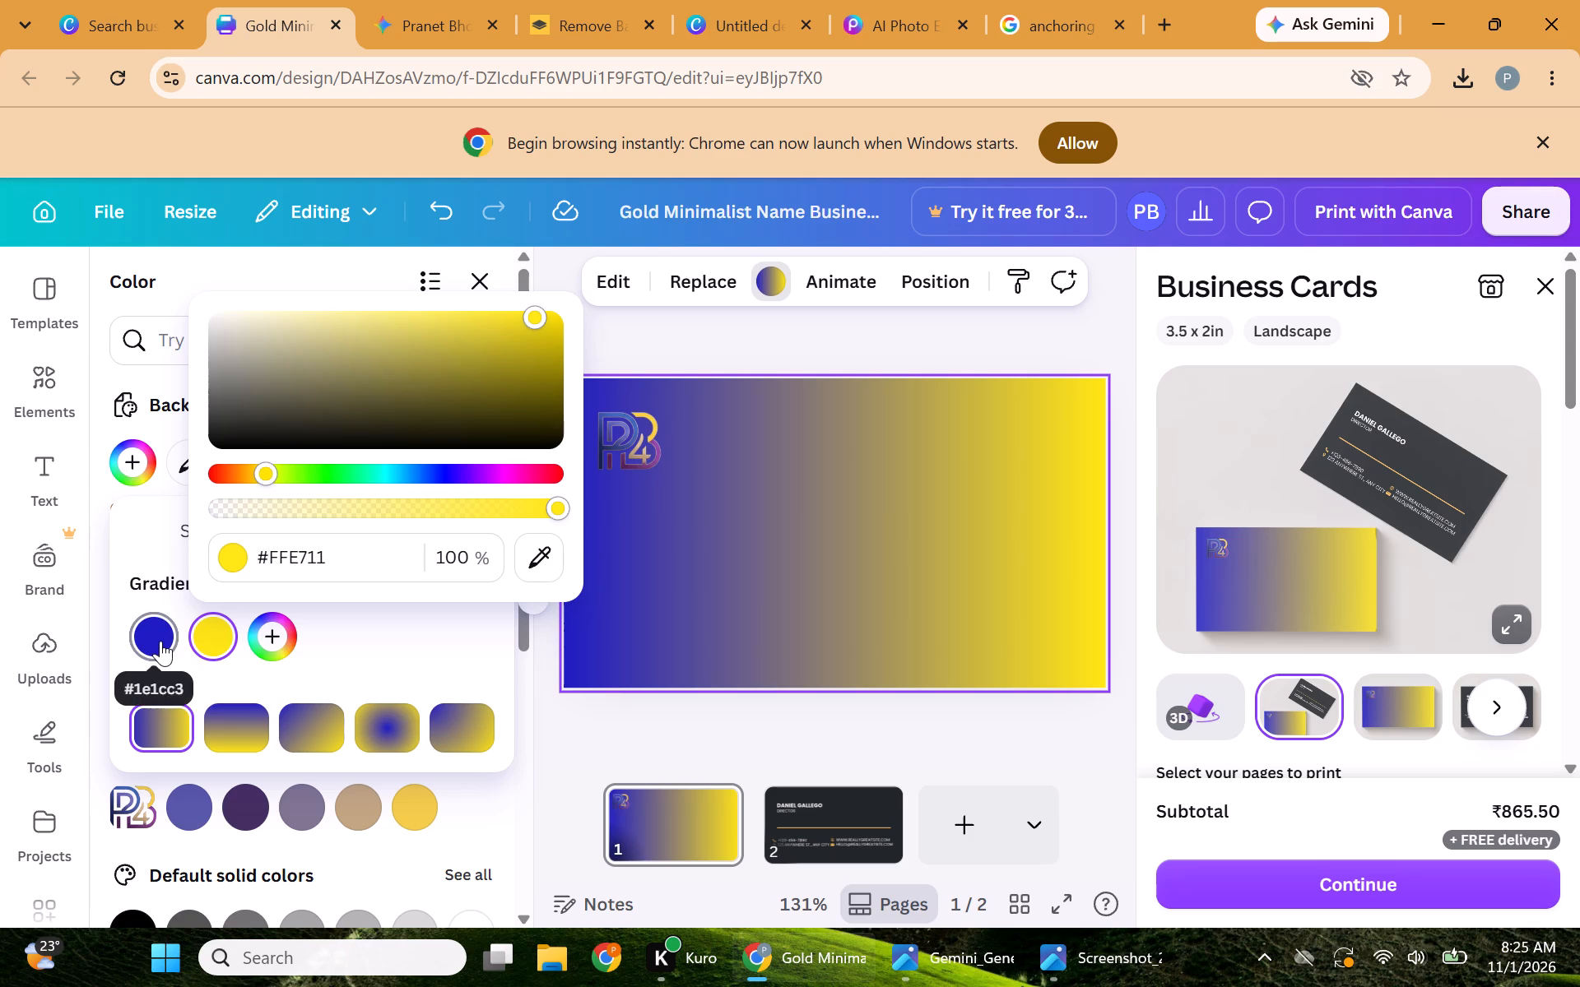
left_click(283, 632)
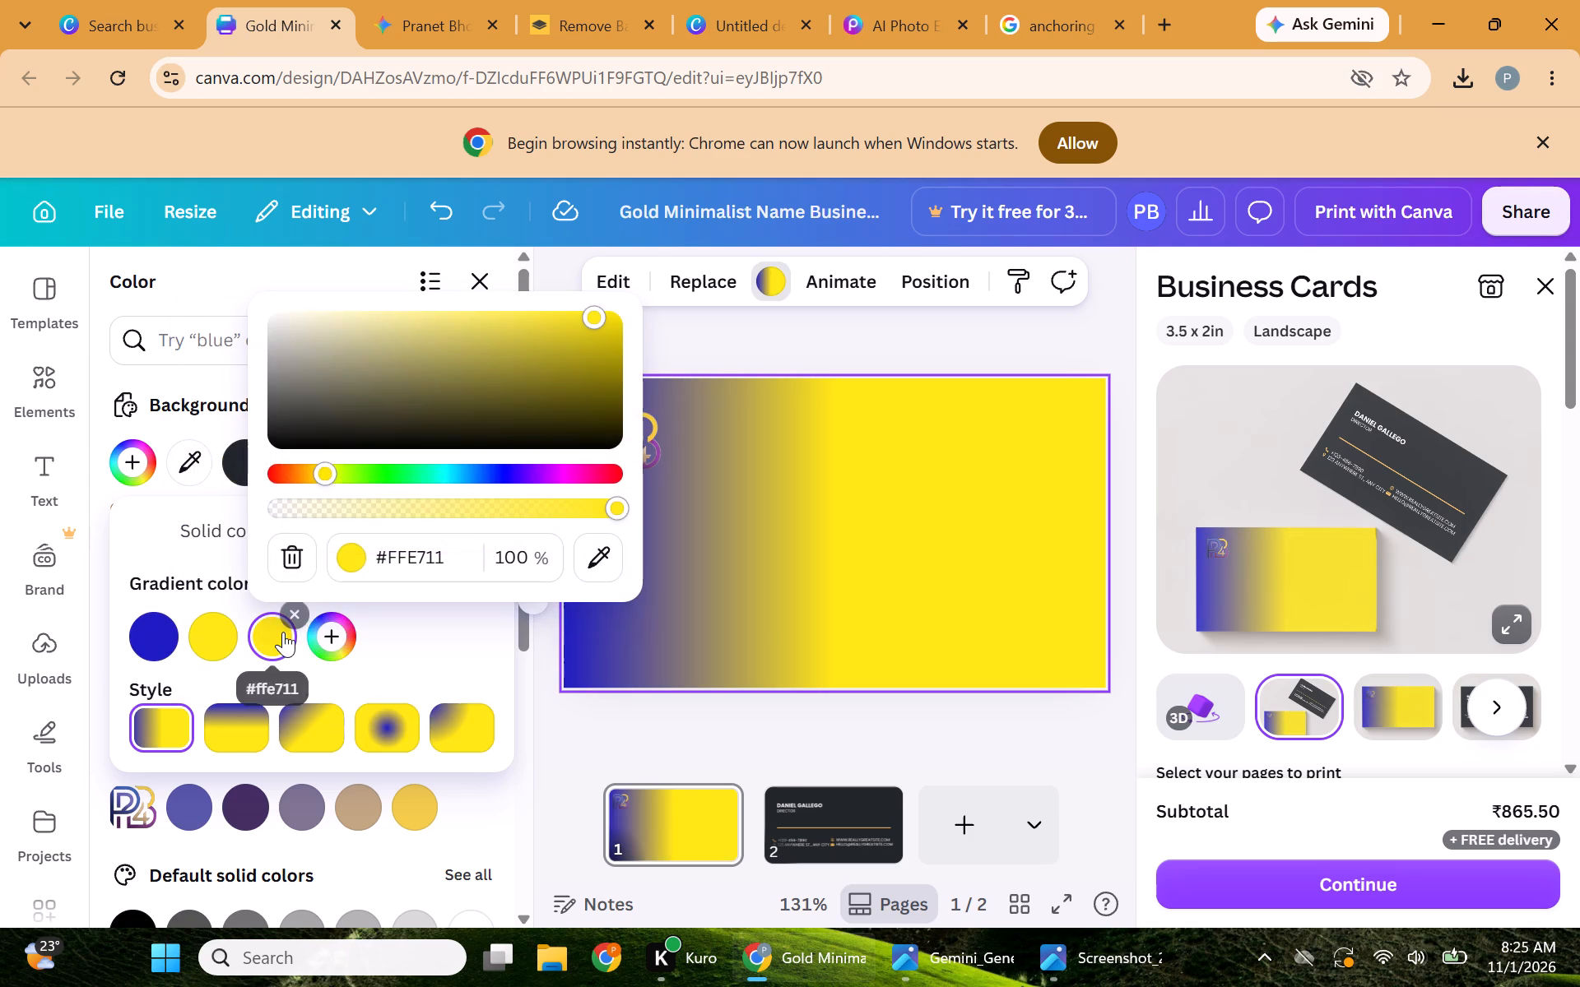
left_click(519, 470)
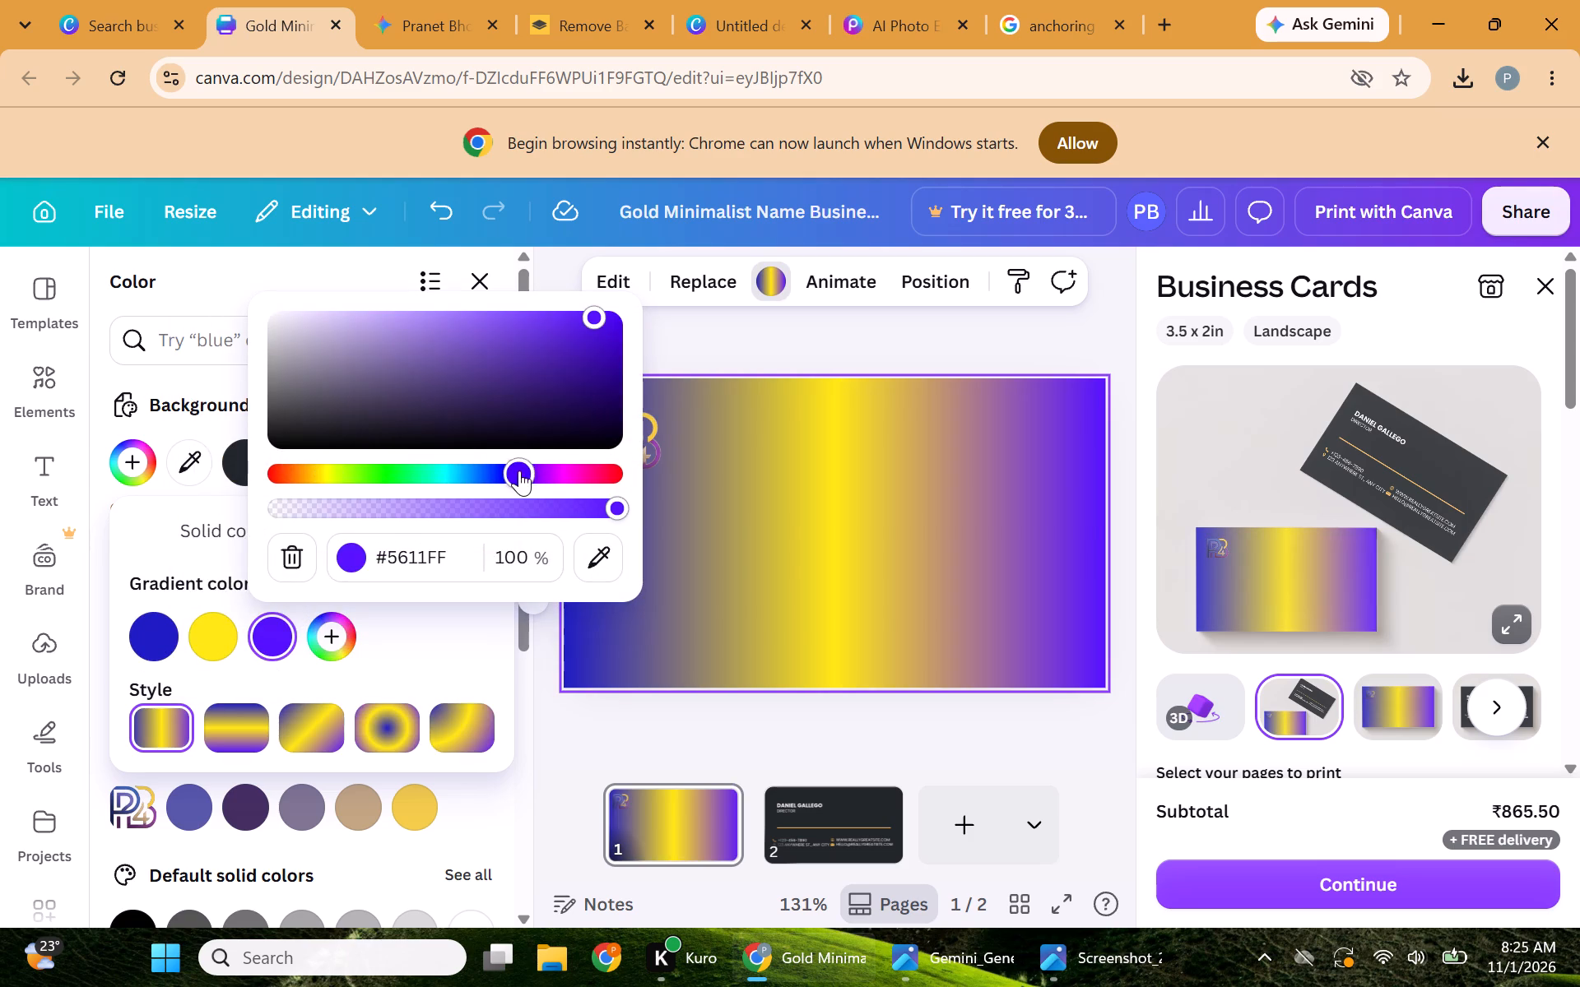
left_click(508, 470)
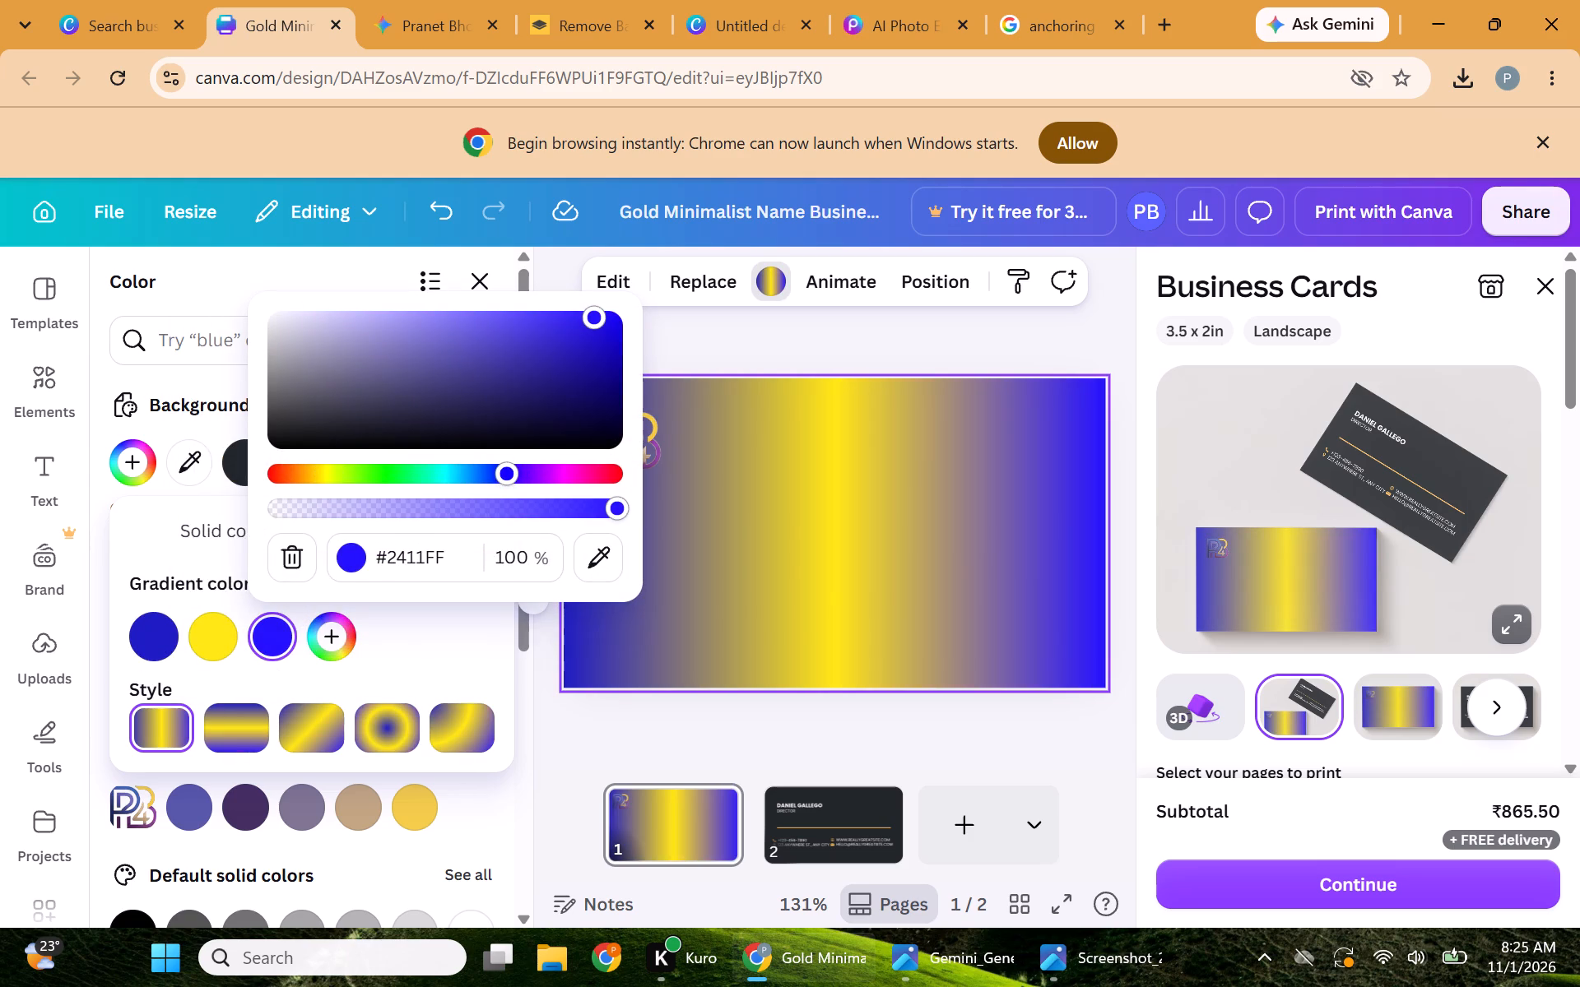
left_click(591, 371)
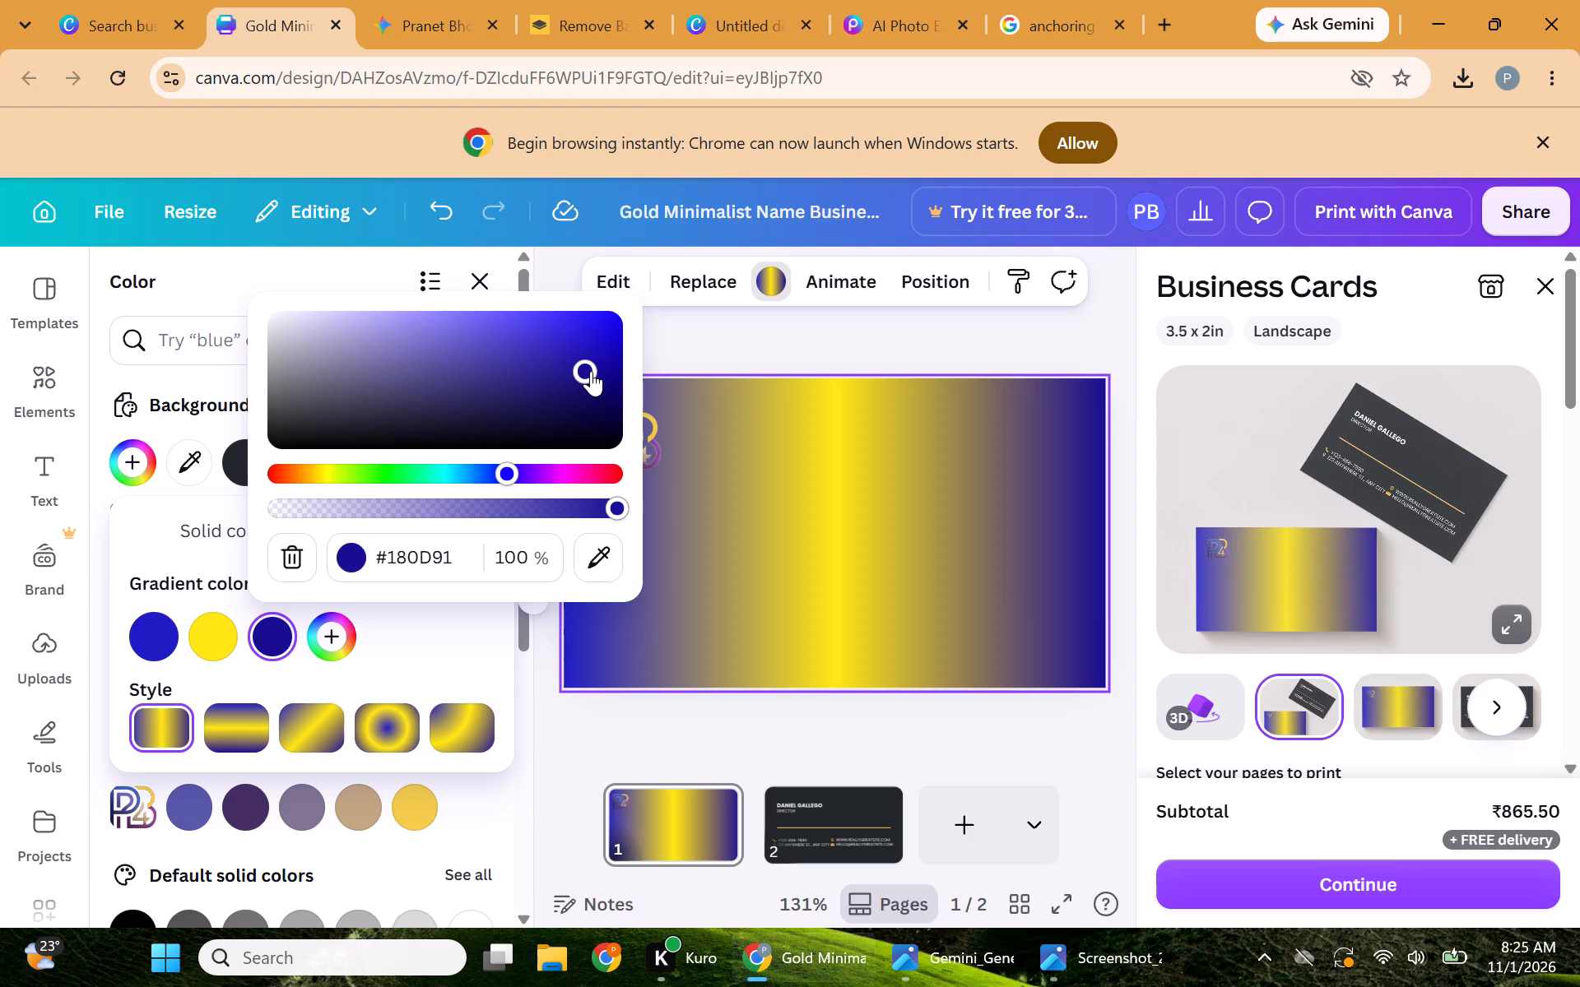
left_click_drag(272, 632, 136, 636)
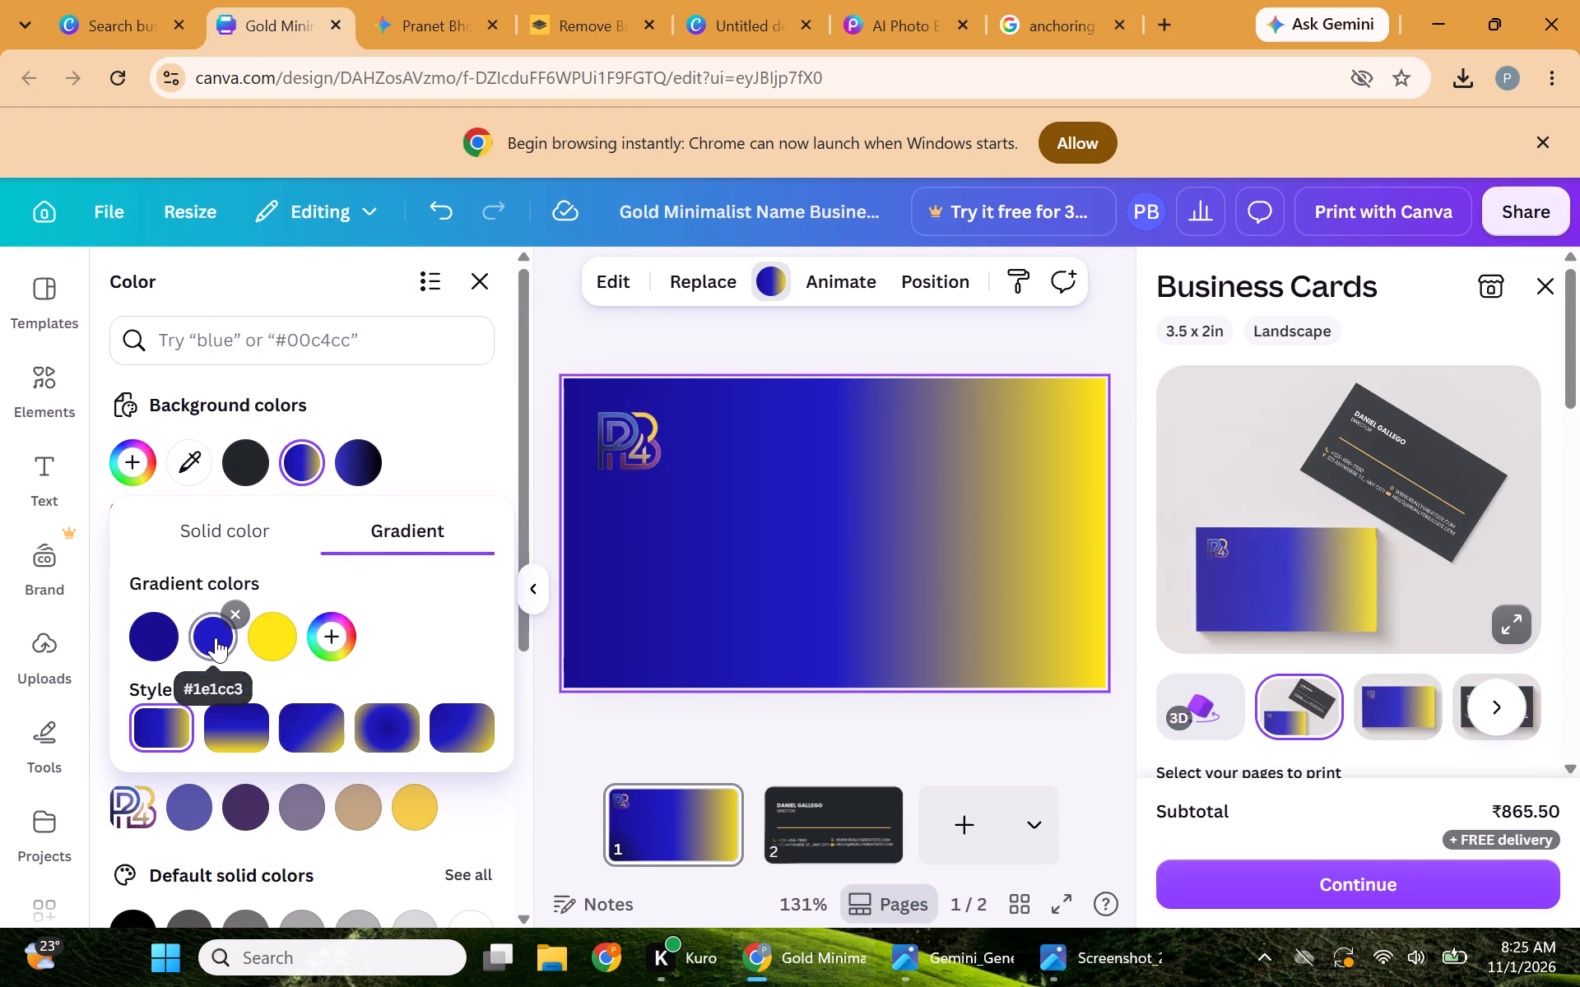
Darken the first gradient color to navy #120B5F.
left_click(168, 633)
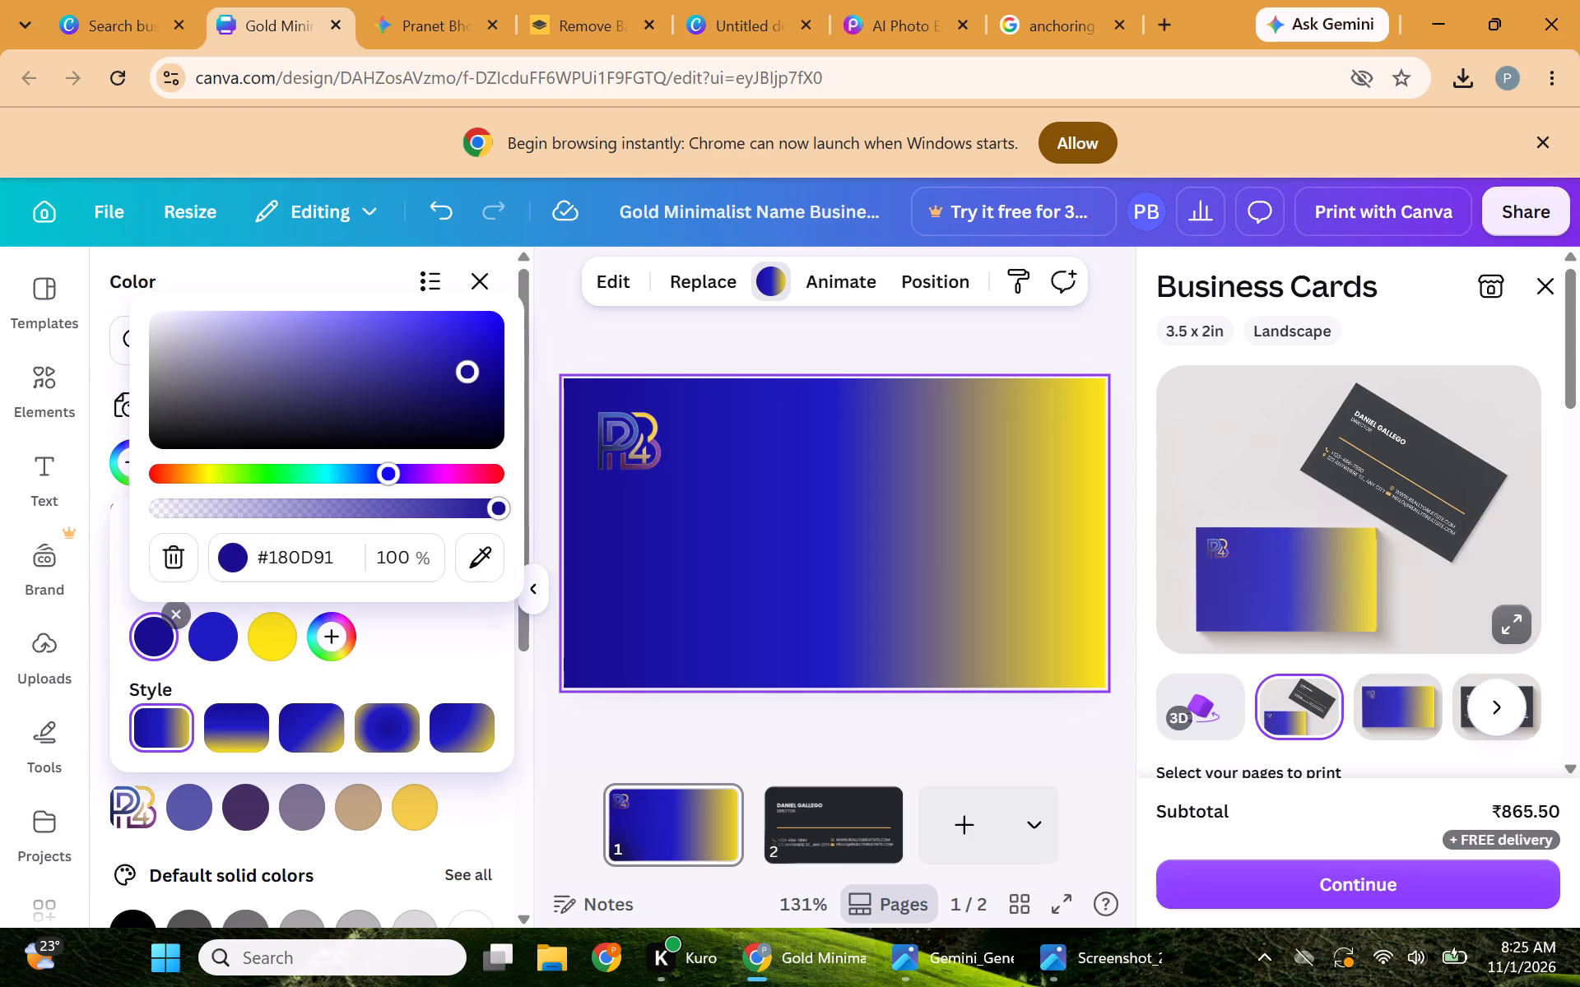
scroll(337, 469, "right", 1)
left_click_drag(470, 368, 467, 397)
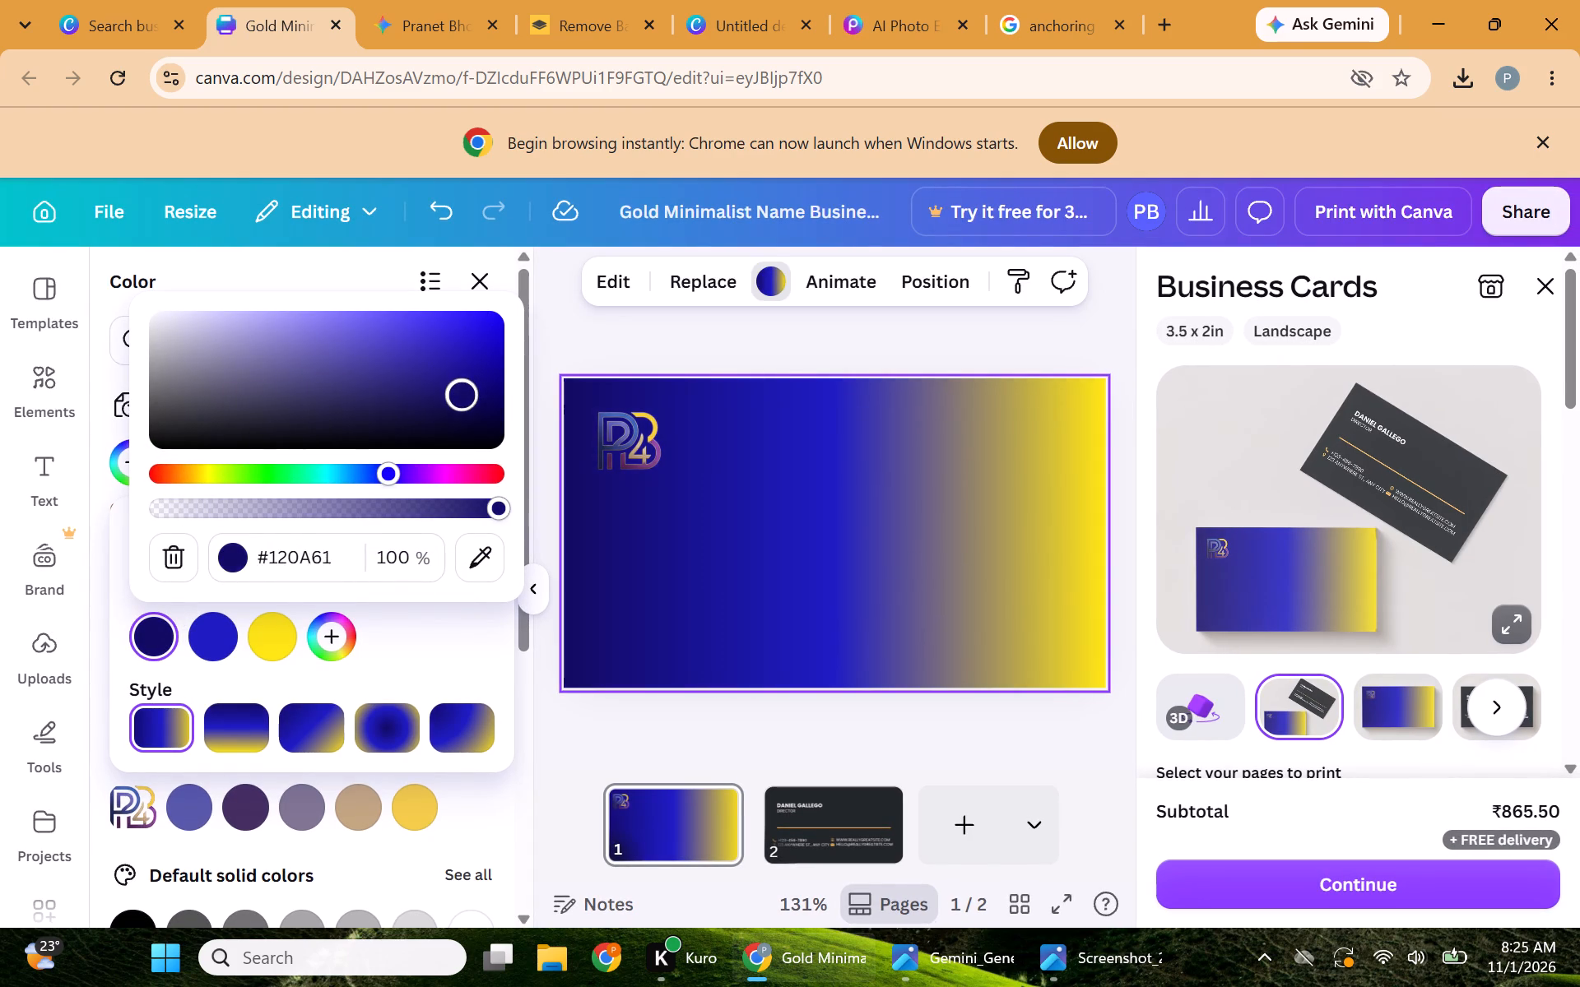
left_click_drag(467, 397, 462, 397)
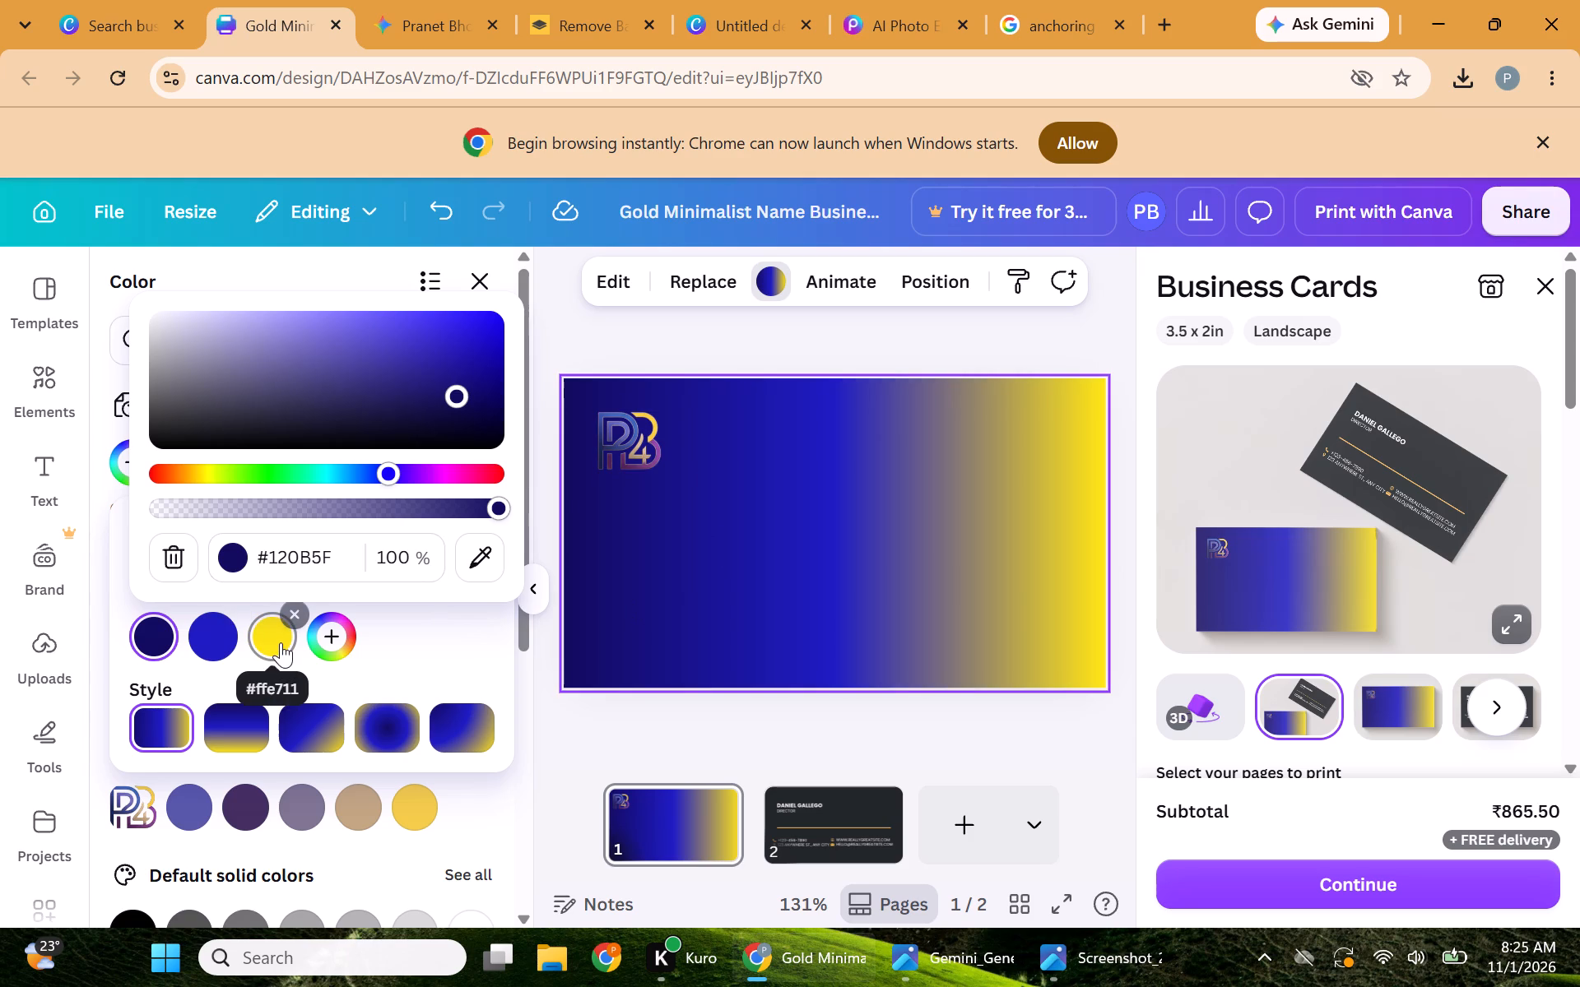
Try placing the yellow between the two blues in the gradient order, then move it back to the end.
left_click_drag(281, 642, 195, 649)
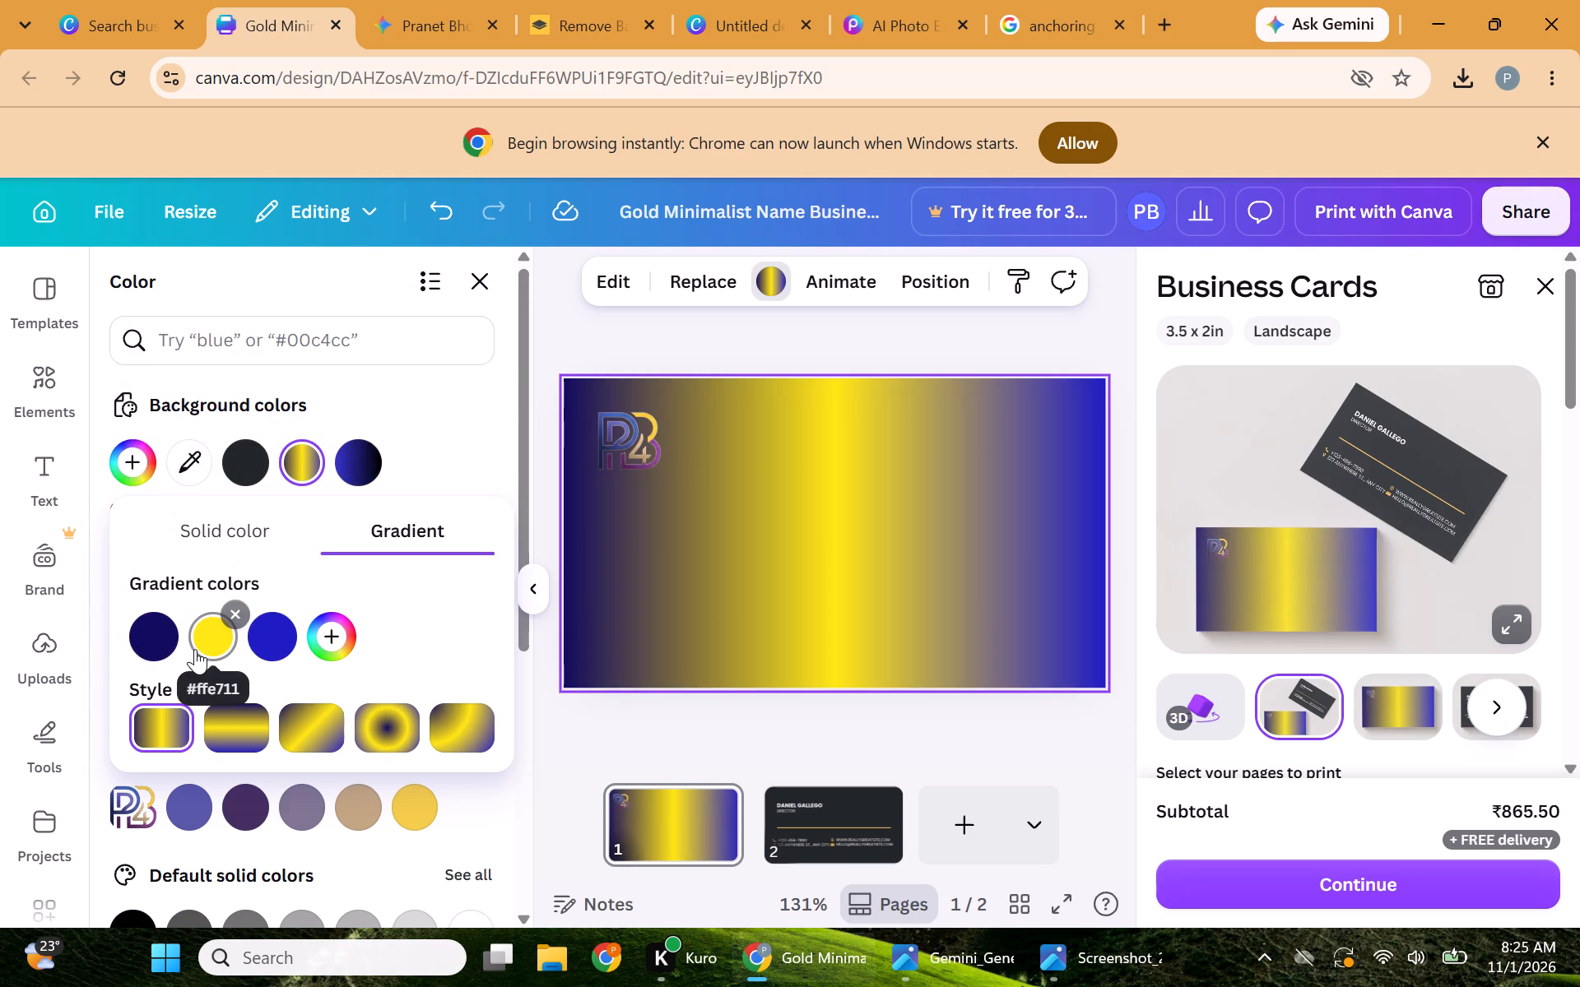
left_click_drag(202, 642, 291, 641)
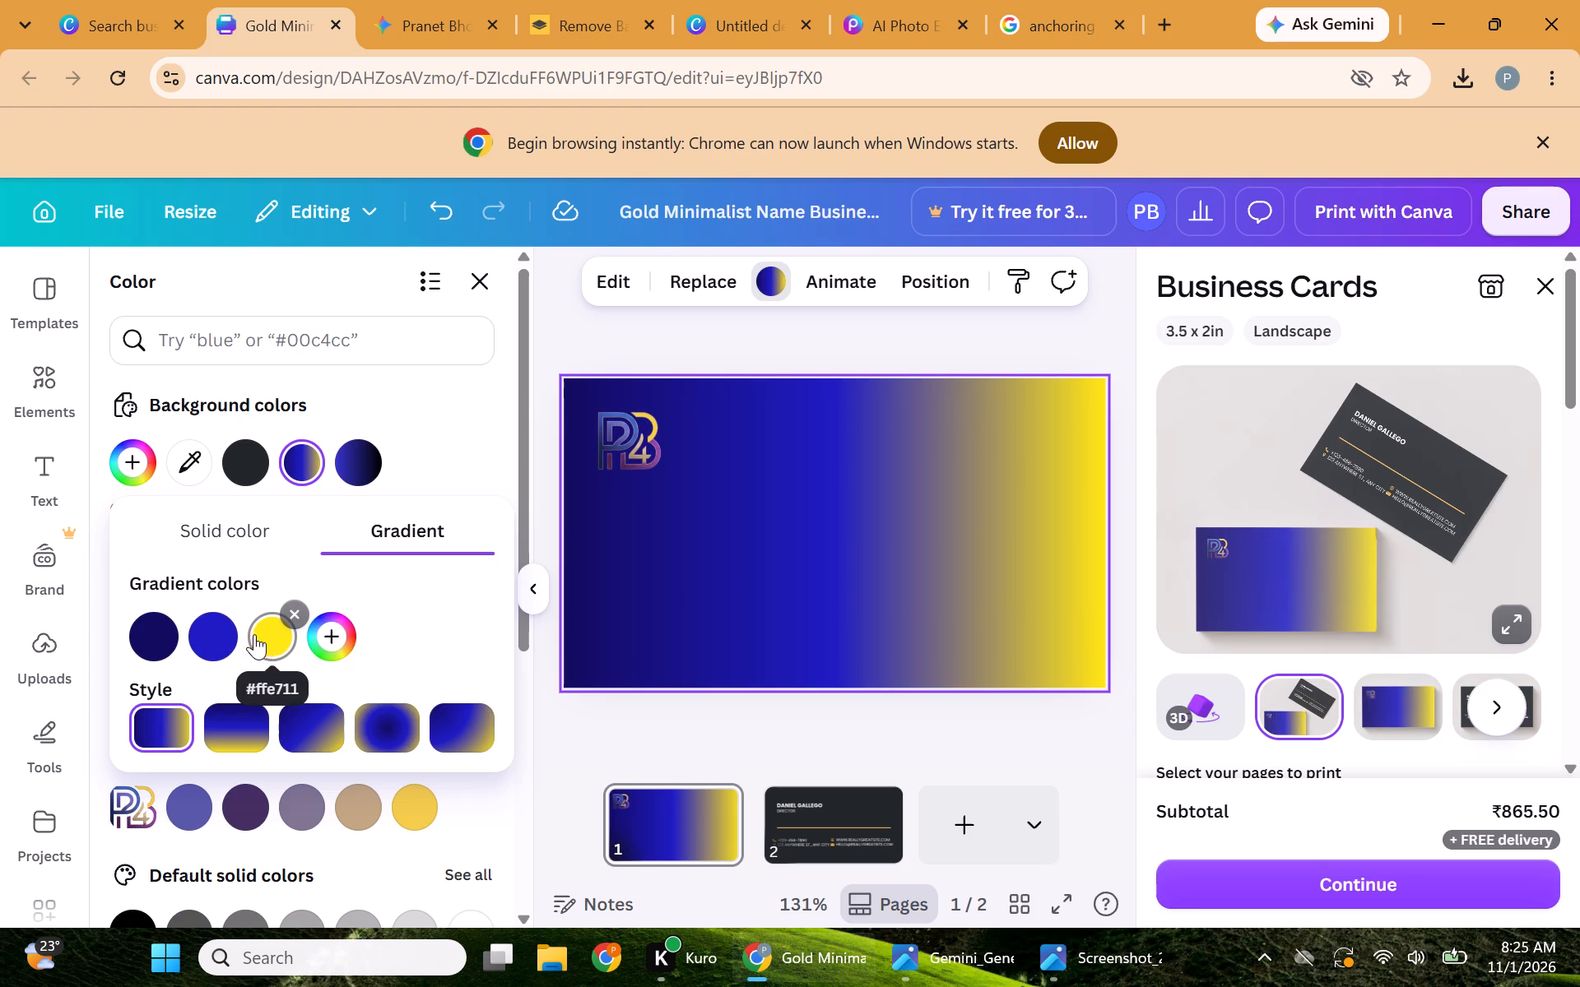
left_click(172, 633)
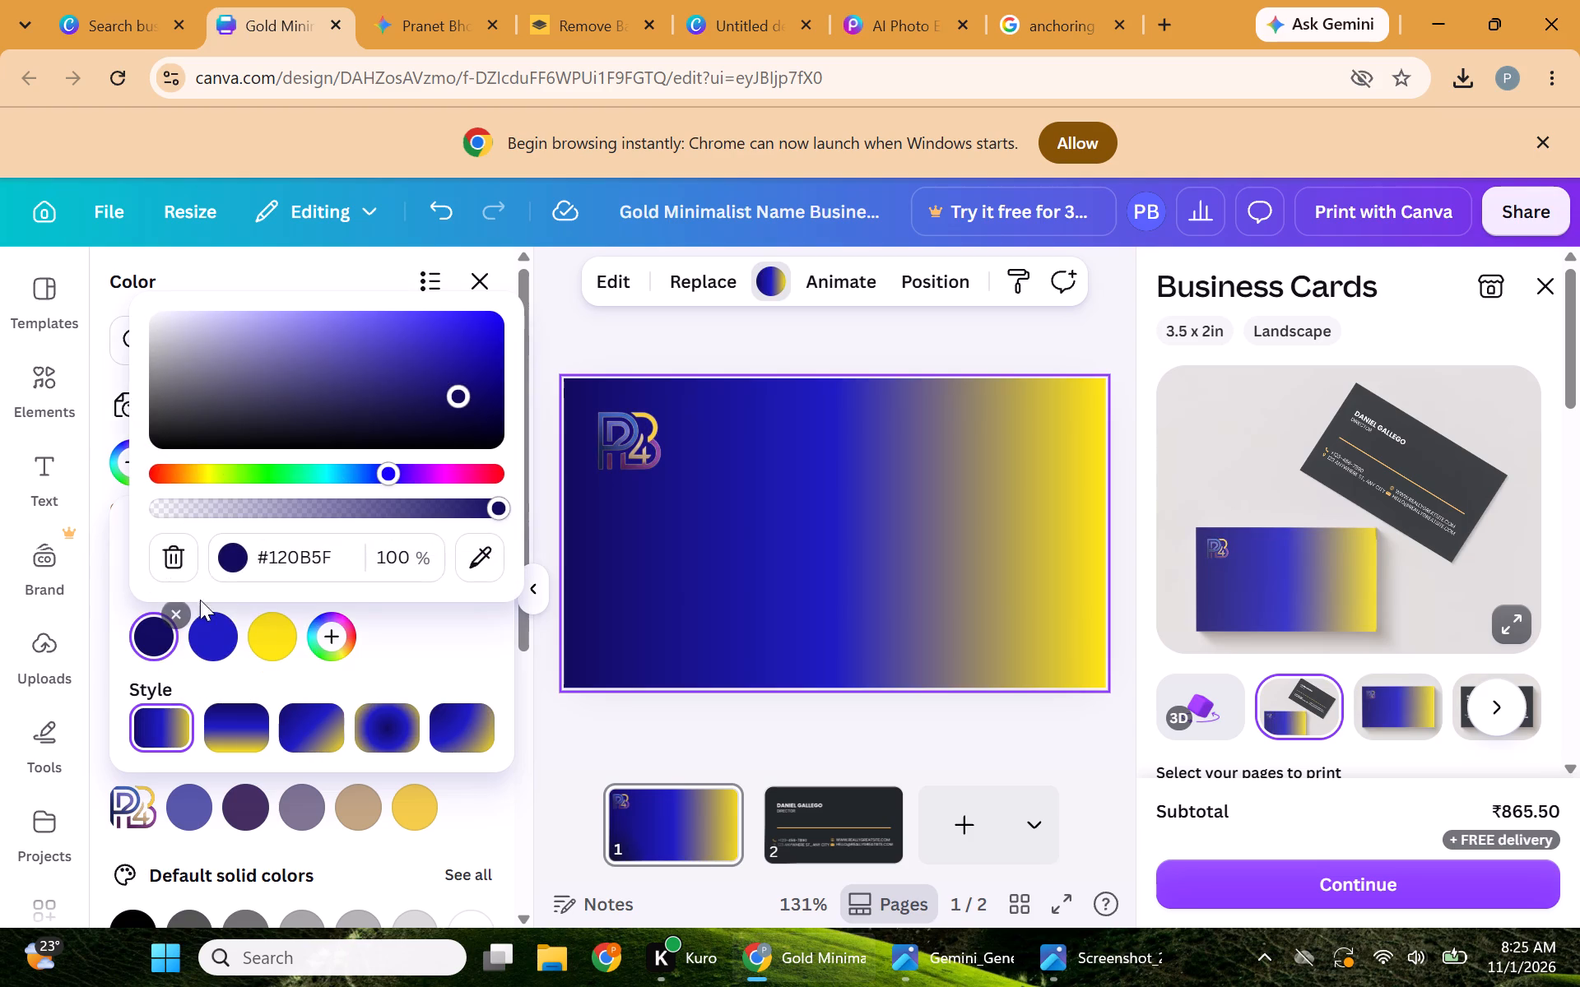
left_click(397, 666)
Add a fourth gradient color after the yellow and set it to dark blue #140D9F.
left_click(328, 636)
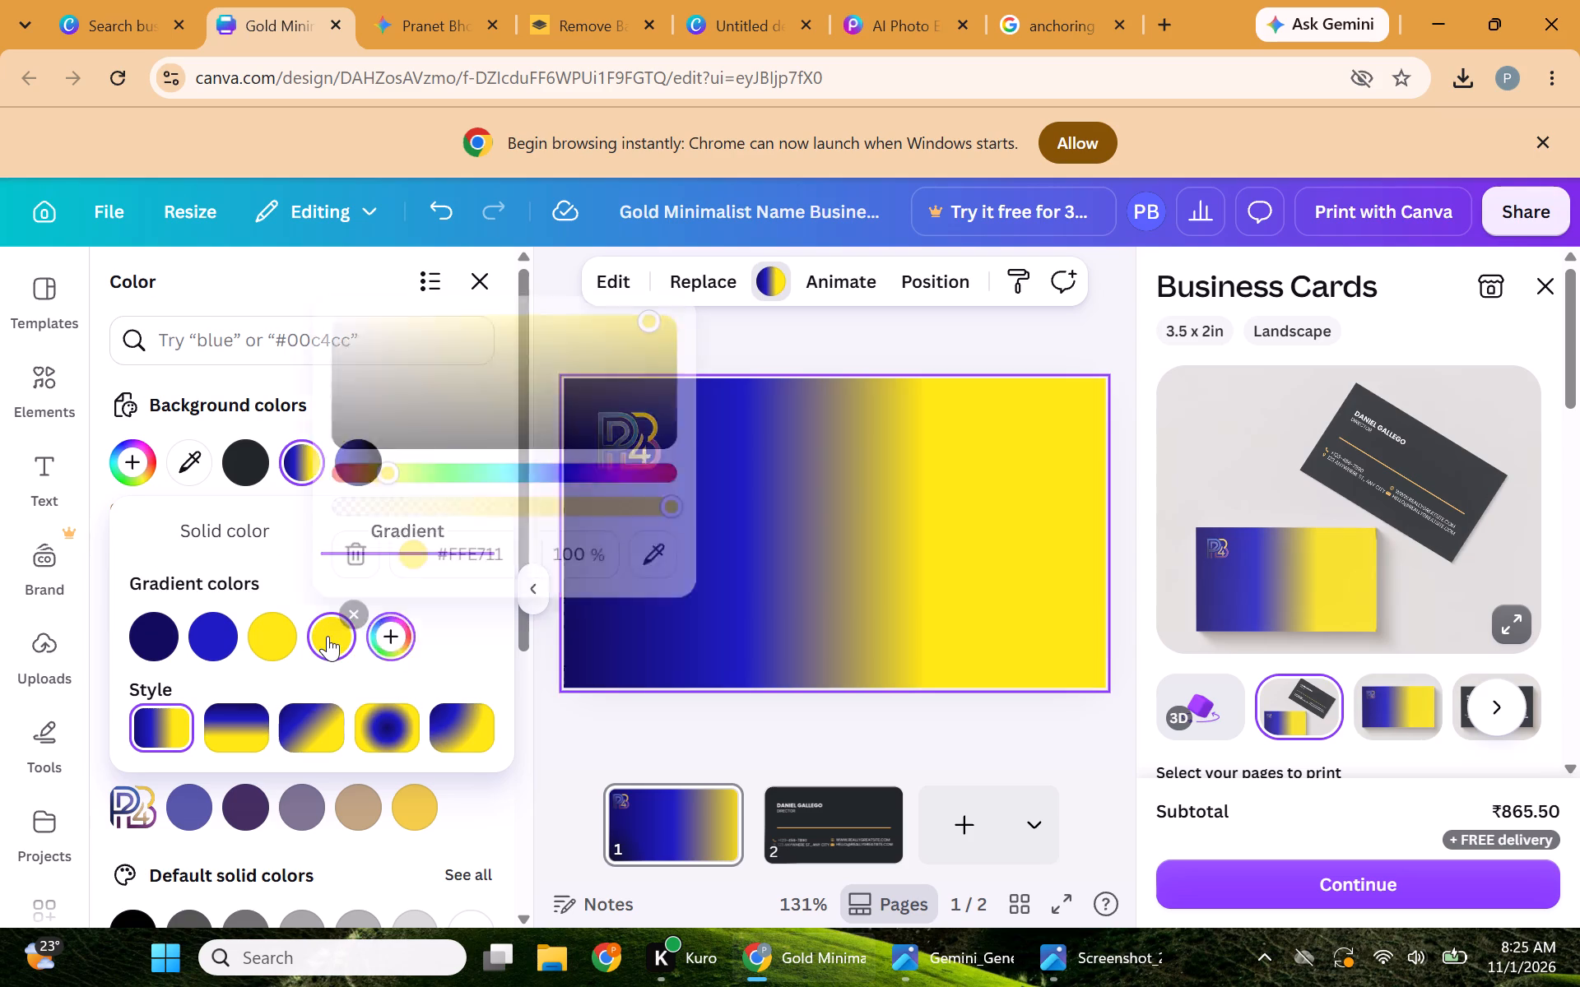
left_click(585, 468)
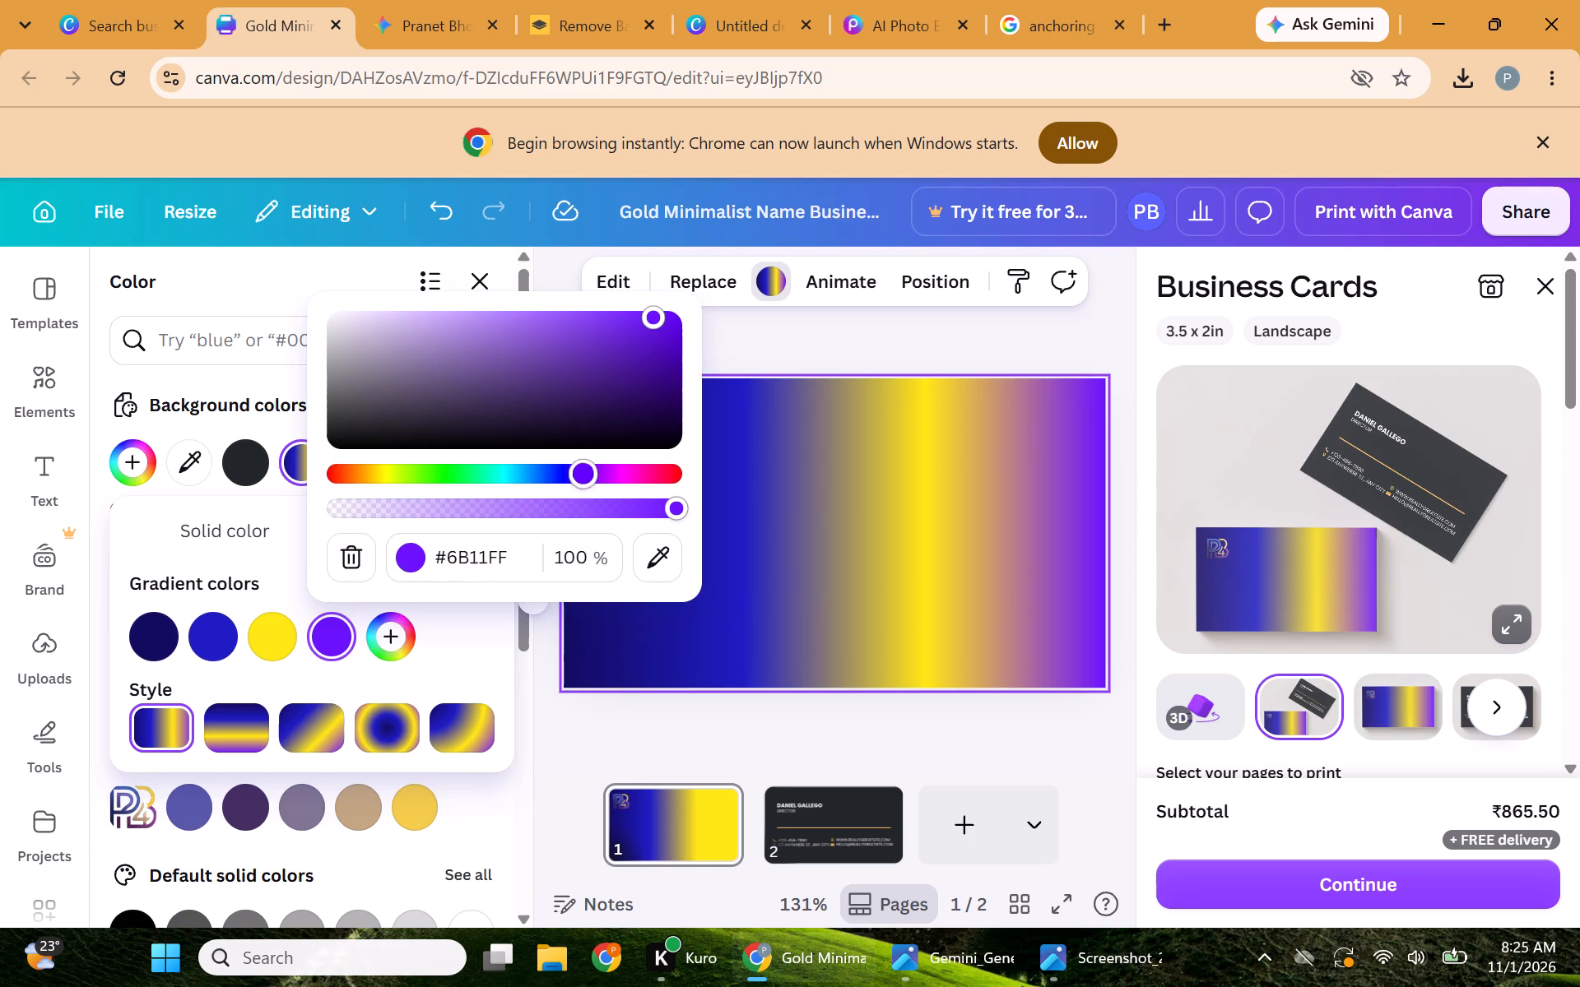
left_click(565, 468)
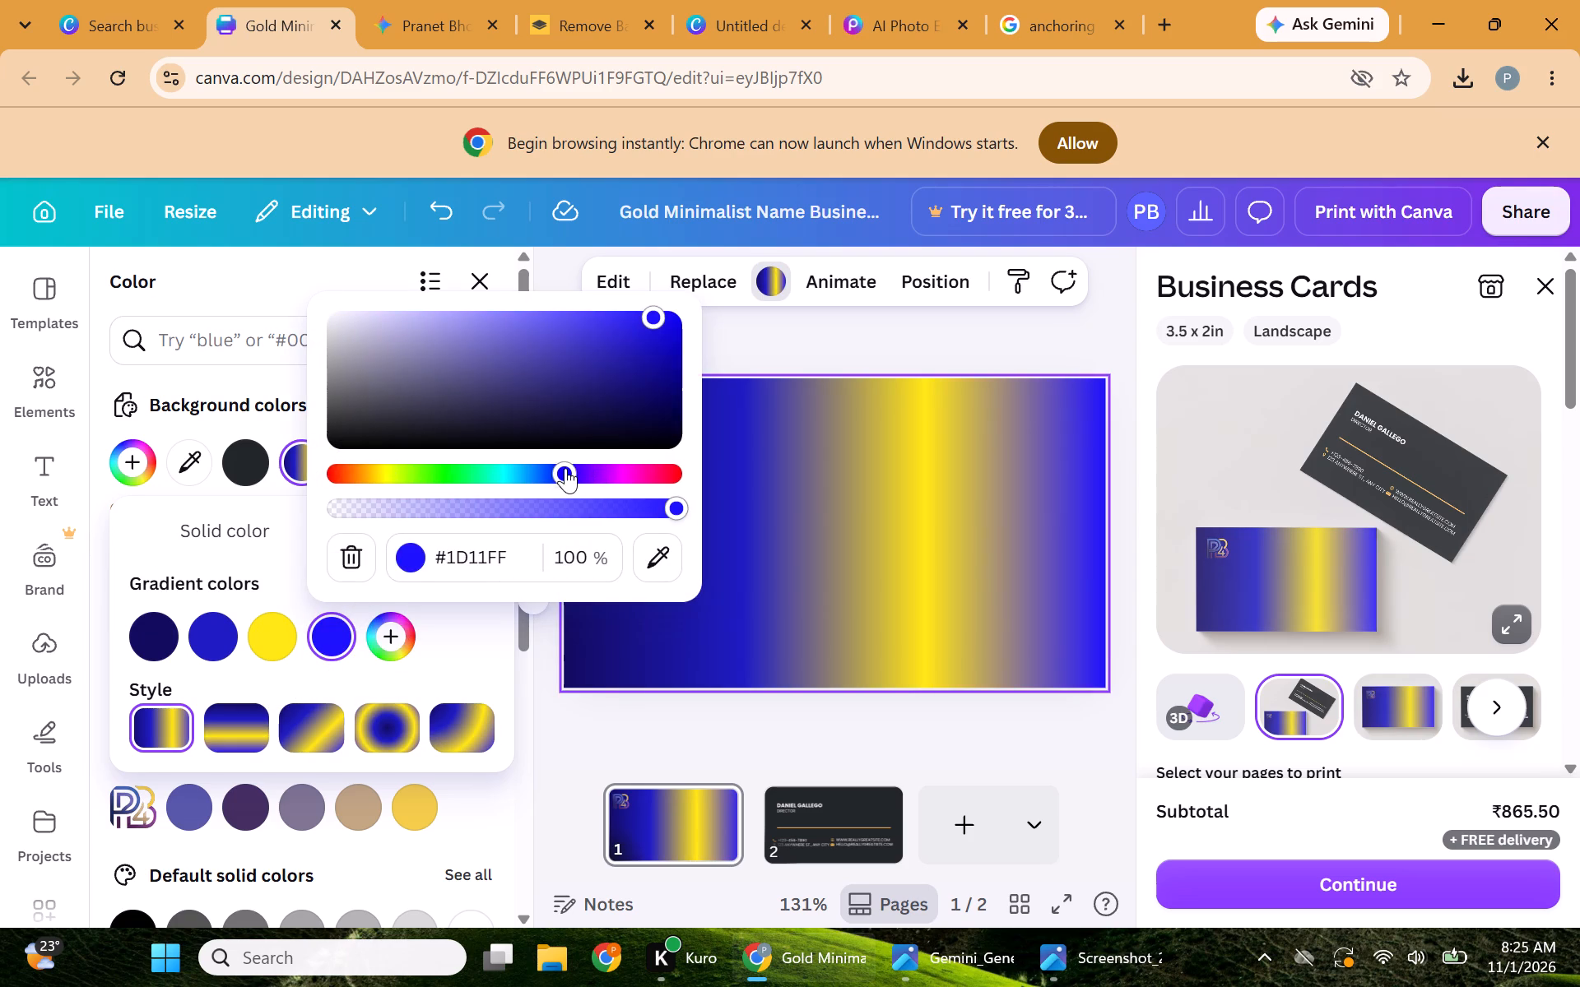
left_click_drag(655, 317, 653, 374)
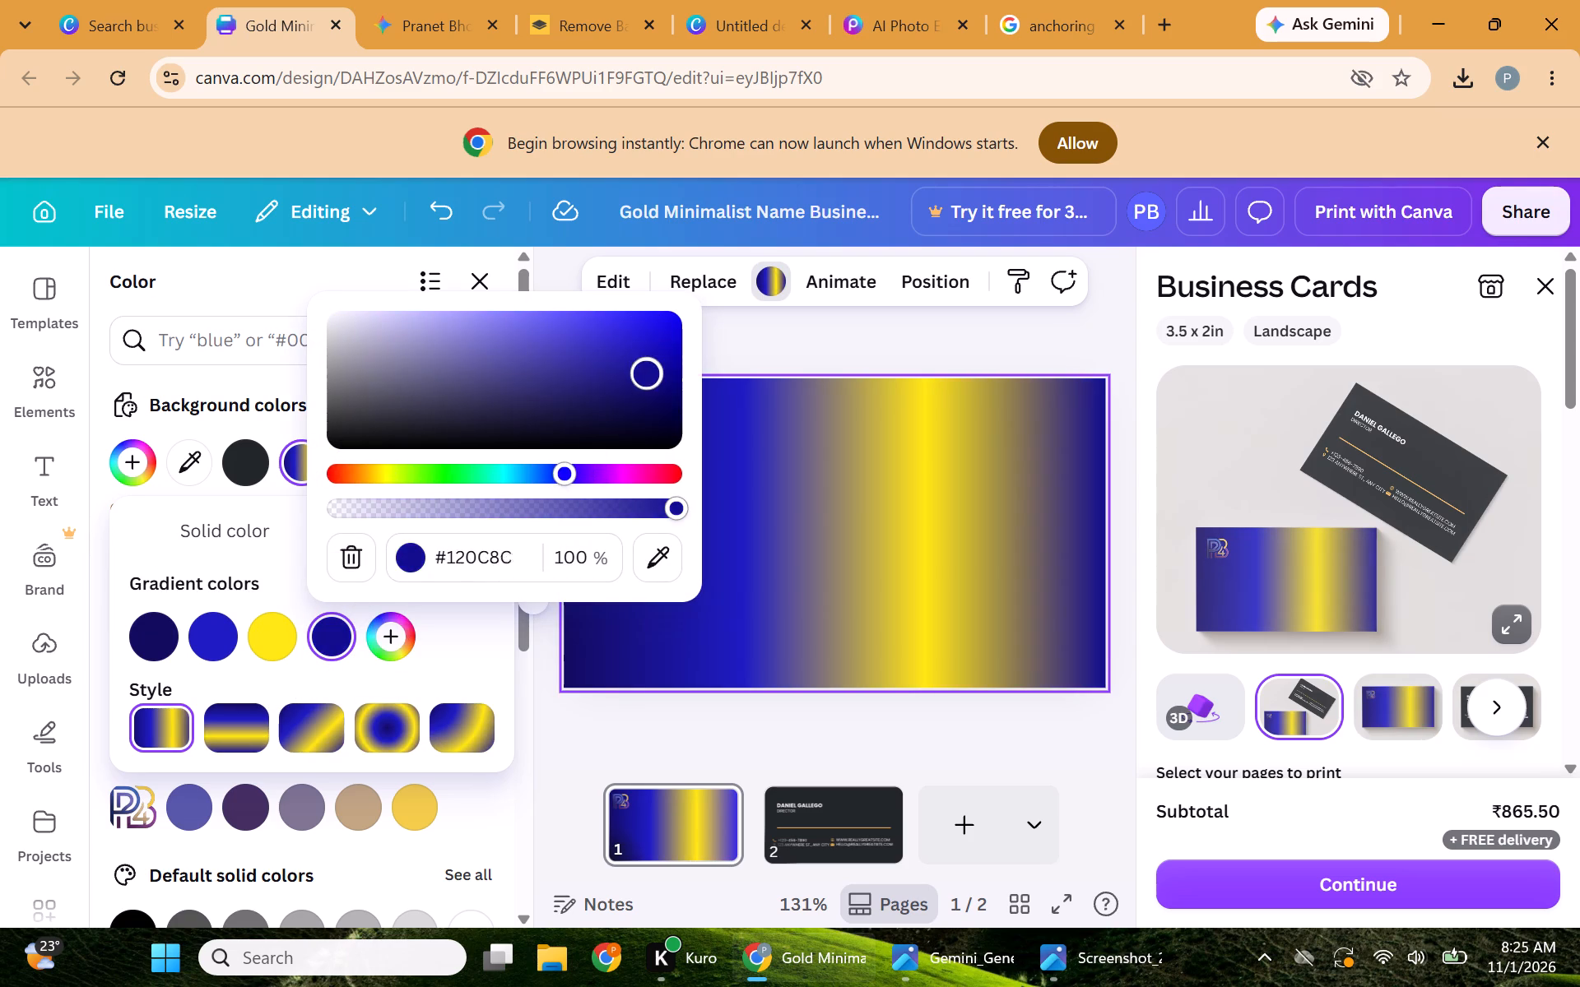
left_click_drag(653, 374, 653, 364)
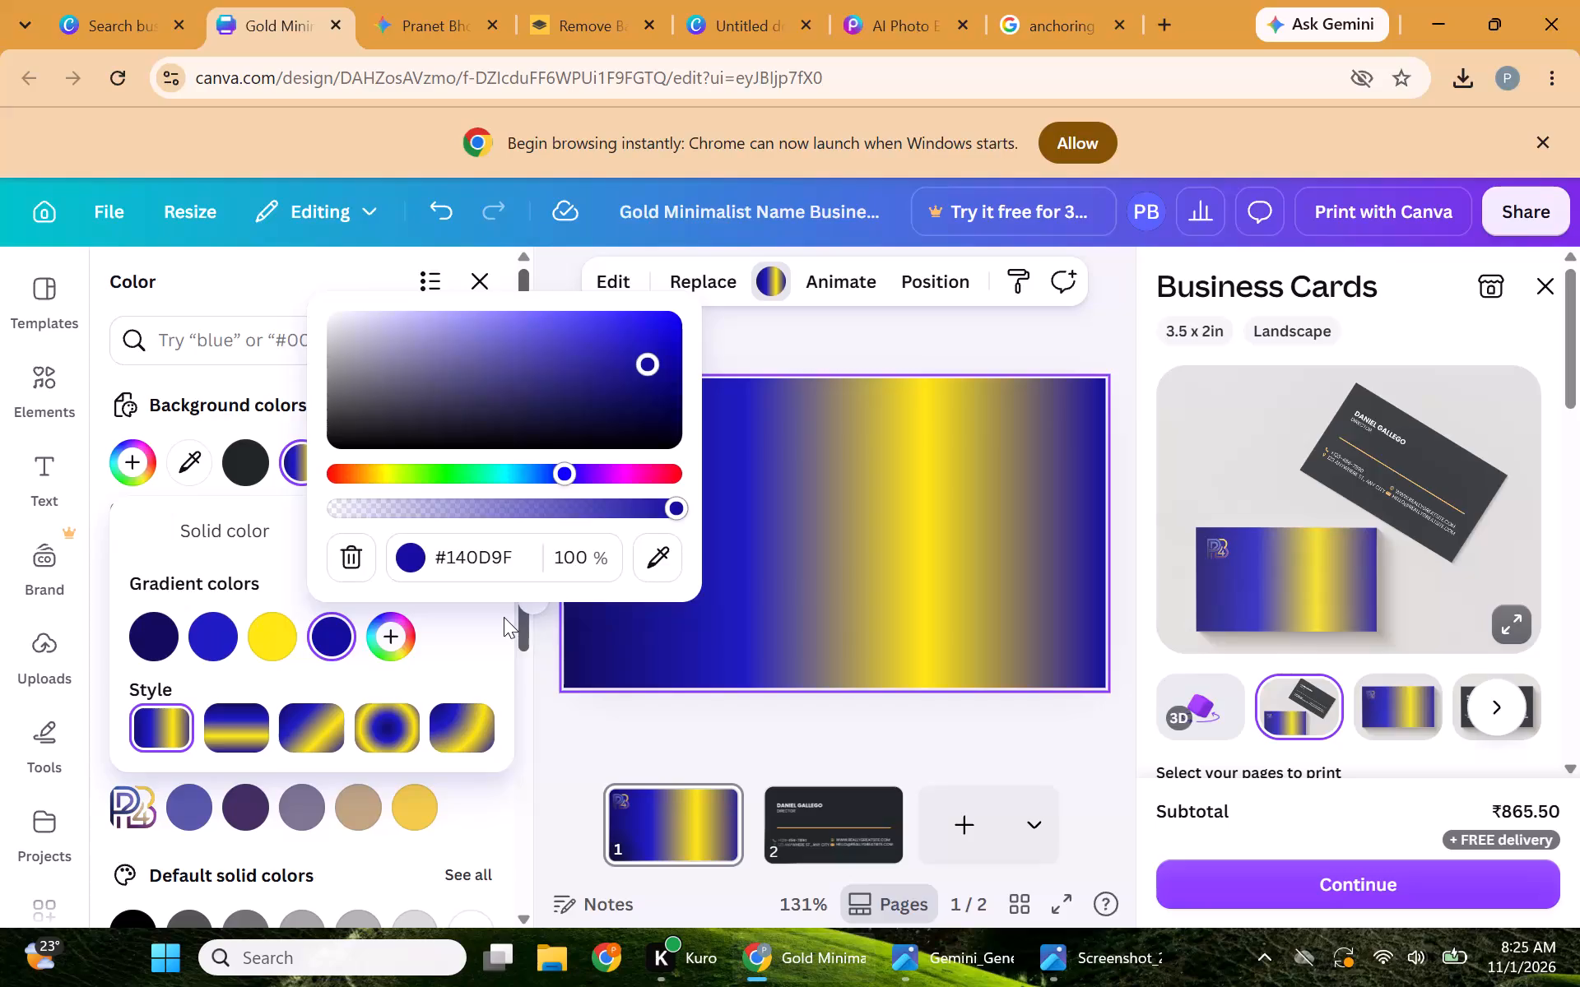
left_click(488, 623)
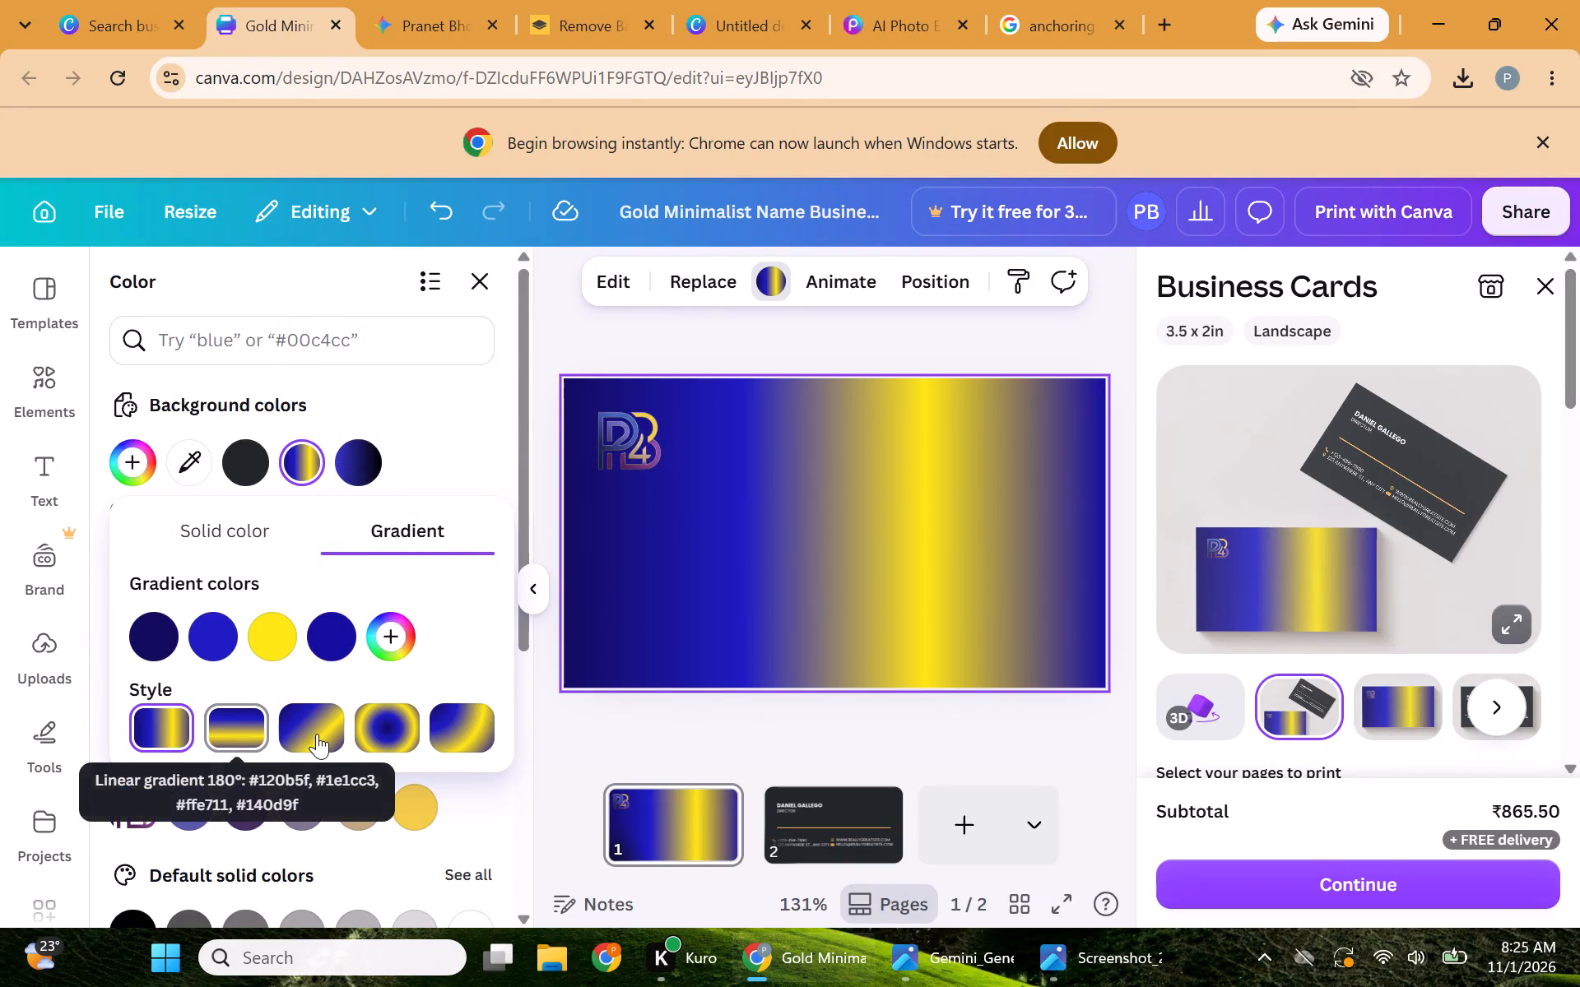
Change the background gradient style to the radial one spreading from the card's top-left corner.
left_click(468, 725)
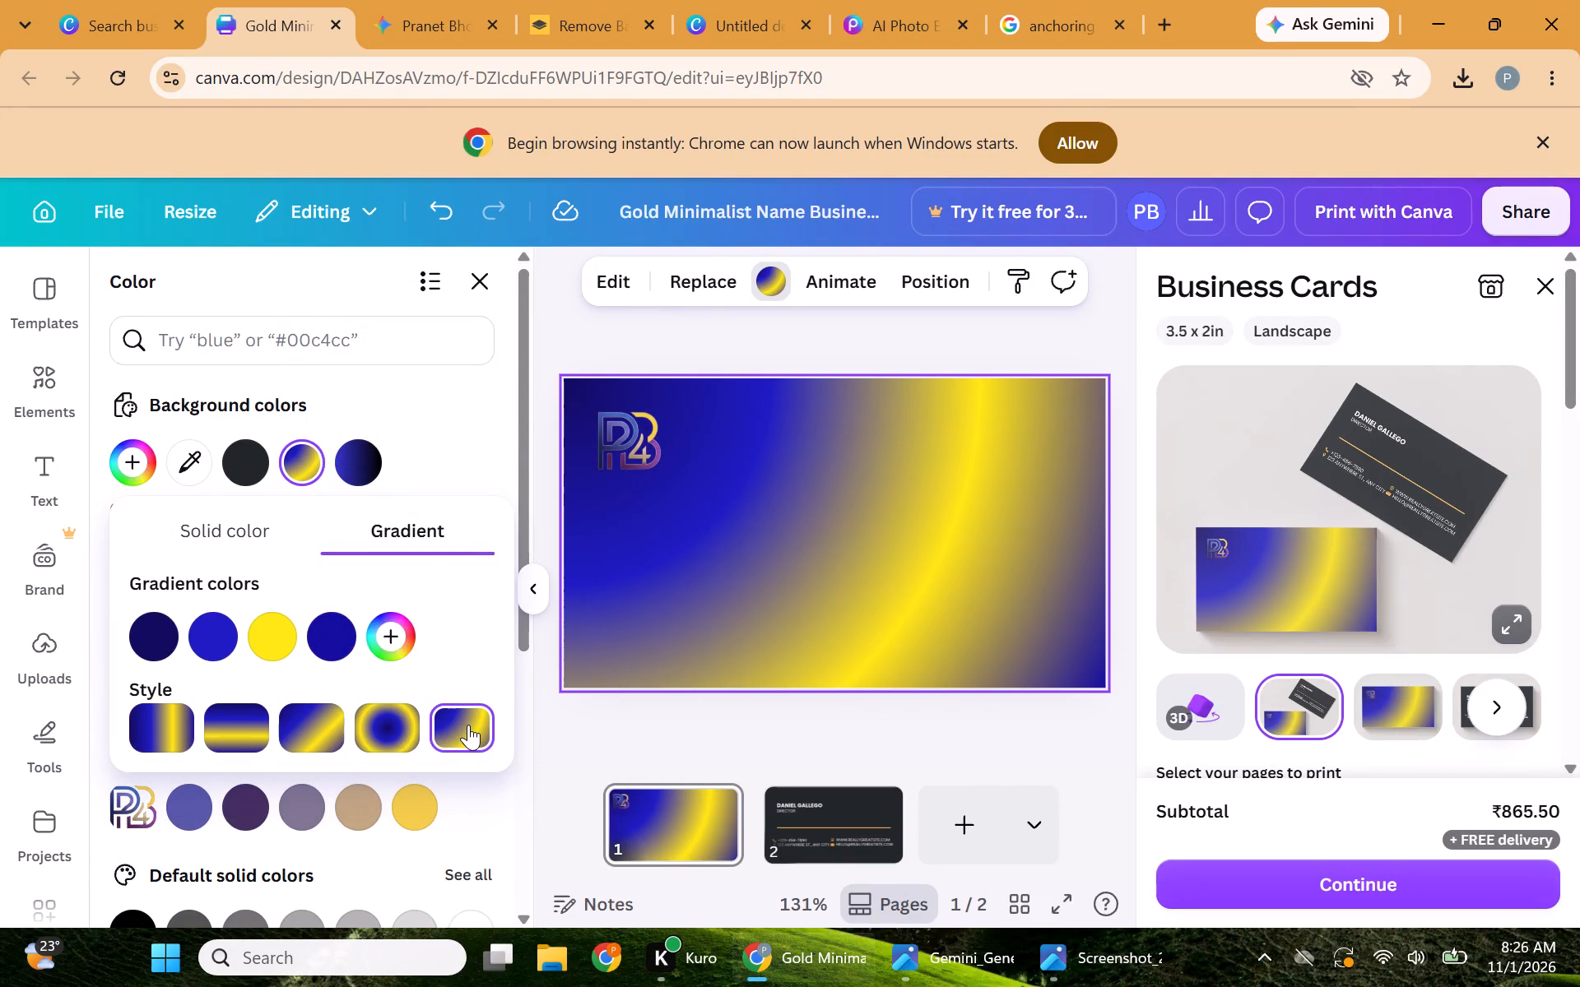
Change the yellow gradient color to cyan #16FCF5 at 19% opacity.
left_click(270, 631)
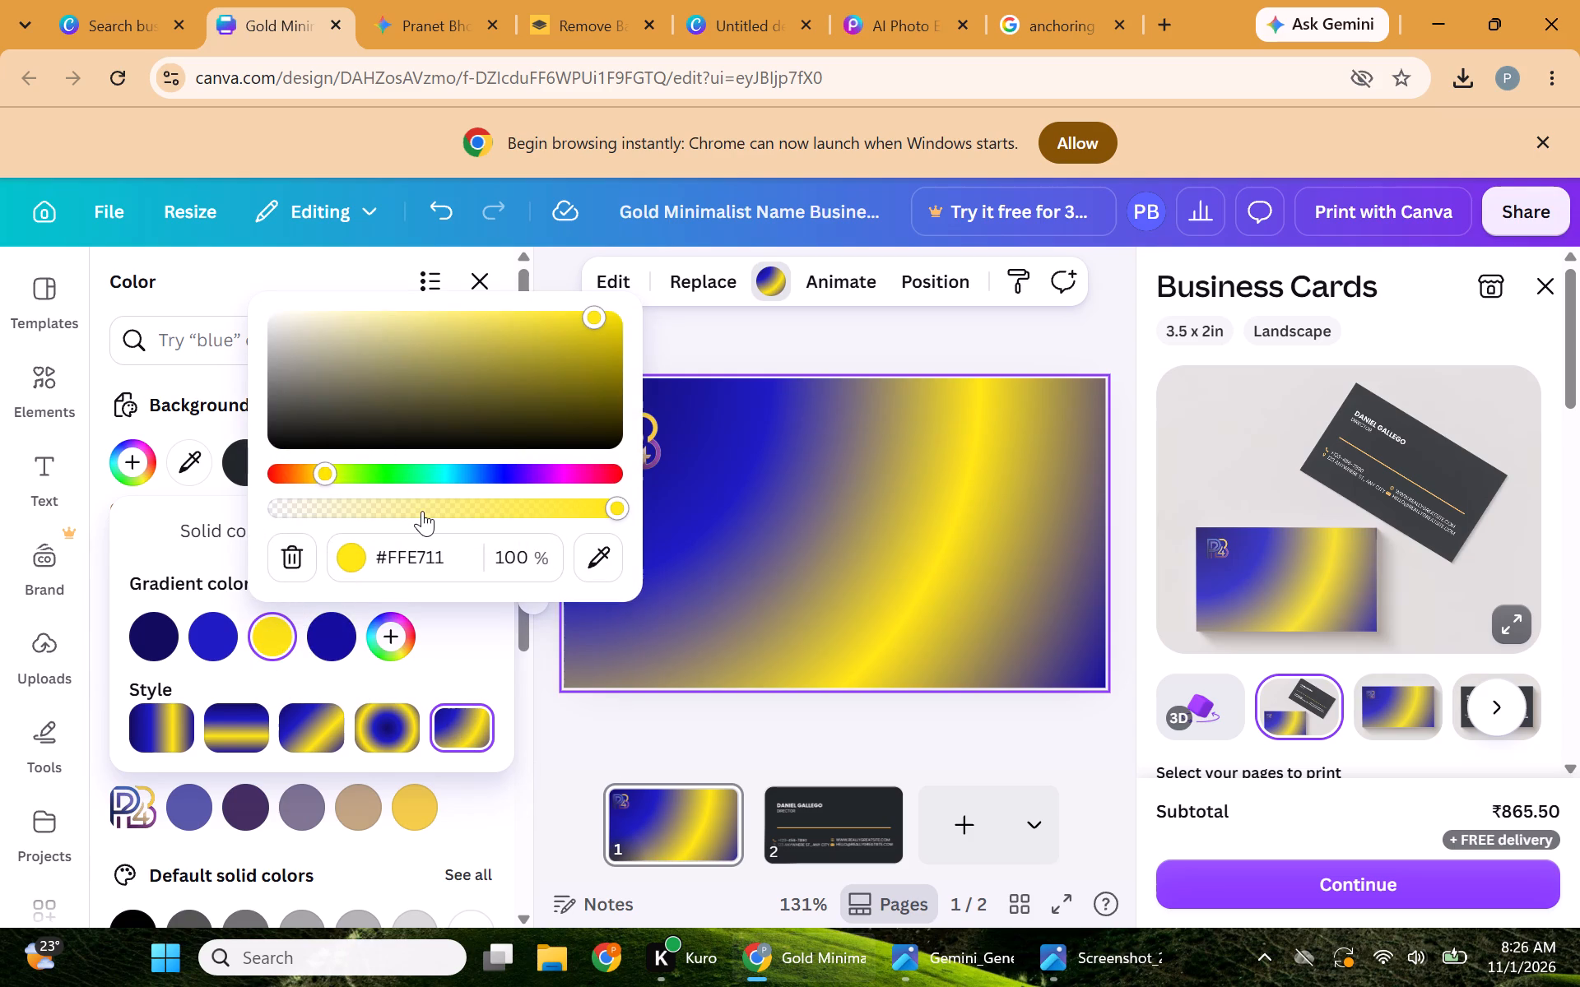
left_click(379, 508)
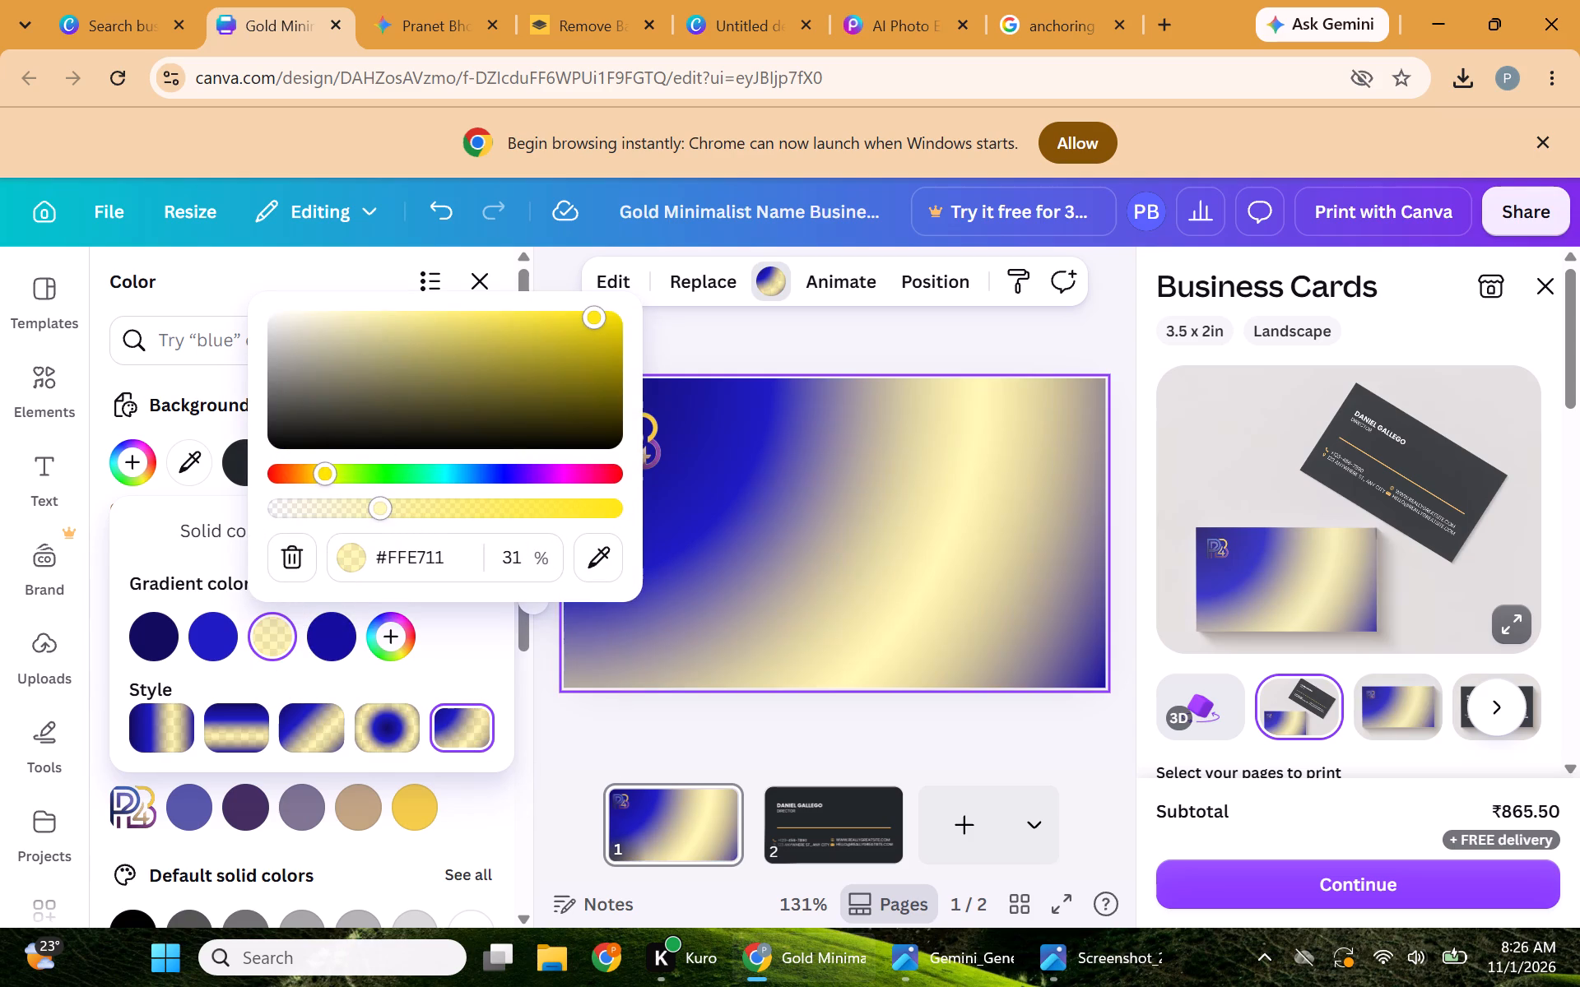
left_click(335, 503)
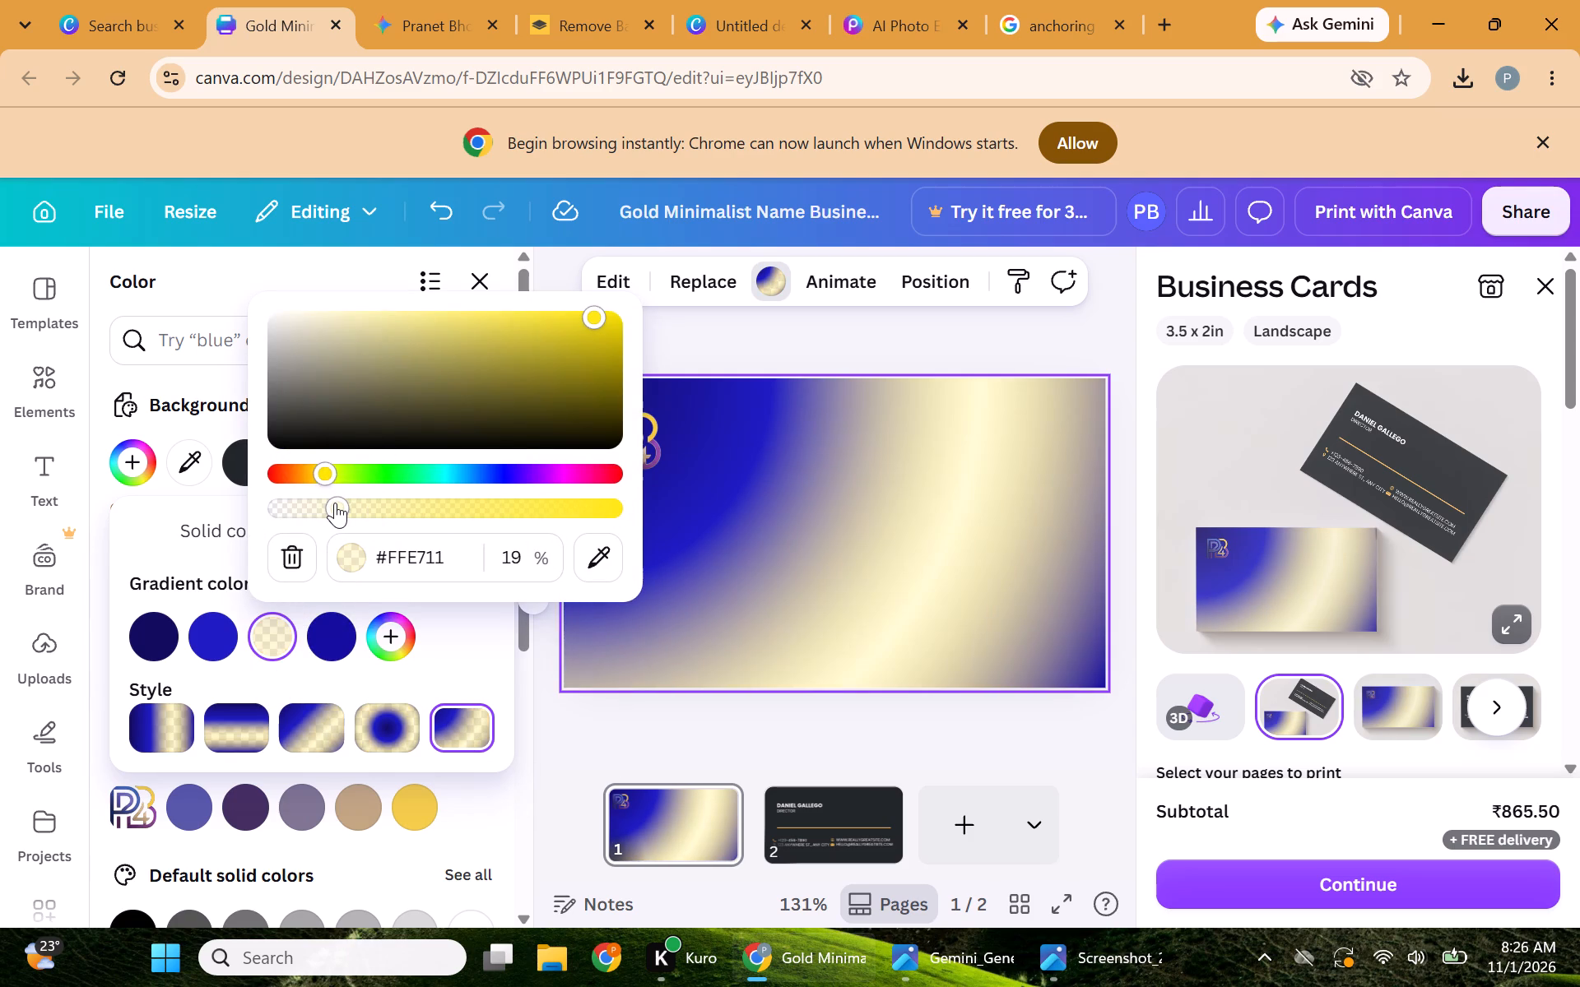
left_click(592, 313)
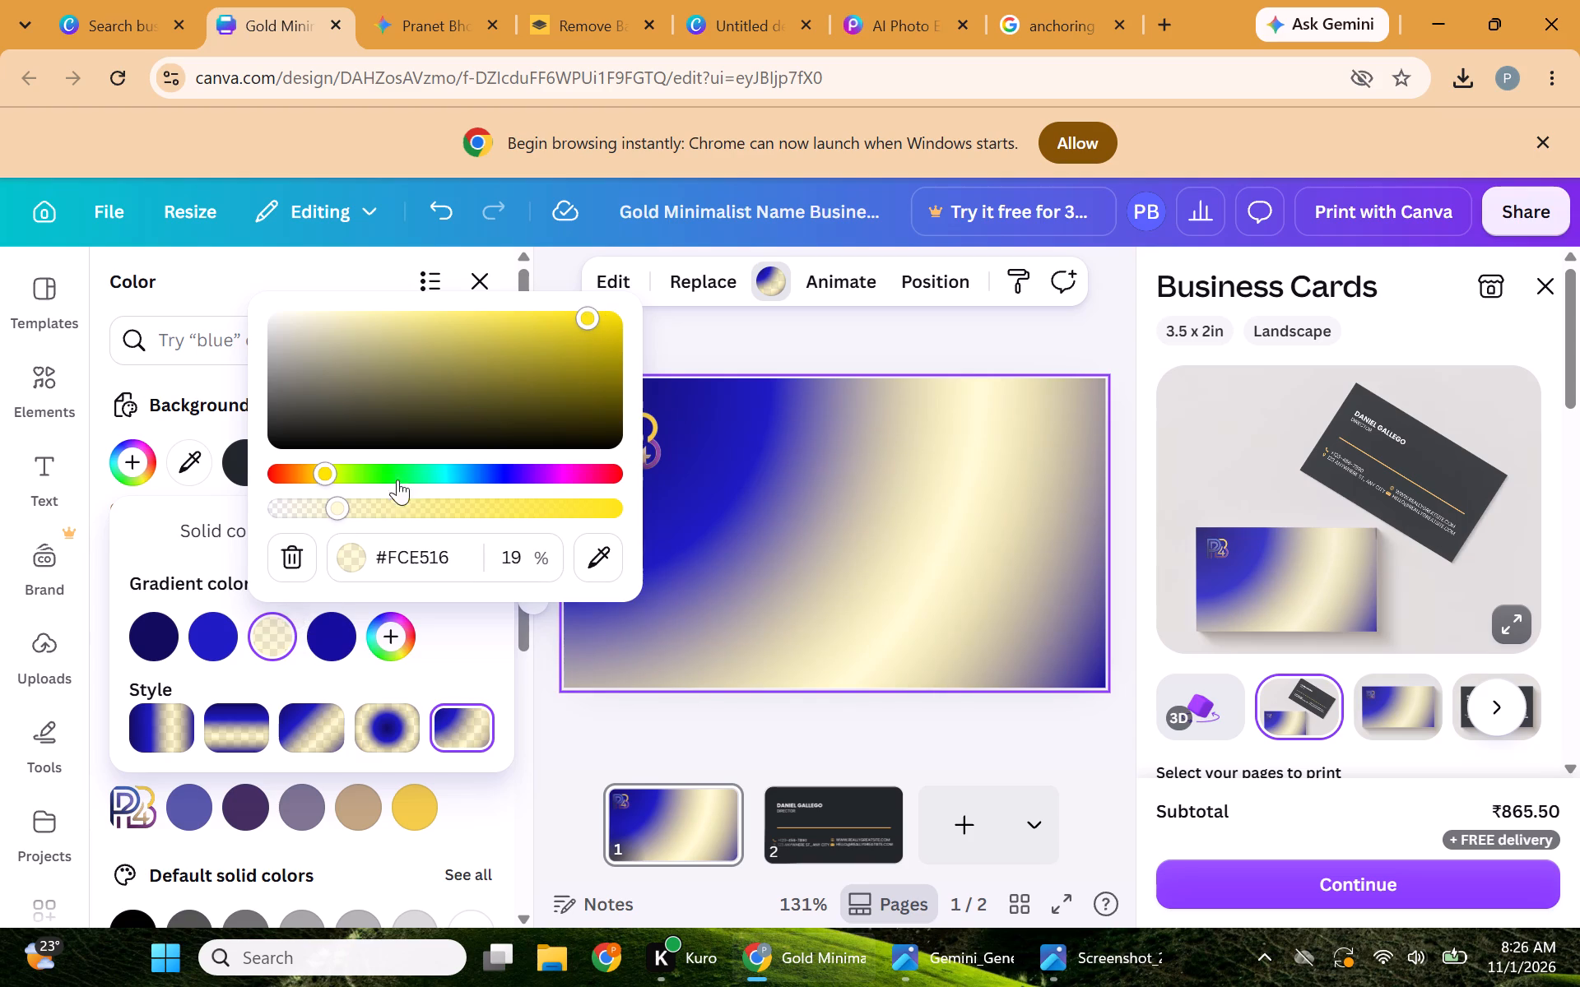
left_click(444, 465)
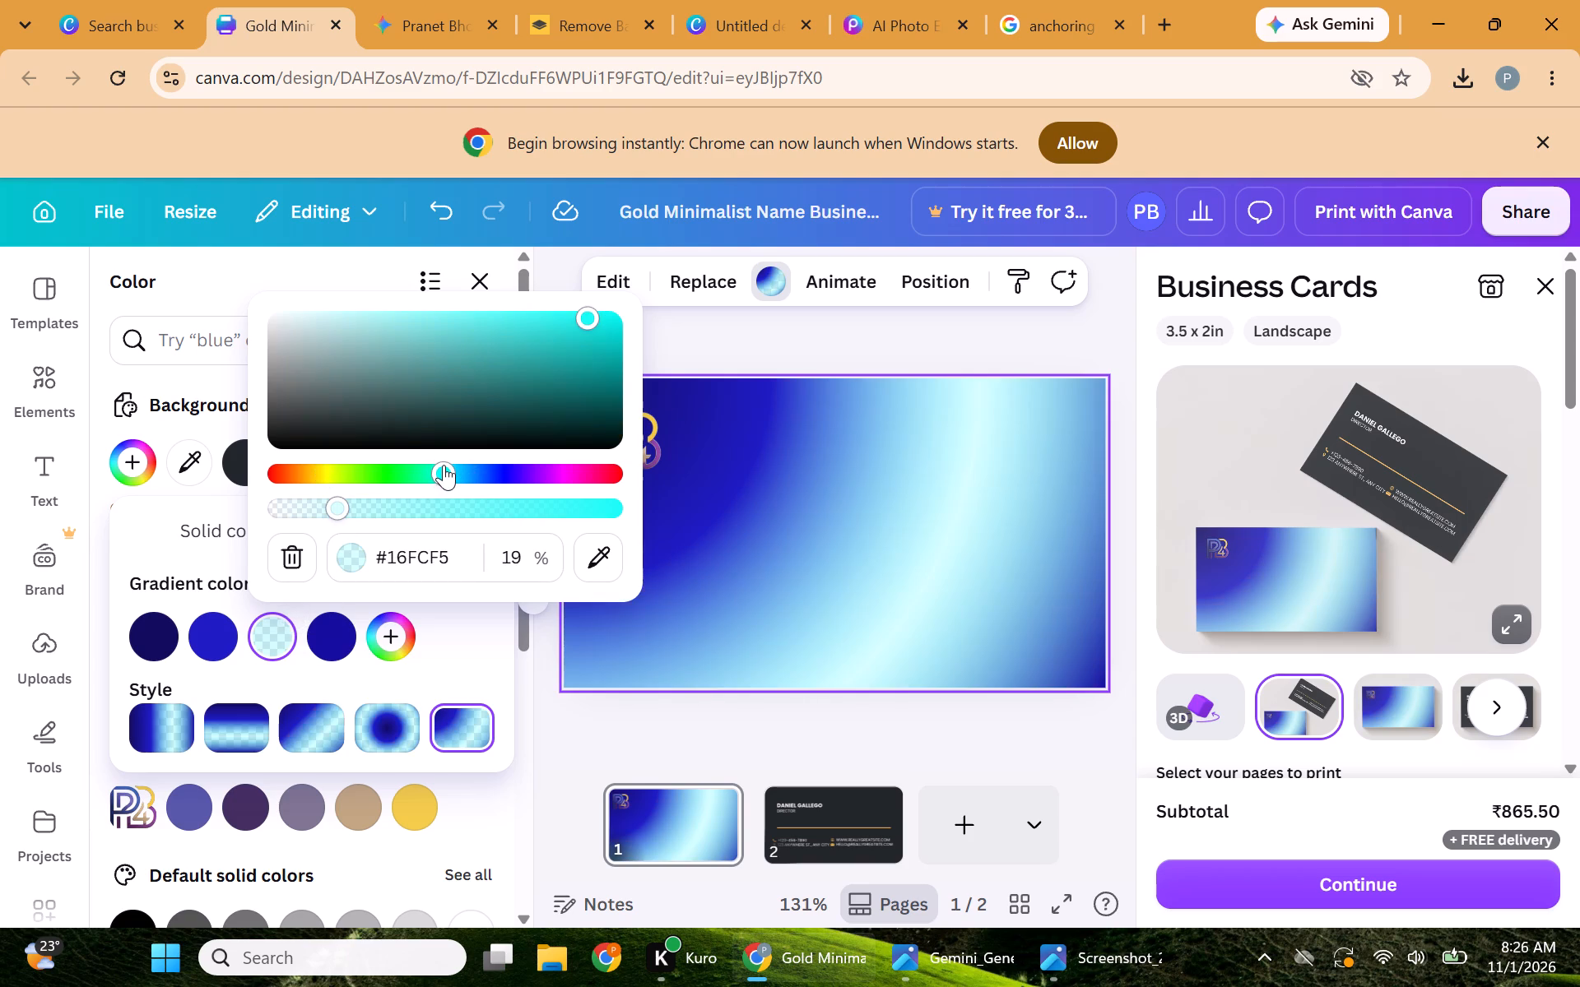
left_click(445, 642)
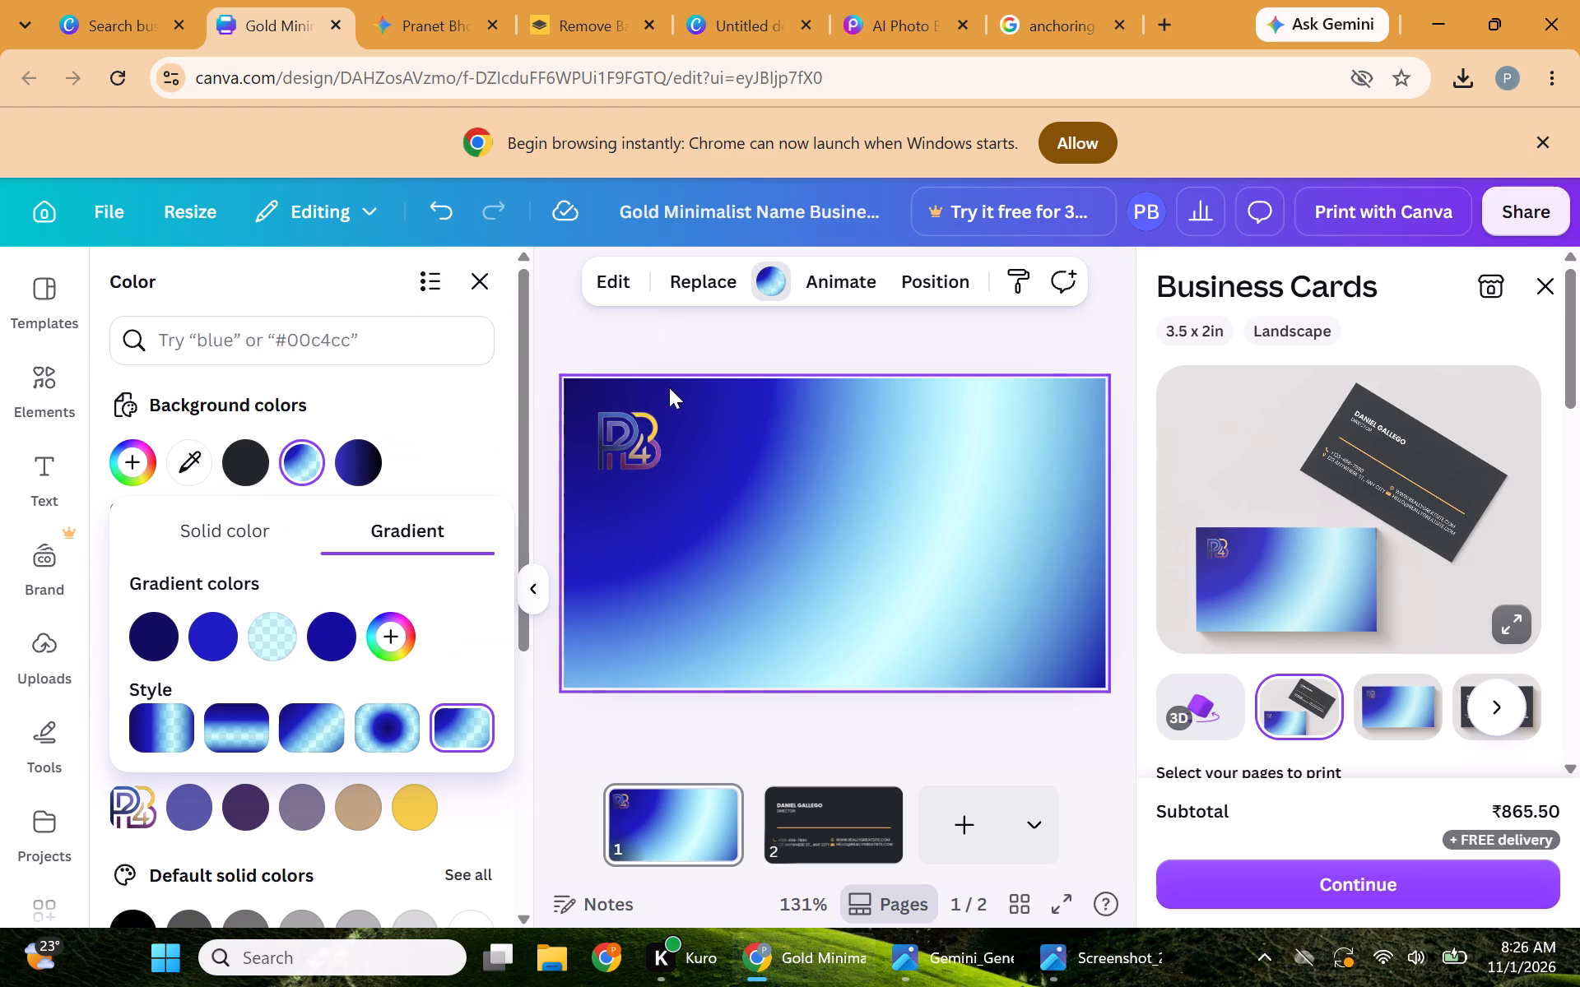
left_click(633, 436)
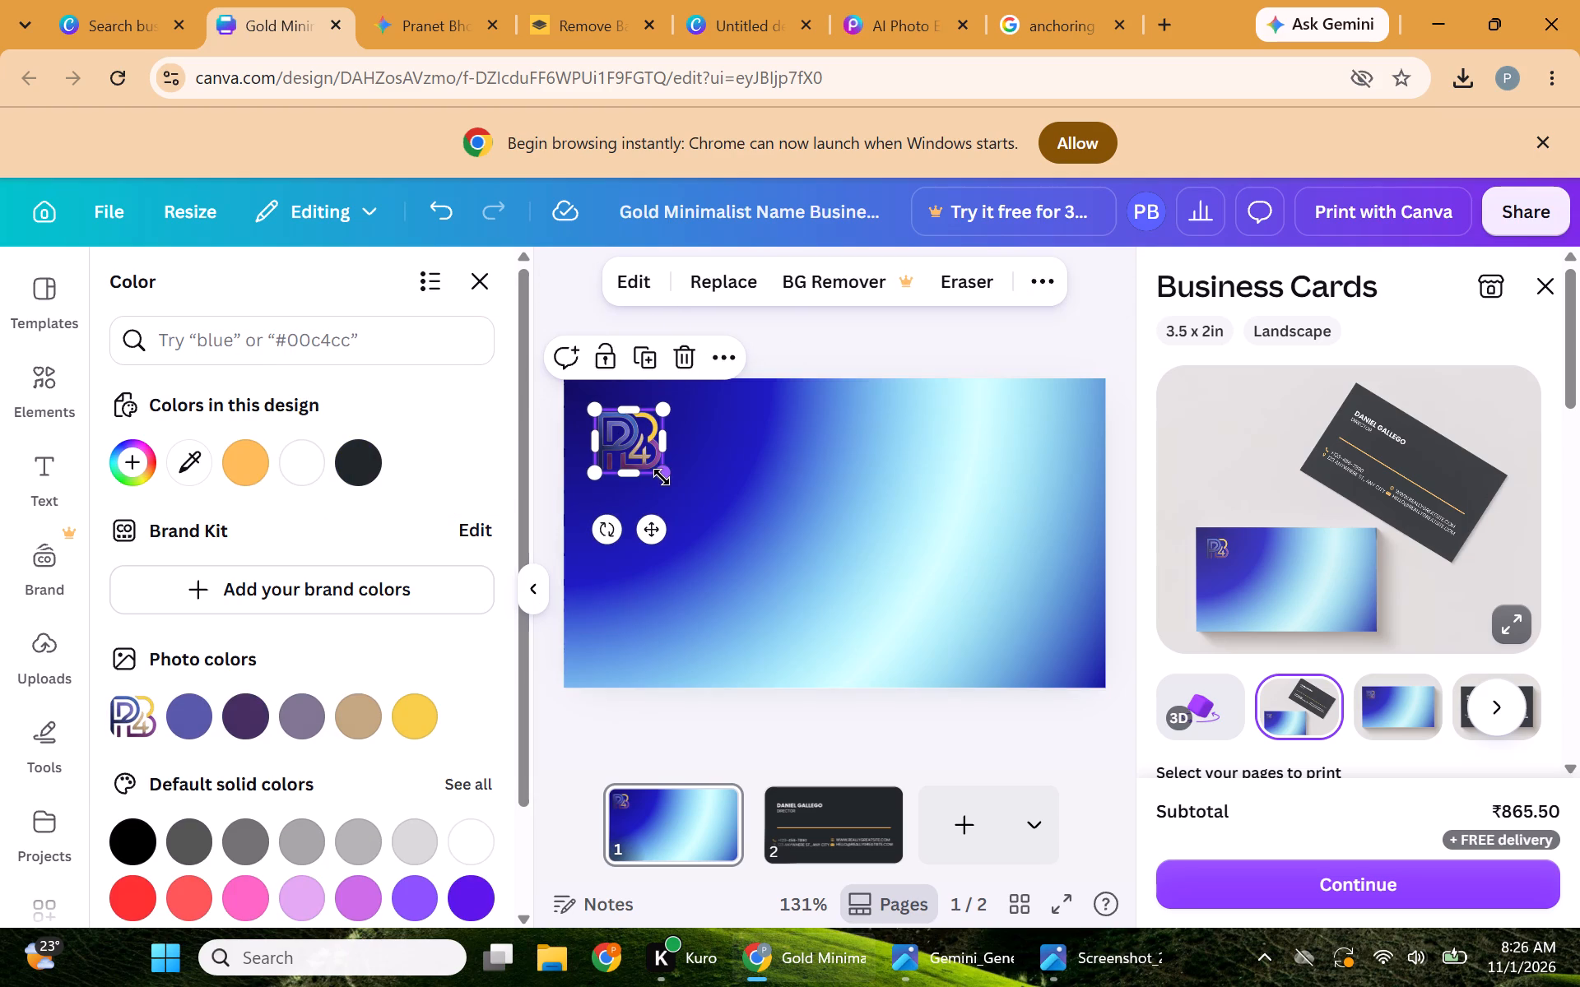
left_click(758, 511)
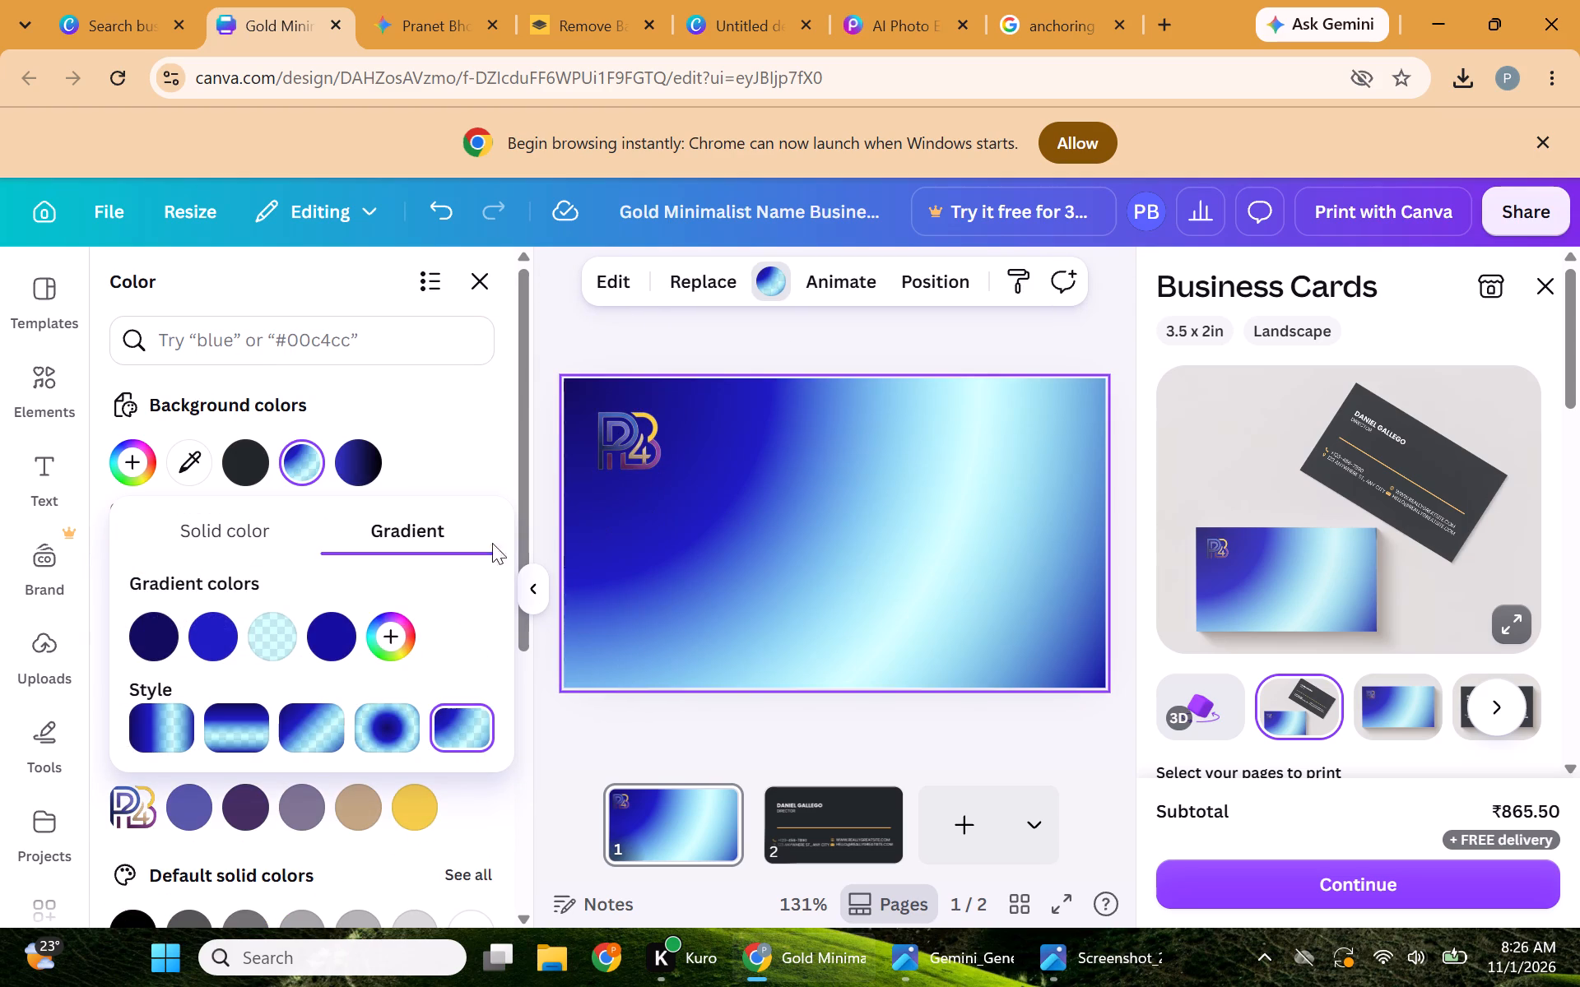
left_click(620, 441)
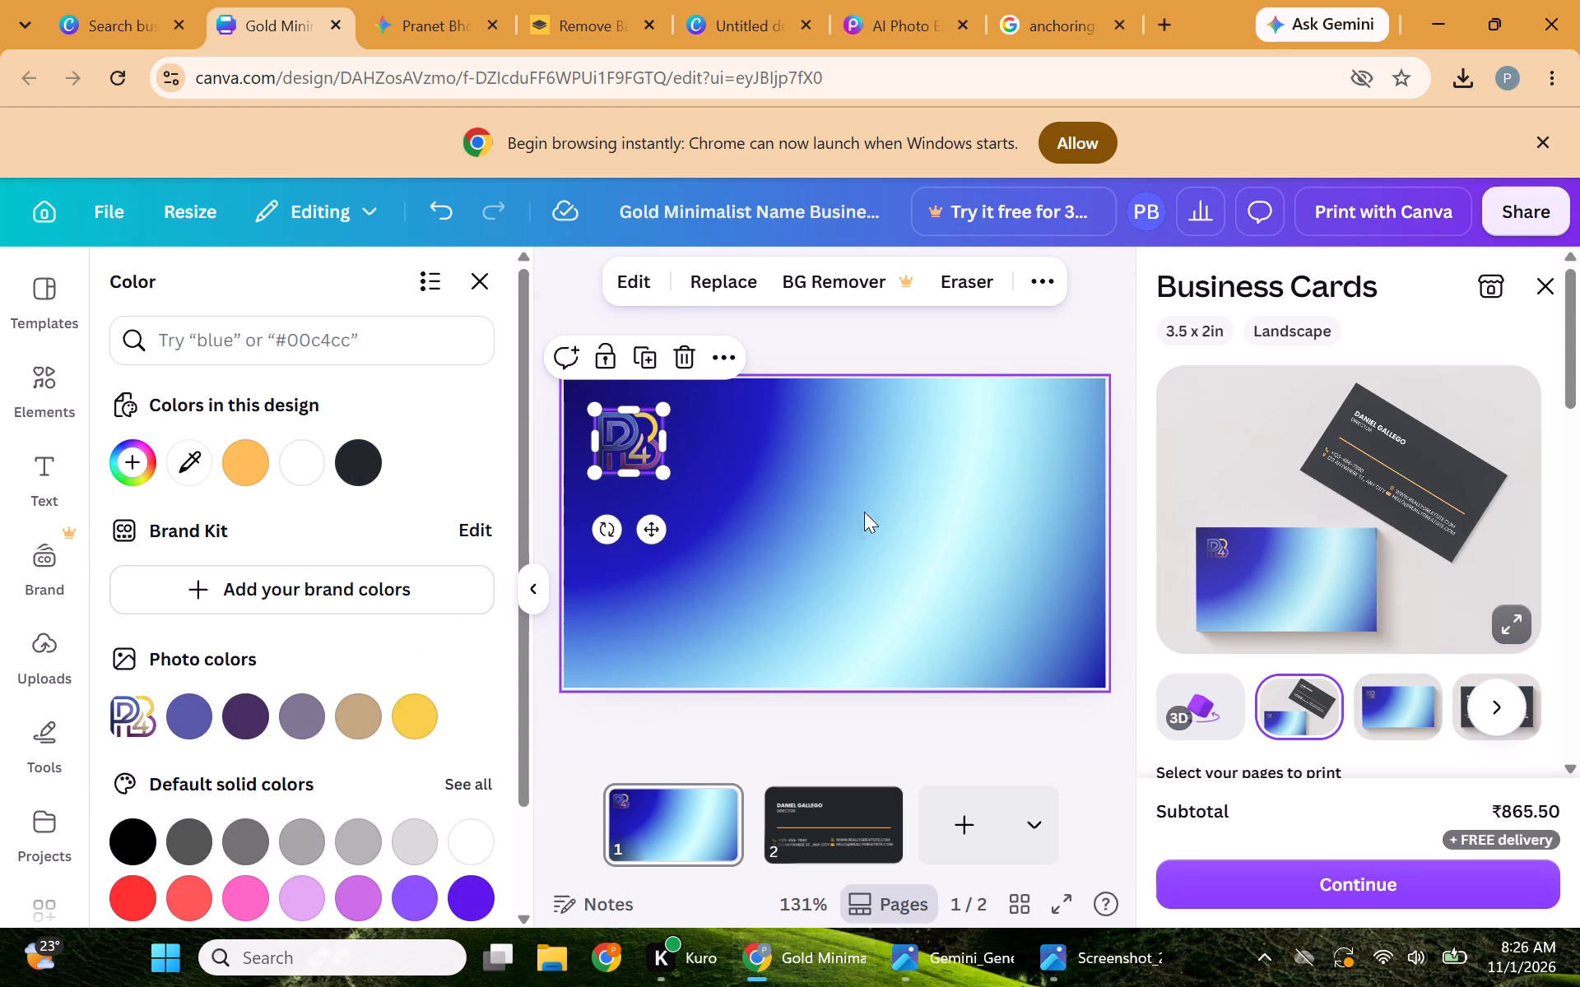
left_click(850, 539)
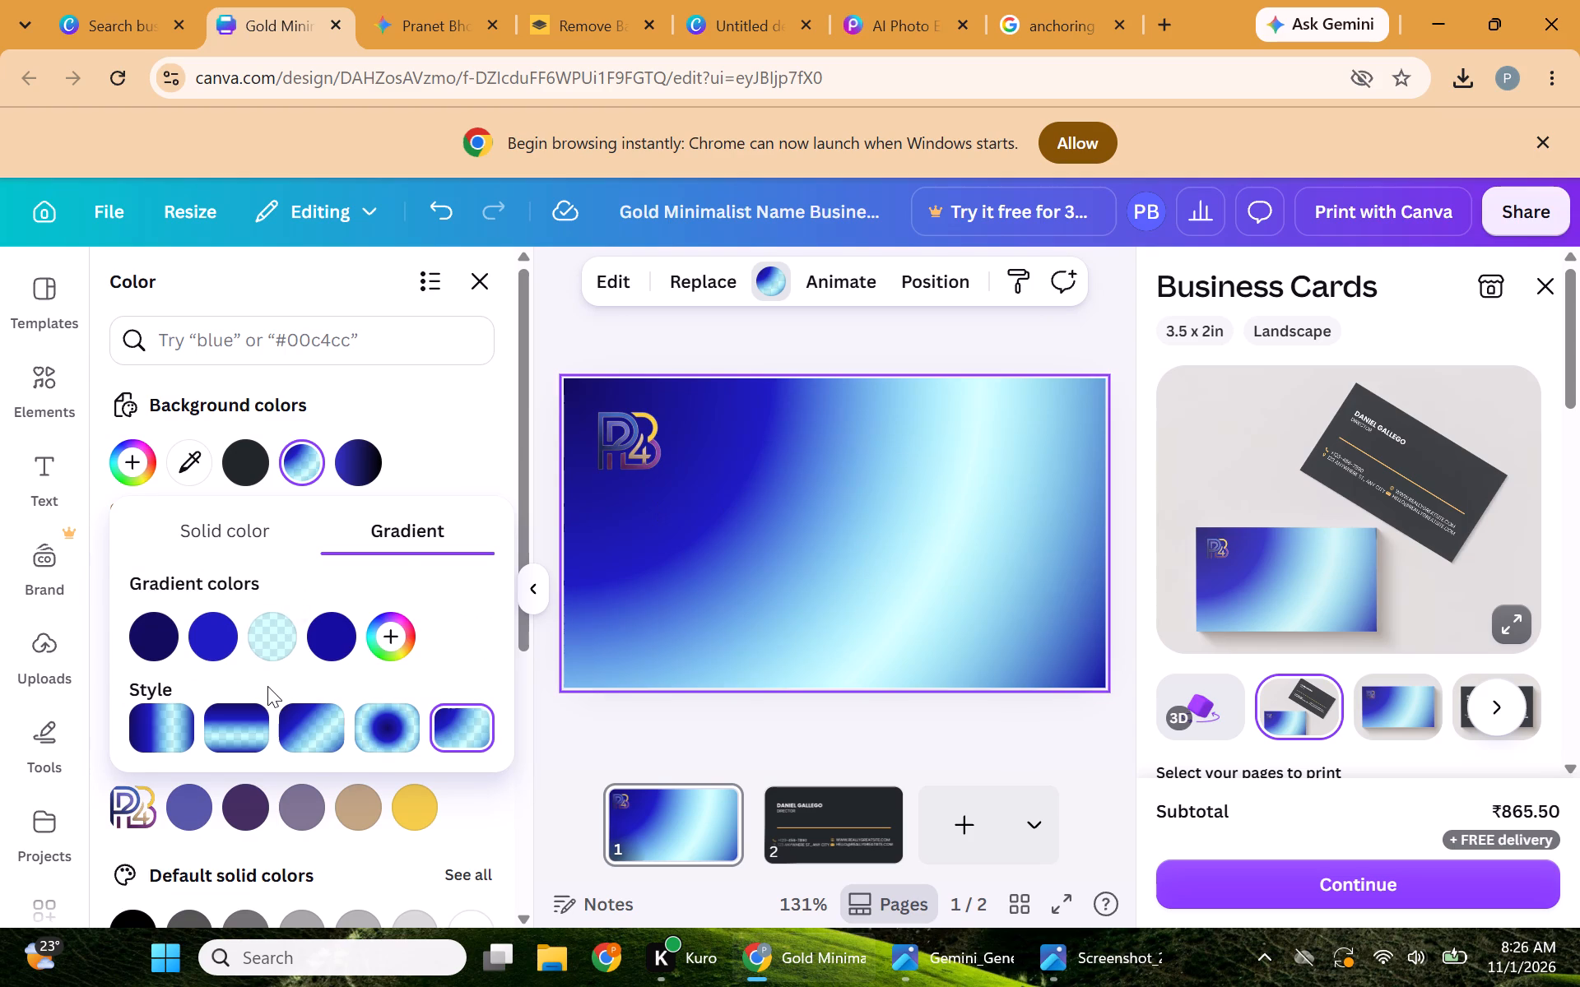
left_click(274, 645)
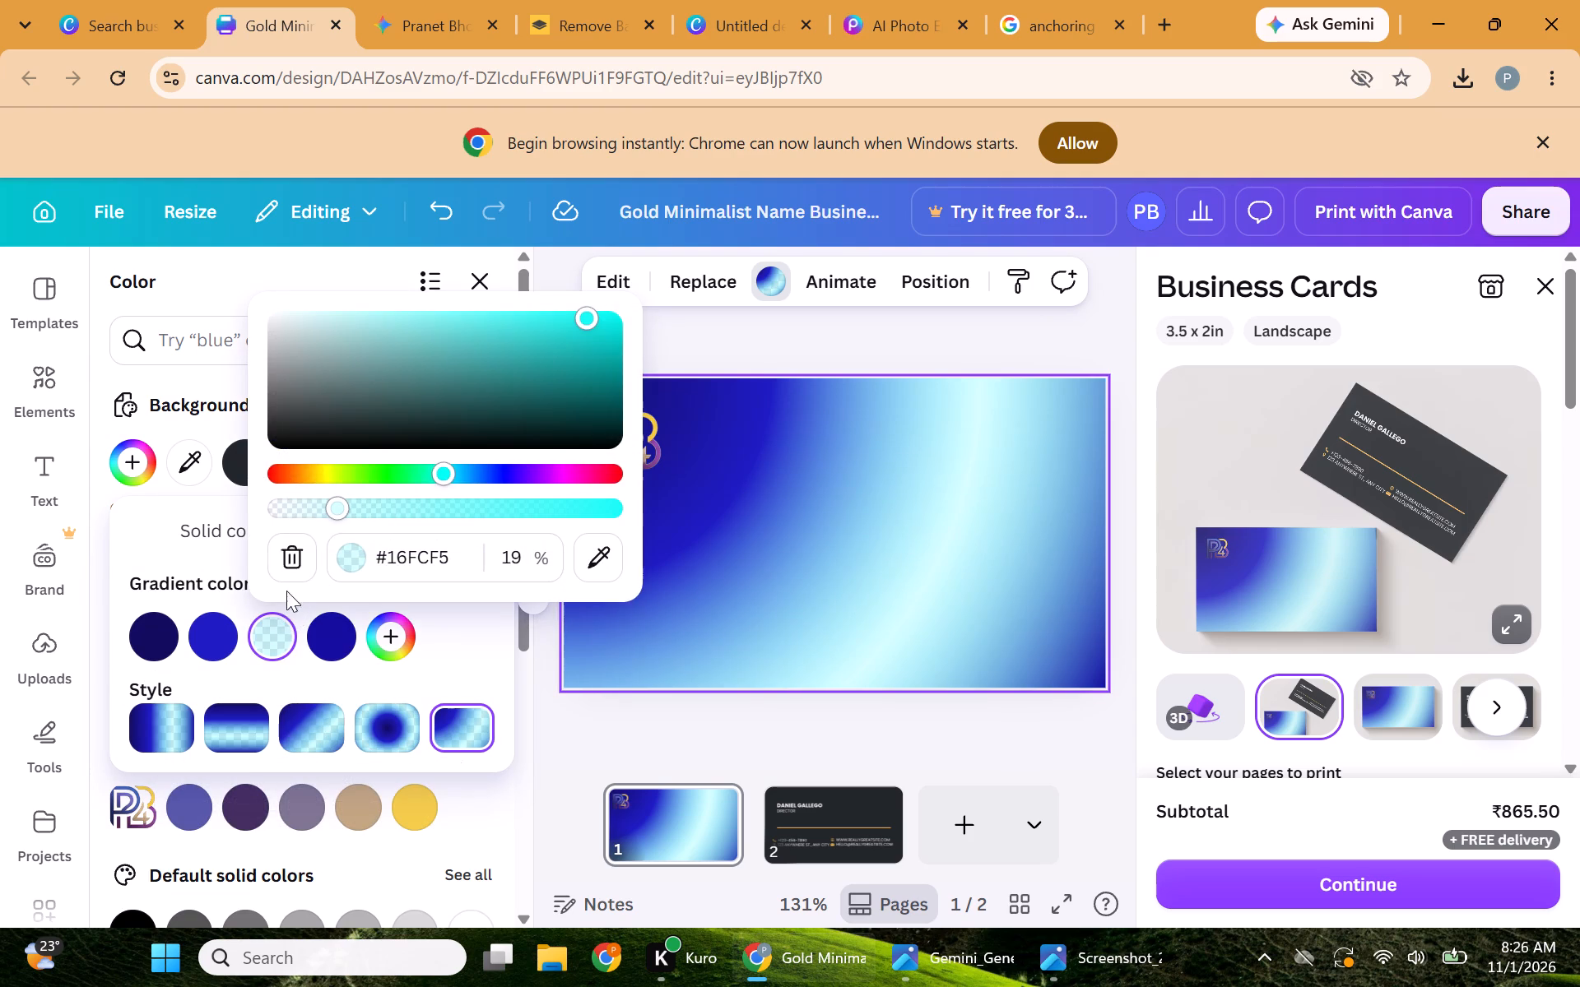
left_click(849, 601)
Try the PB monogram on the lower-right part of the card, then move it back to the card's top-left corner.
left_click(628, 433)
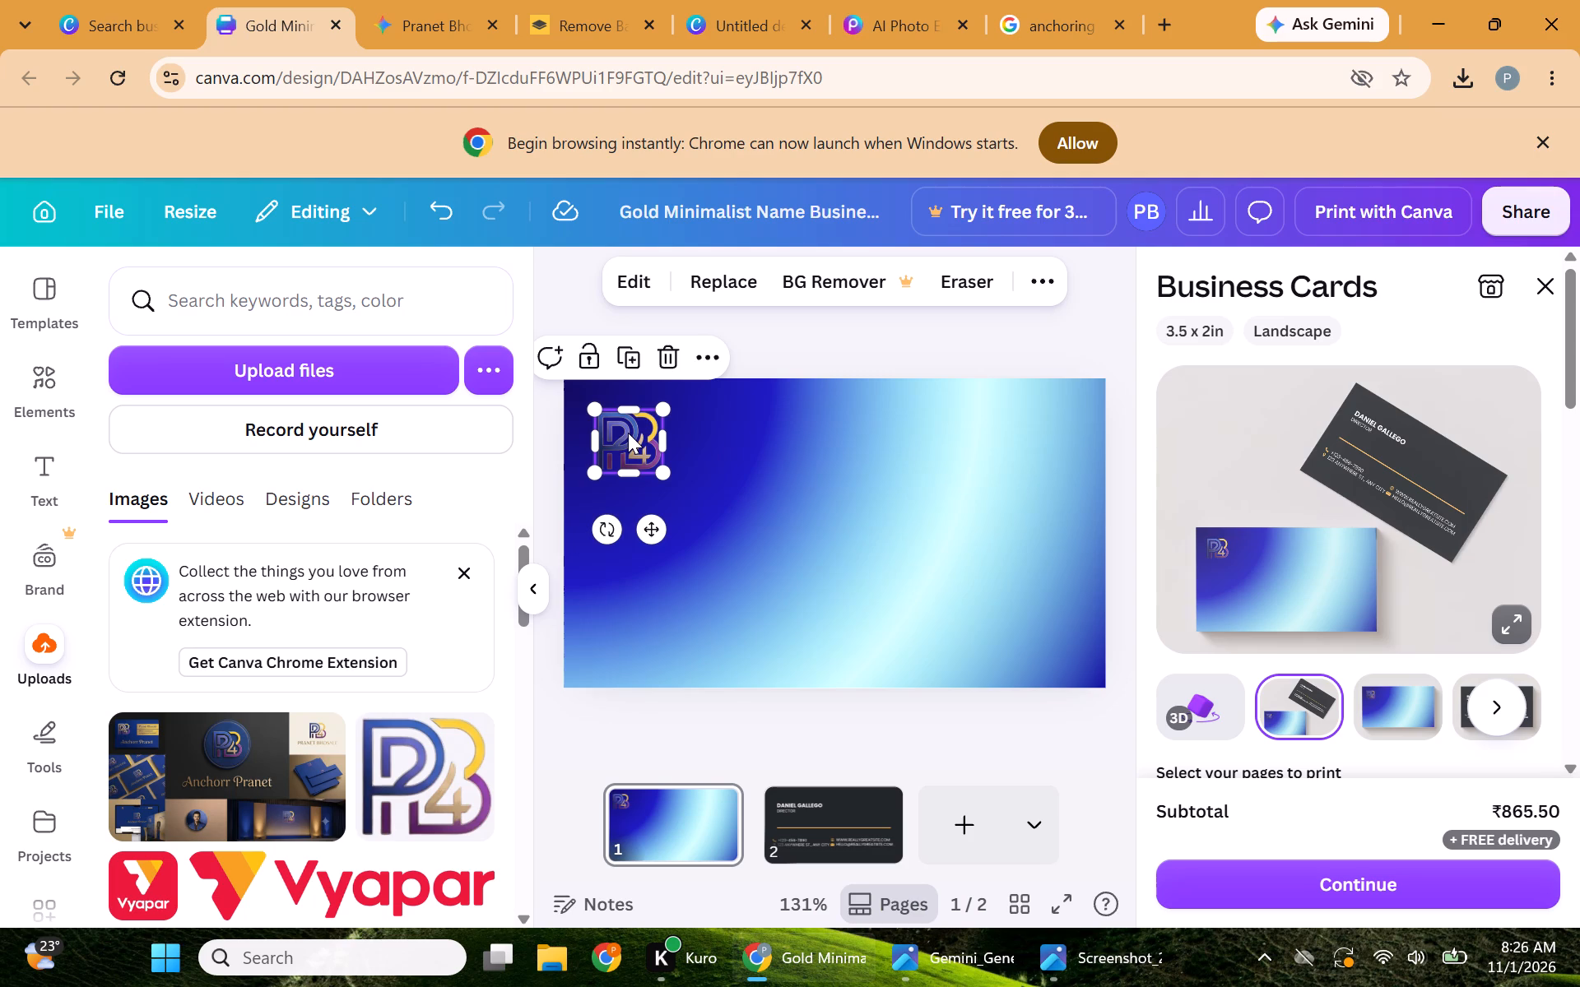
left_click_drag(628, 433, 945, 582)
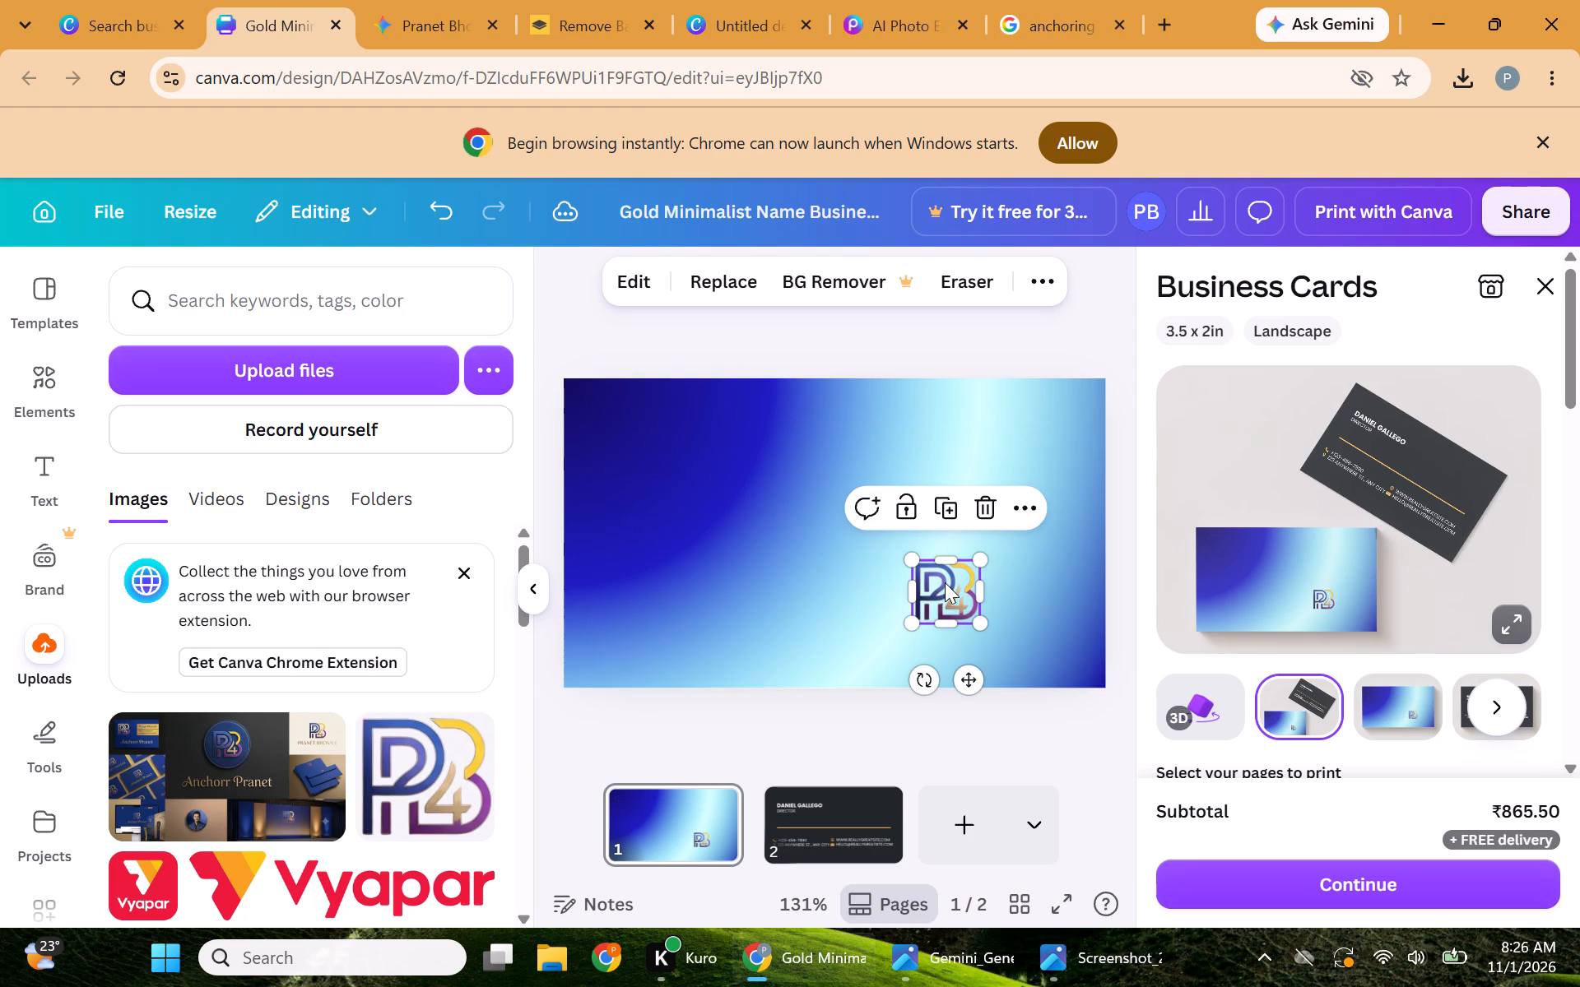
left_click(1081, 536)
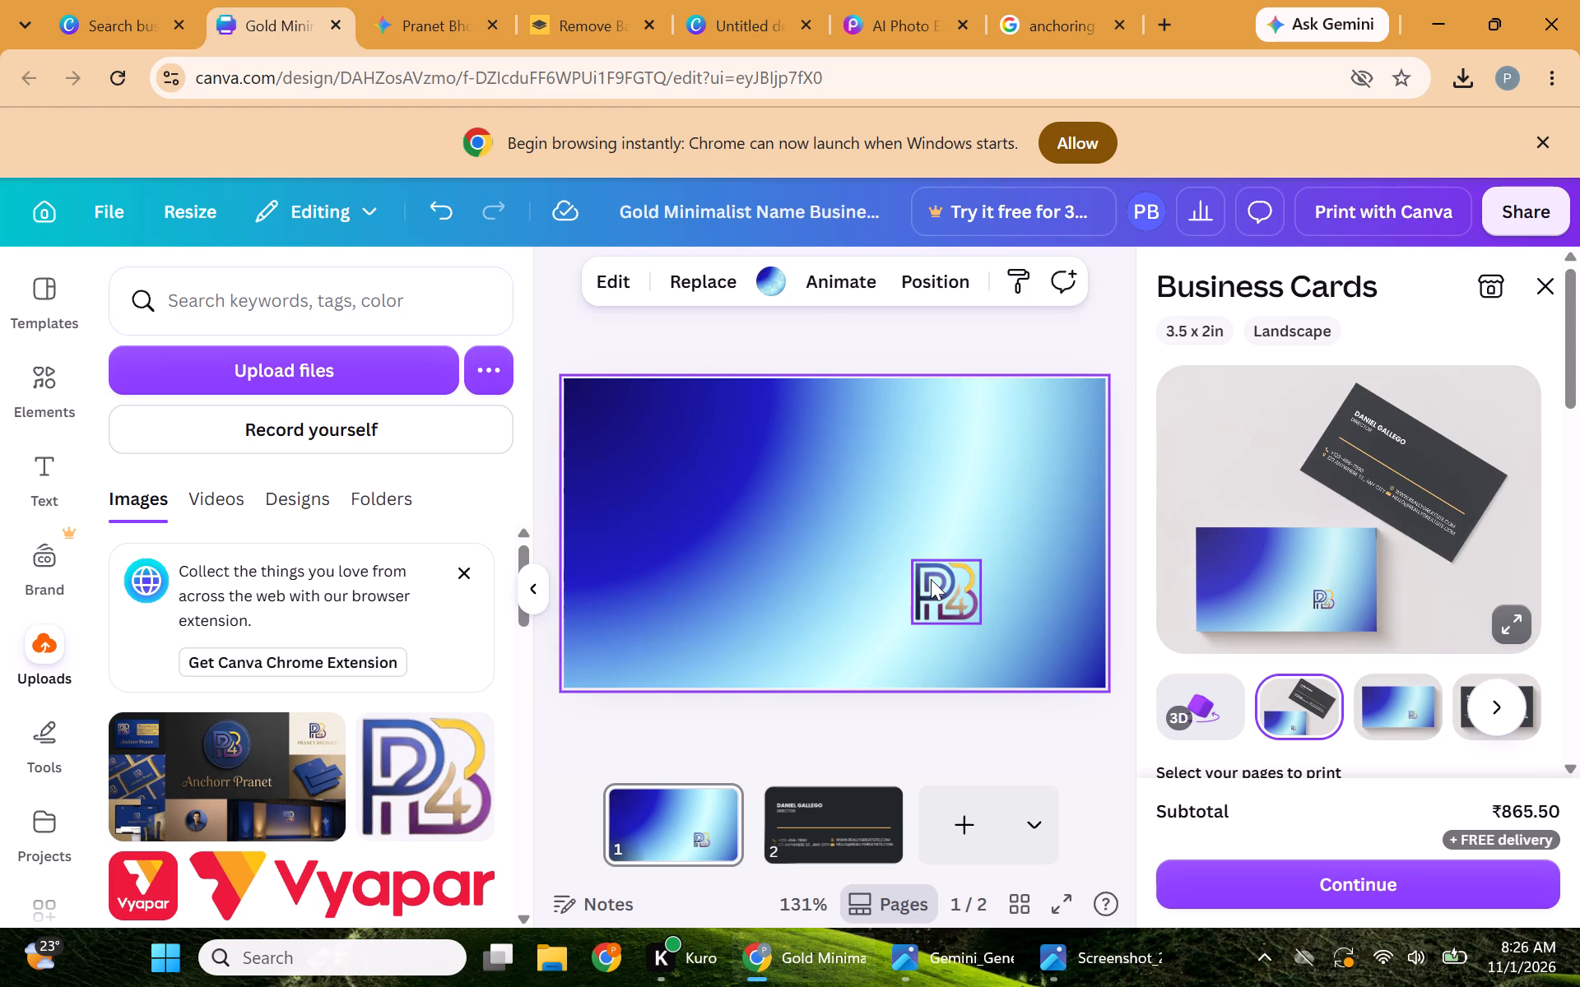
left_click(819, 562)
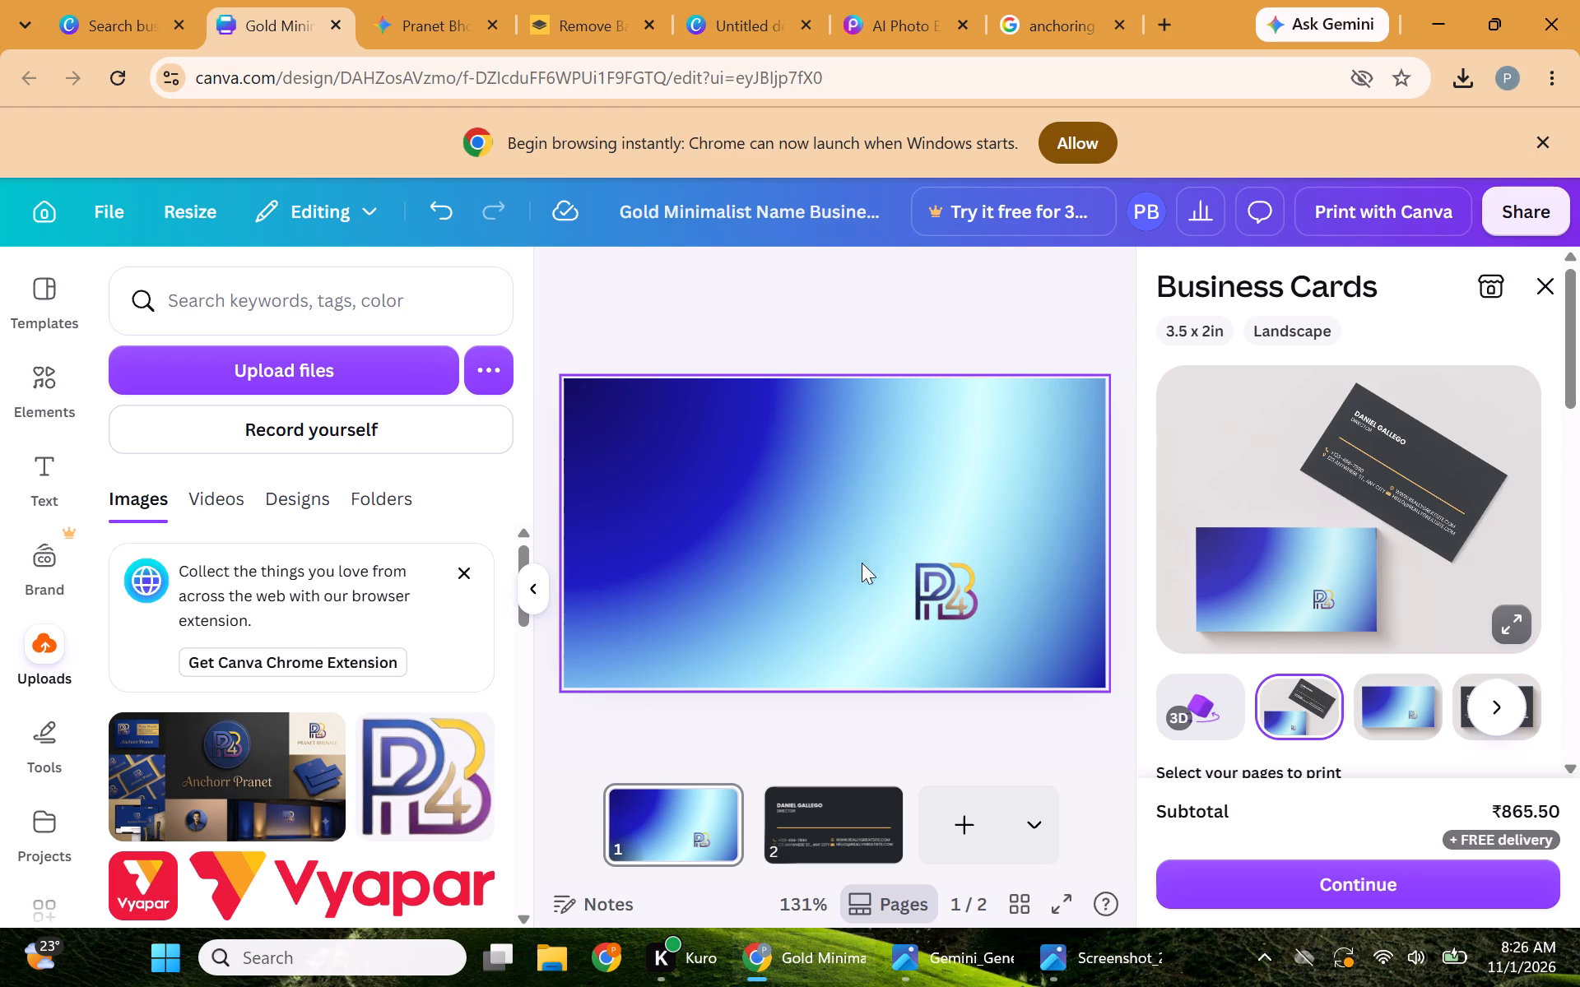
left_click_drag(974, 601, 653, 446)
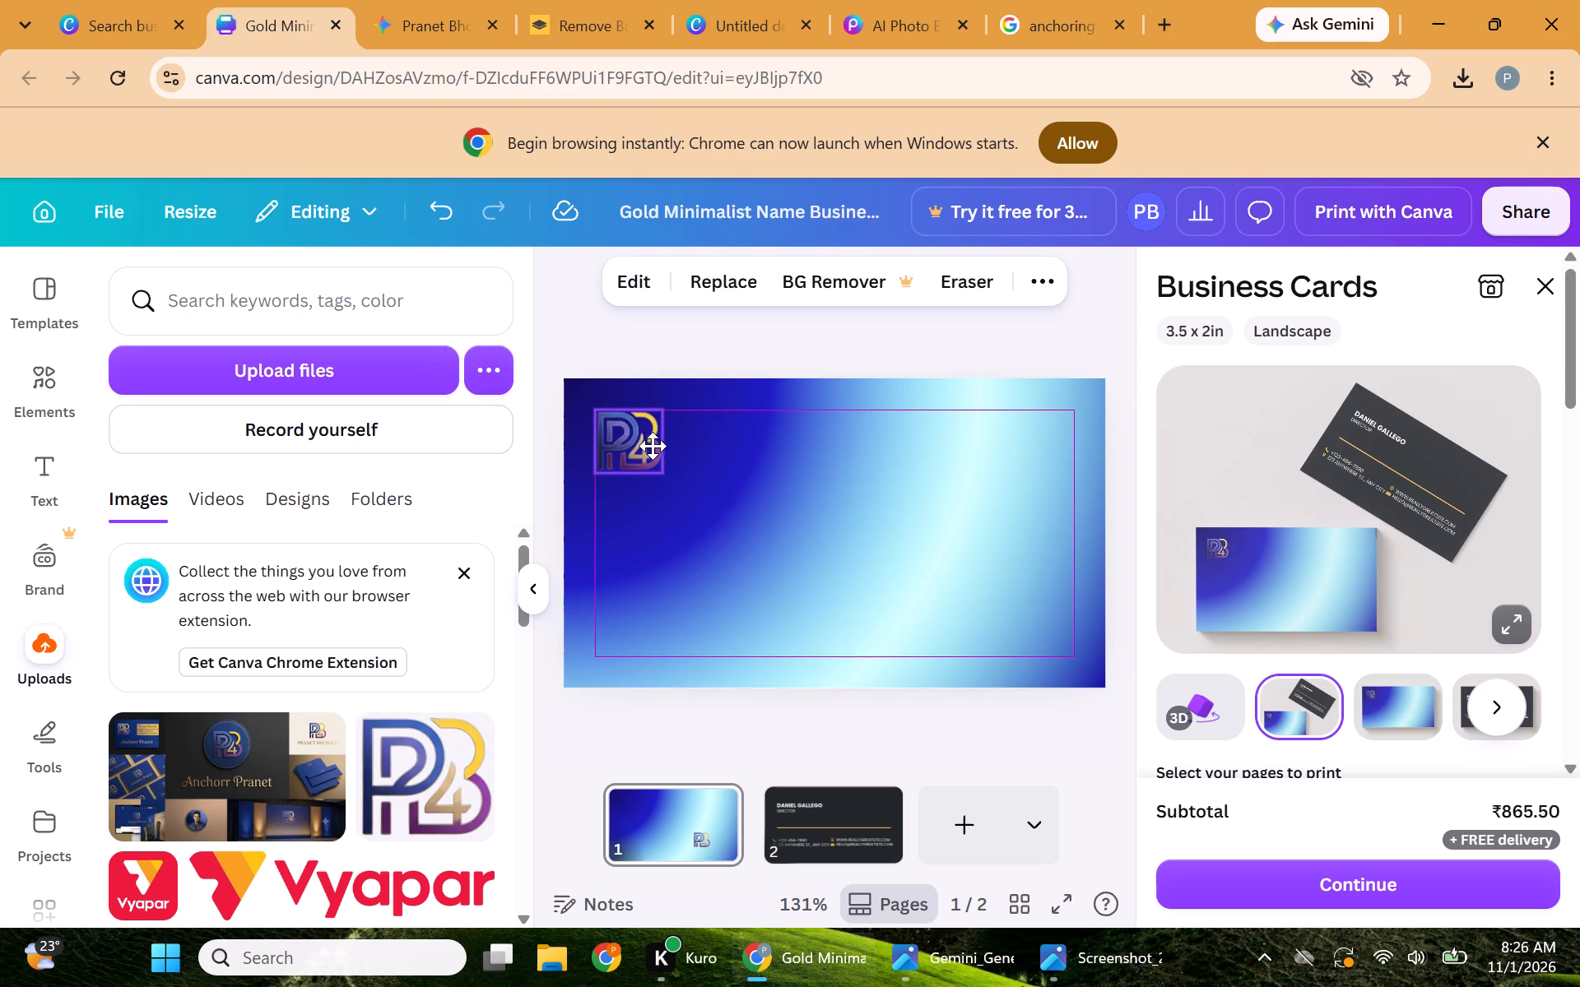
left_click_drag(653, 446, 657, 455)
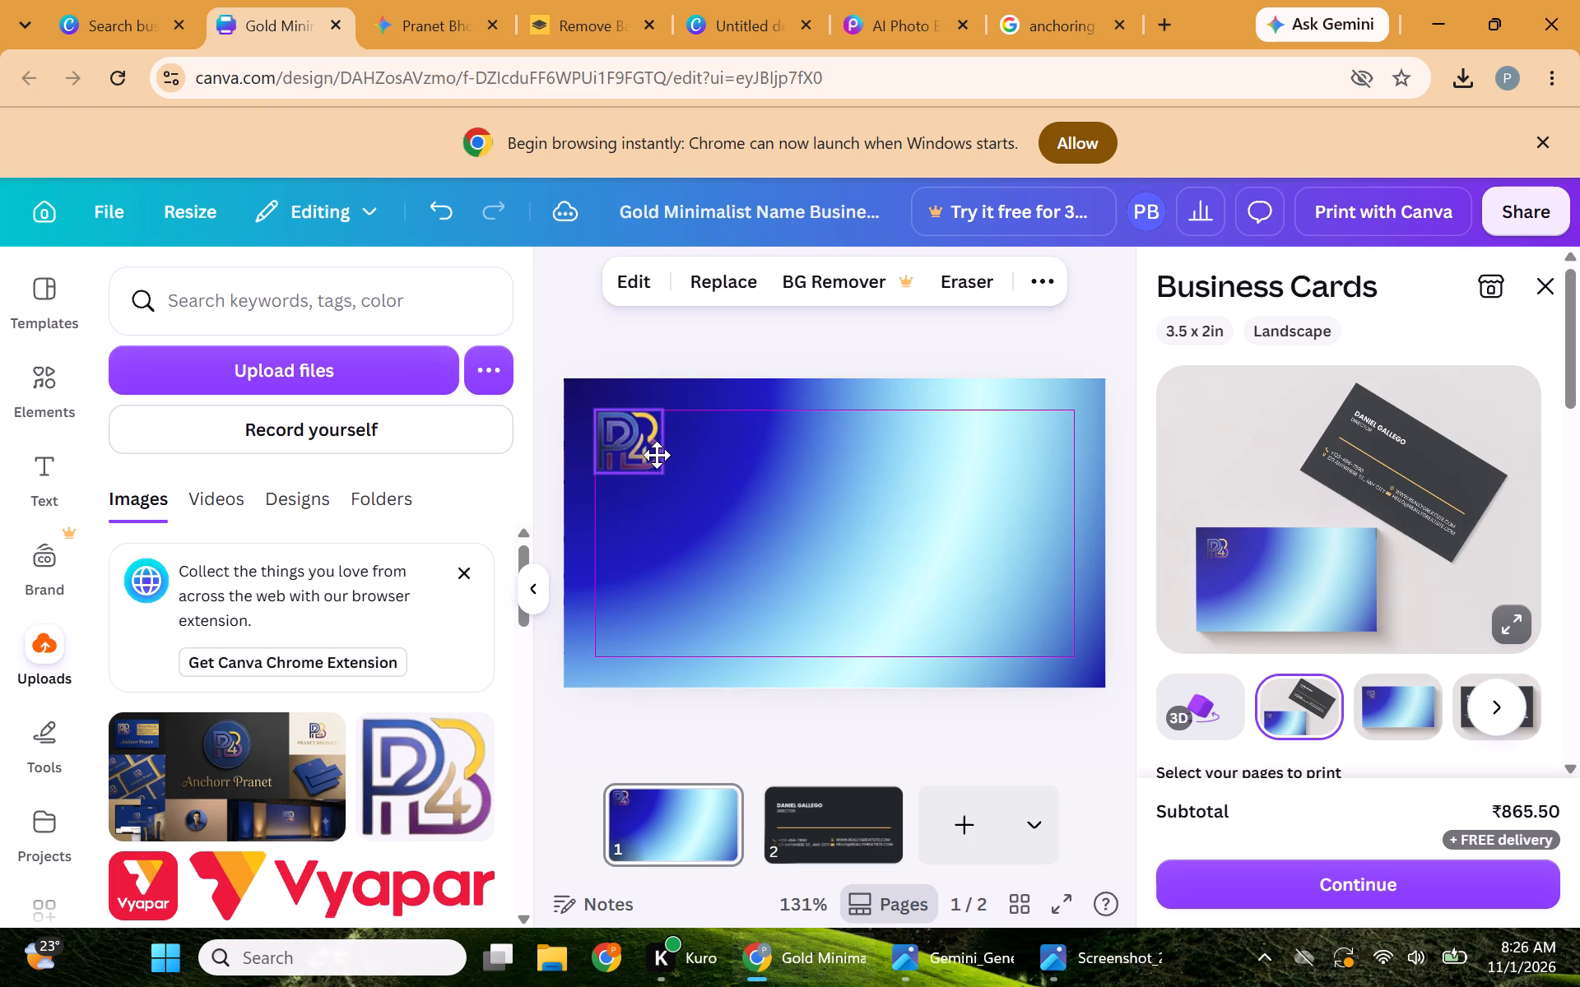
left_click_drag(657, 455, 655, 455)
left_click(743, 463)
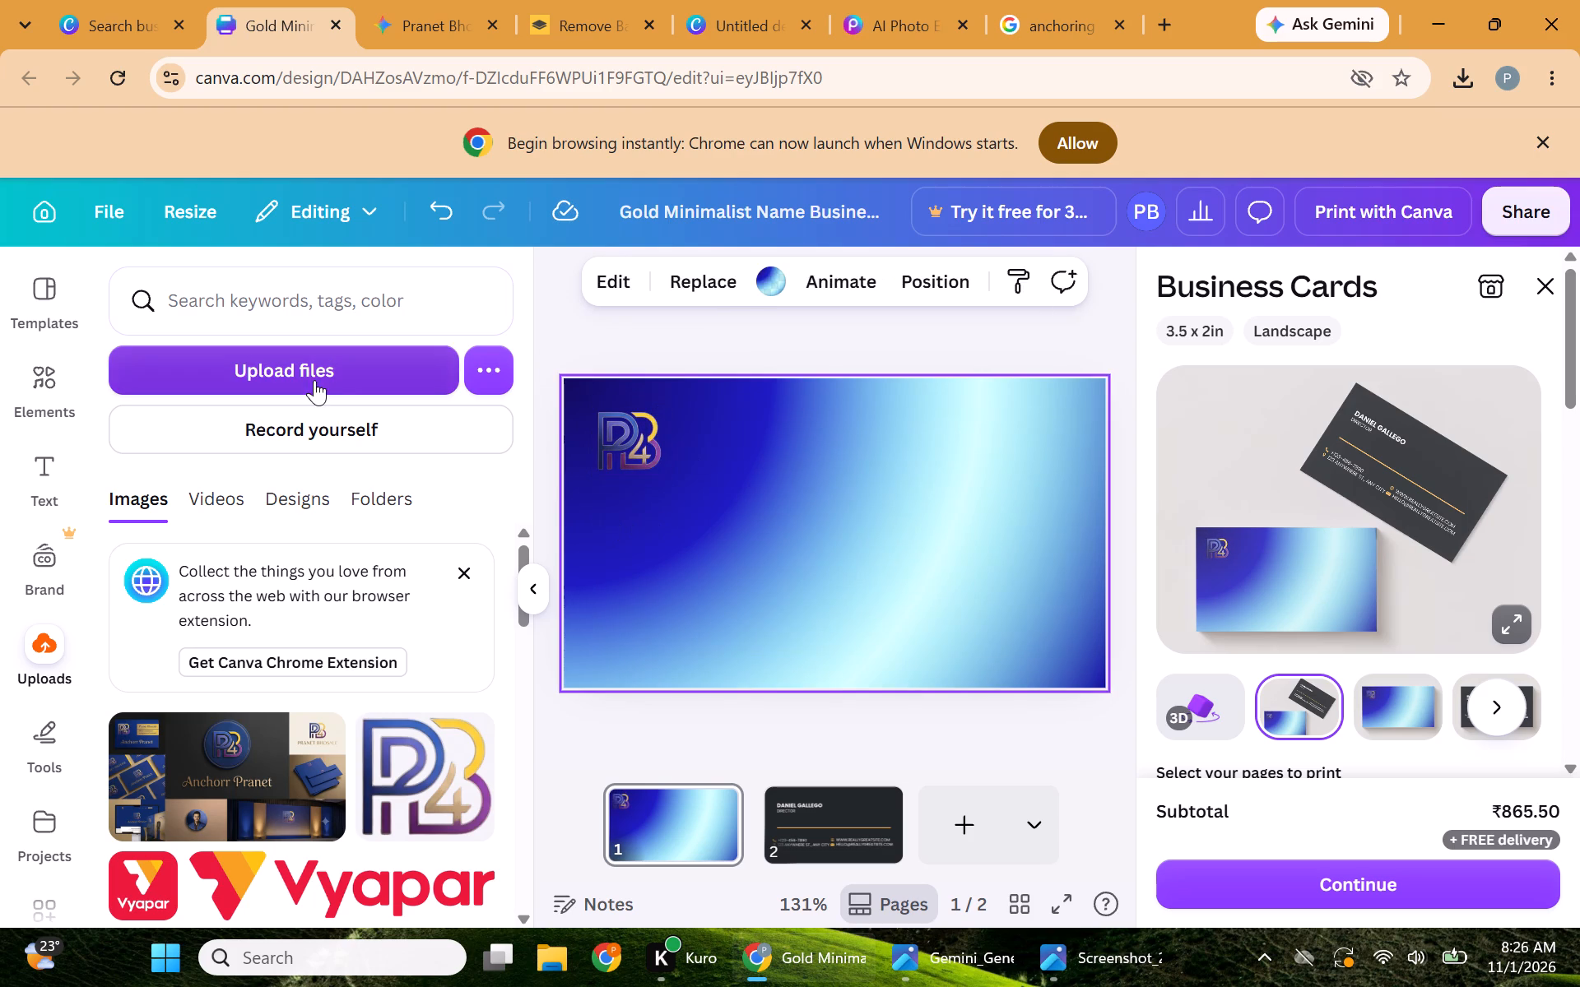
Move the translucent cyan to second place in the background's gradient order, between the navy and the bright blue.
left_click(760, 280)
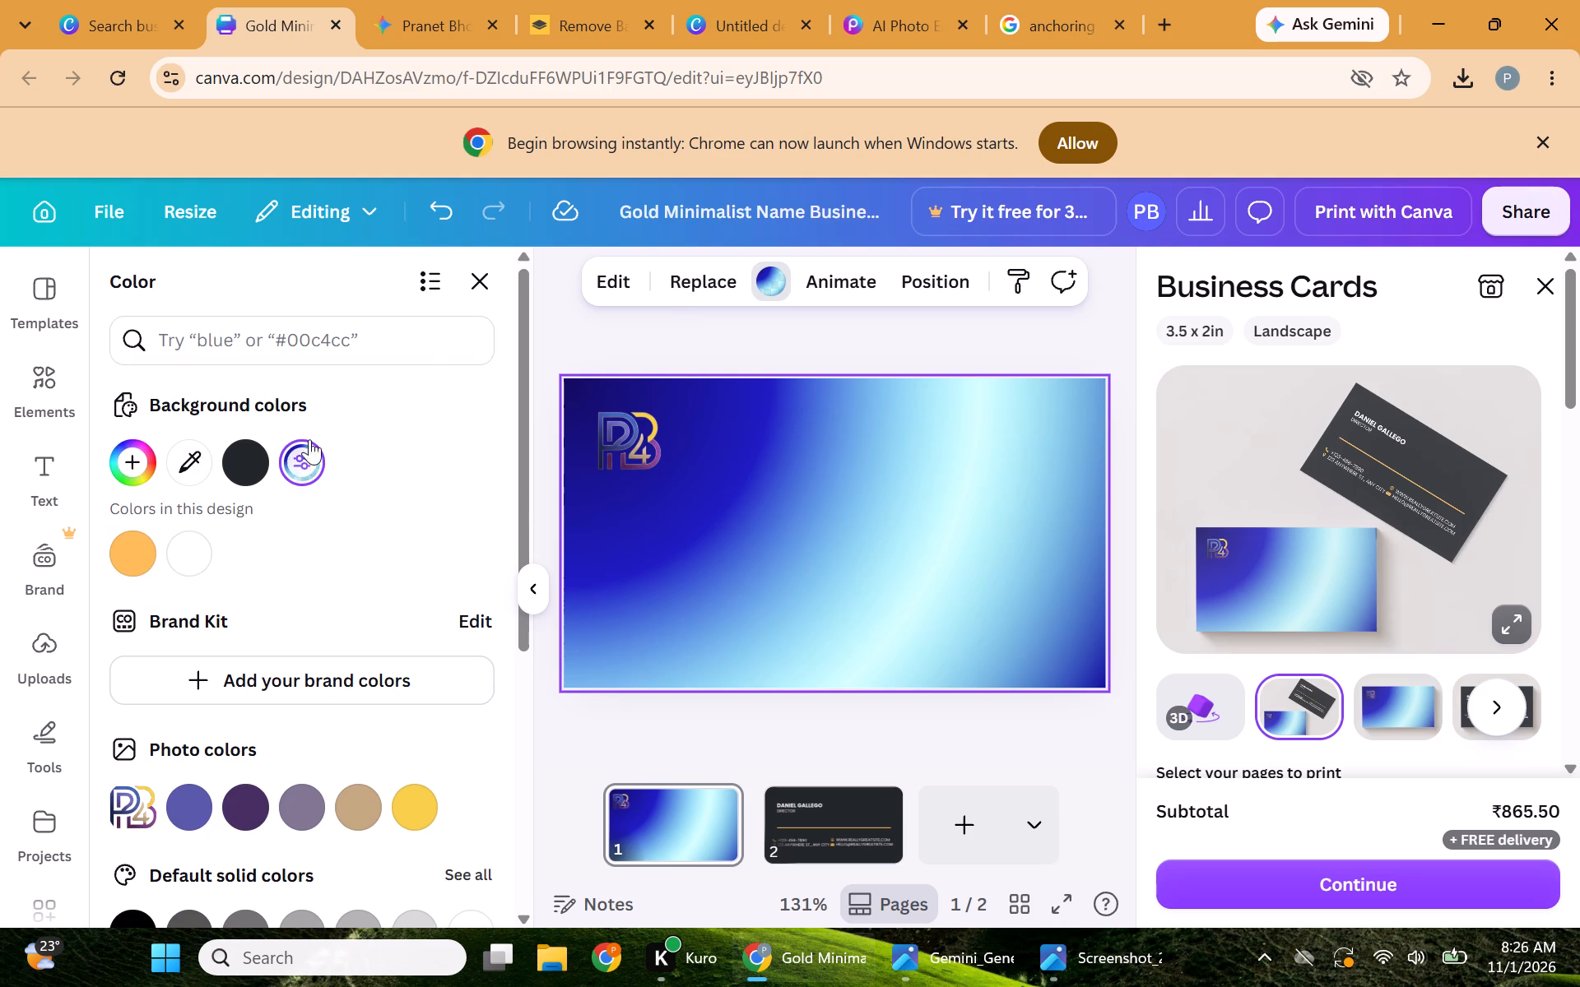
left_click(295, 462)
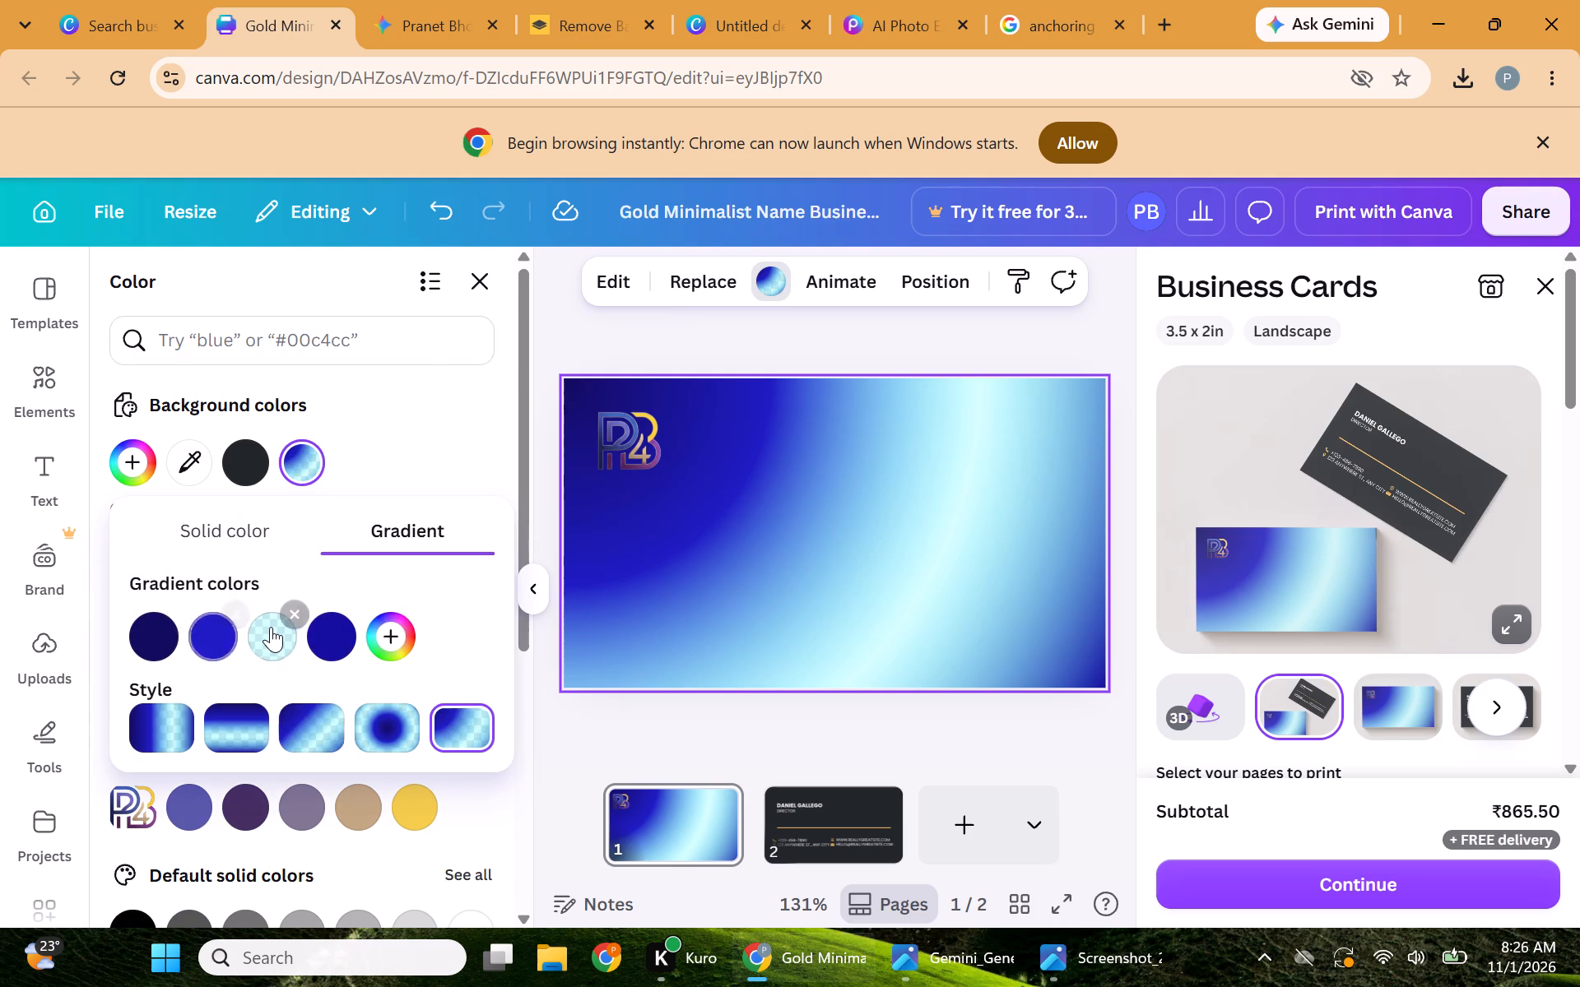
left_click_drag(272, 627, 173, 631)
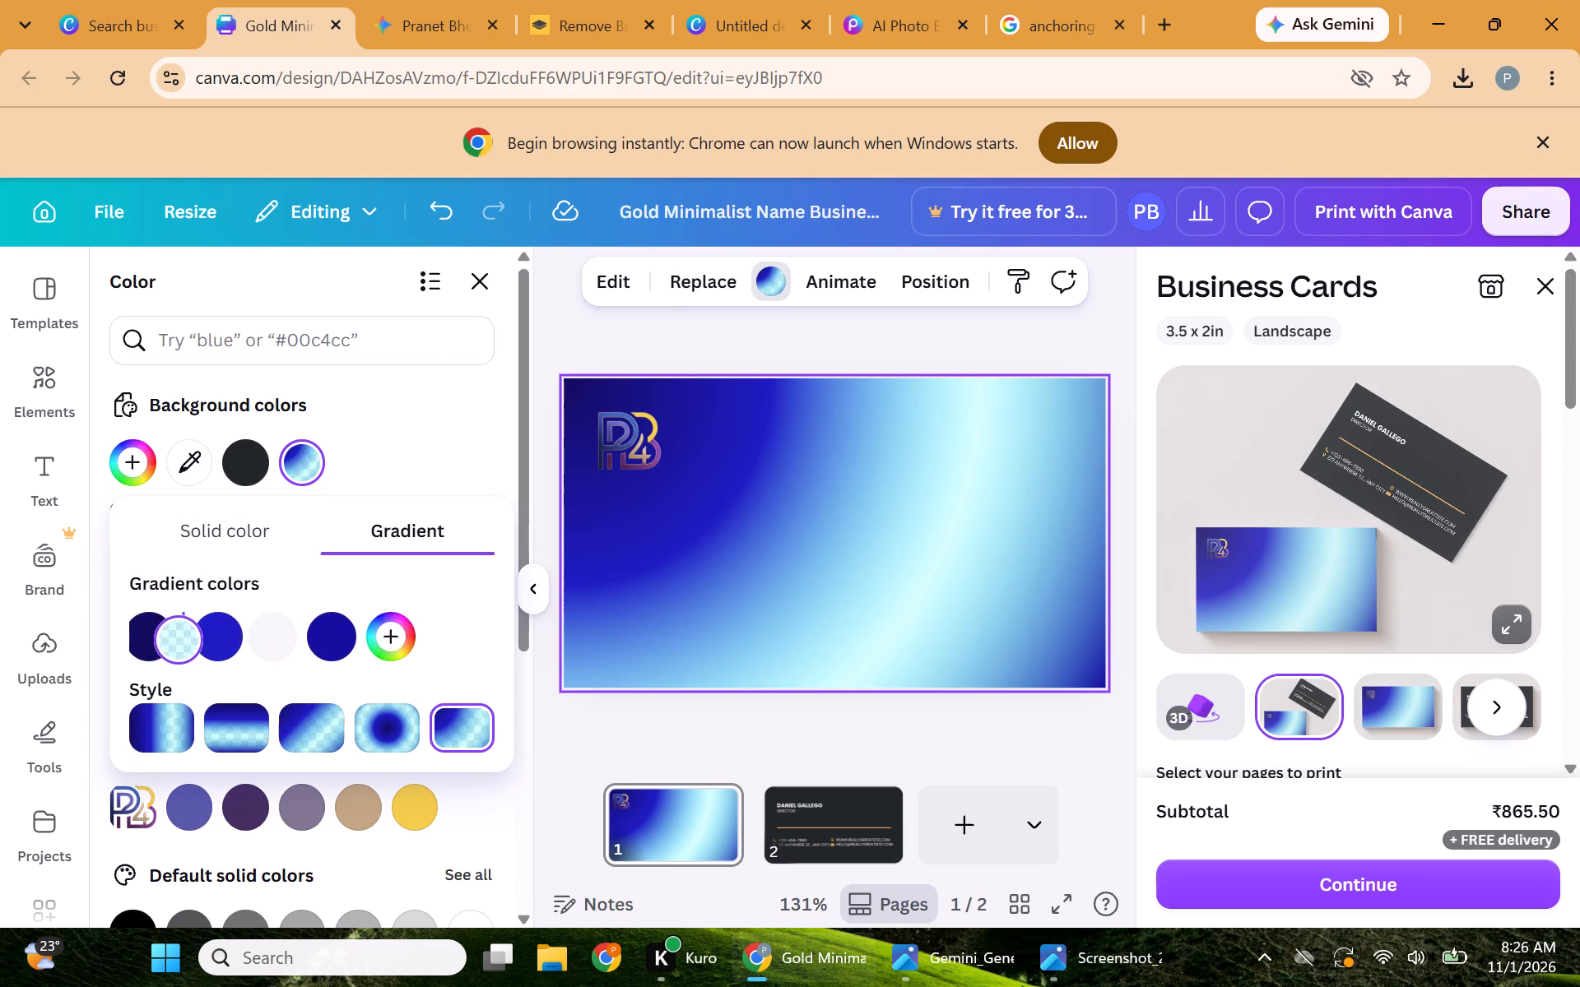
left_click_drag(173, 631, 171, 631)
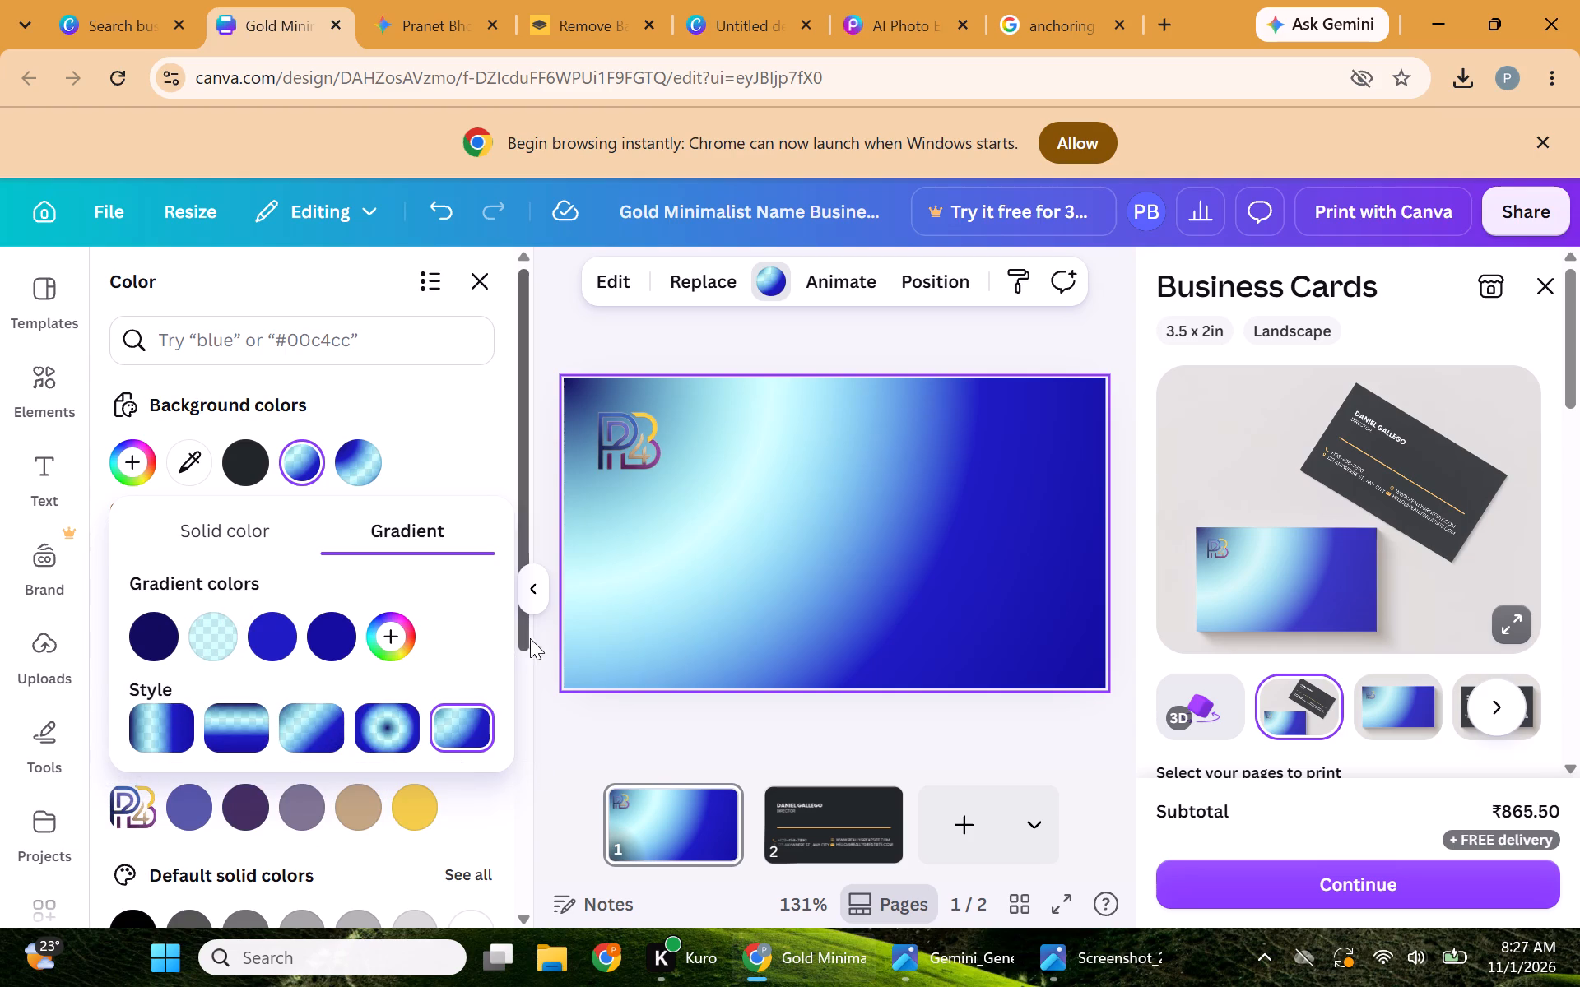
Try the centered radial and diagonal gradient styles, then set the background to the 90° linear style.
left_click(381, 707)
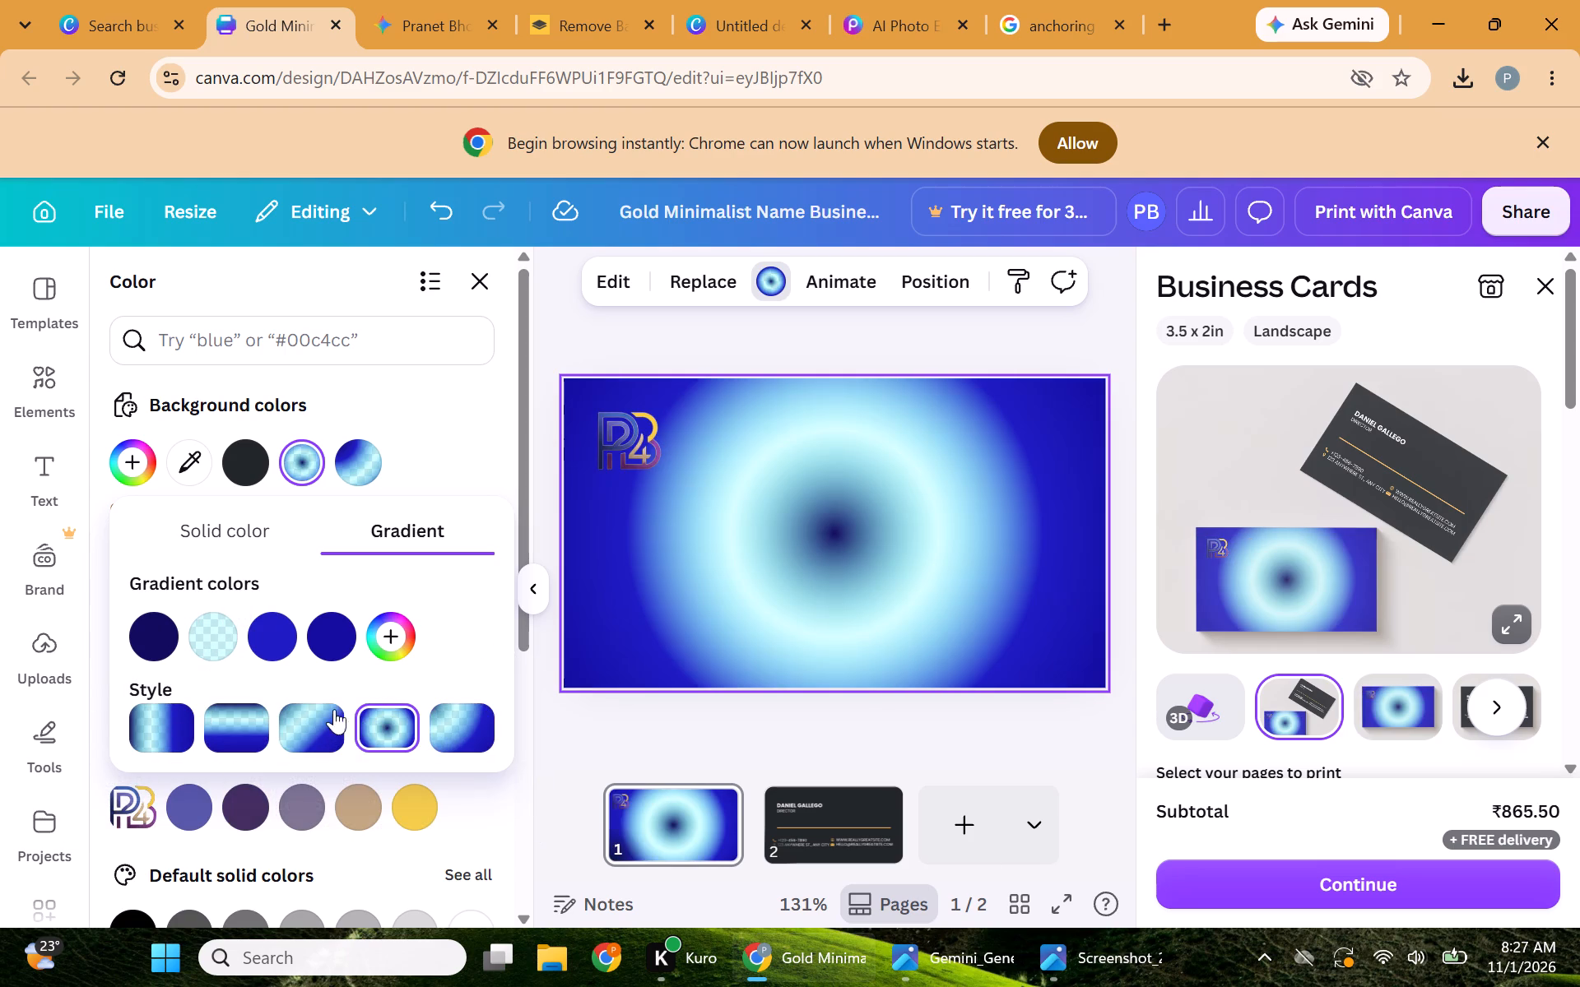
left_click(325, 714)
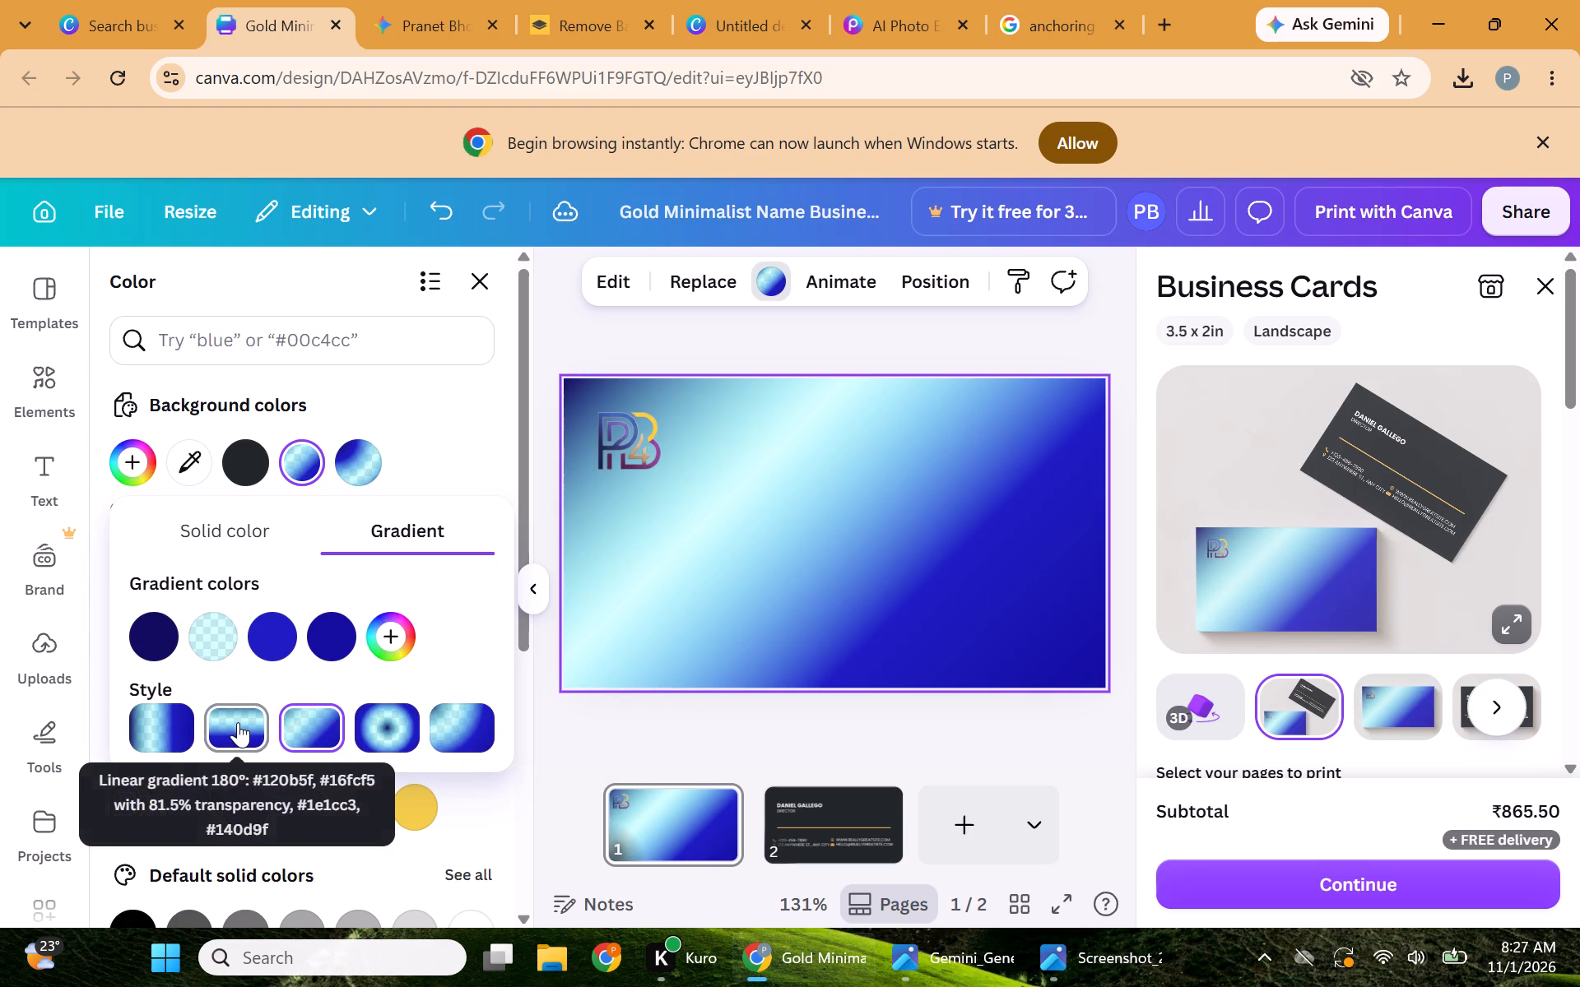
left_click(162, 726)
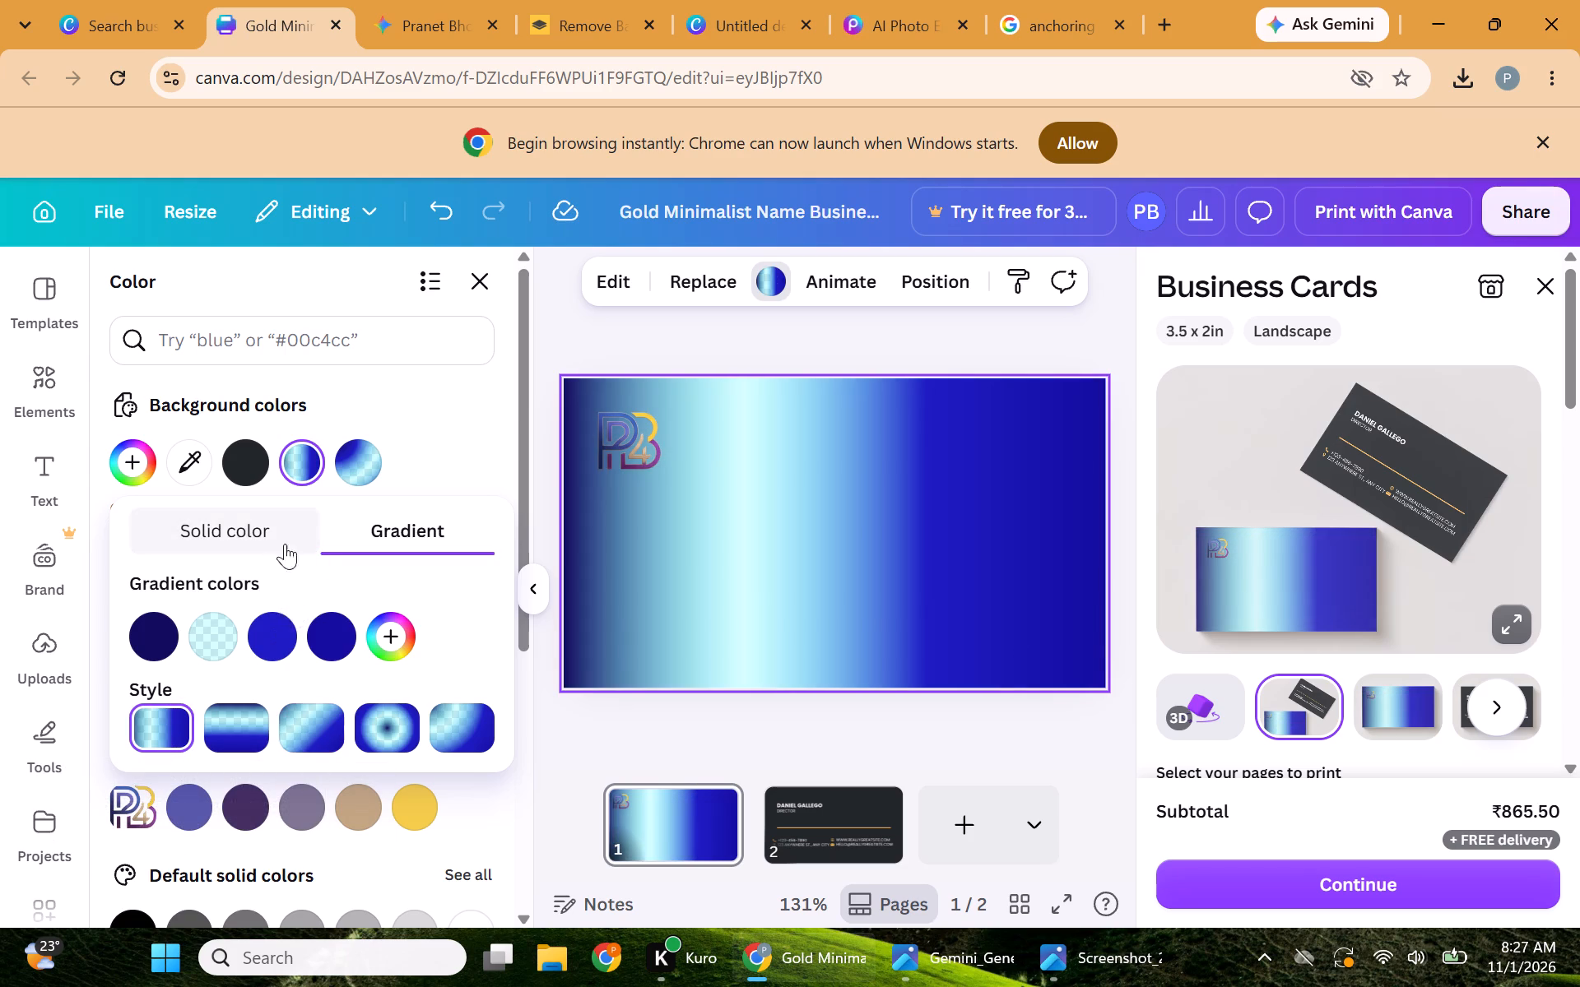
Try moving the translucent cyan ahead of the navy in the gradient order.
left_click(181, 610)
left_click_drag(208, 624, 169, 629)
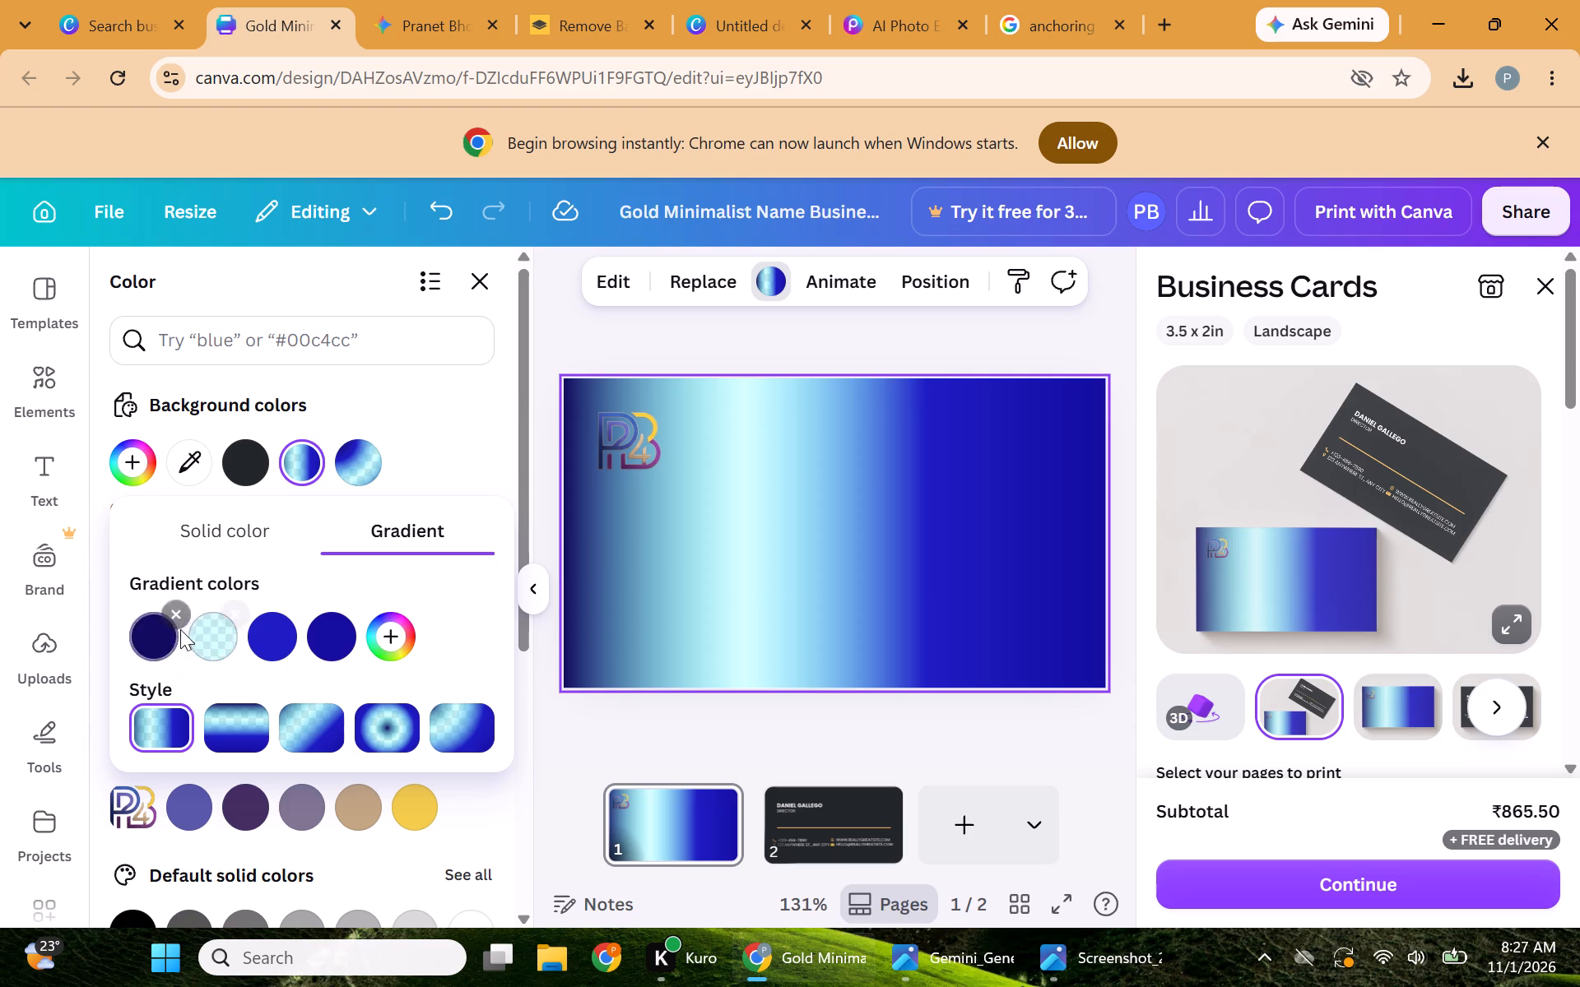
Add a fifth gradient color at the end and make it a brightened translucent cyan at 20% opacity.
left_click(393, 637)
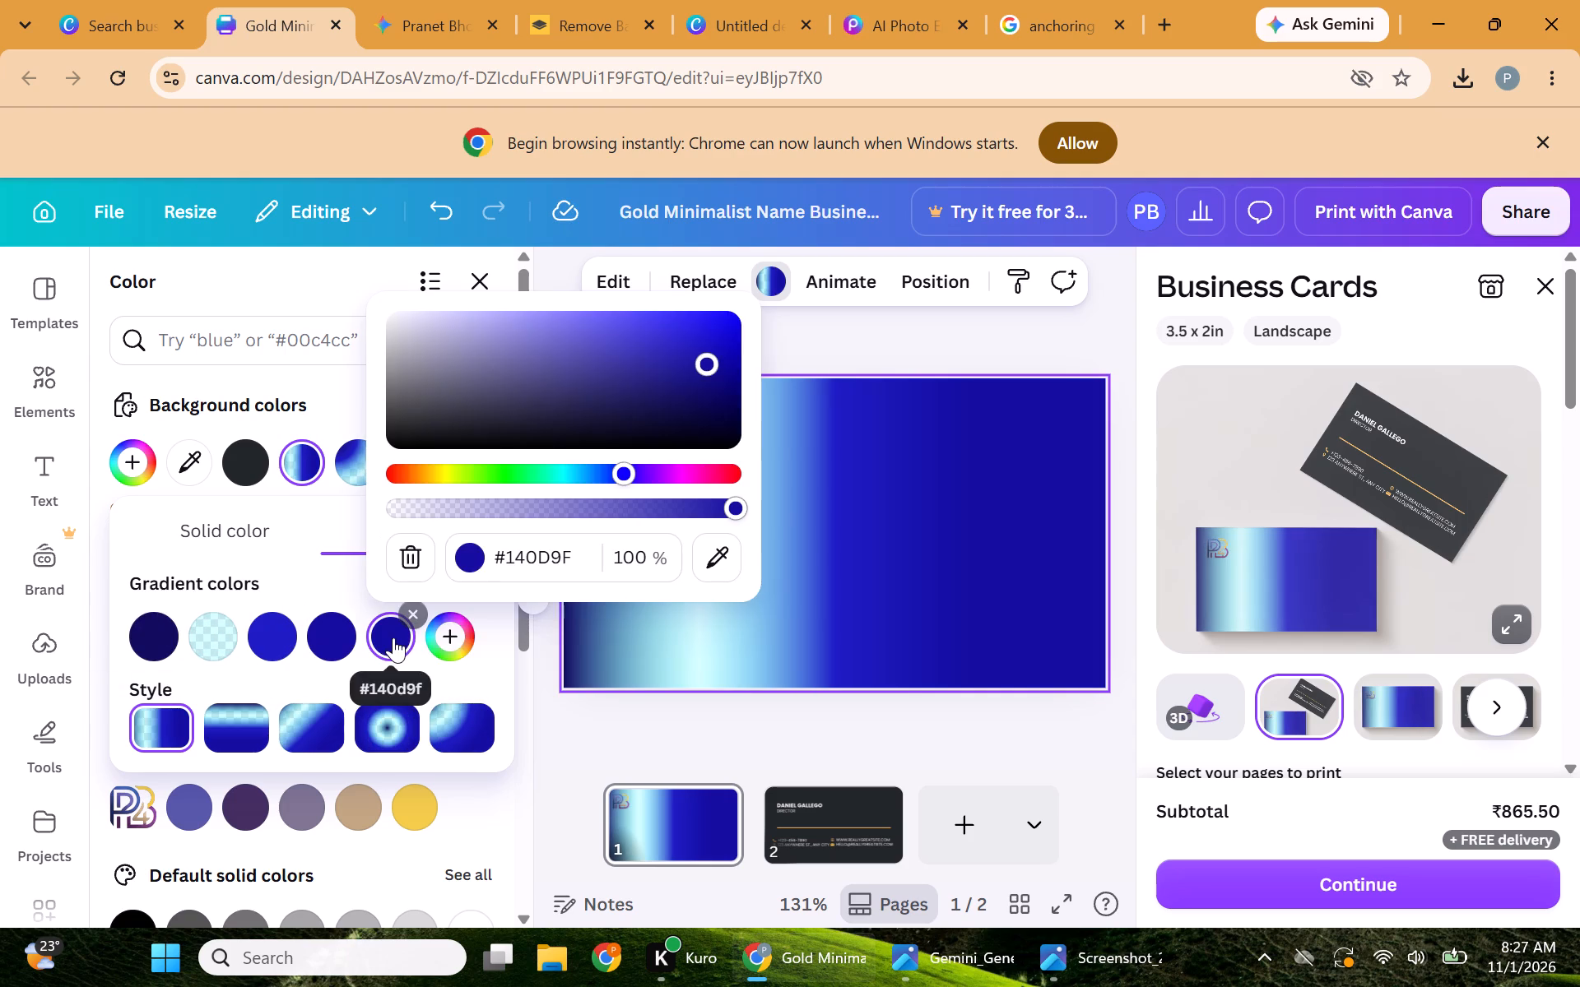
left_click(202, 640)
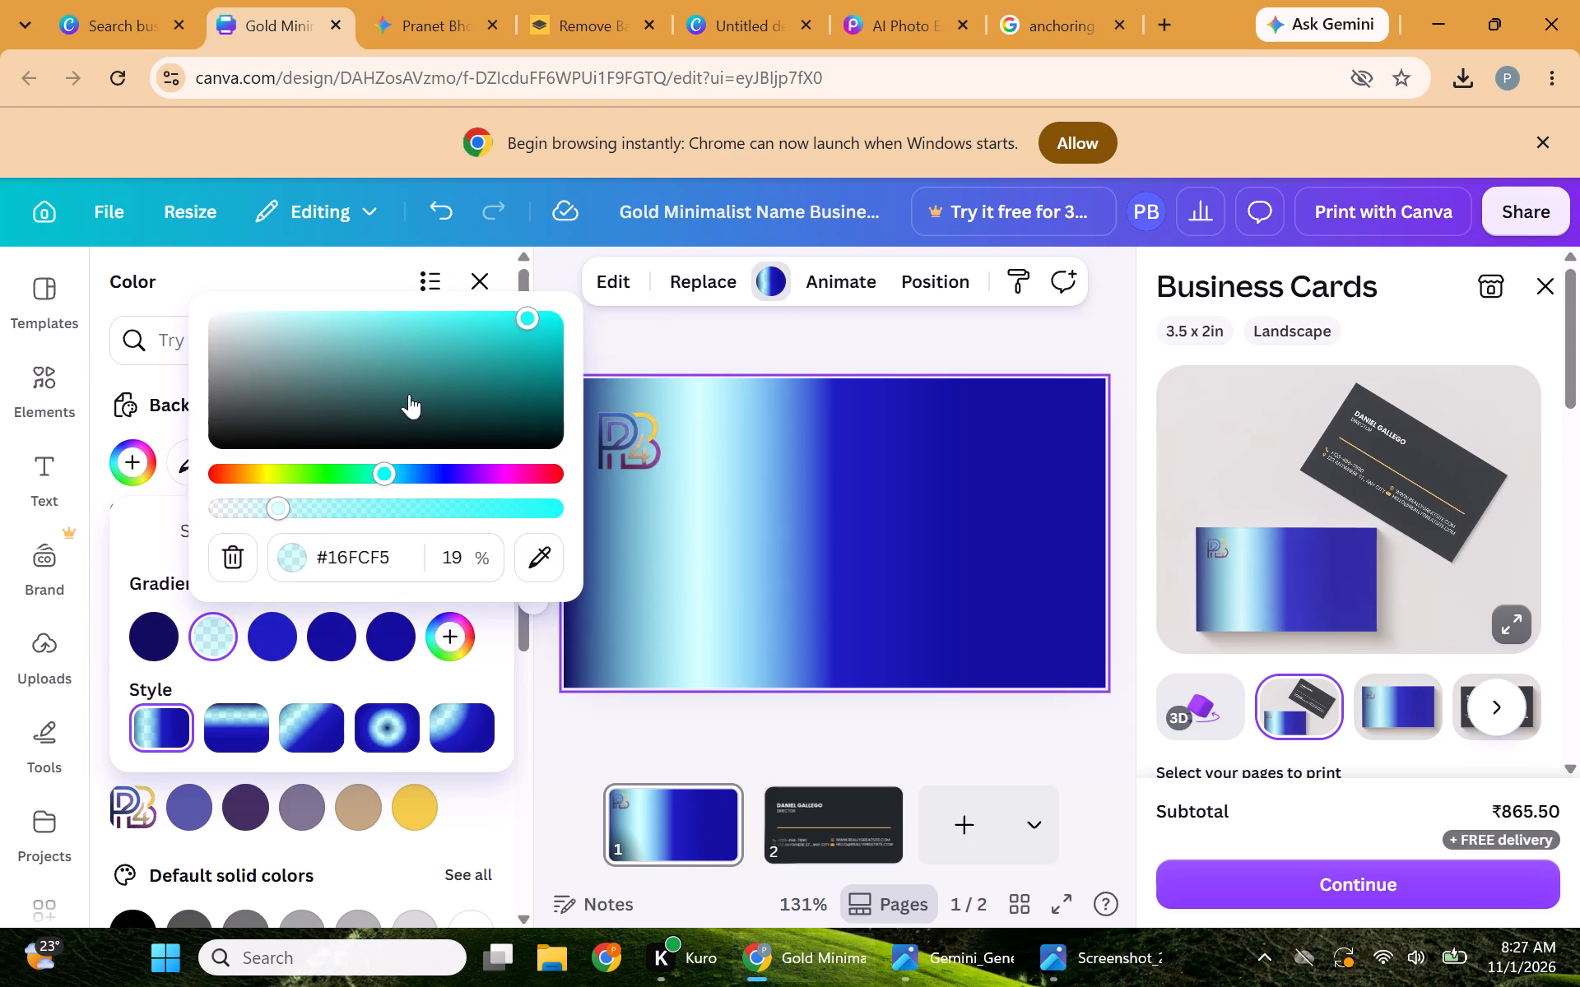
left_click(288, 513)
left_click(374, 639)
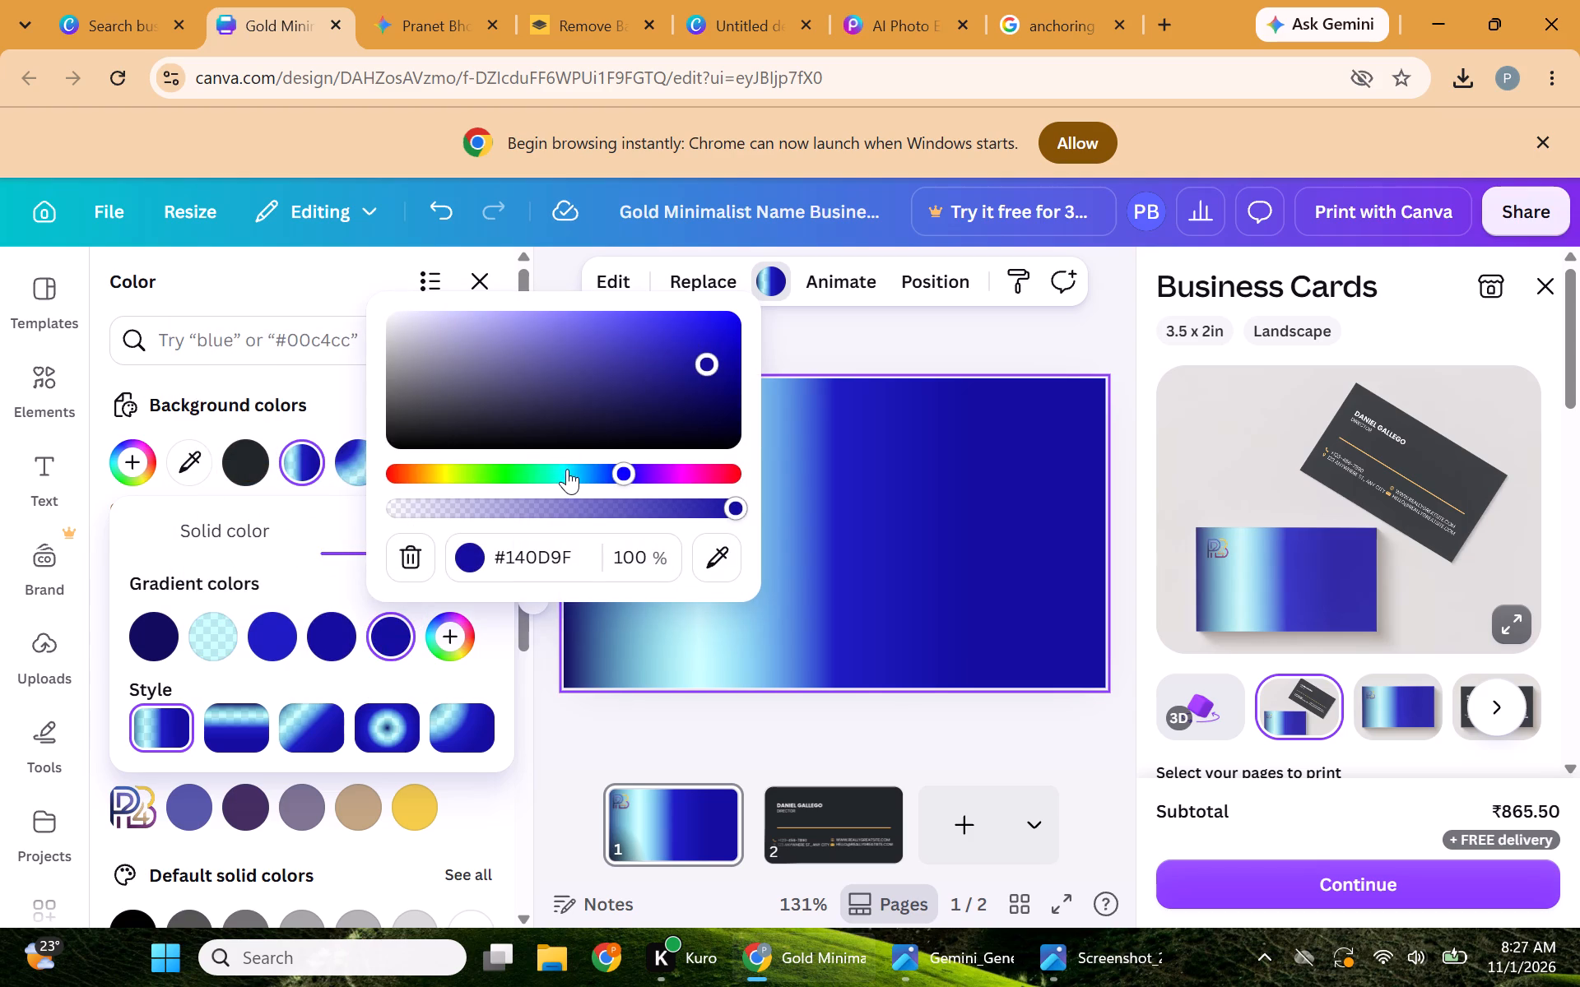
left_click(458, 509)
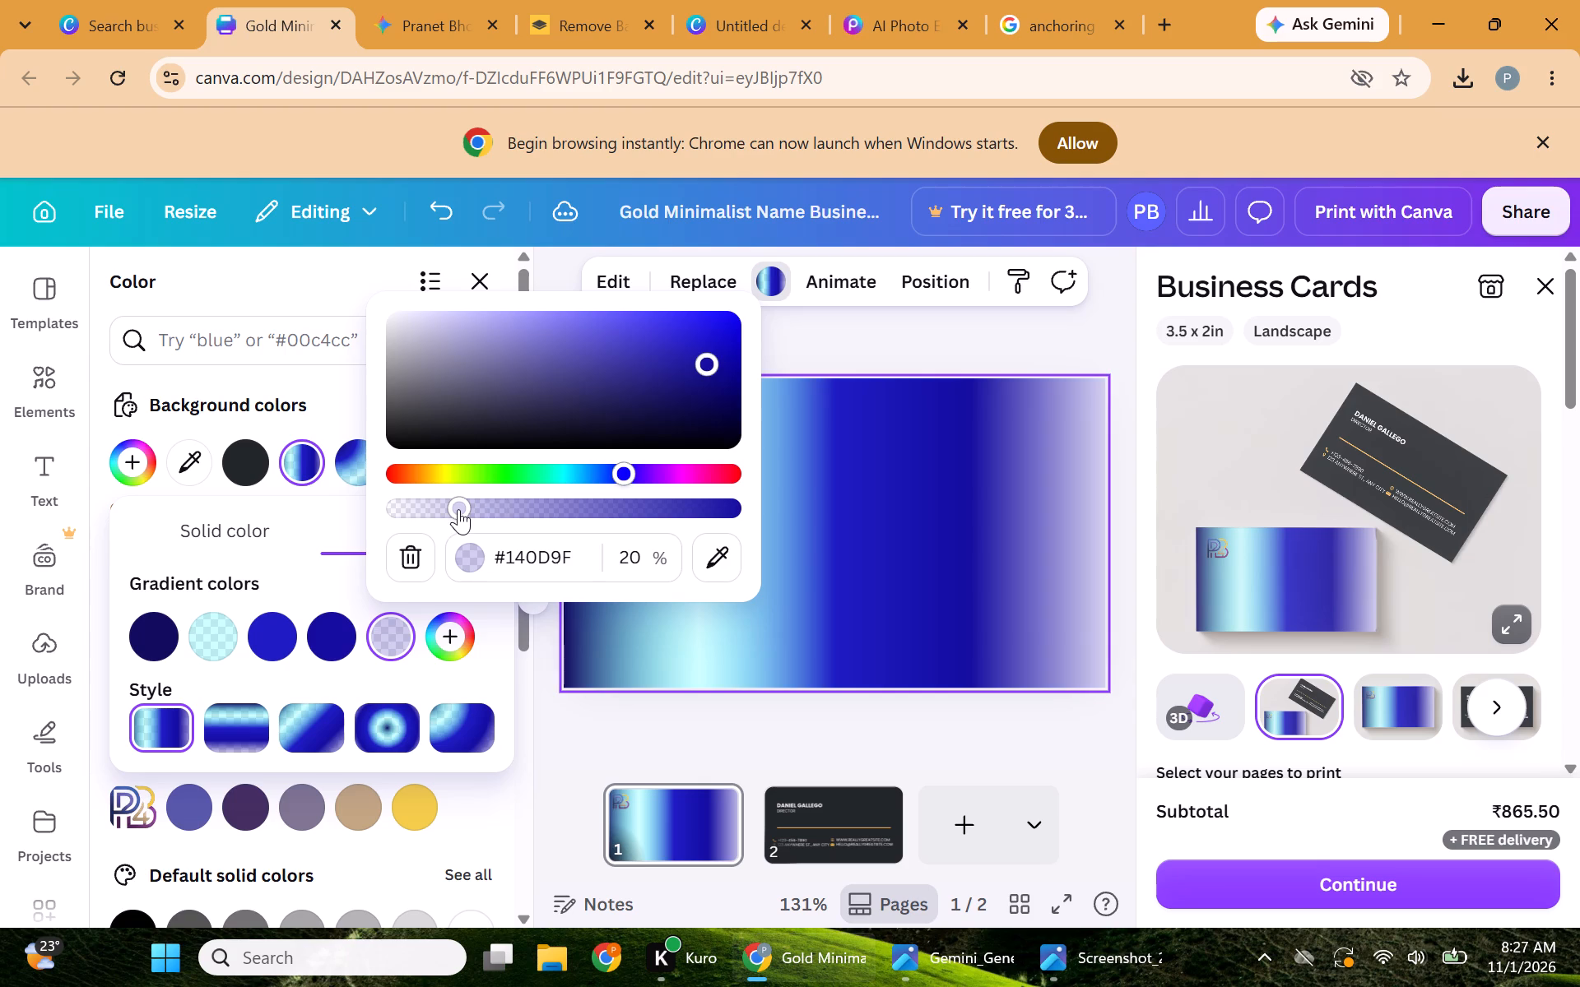
left_click(565, 470)
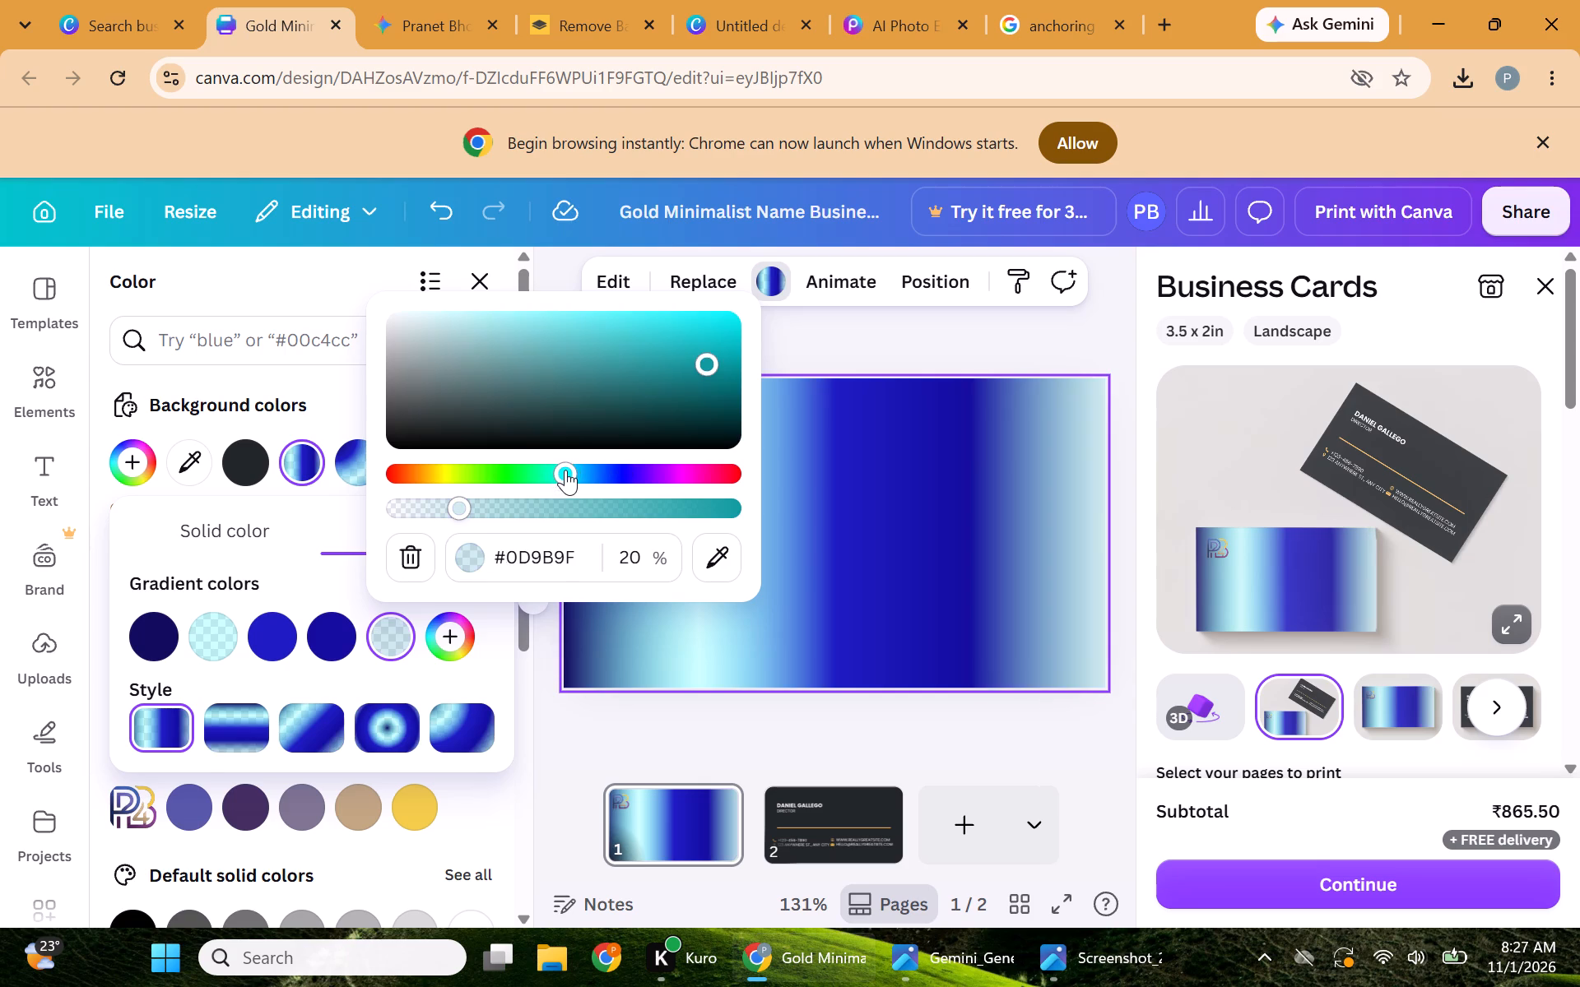
left_click_drag(705, 362, 681, 337)
left_click(351, 675)
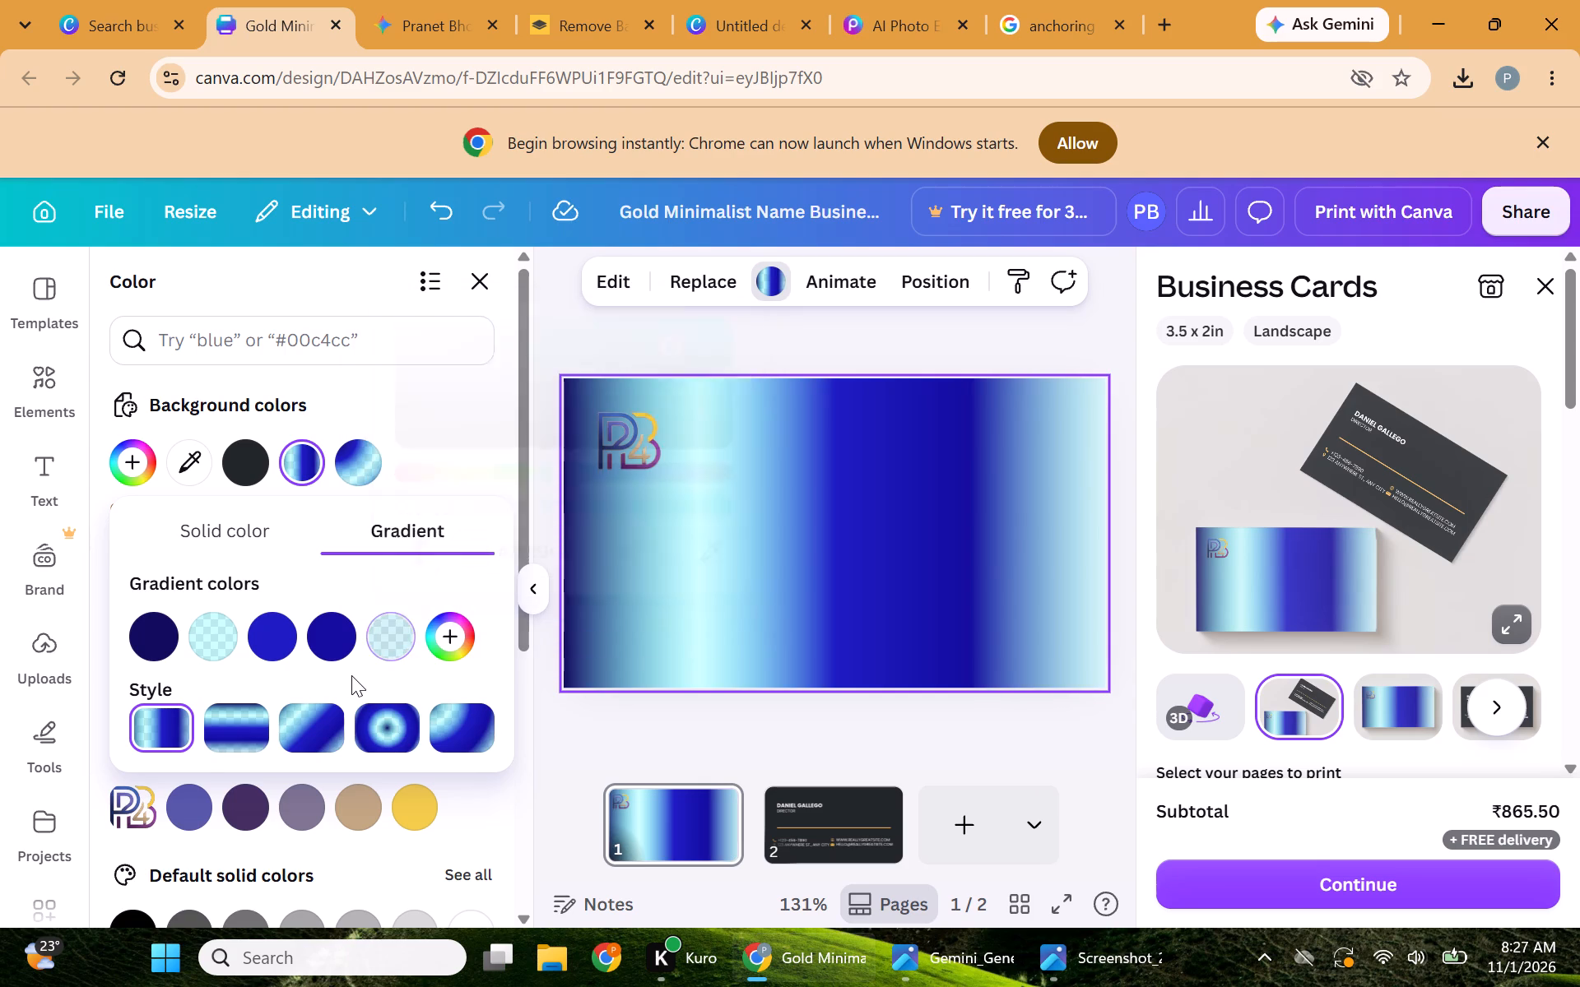
Move the new translucent cyan to third place in the gradient order, directly after the first cyan.
left_click_drag(398, 639, 194, 644)
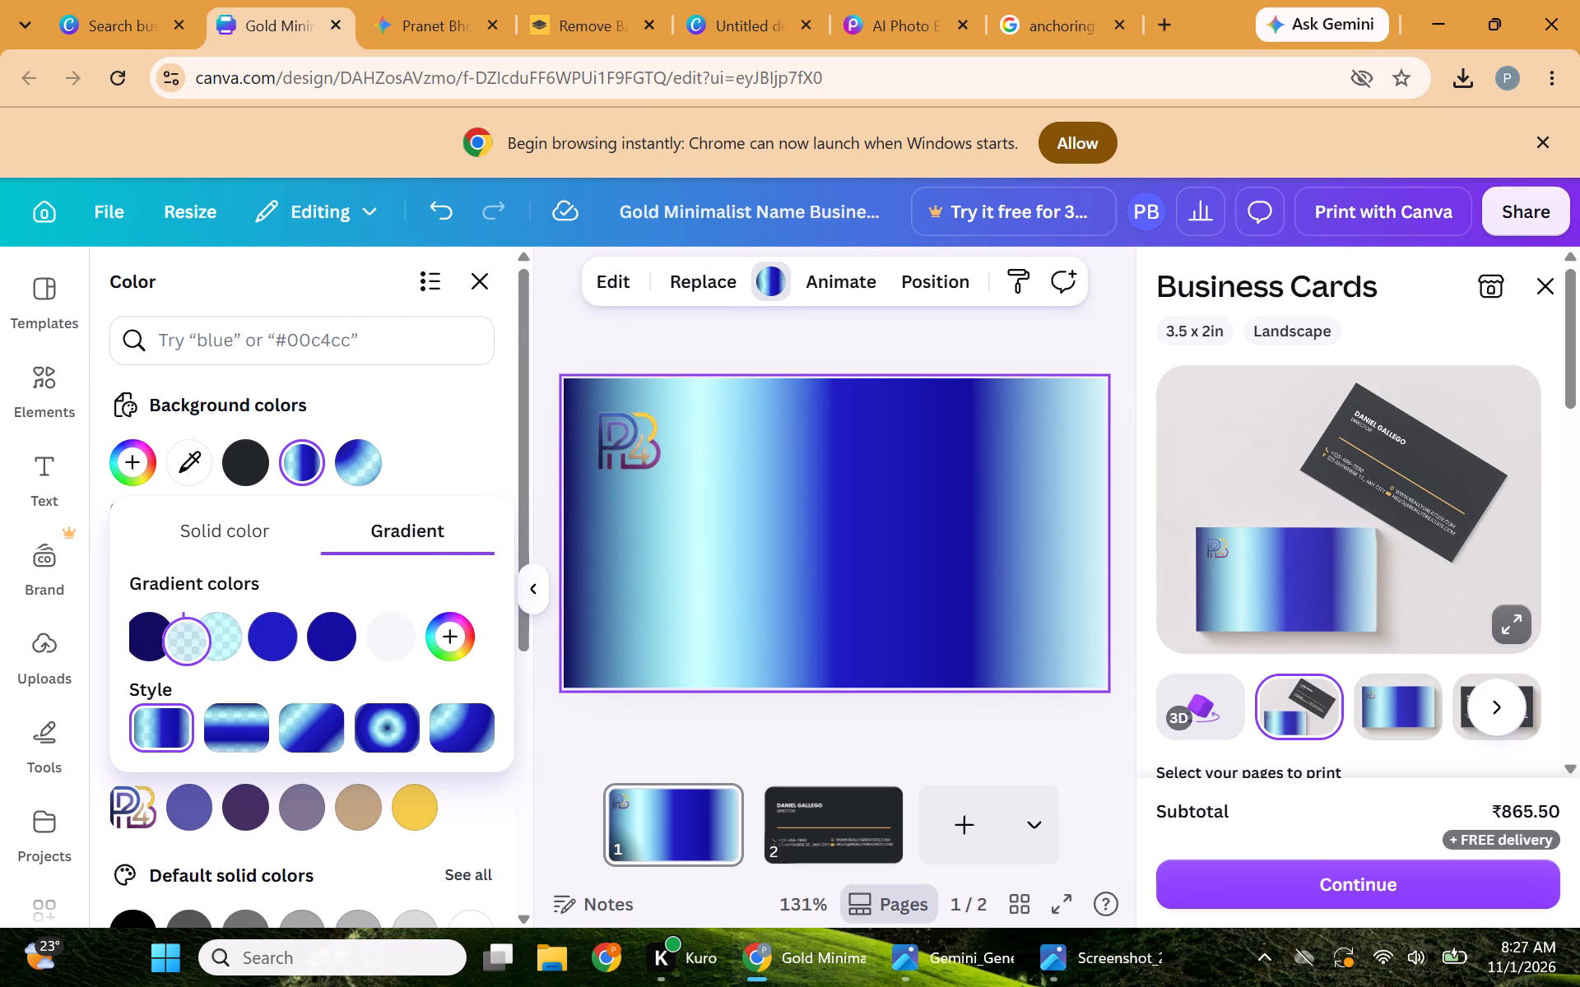
left_click_drag(194, 644, 249, 643)
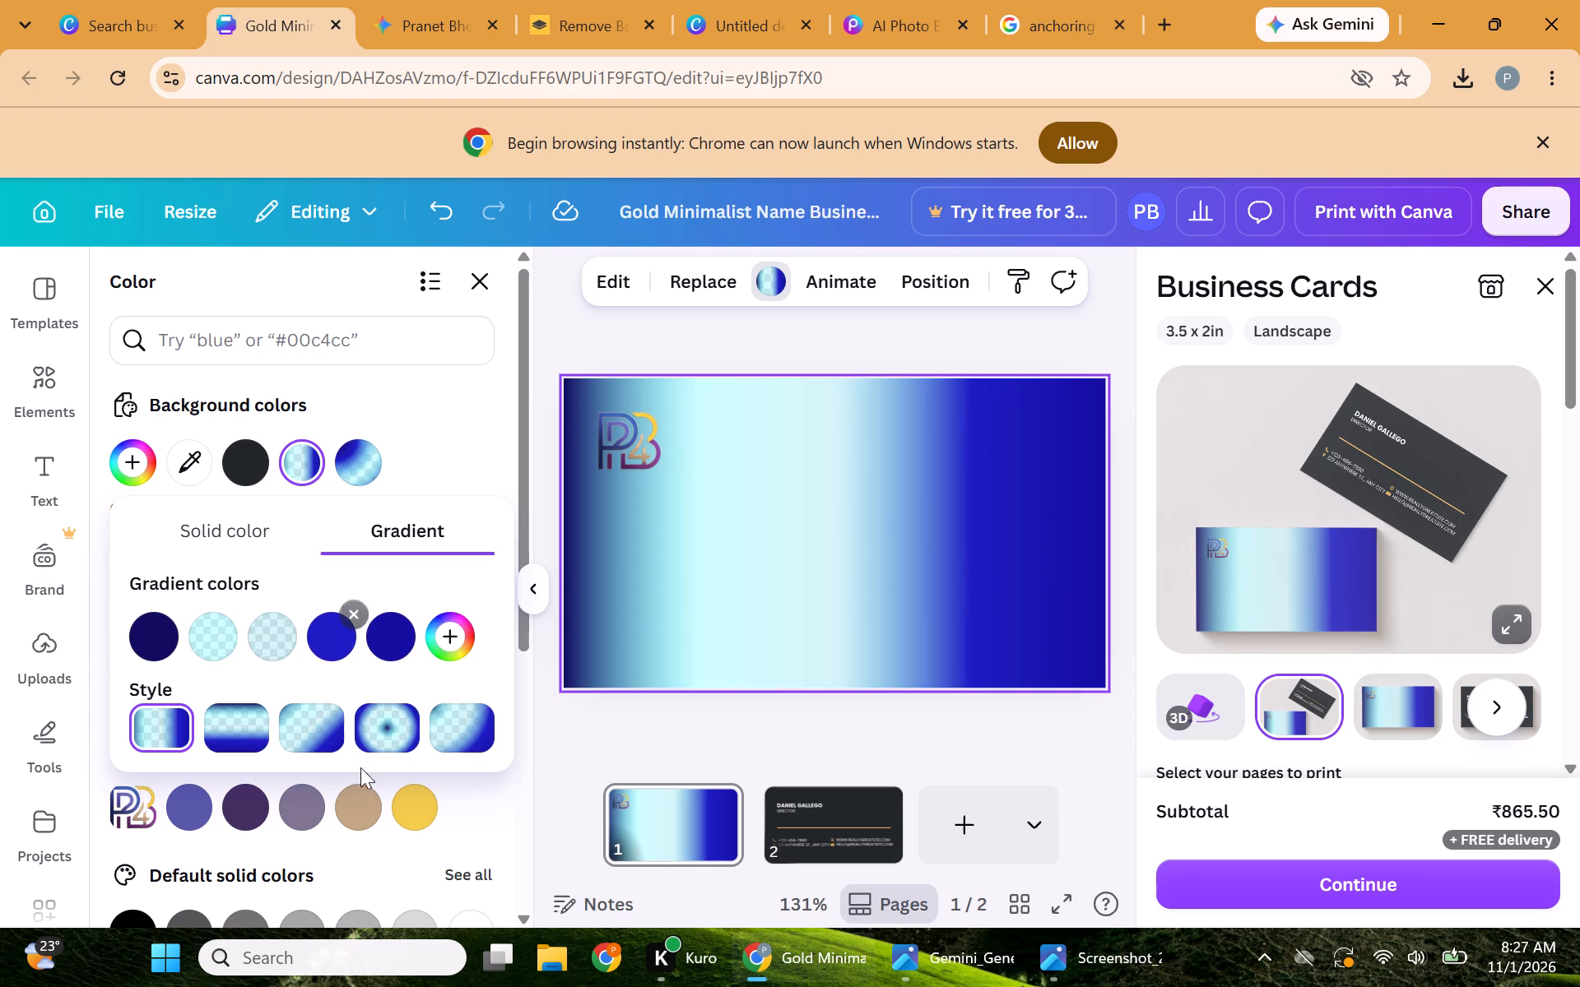
Set the background gradient to the radial style that spreads from the card's upper-left corner.
left_click(453, 731)
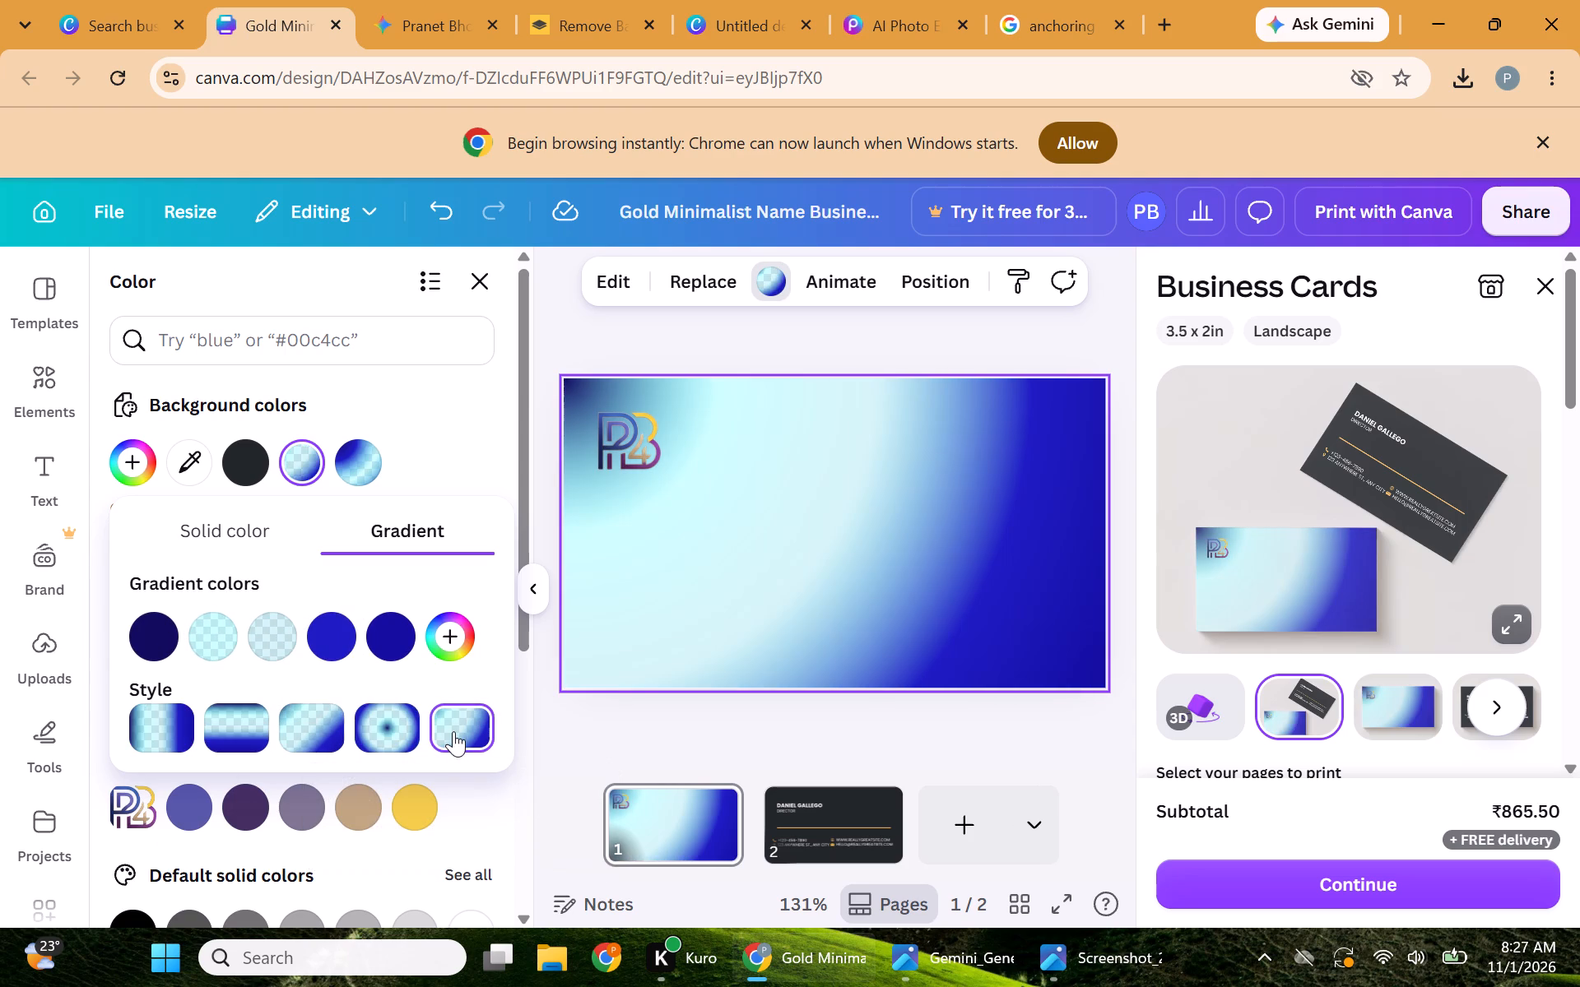
Reorder the gradient colors so both blues come directly after the first cyan and the second translucent cyan is last.
left_click_drag(338, 633, 294, 630)
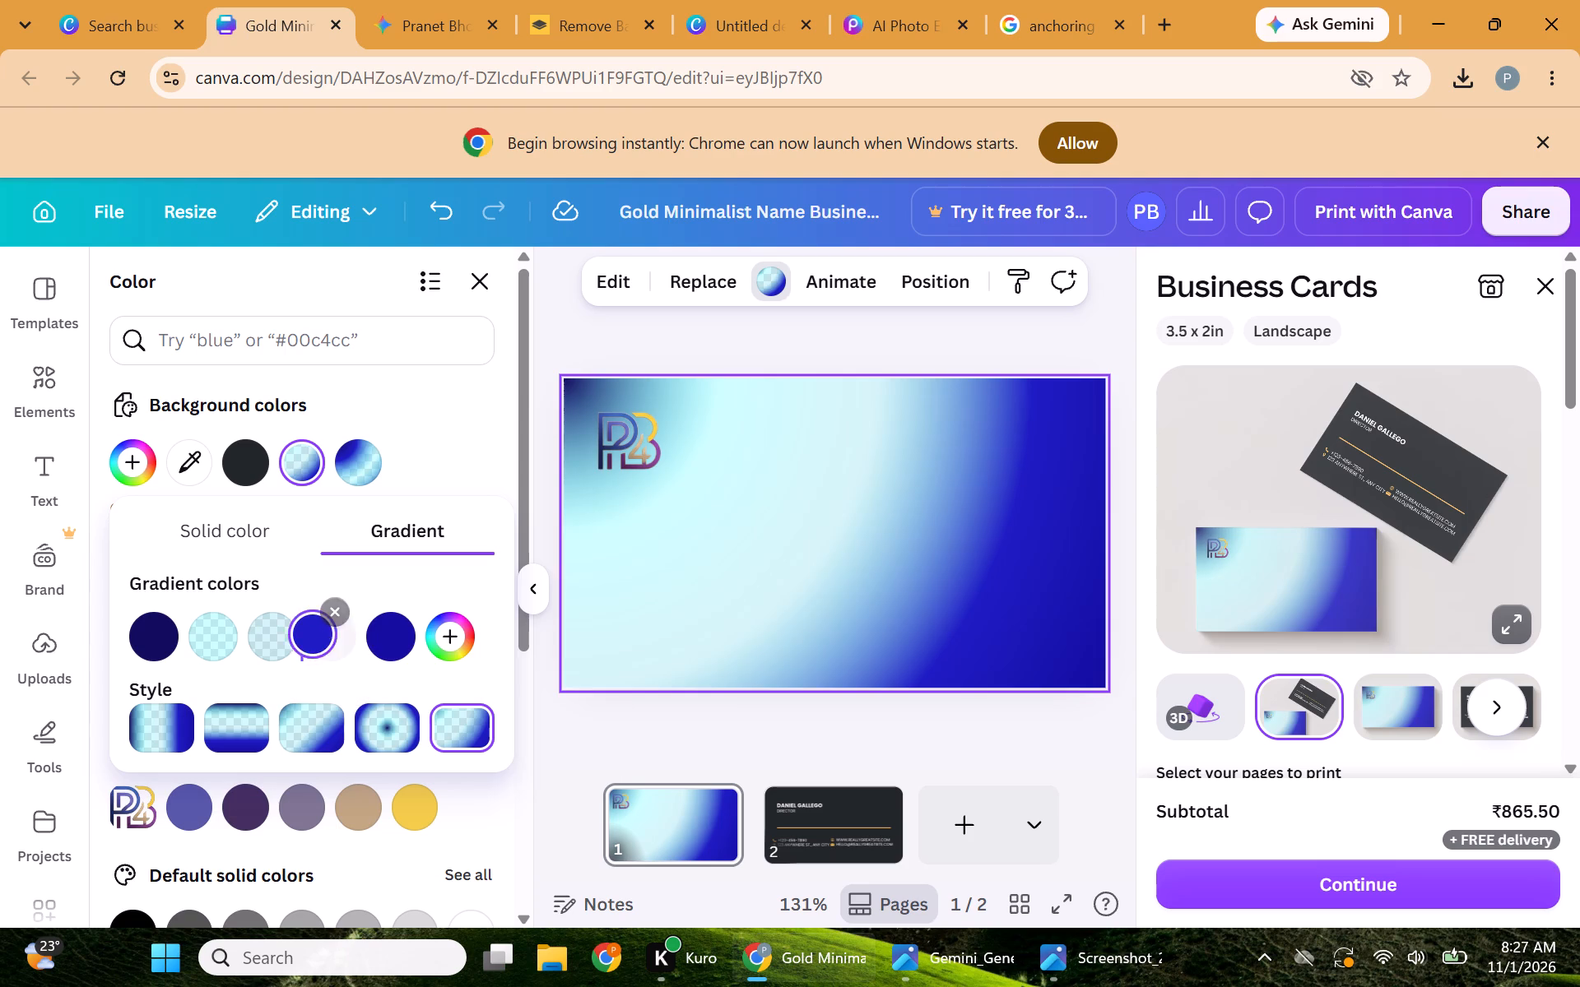
left_click_drag(294, 630, 250, 633)
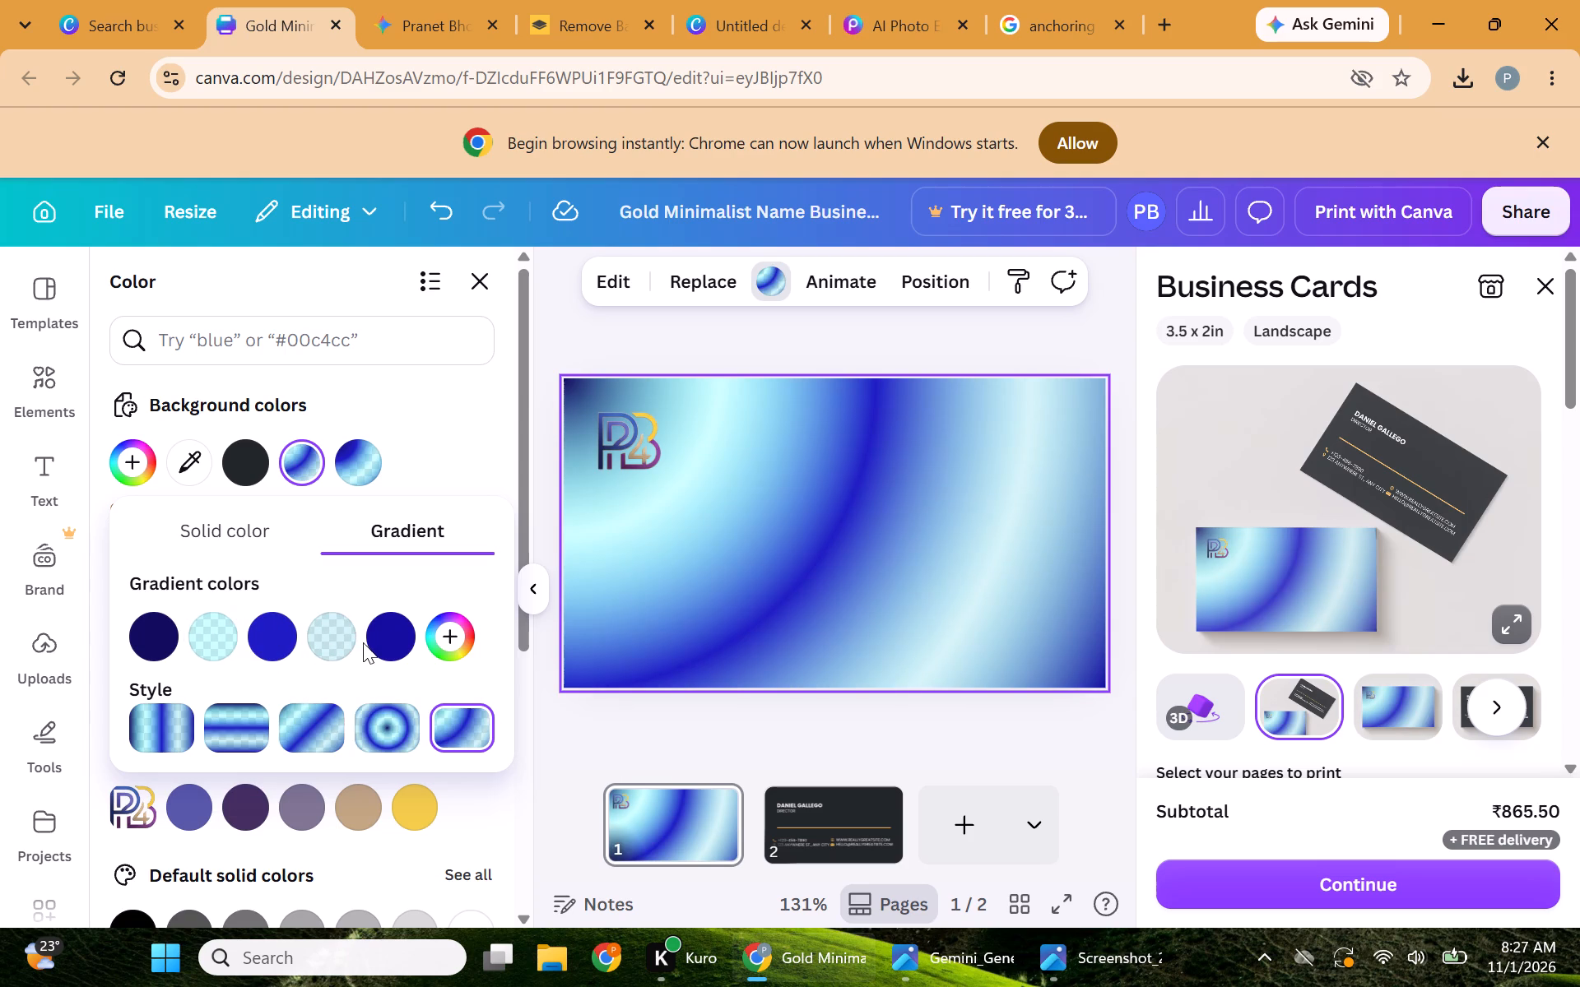
left_click_drag(393, 632, 324, 633)
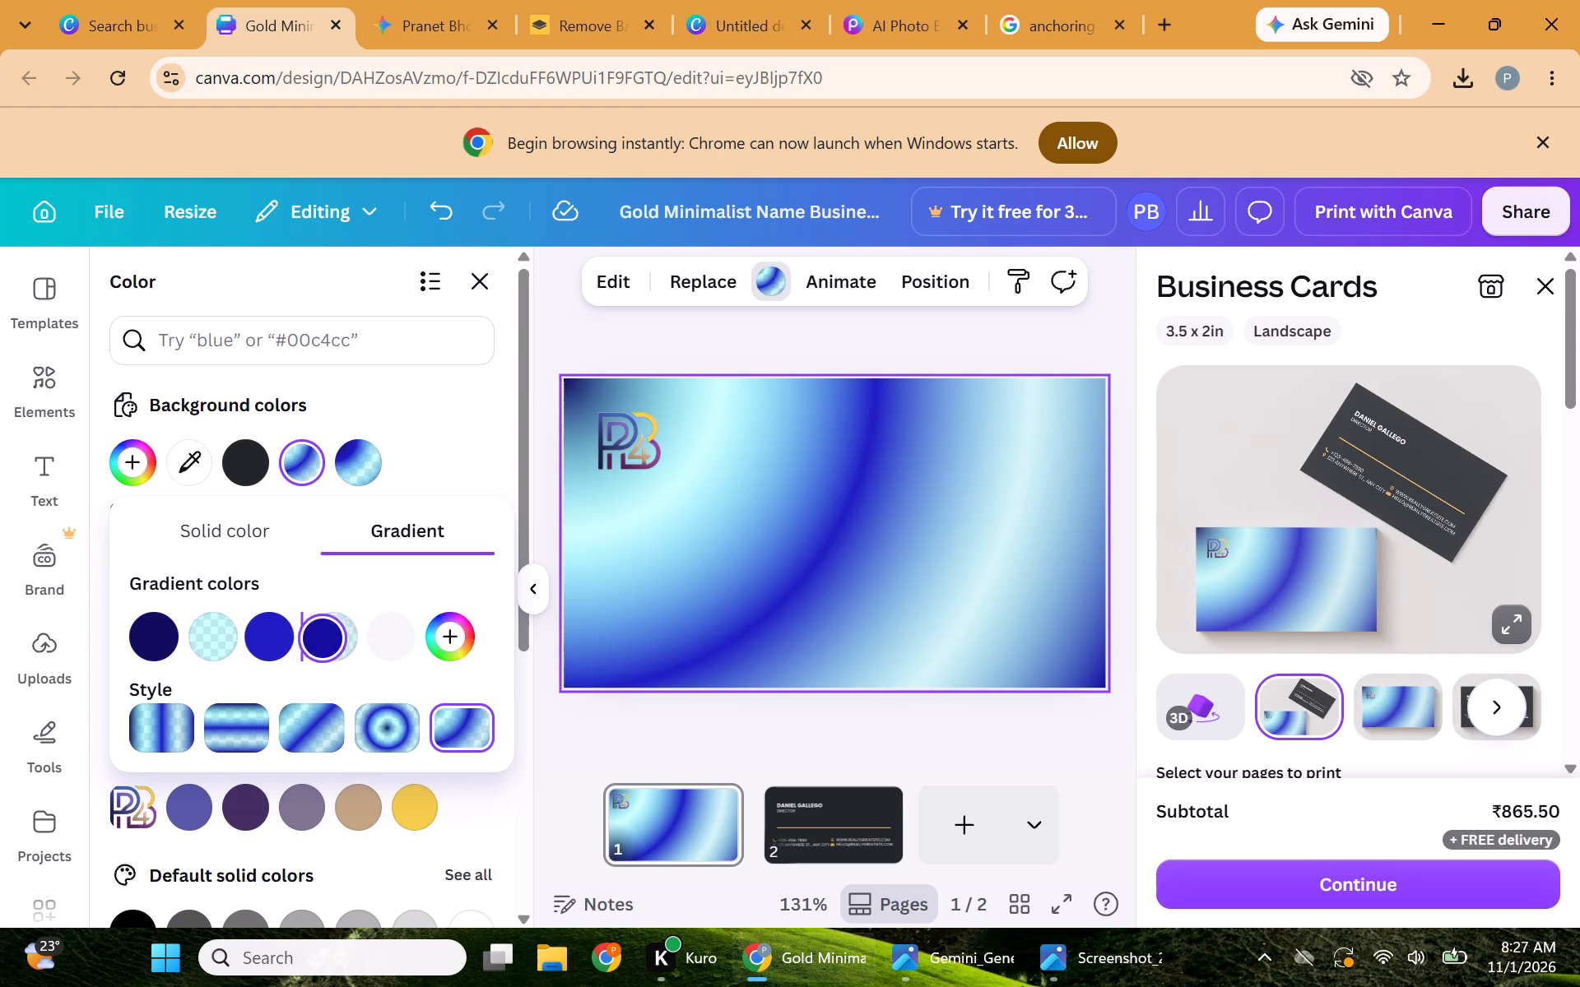
left_click_drag(324, 633, 322, 633)
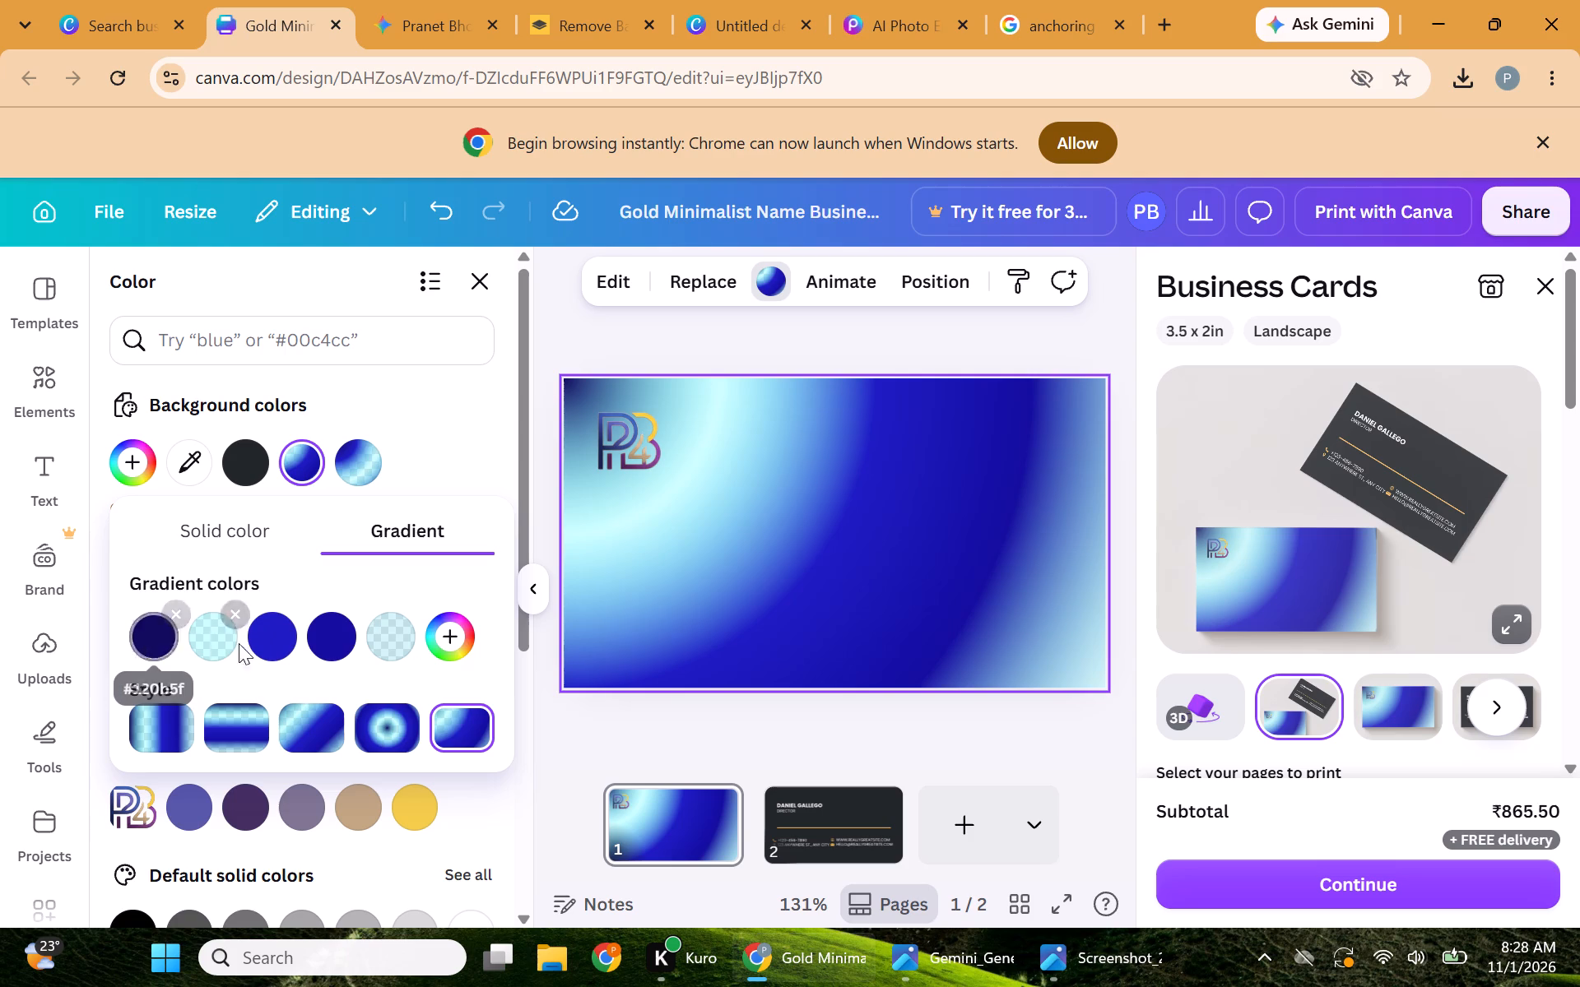
Add a sixth gradient color, blue #2426CE, and move it to third place, directly after the first cyan.
left_click(263, 638)
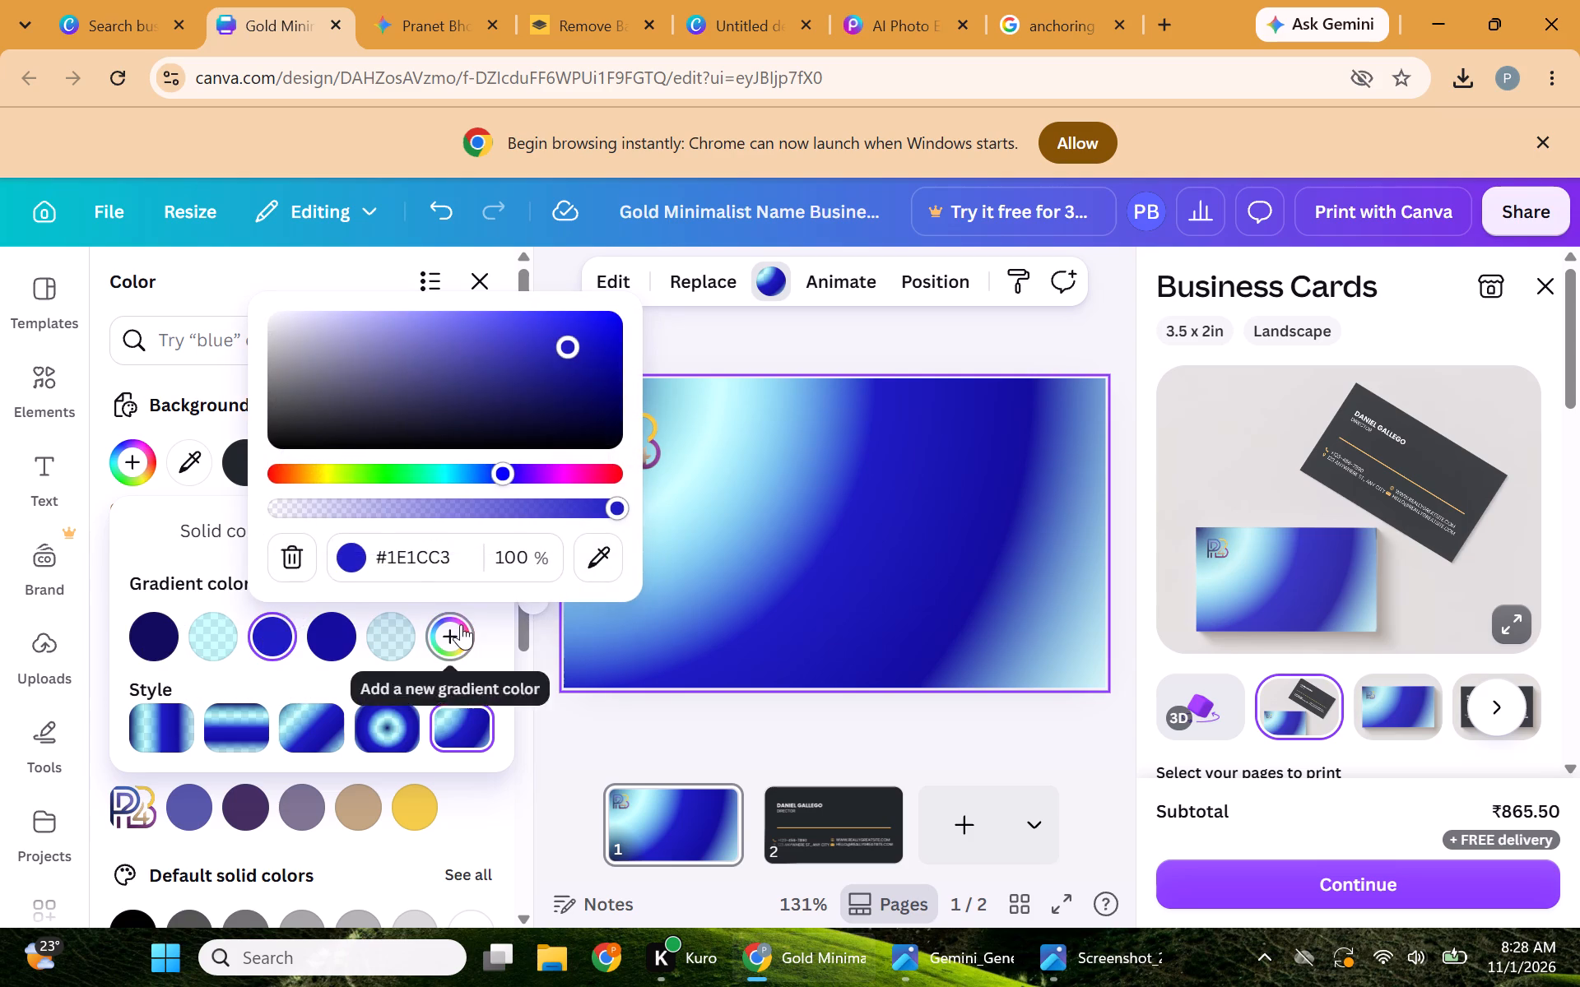
left_click(461, 624)
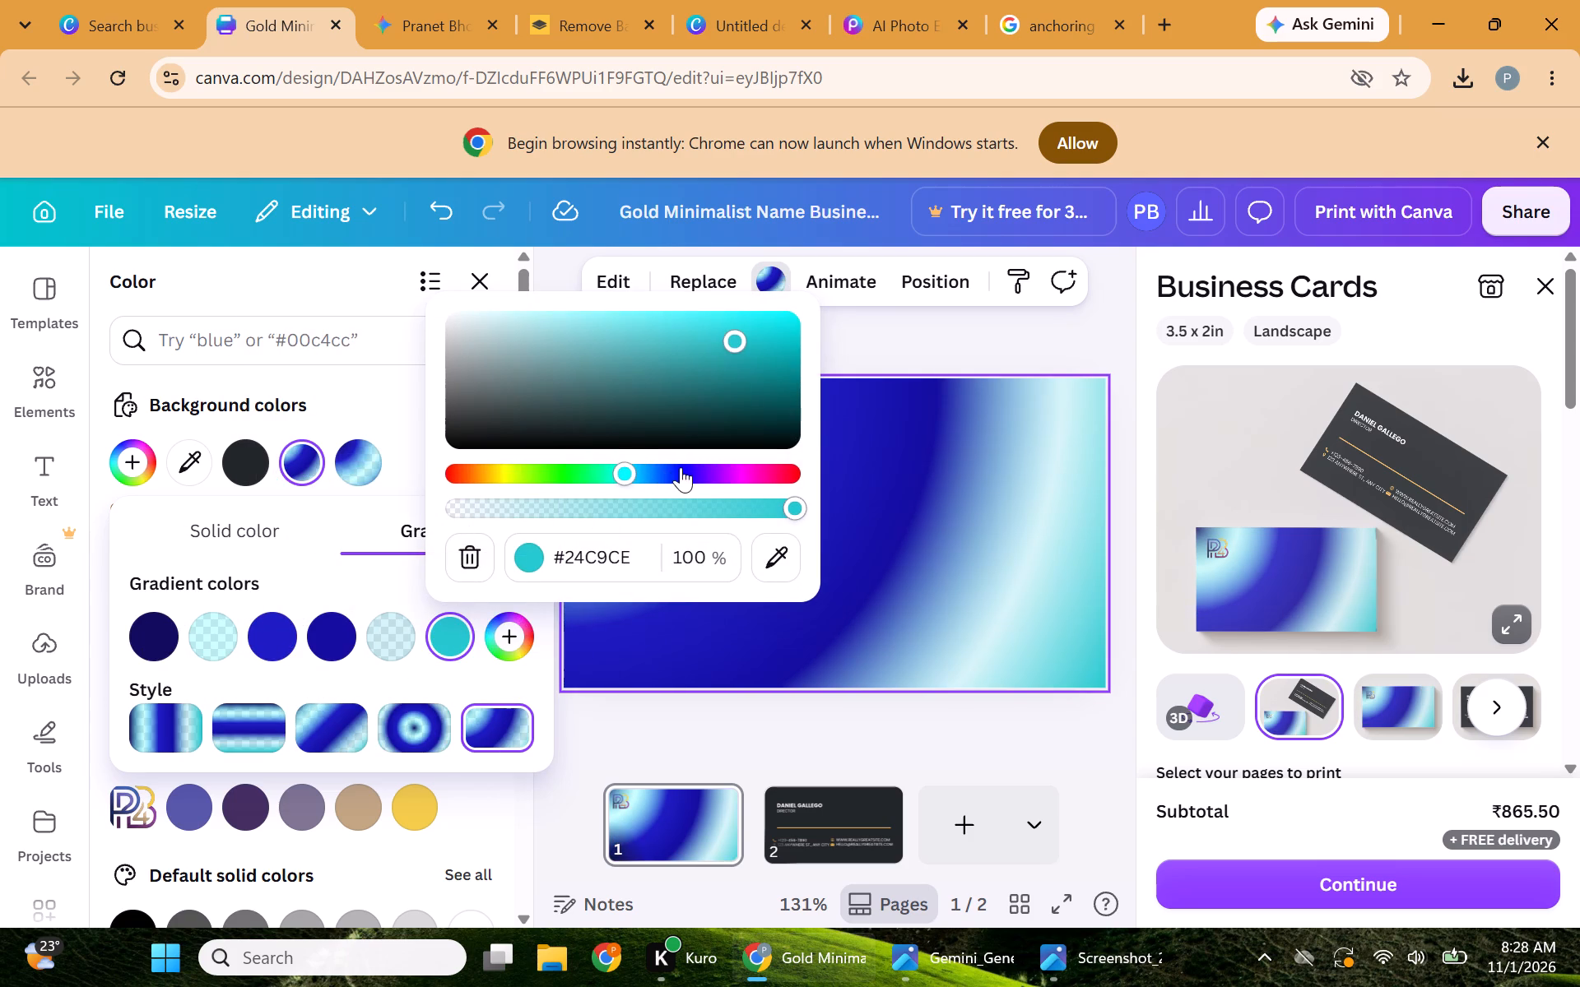
left_click(681, 467)
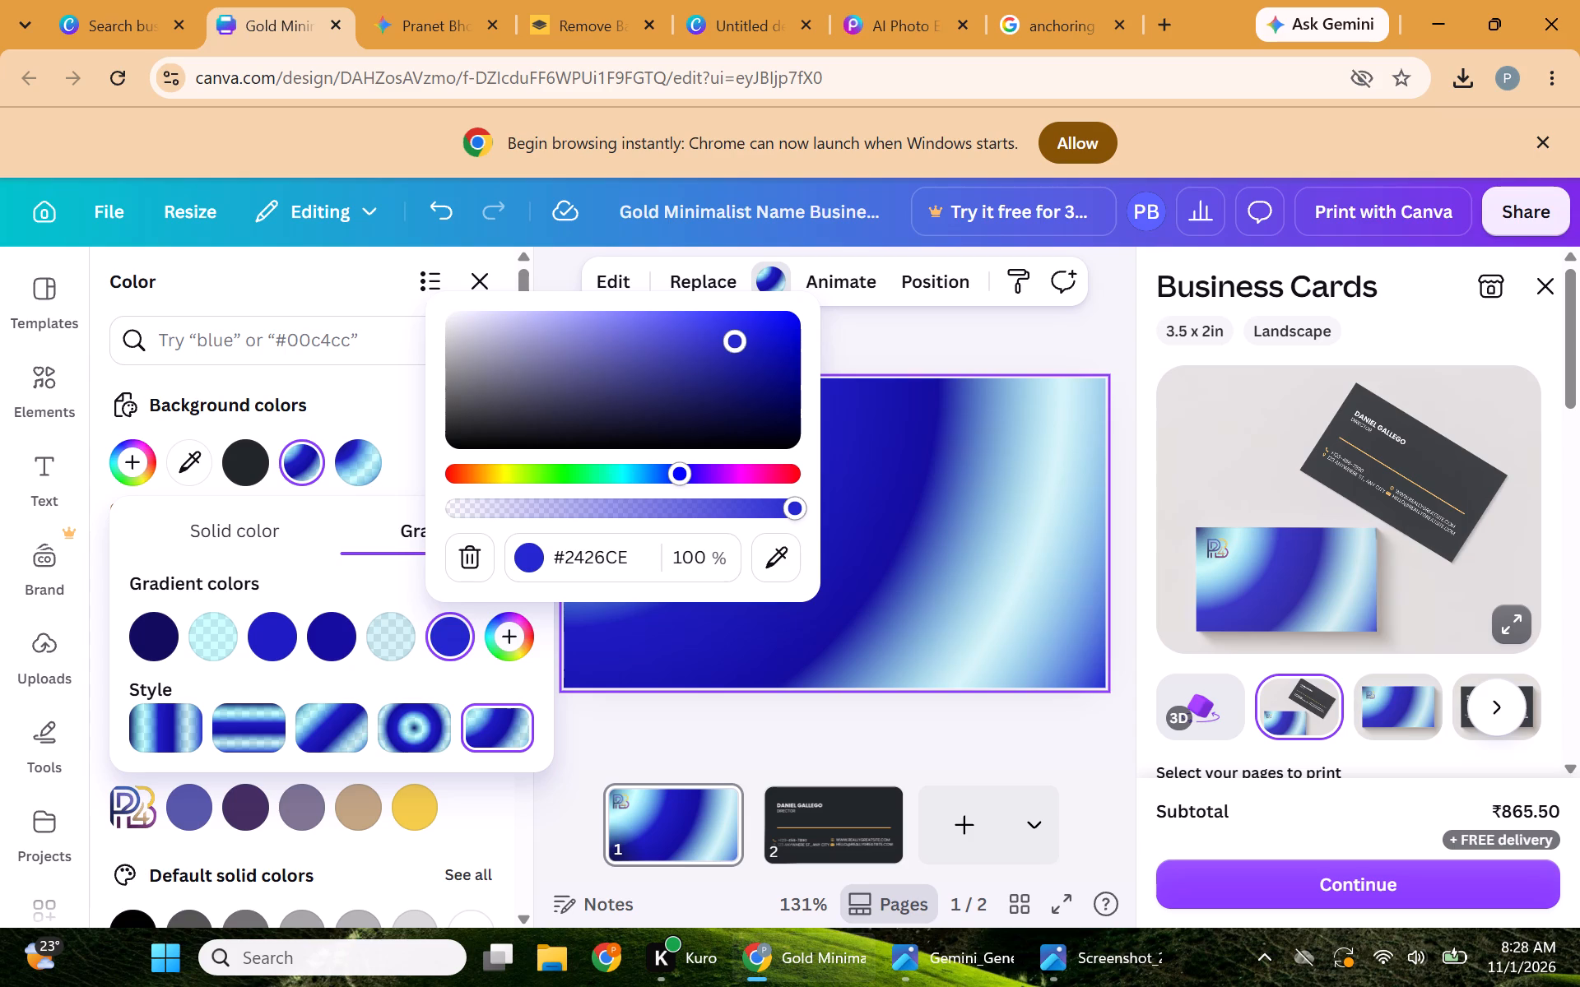
left_click_drag(452, 624, 250, 631)
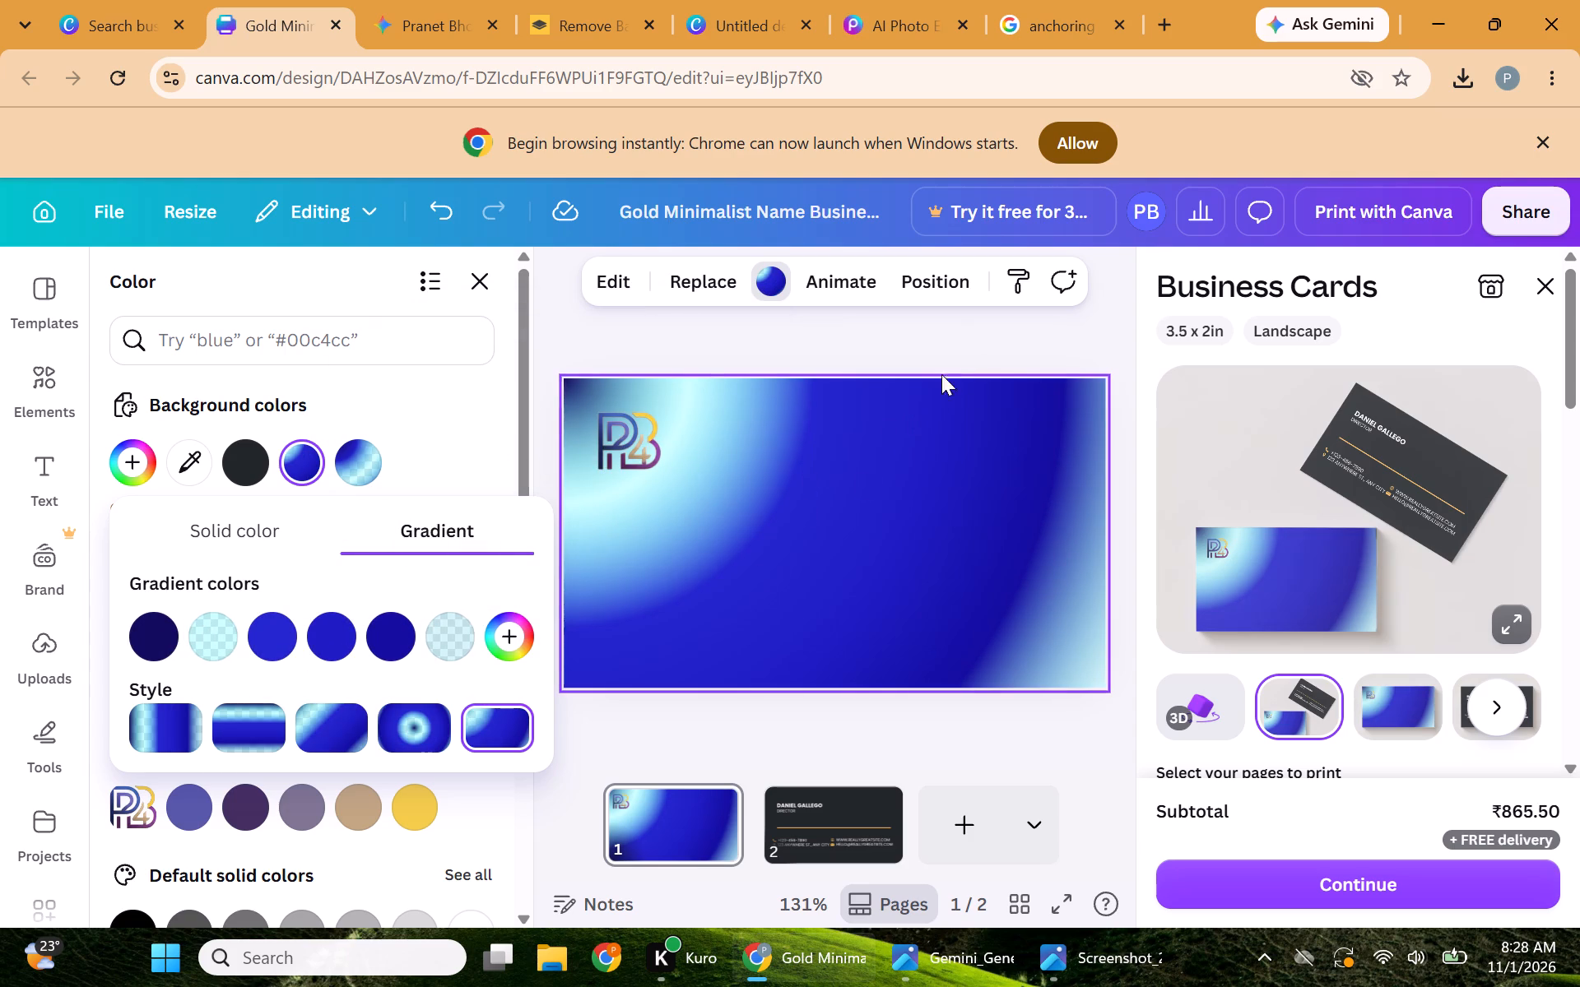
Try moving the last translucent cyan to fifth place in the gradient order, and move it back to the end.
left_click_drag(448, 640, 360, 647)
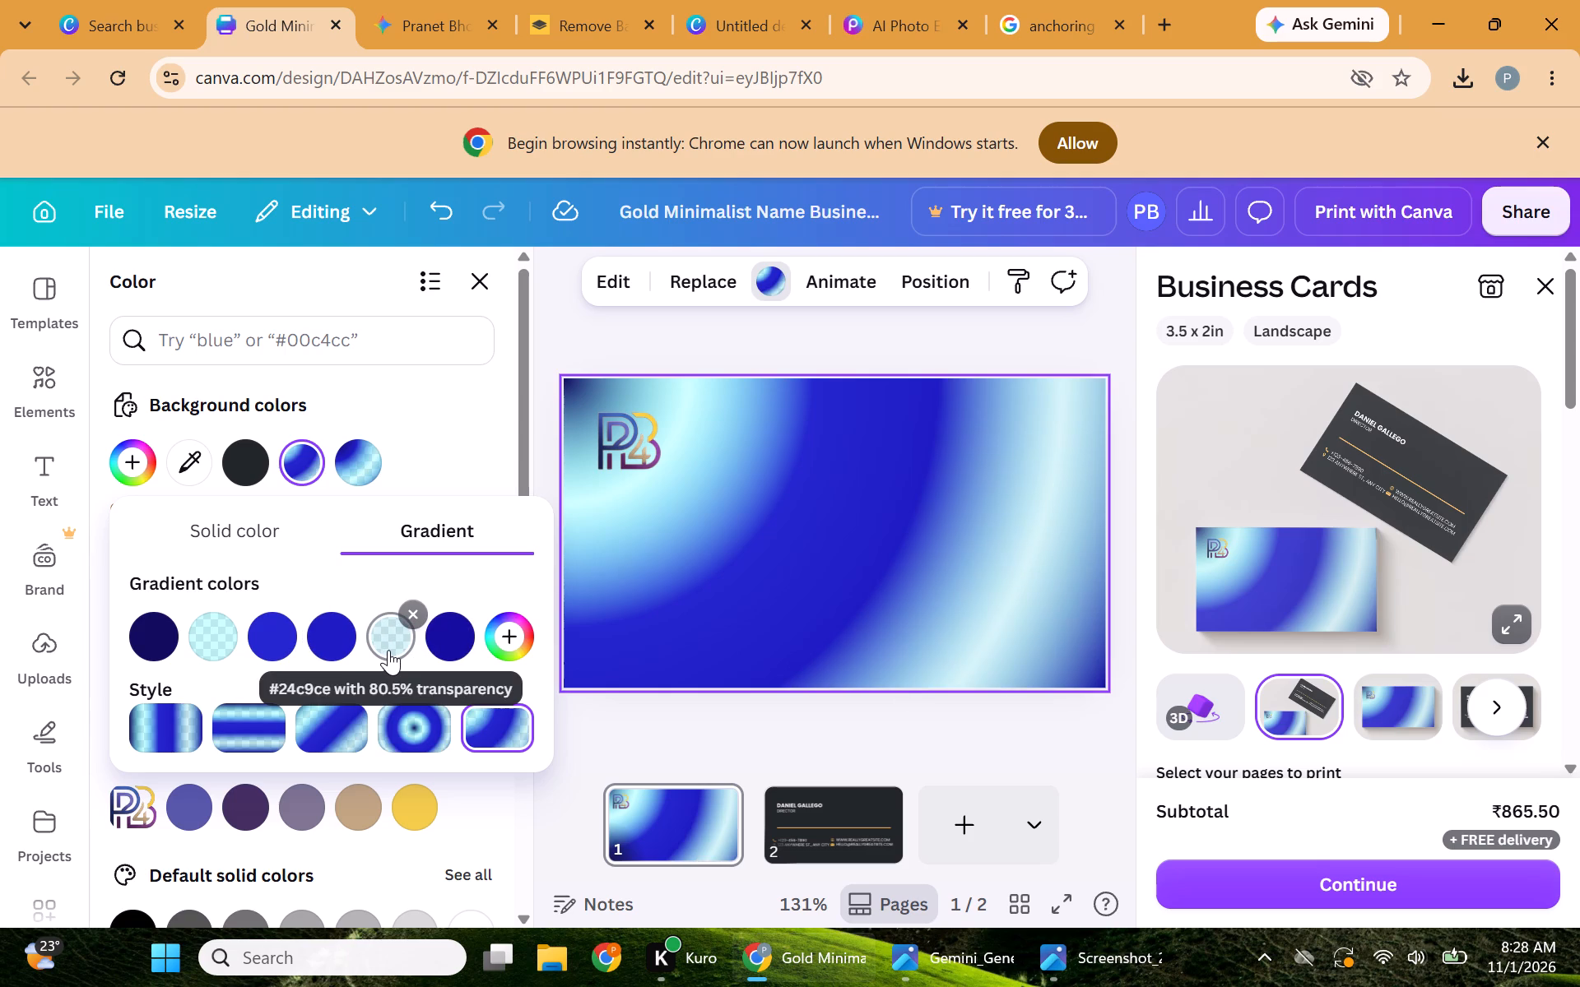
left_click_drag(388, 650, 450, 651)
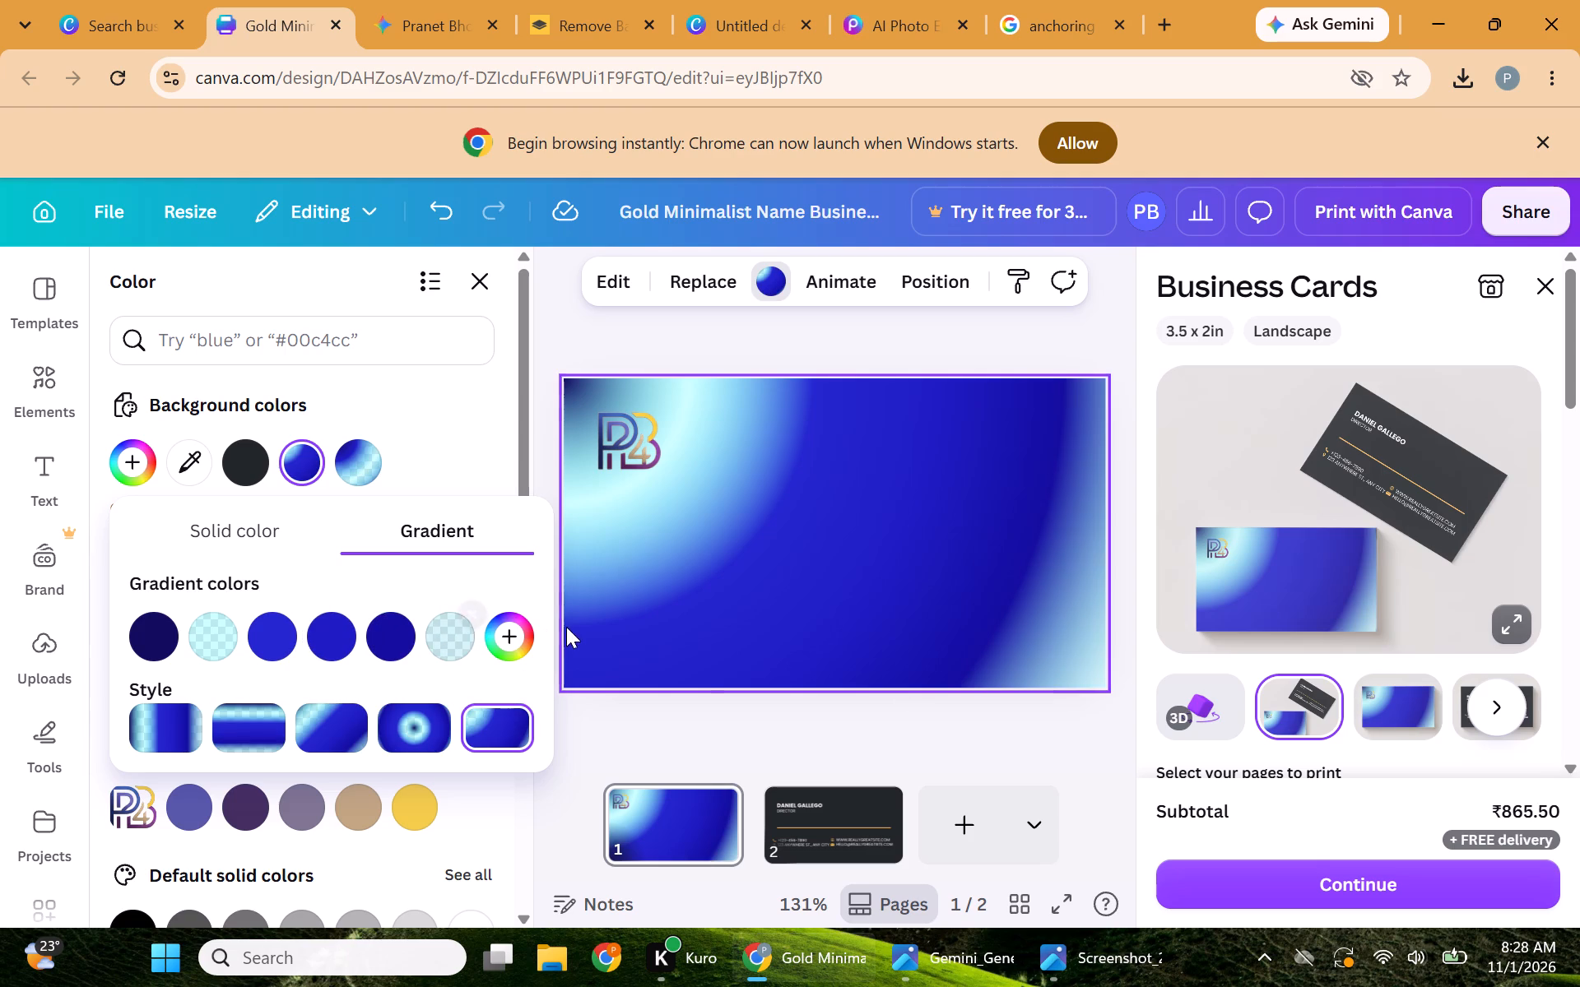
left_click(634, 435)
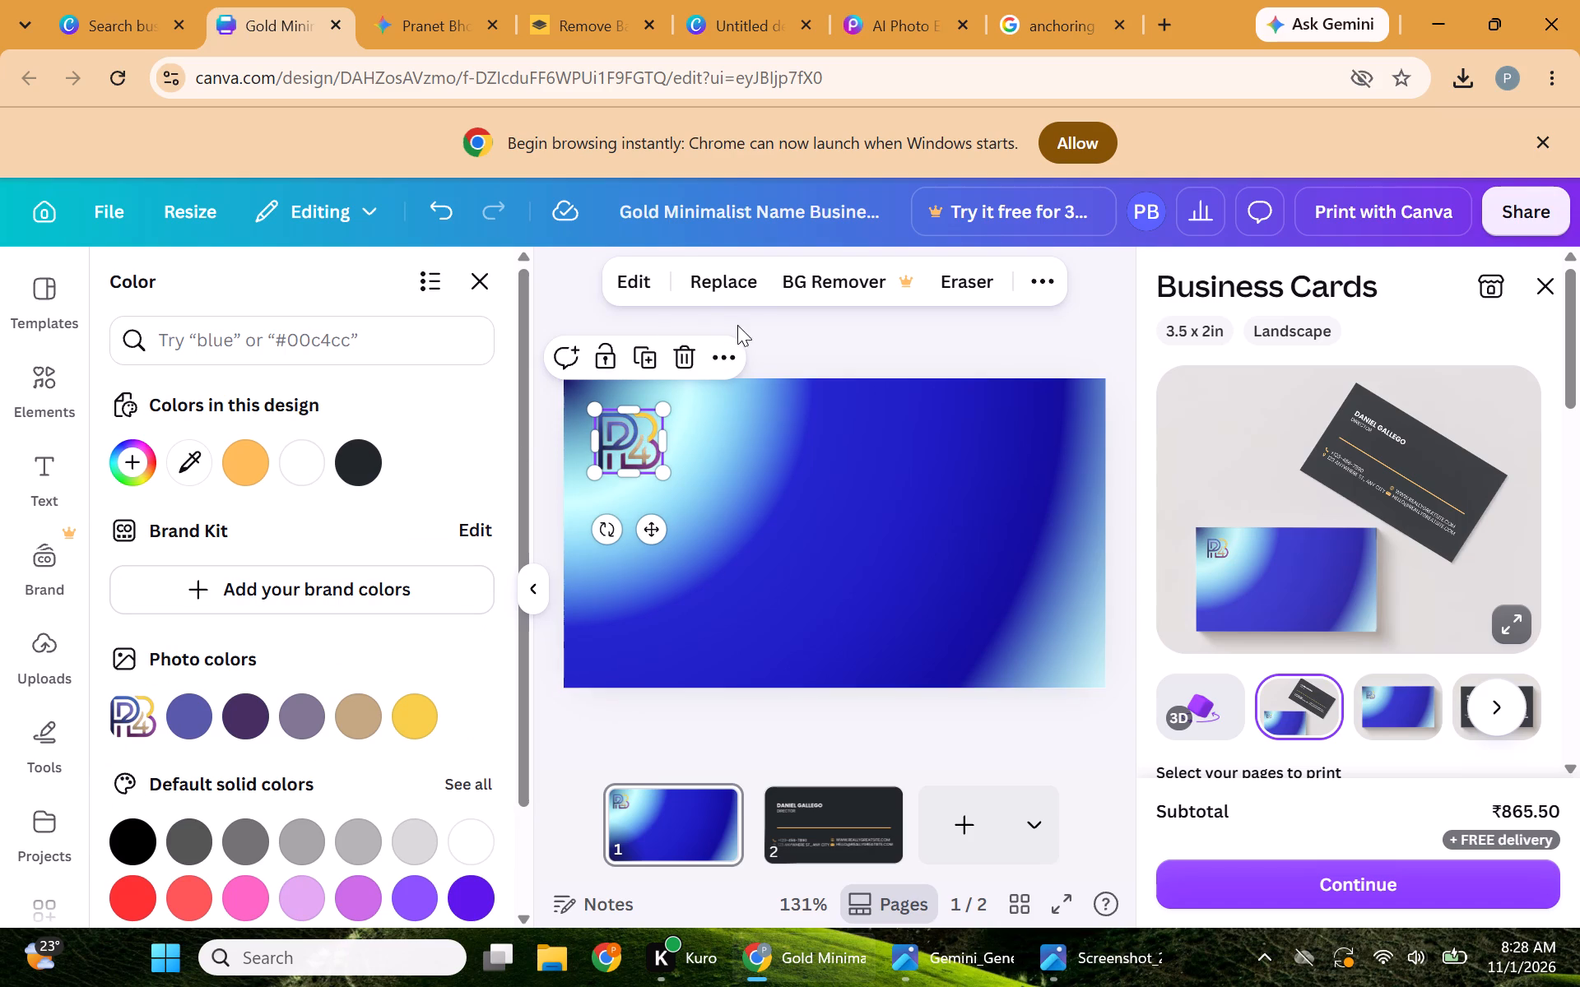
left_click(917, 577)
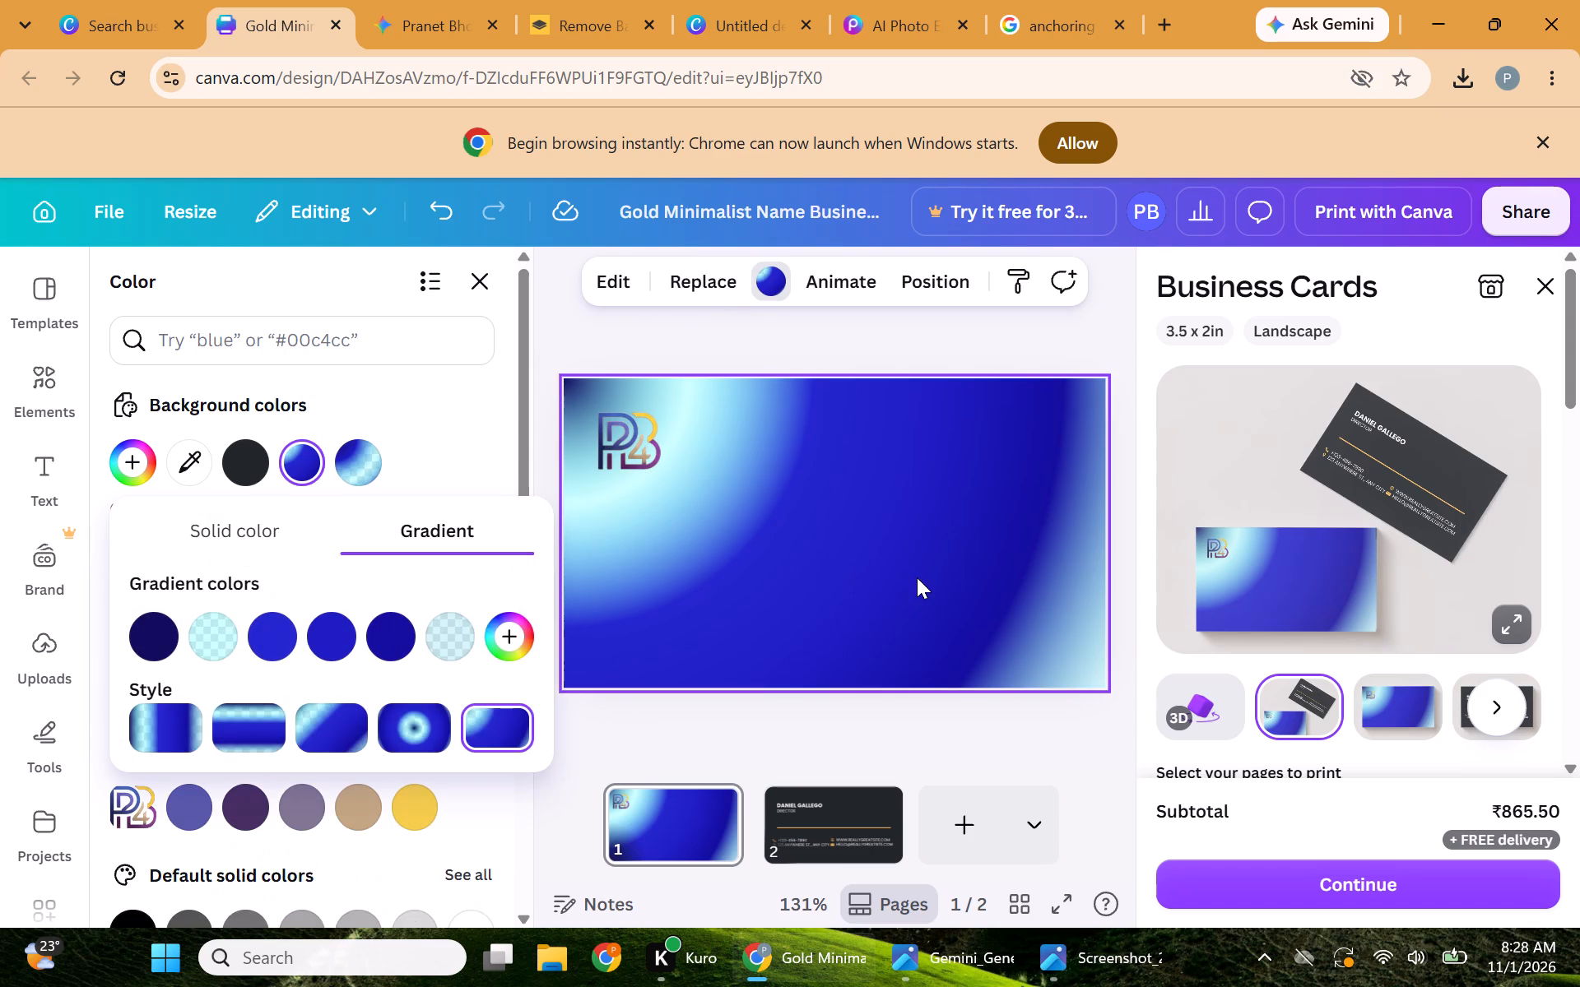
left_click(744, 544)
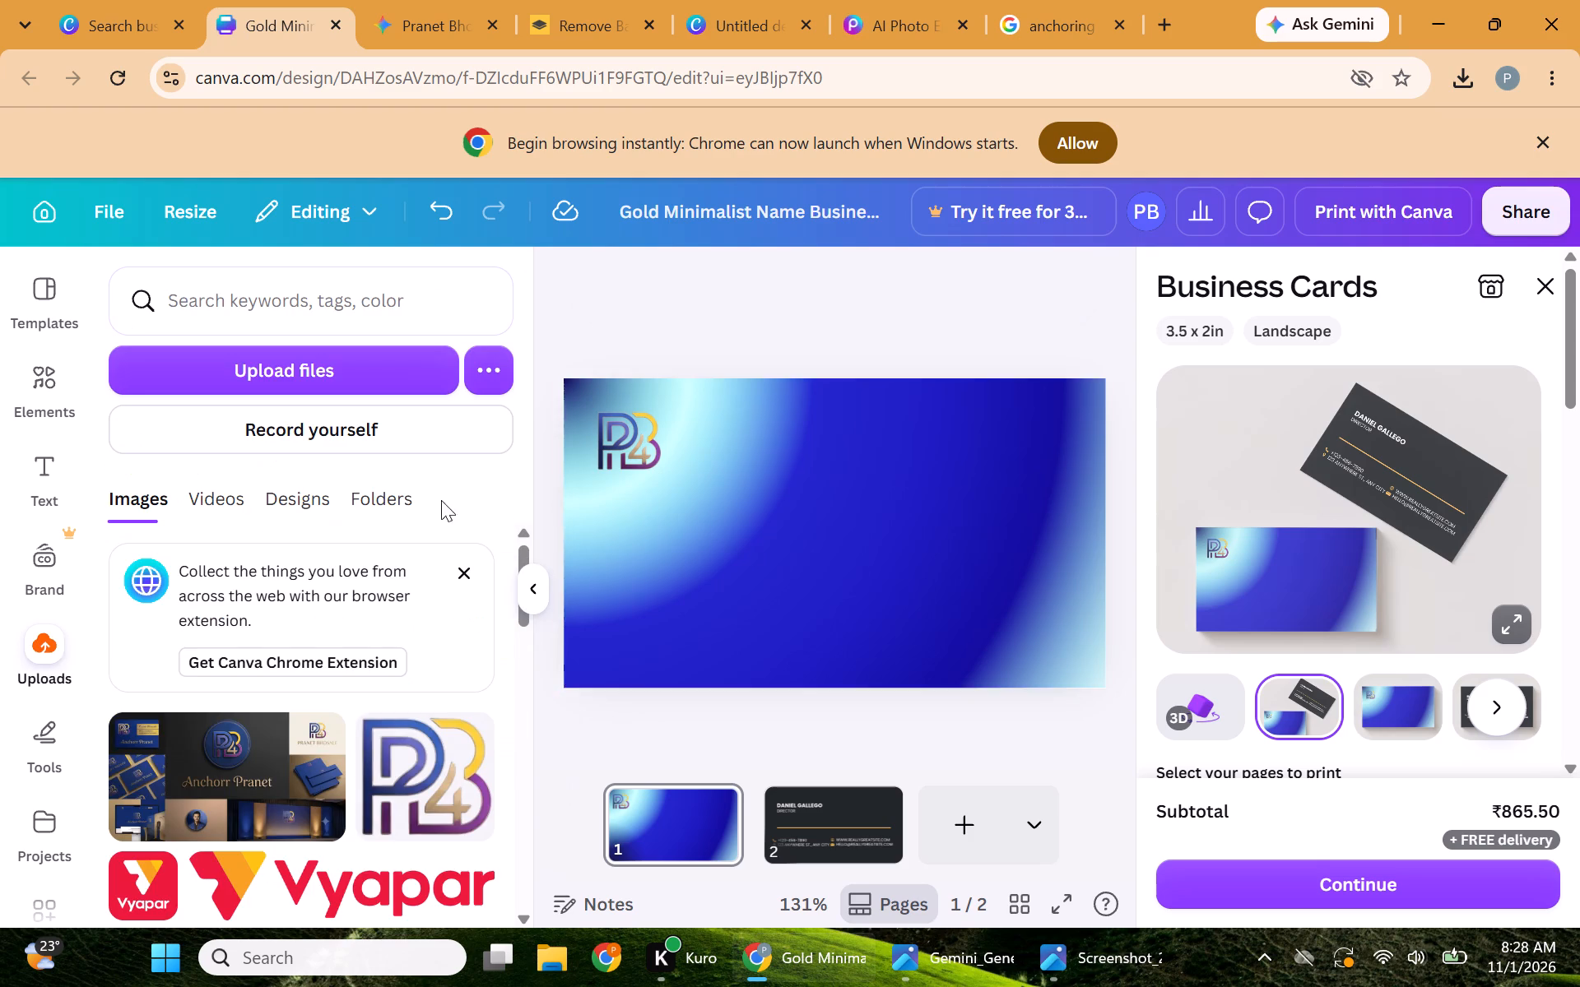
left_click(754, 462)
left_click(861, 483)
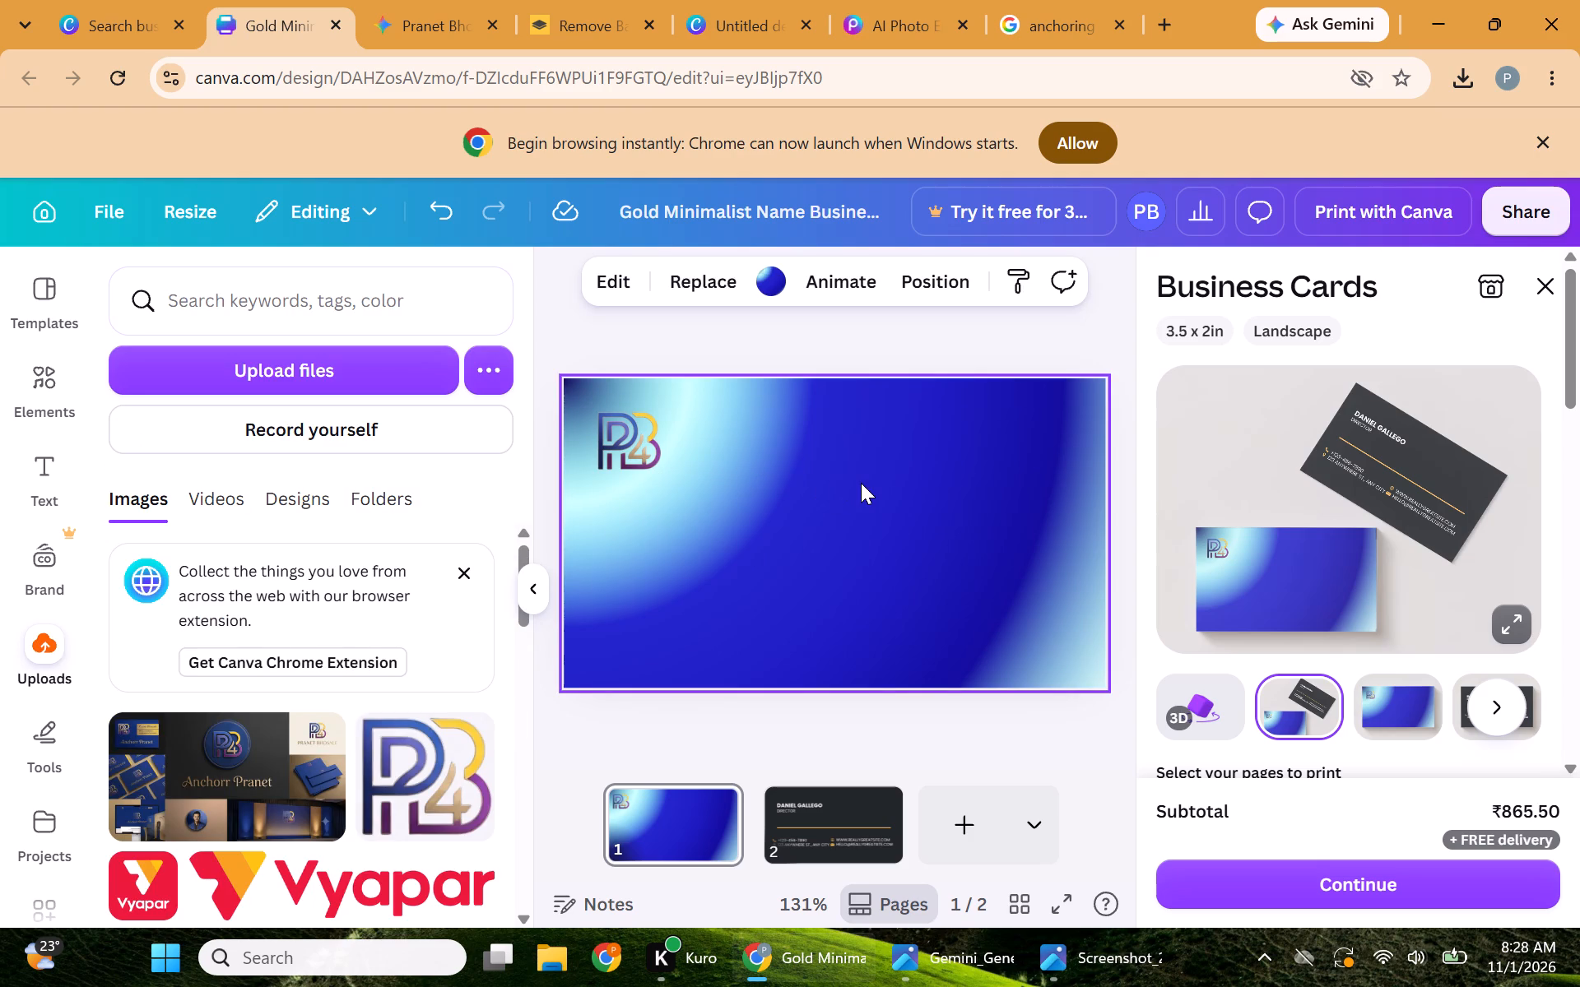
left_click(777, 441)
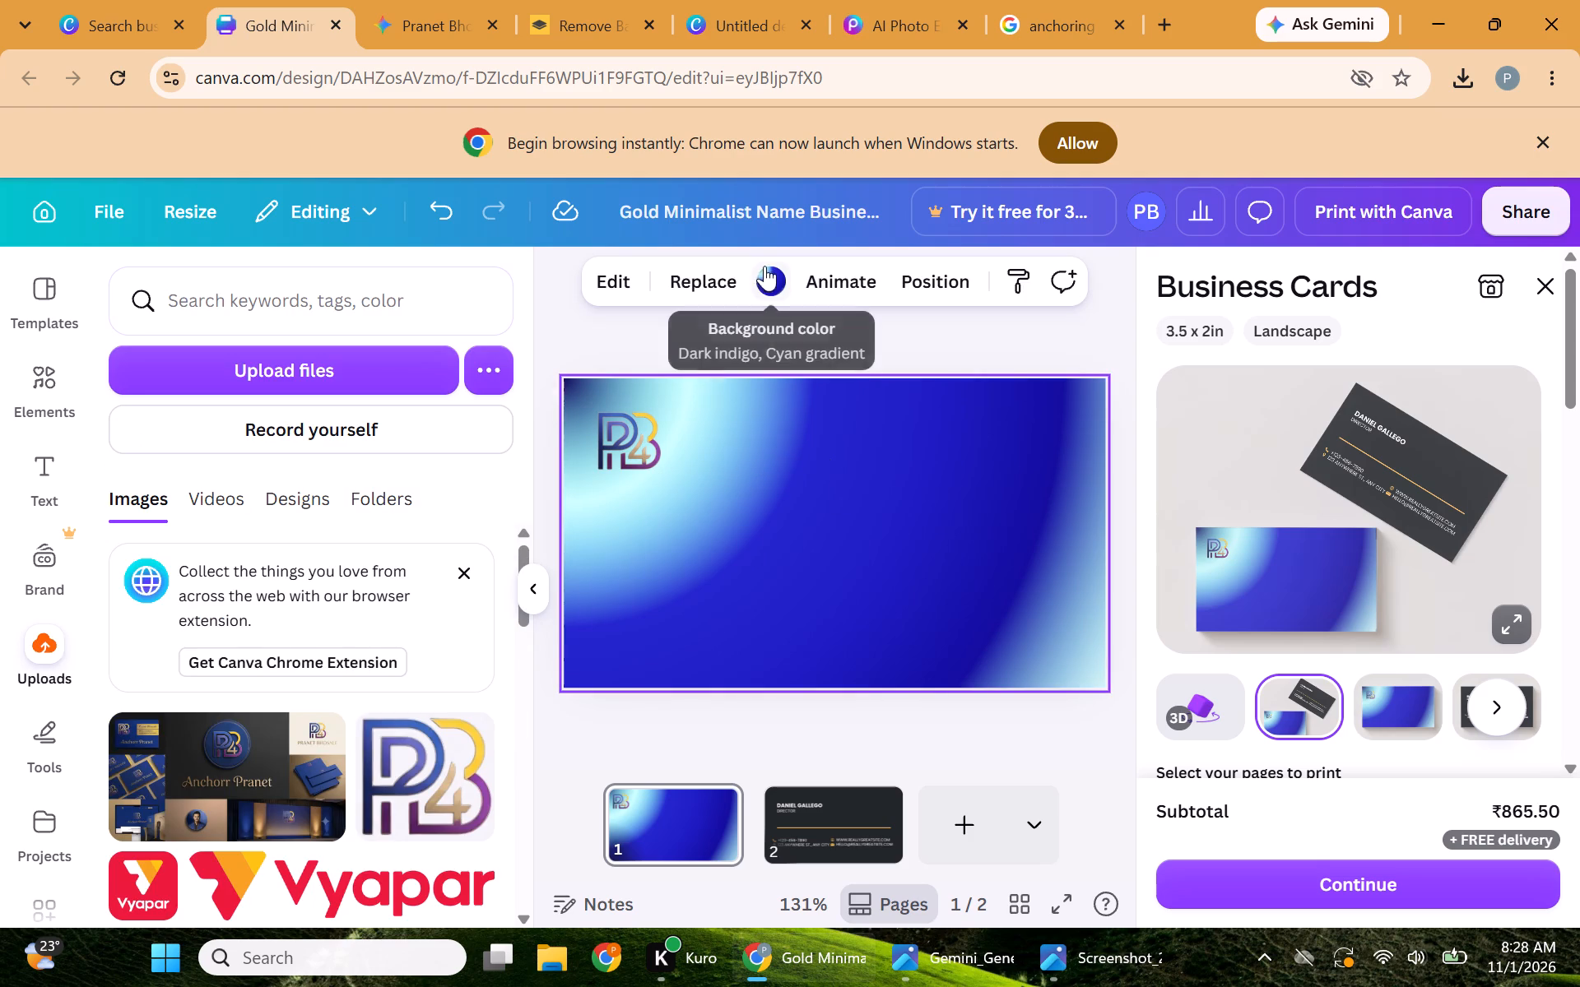
Darken the third color of the background gradient to navy #141568.
left_click(773, 277)
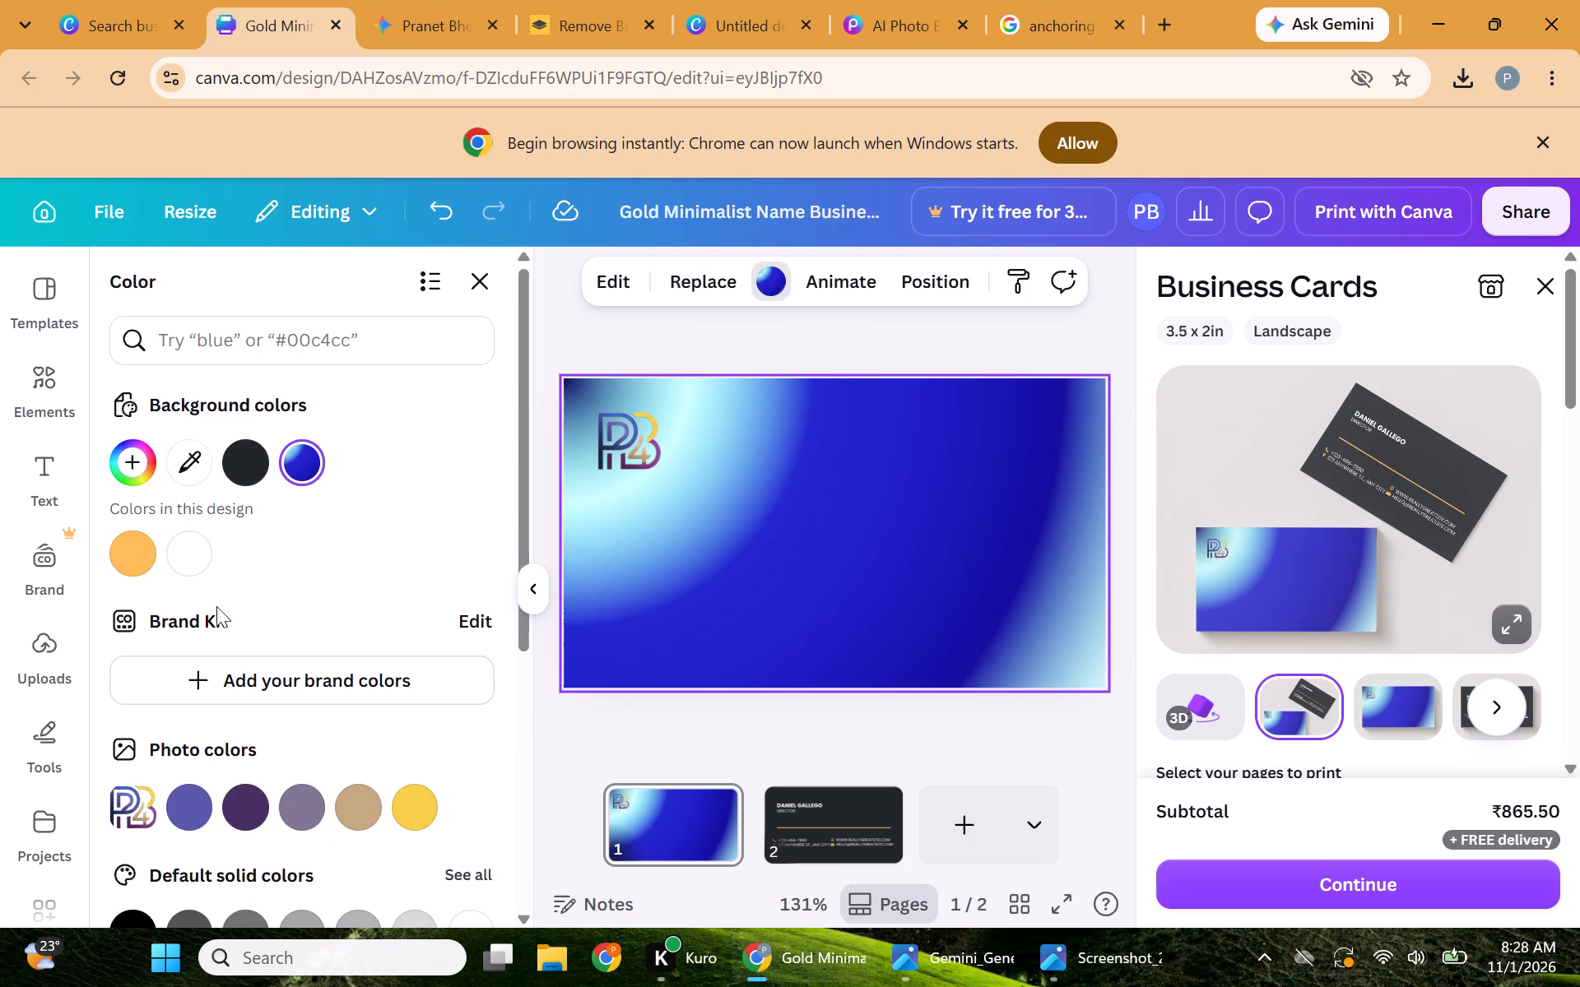
left_click(311, 457)
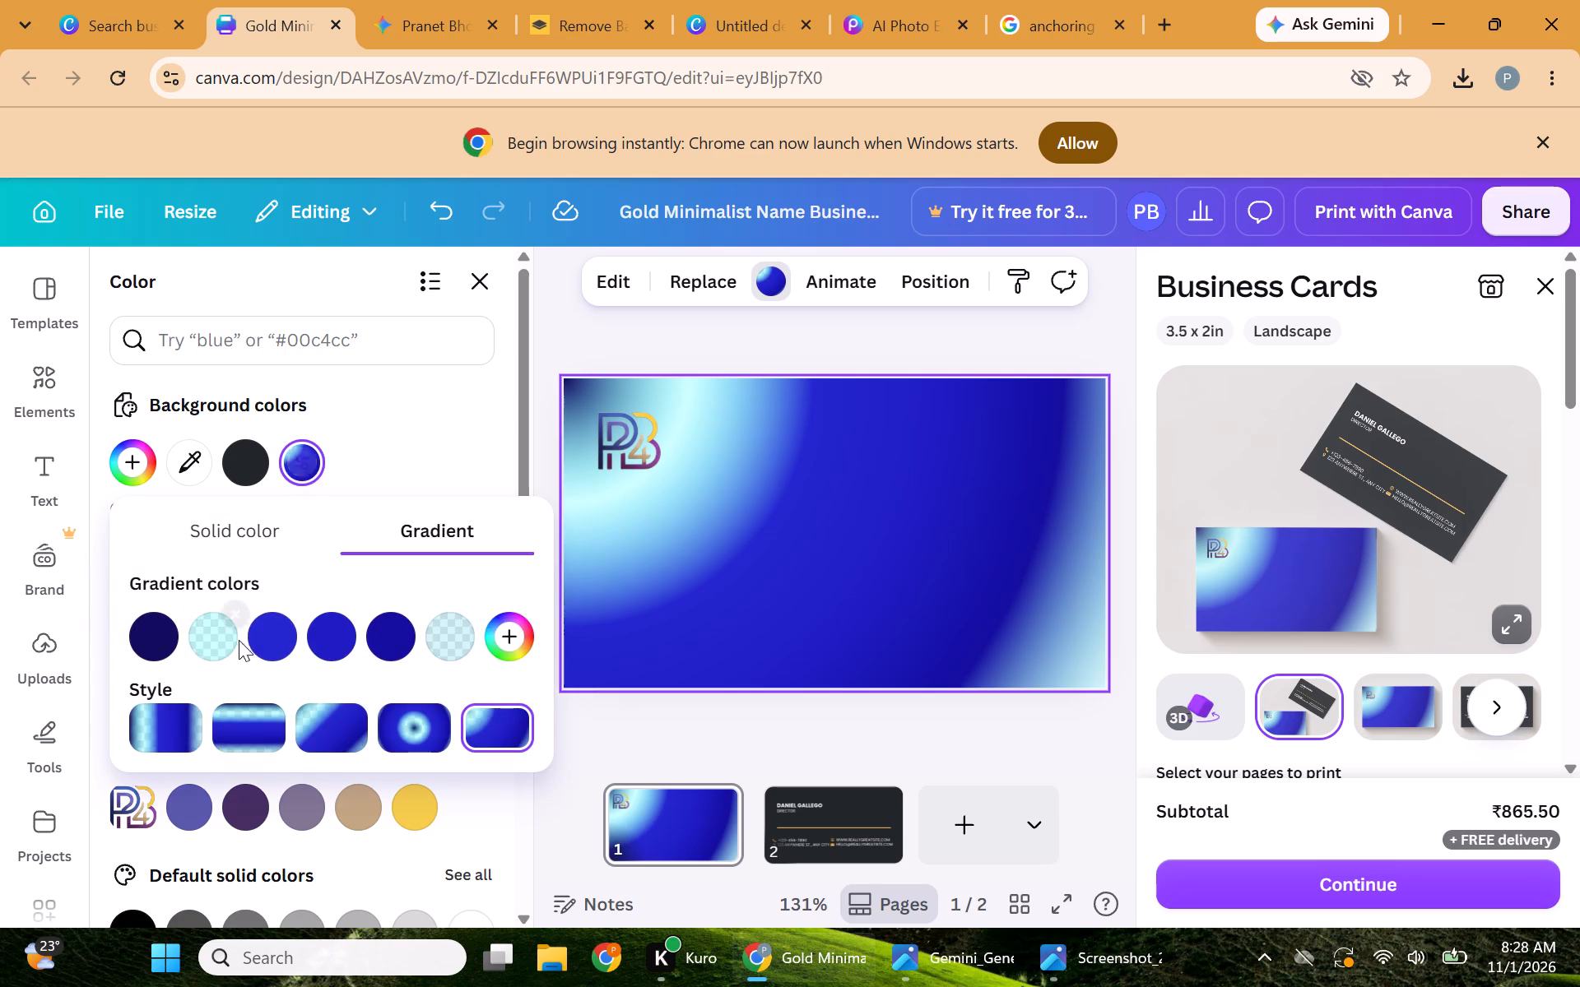
left_click(155, 641)
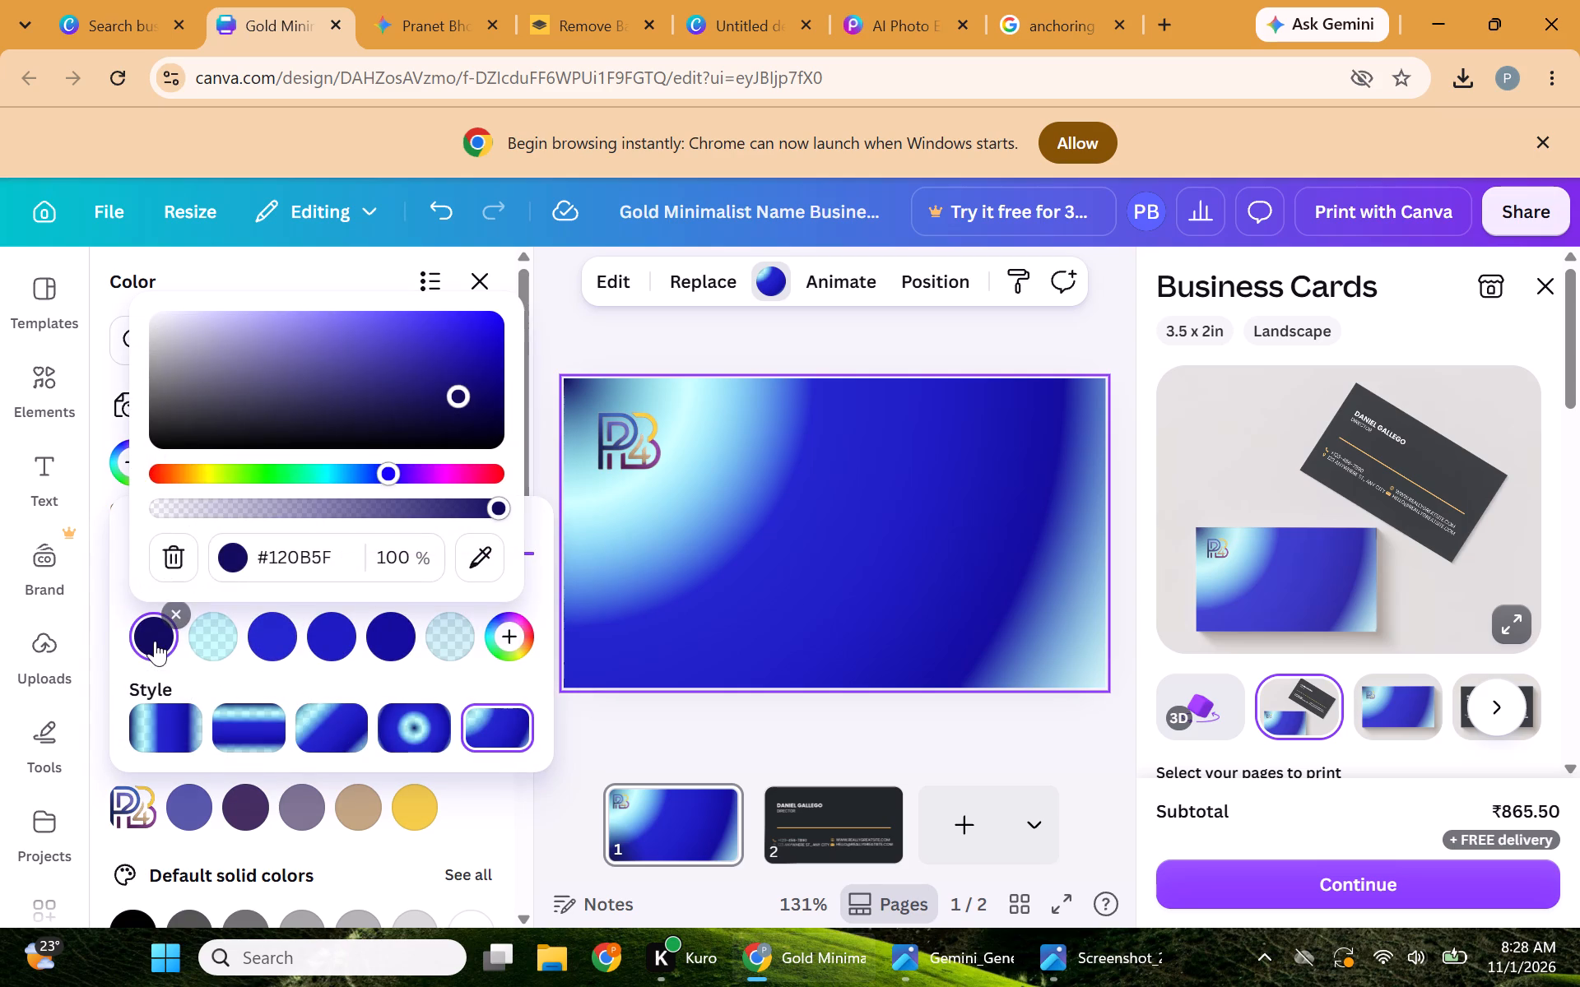
left_click(268, 637)
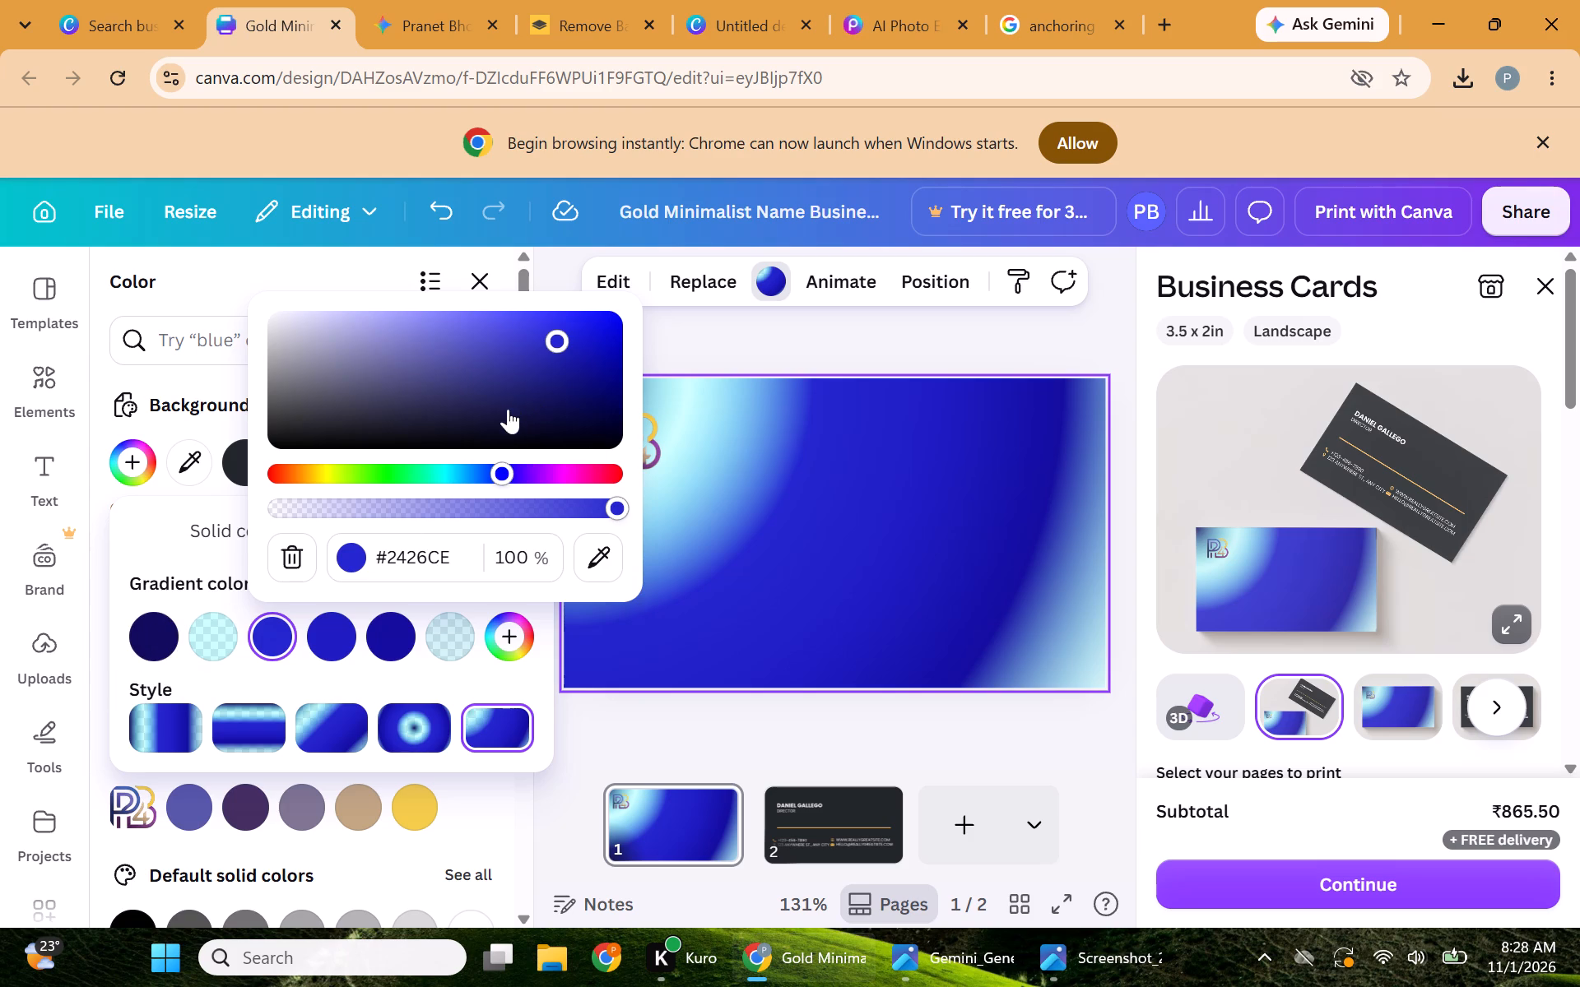
left_click(508, 409)
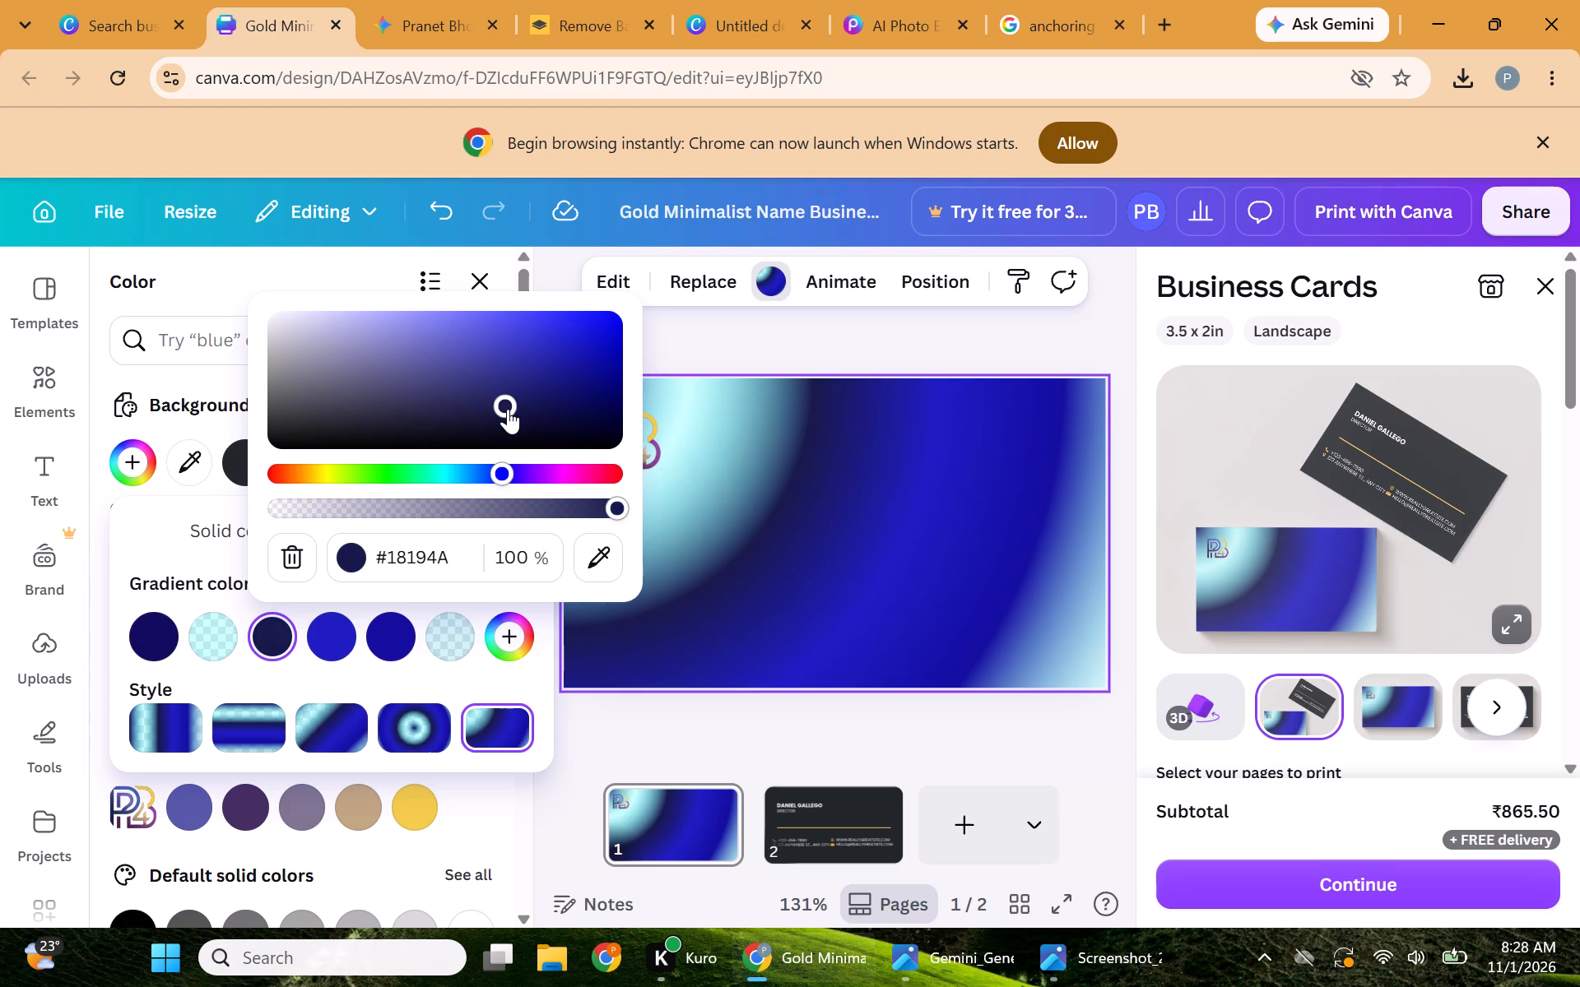
left_click(535, 394)
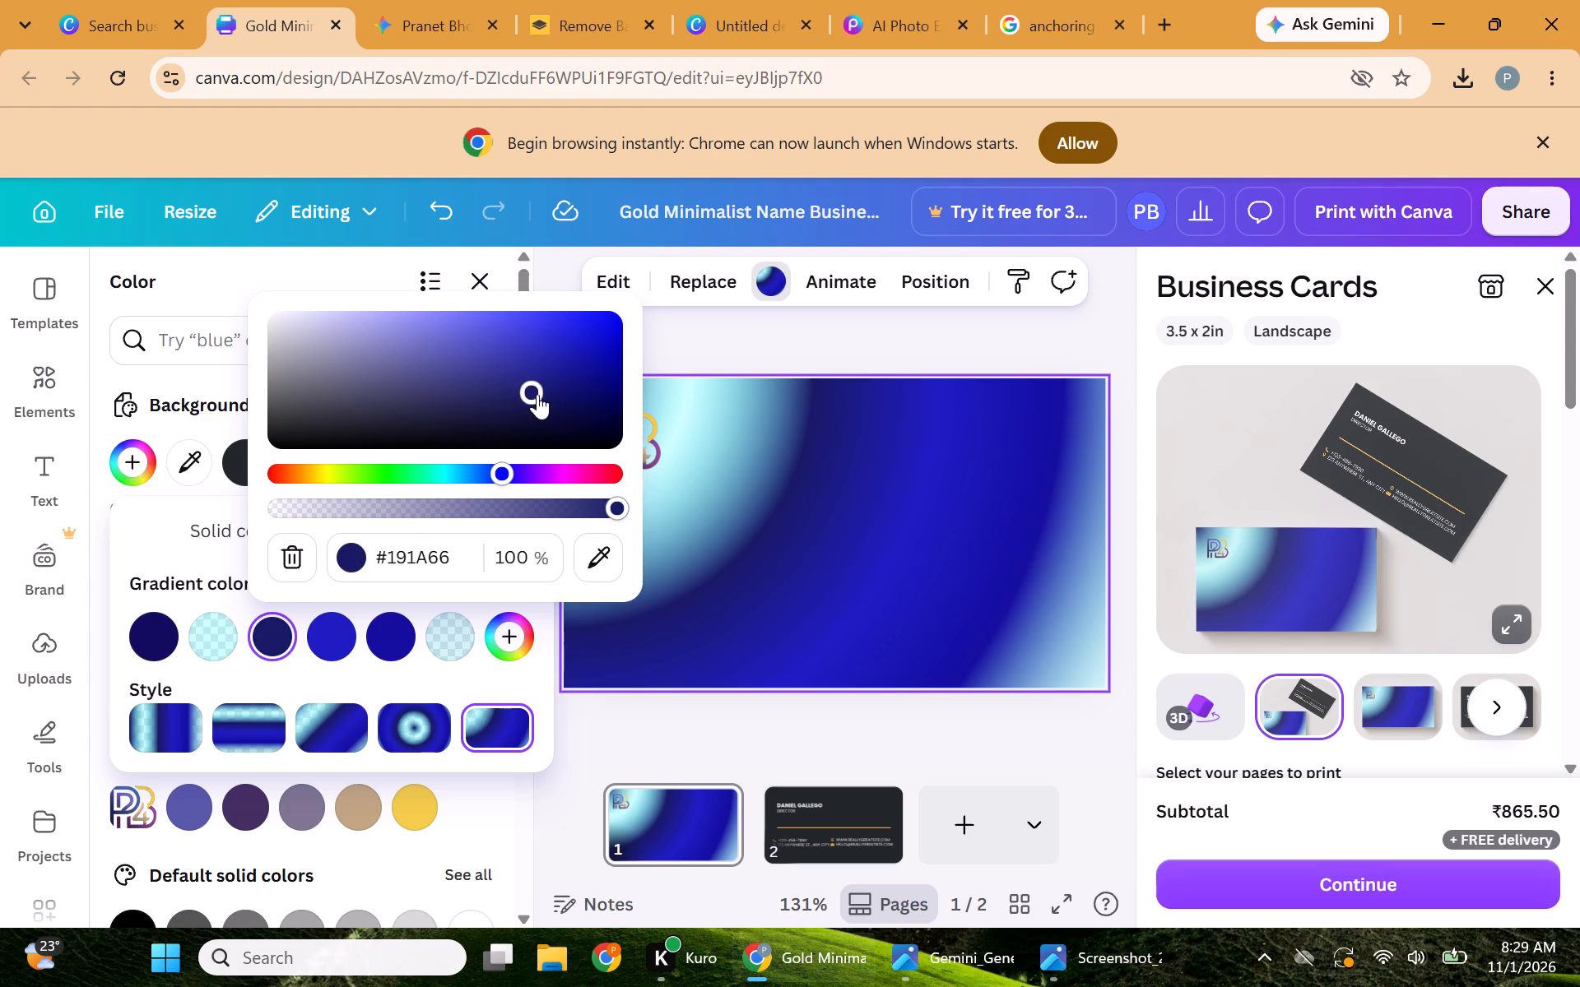
left_click(554, 392)
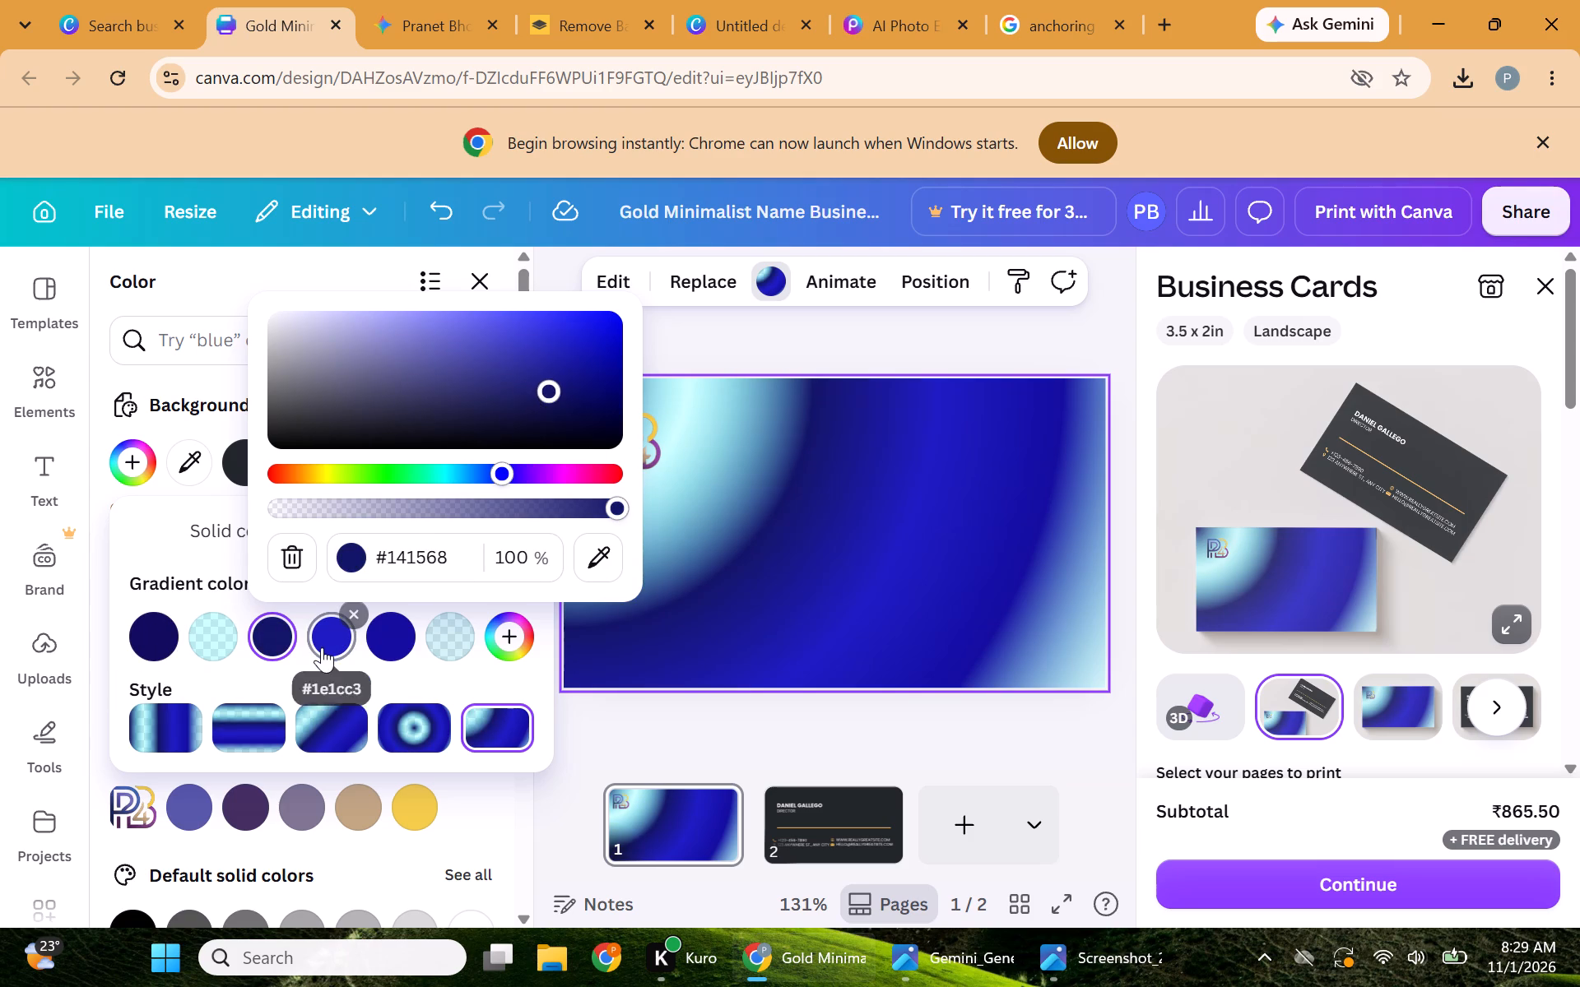
Try several shades for the second gradient color, the translucent cyan, and set it to #2CF3ED.
left_click(322, 647)
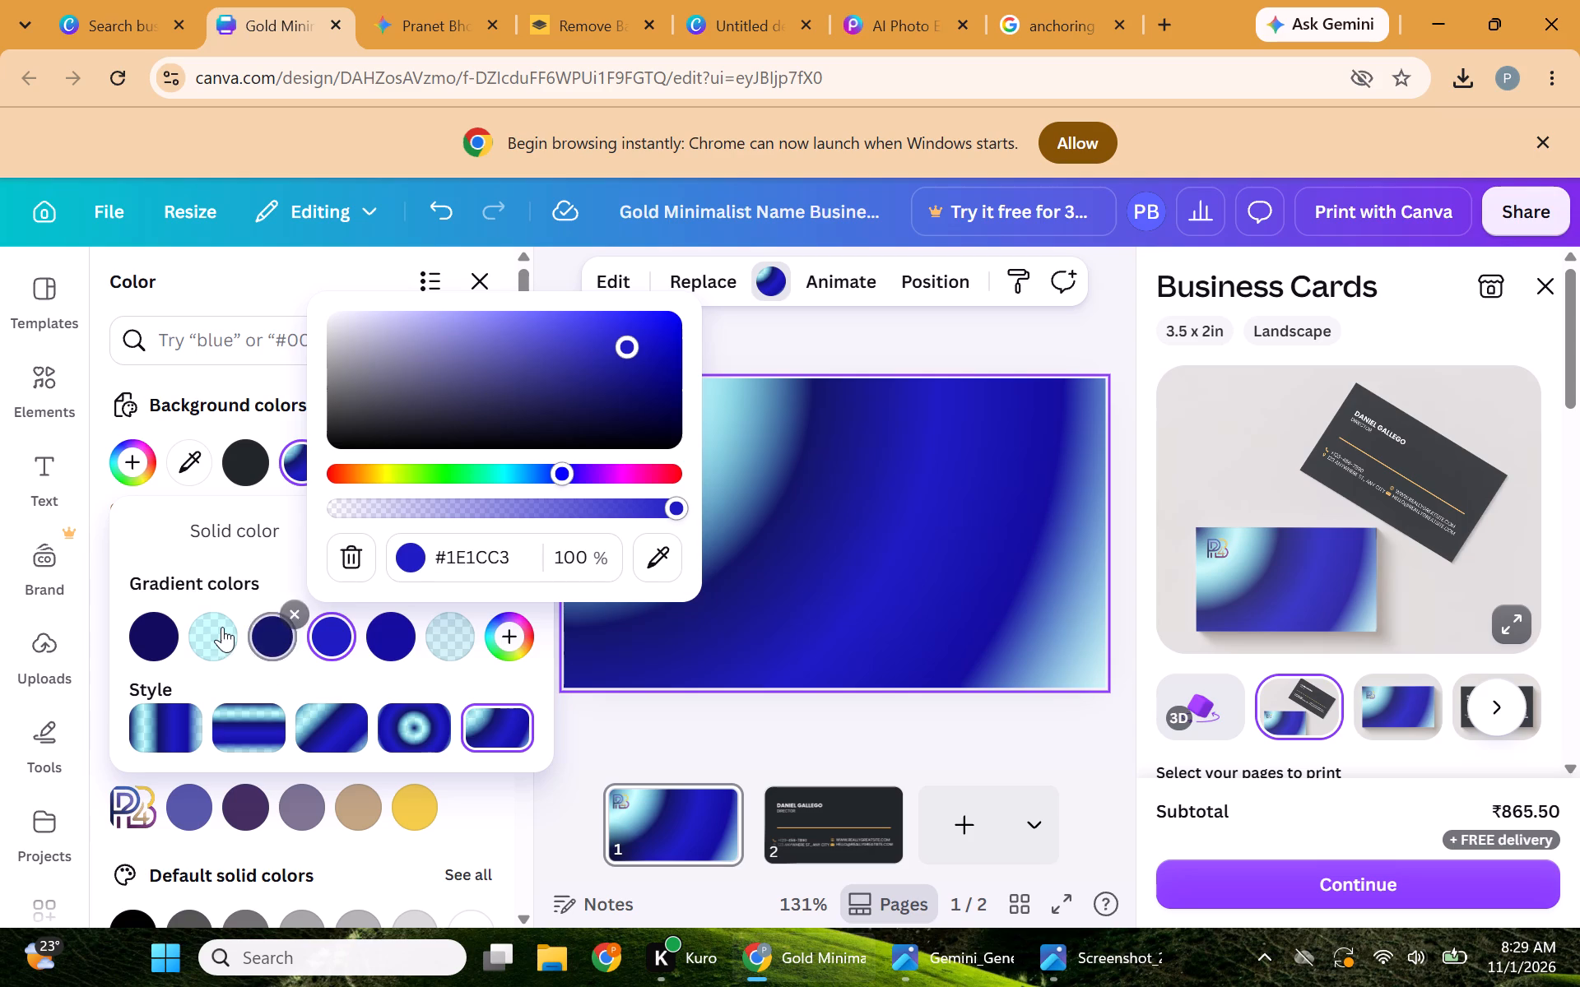
left_click(211, 627)
left_click(449, 359)
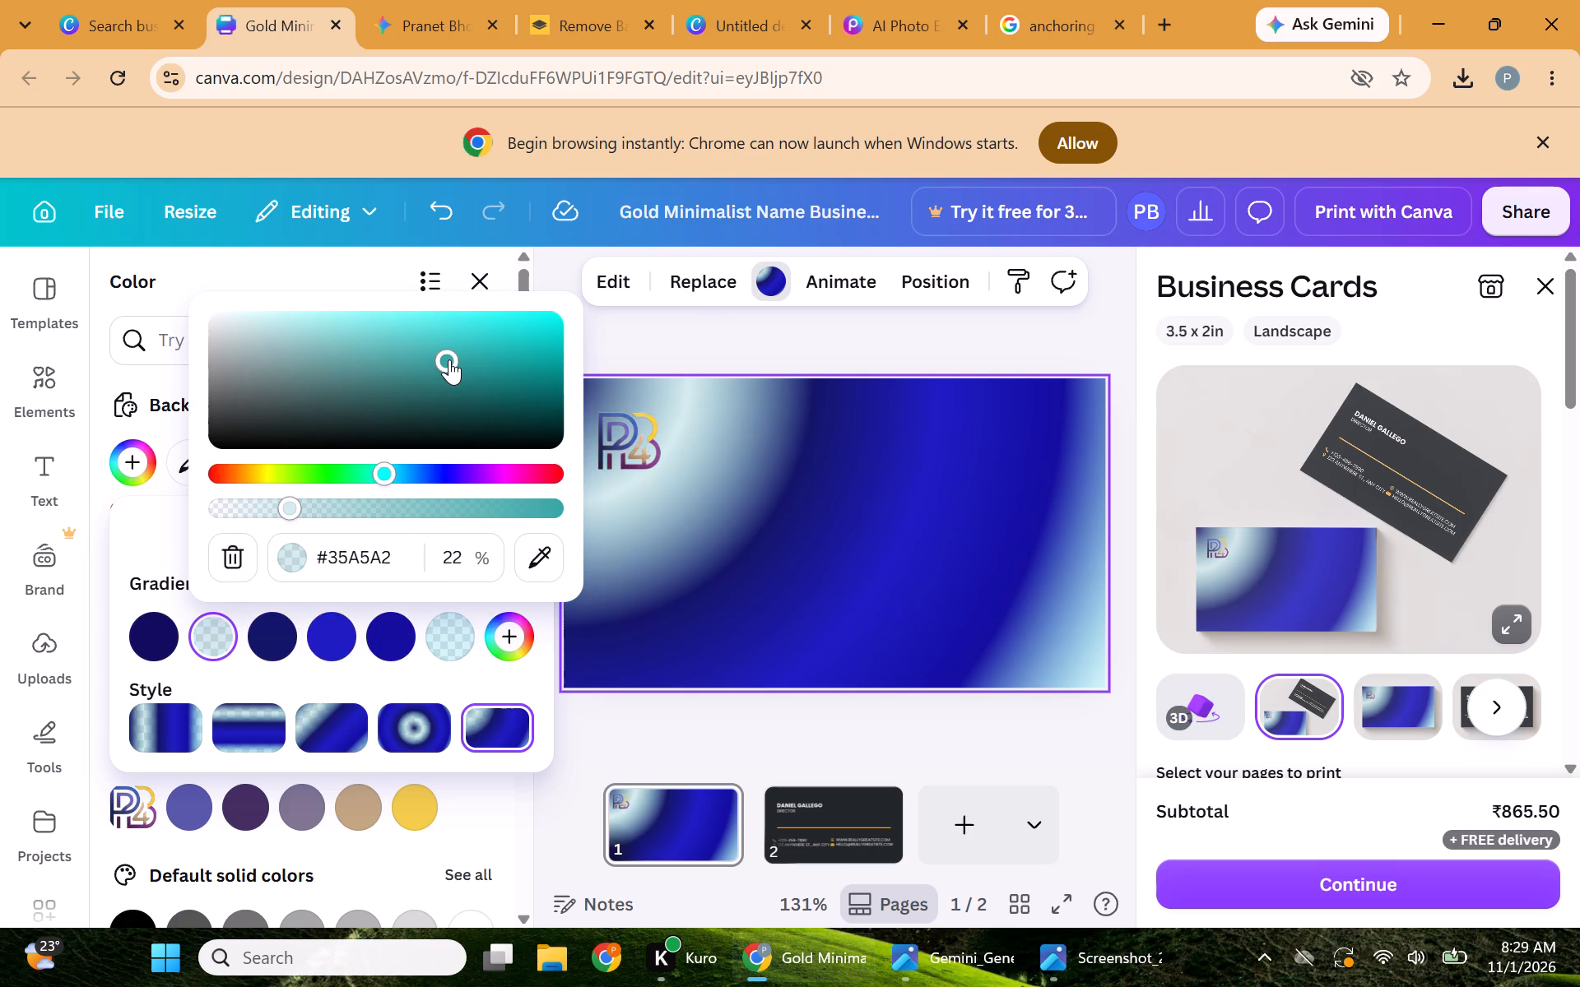
left_click(513, 336)
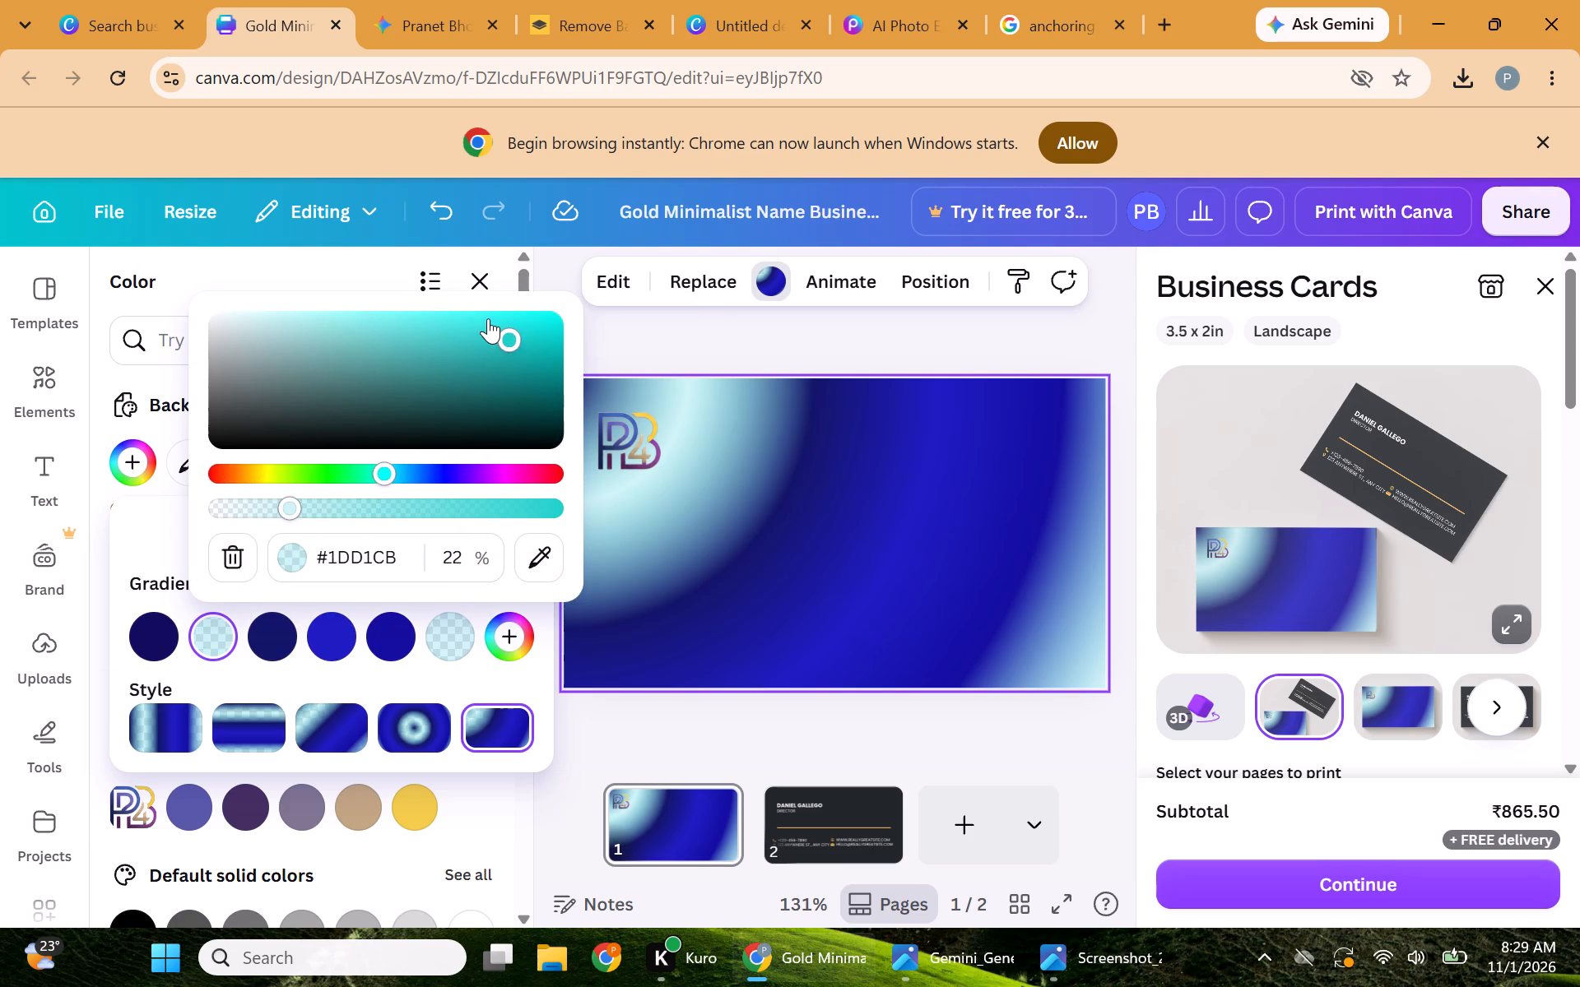
left_click(488, 318)
left_click(463, 315)
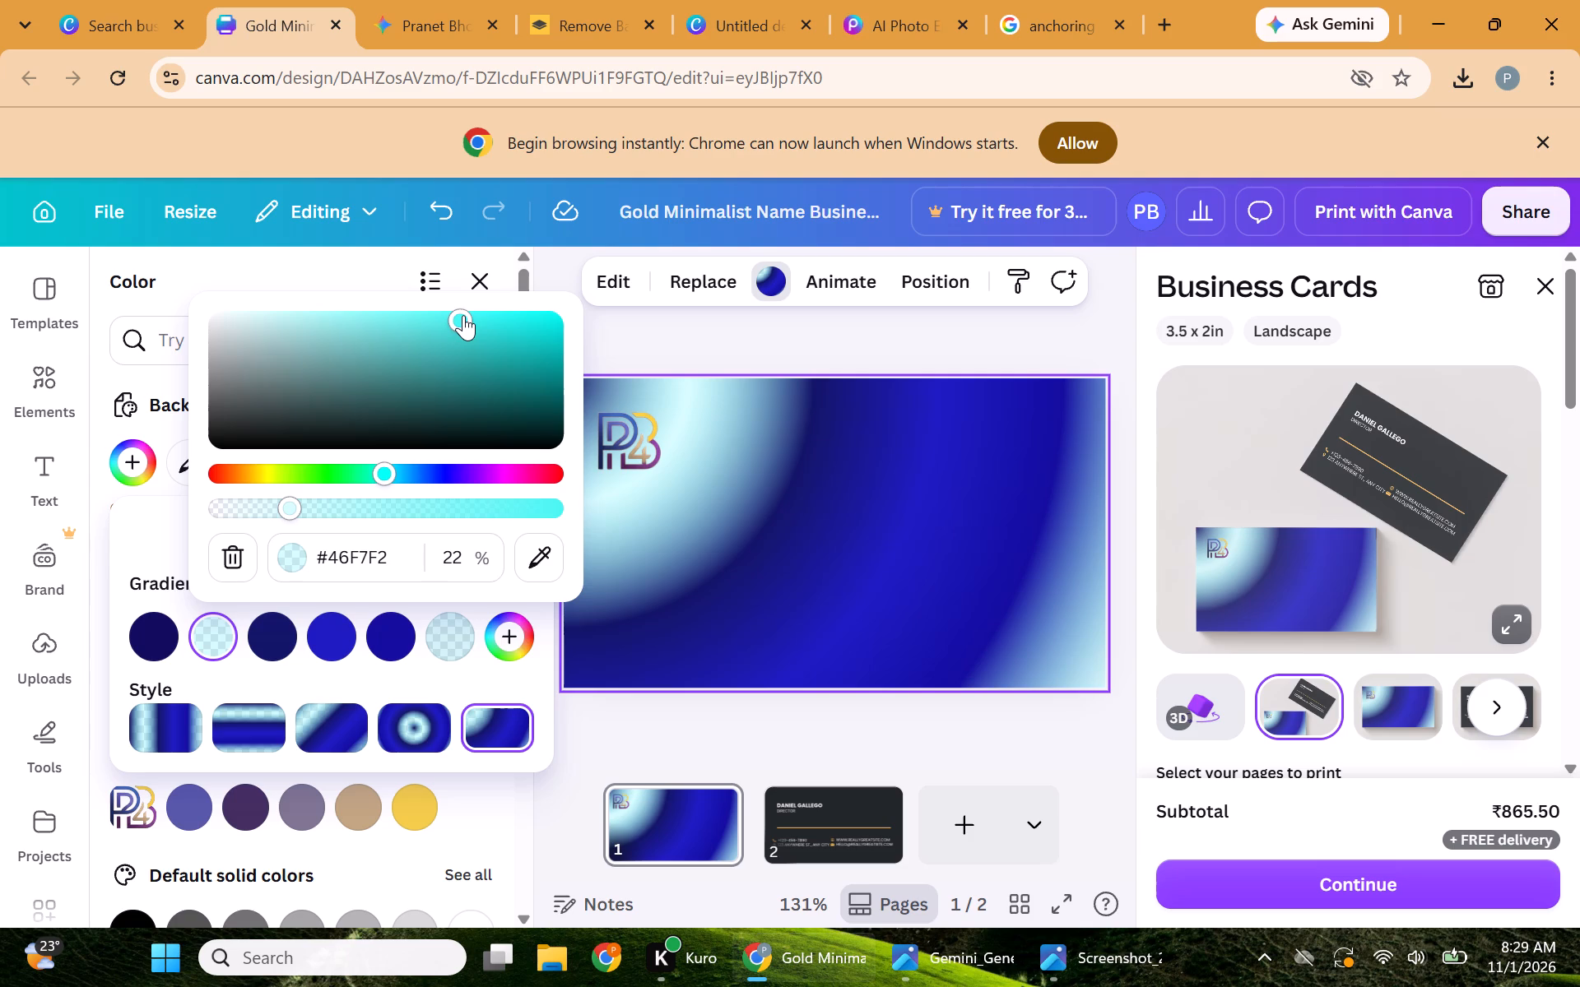
left_click(512, 315)
left_click(490, 313)
left_click(490, 341)
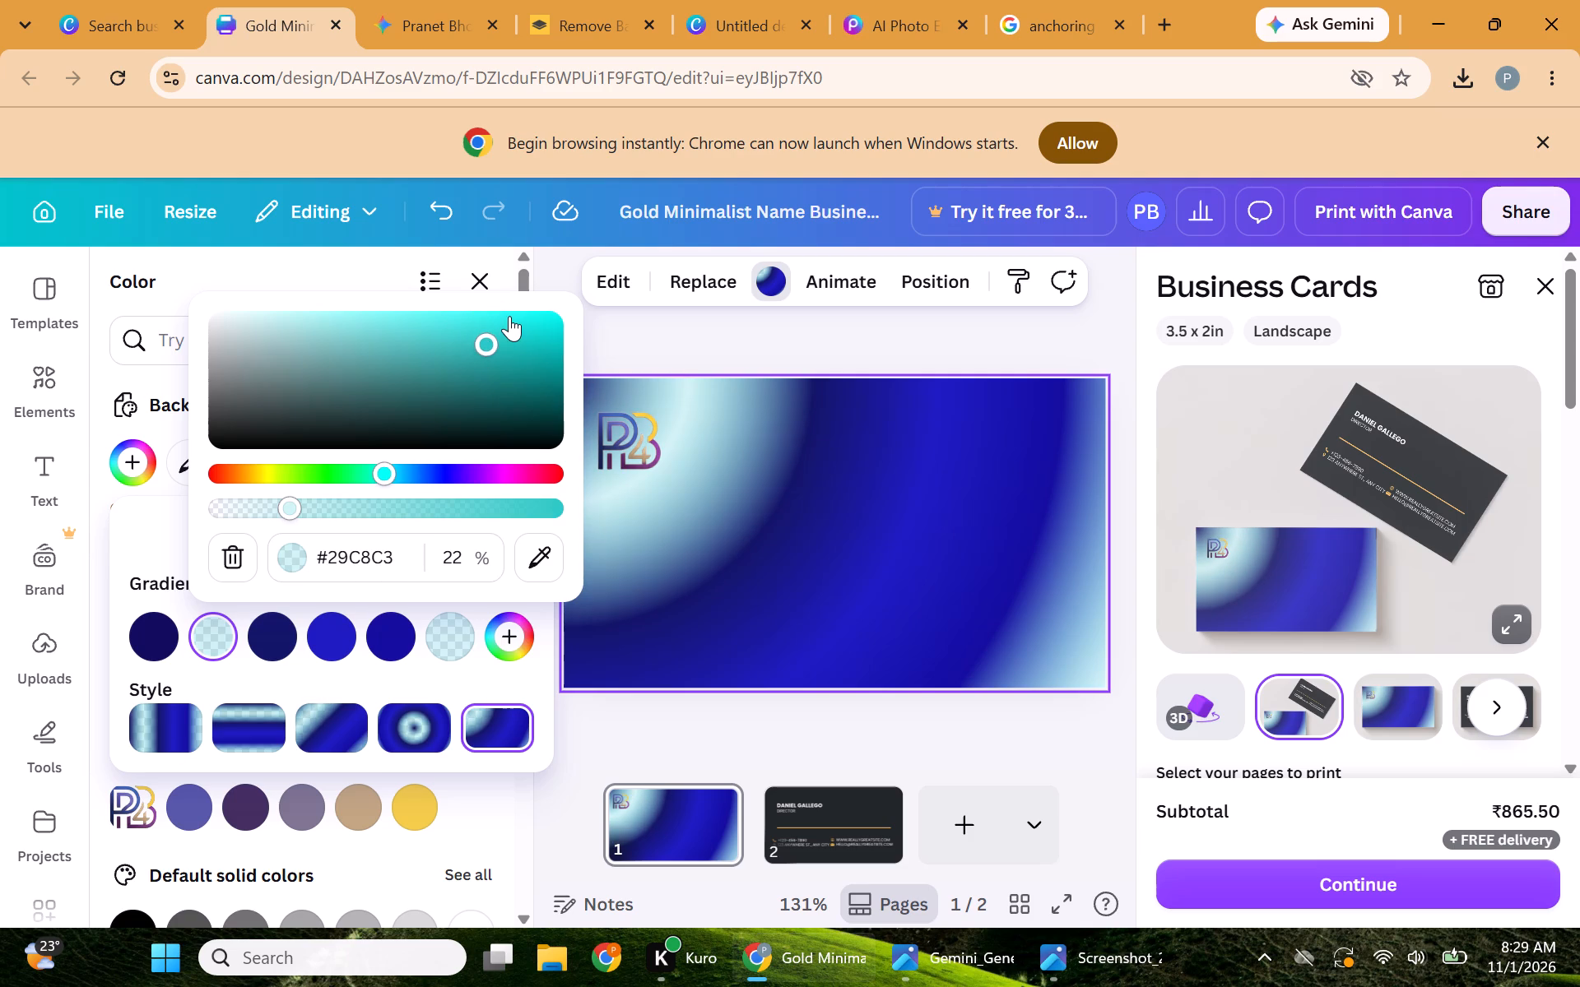
left_click(500, 317)
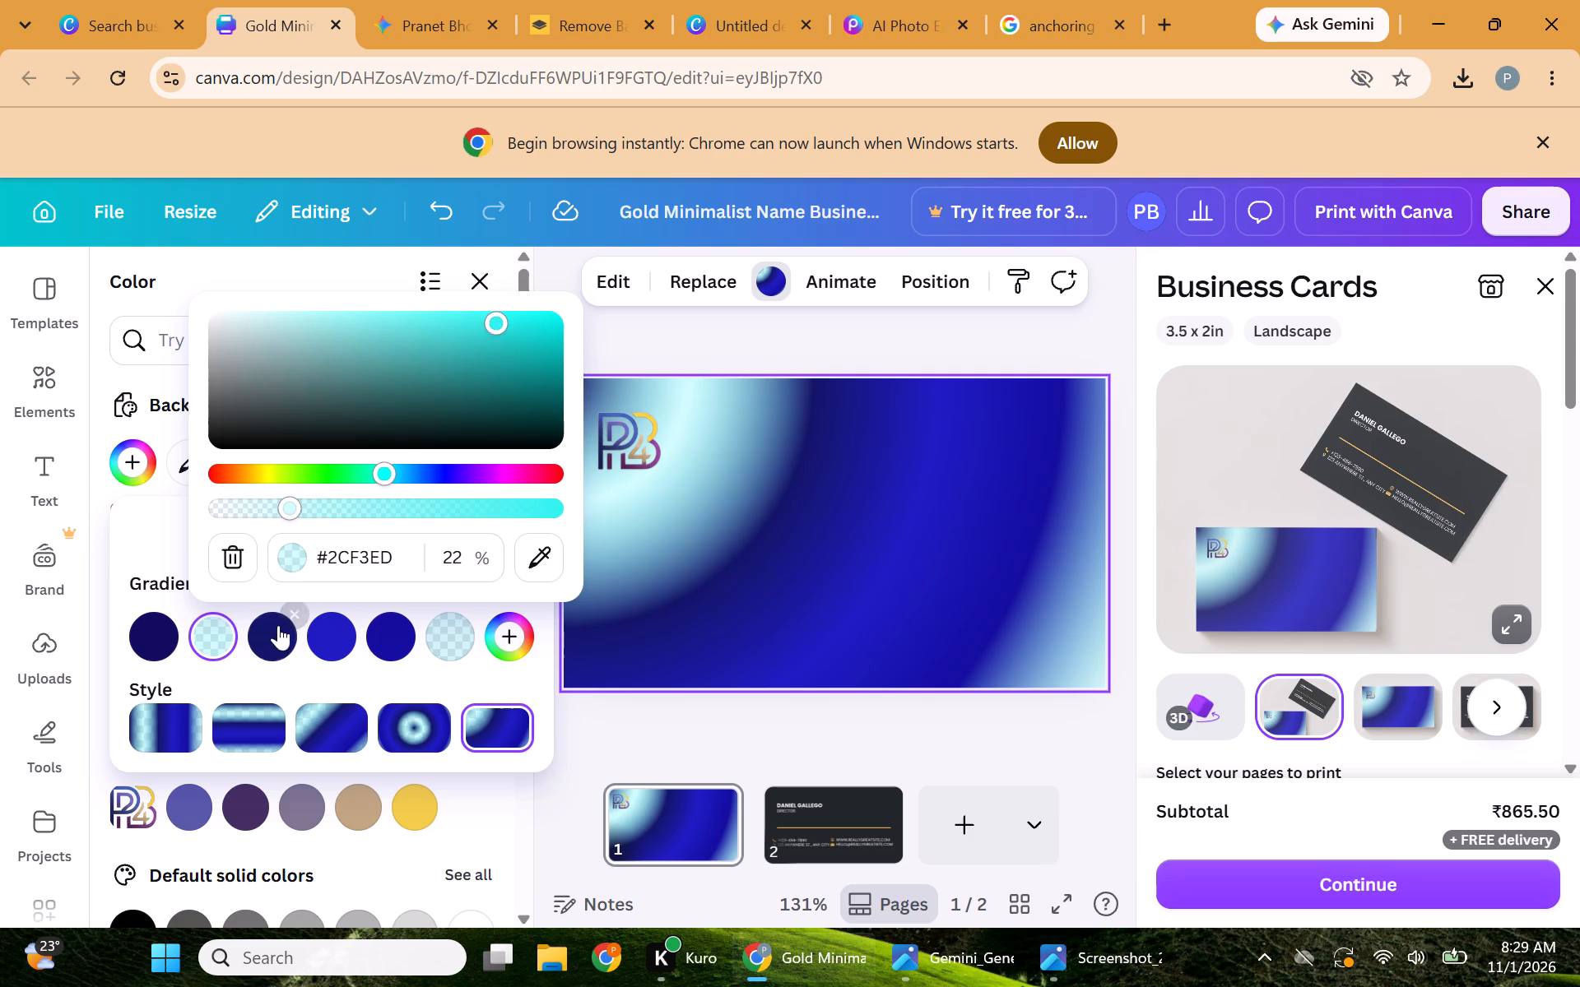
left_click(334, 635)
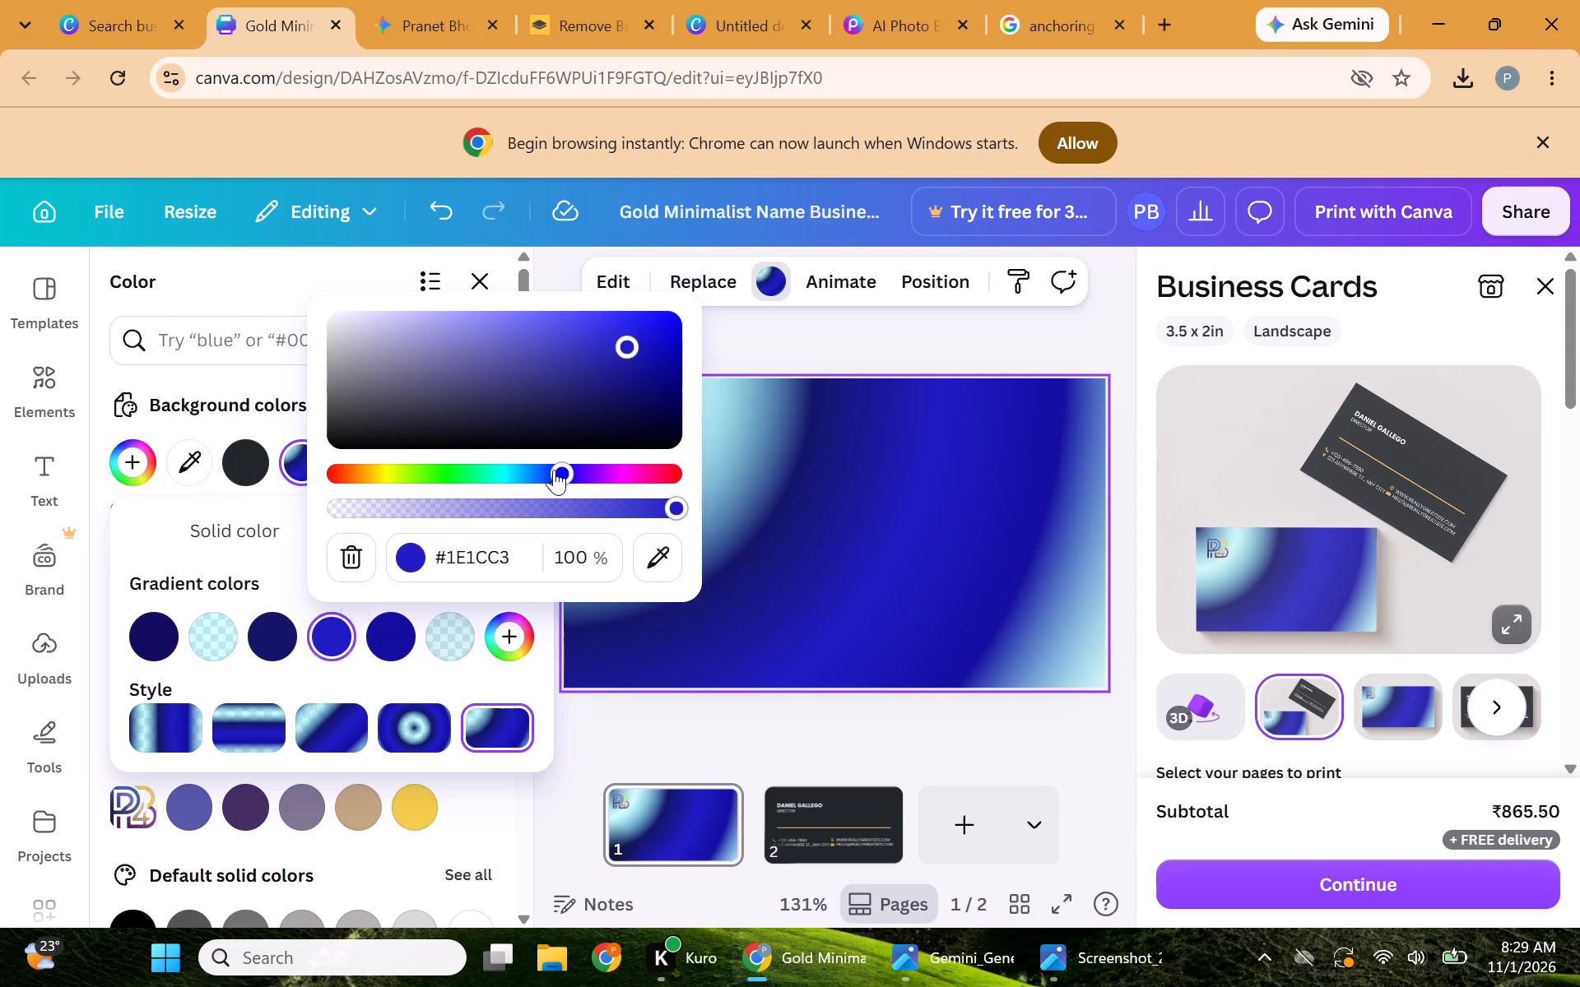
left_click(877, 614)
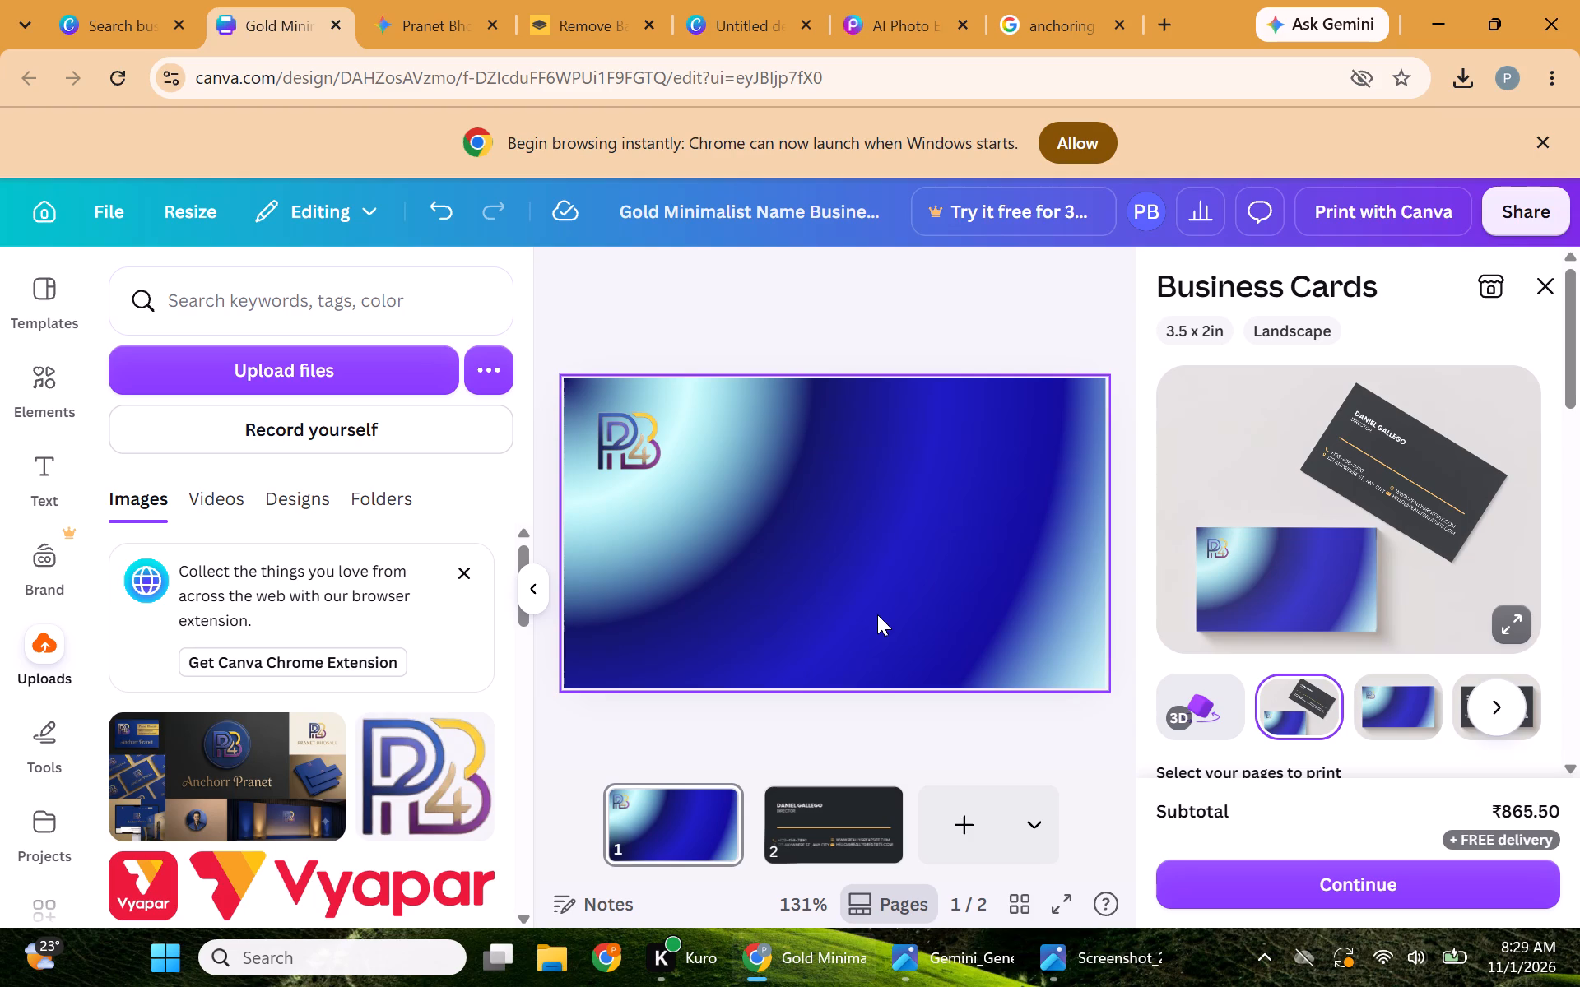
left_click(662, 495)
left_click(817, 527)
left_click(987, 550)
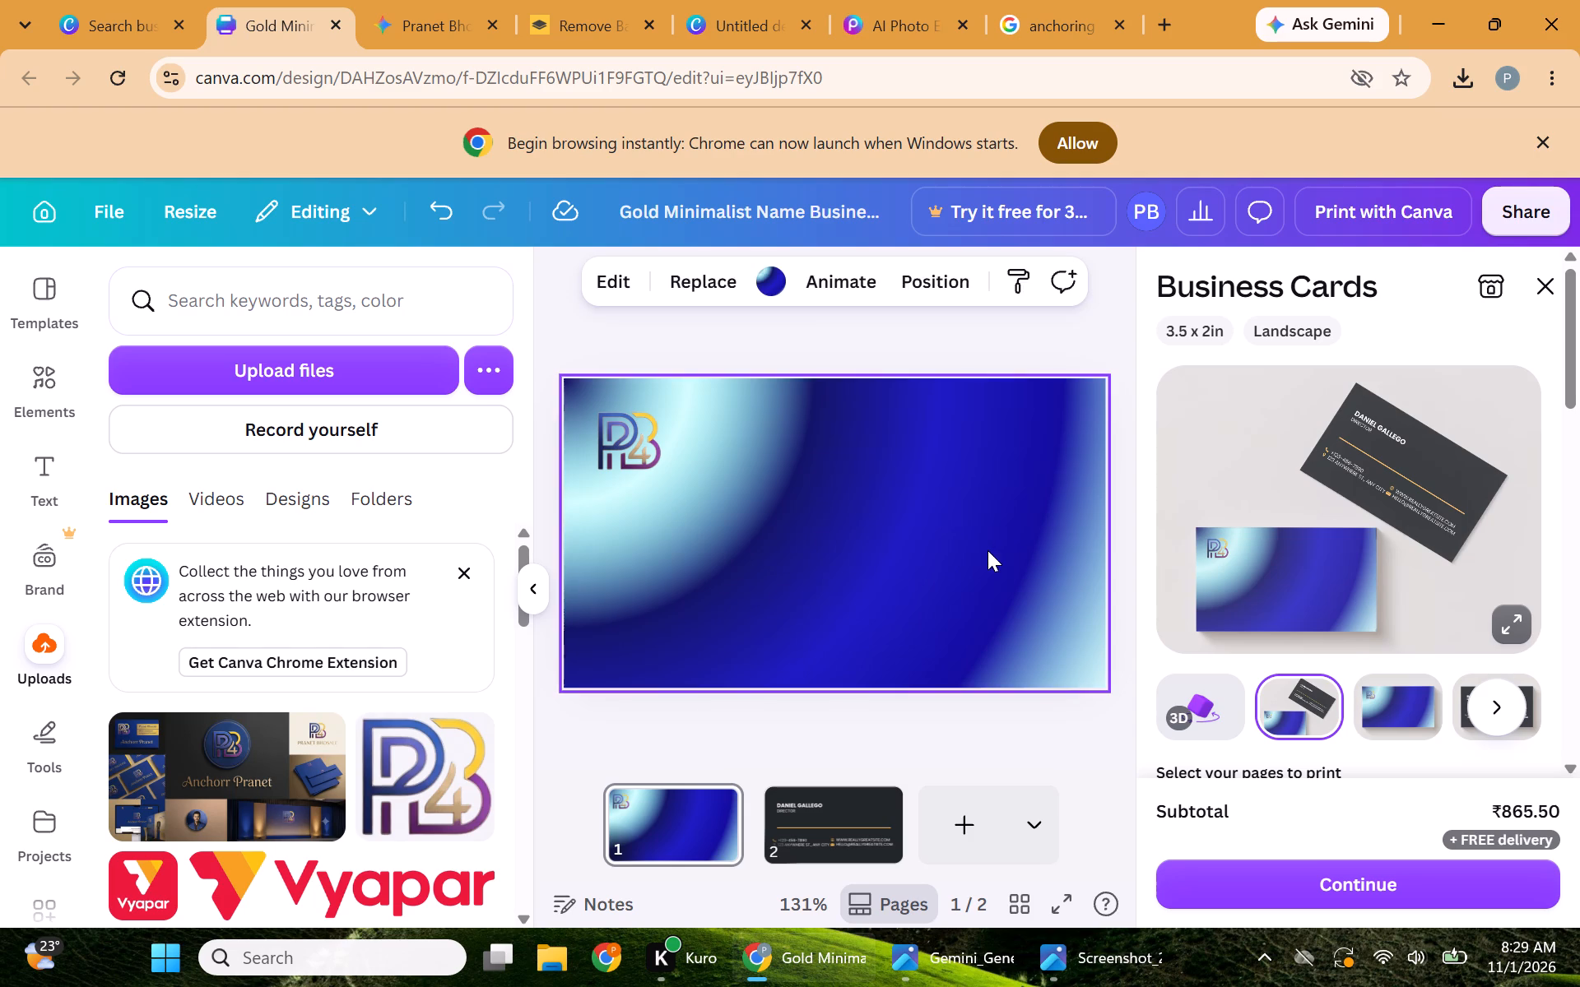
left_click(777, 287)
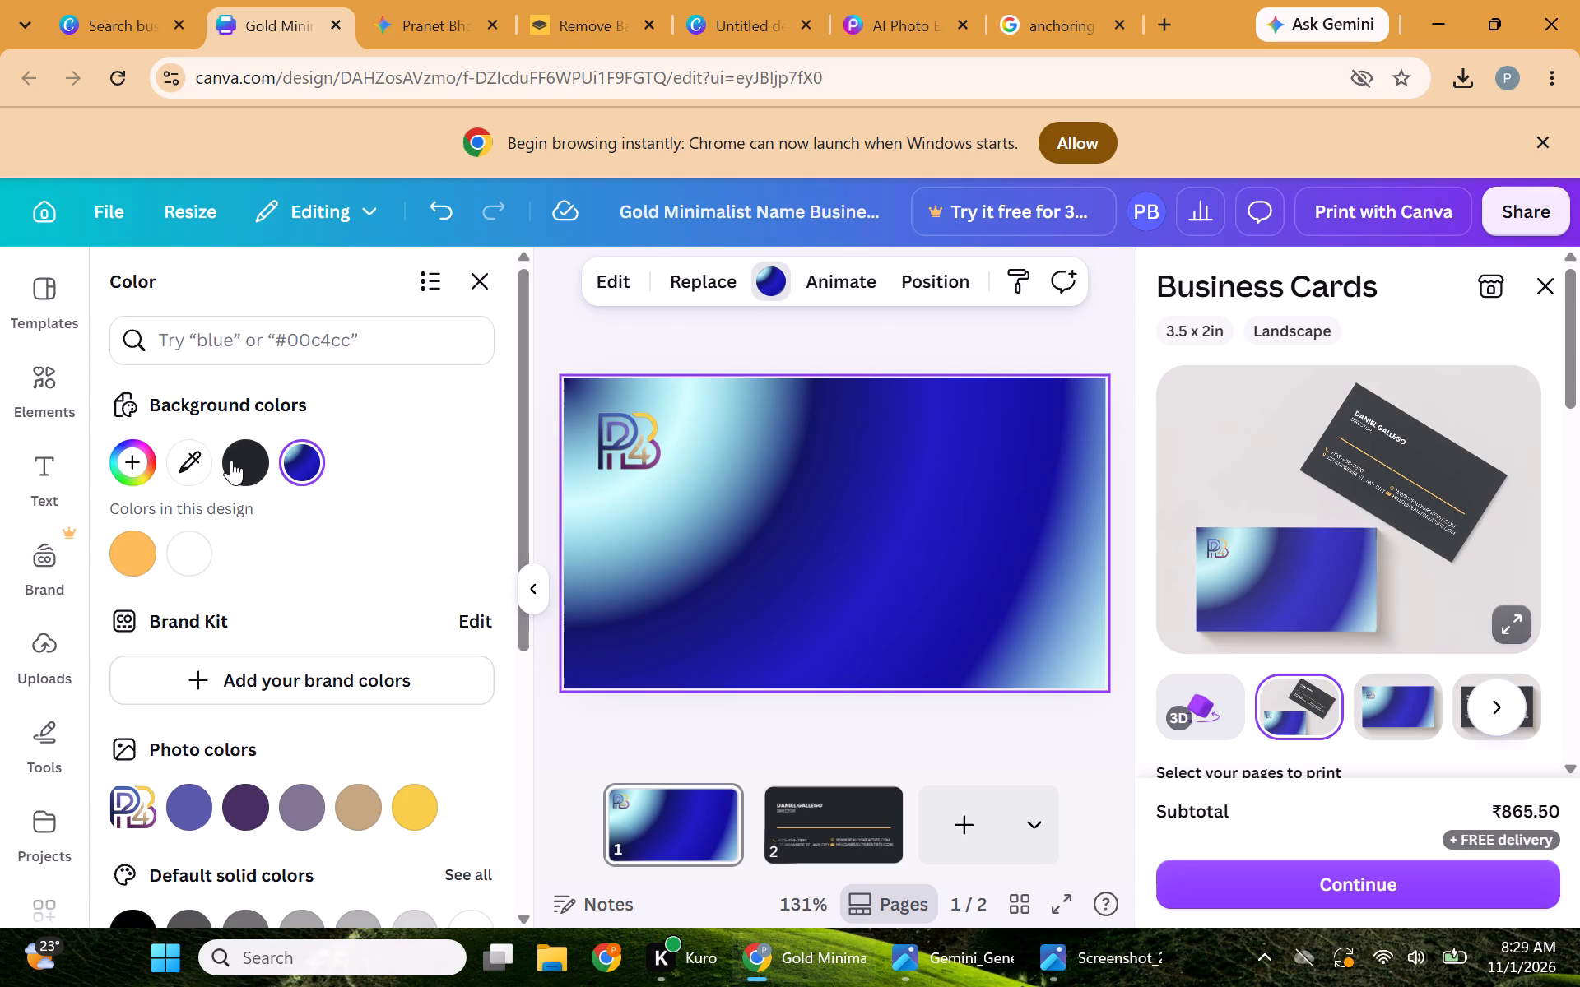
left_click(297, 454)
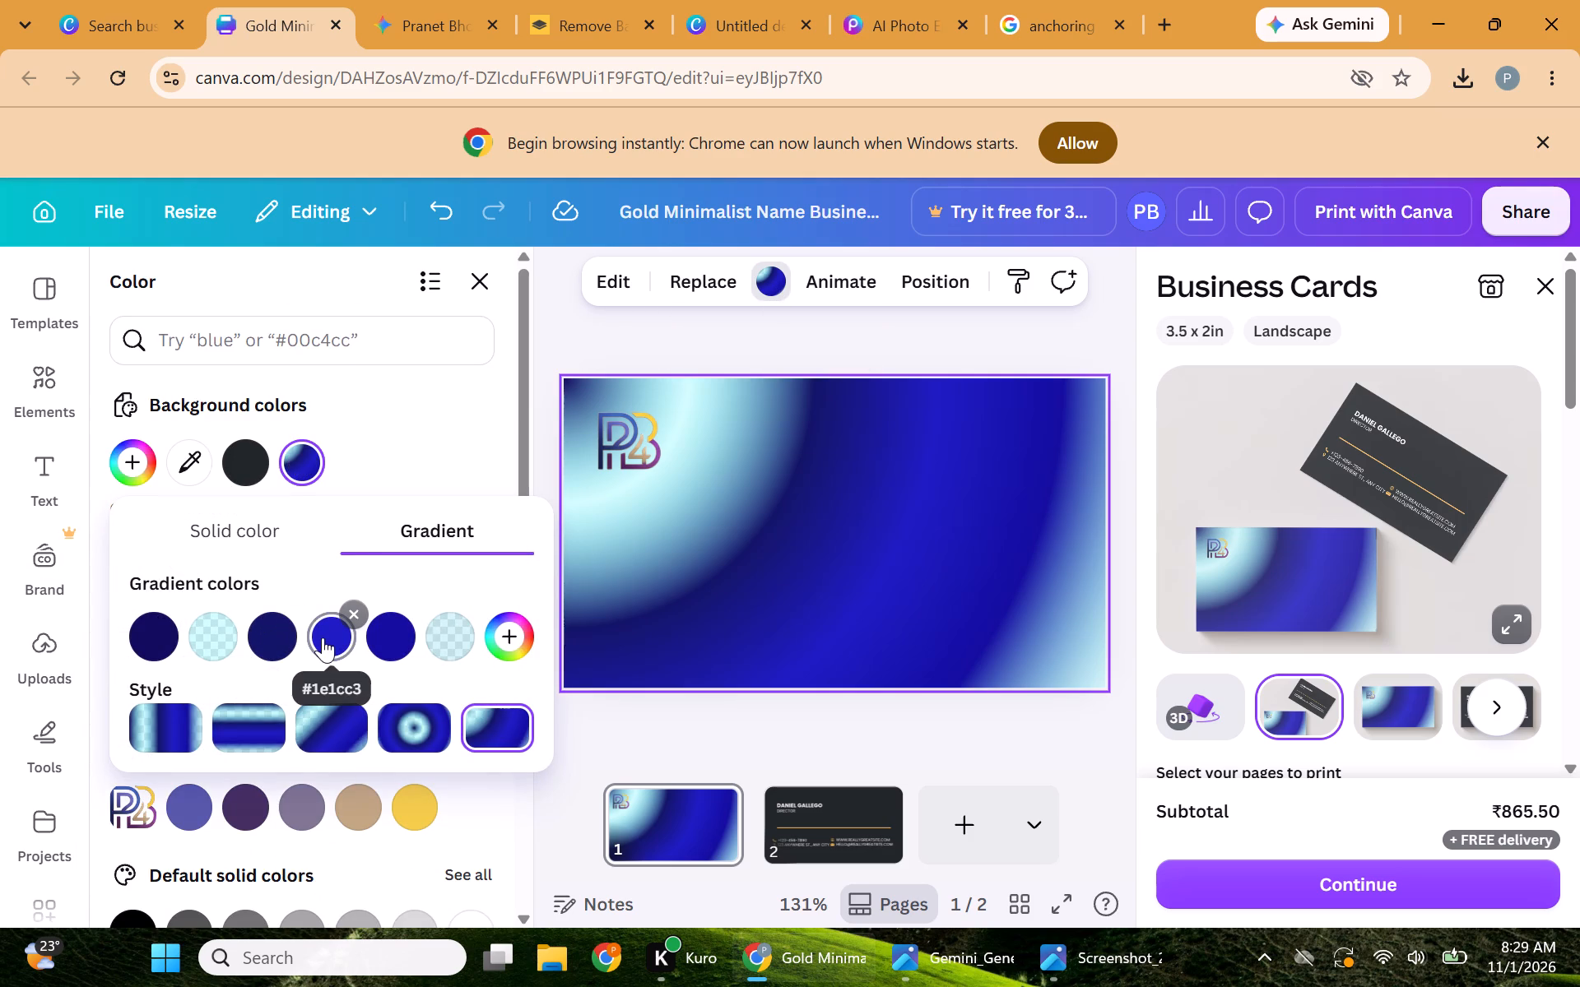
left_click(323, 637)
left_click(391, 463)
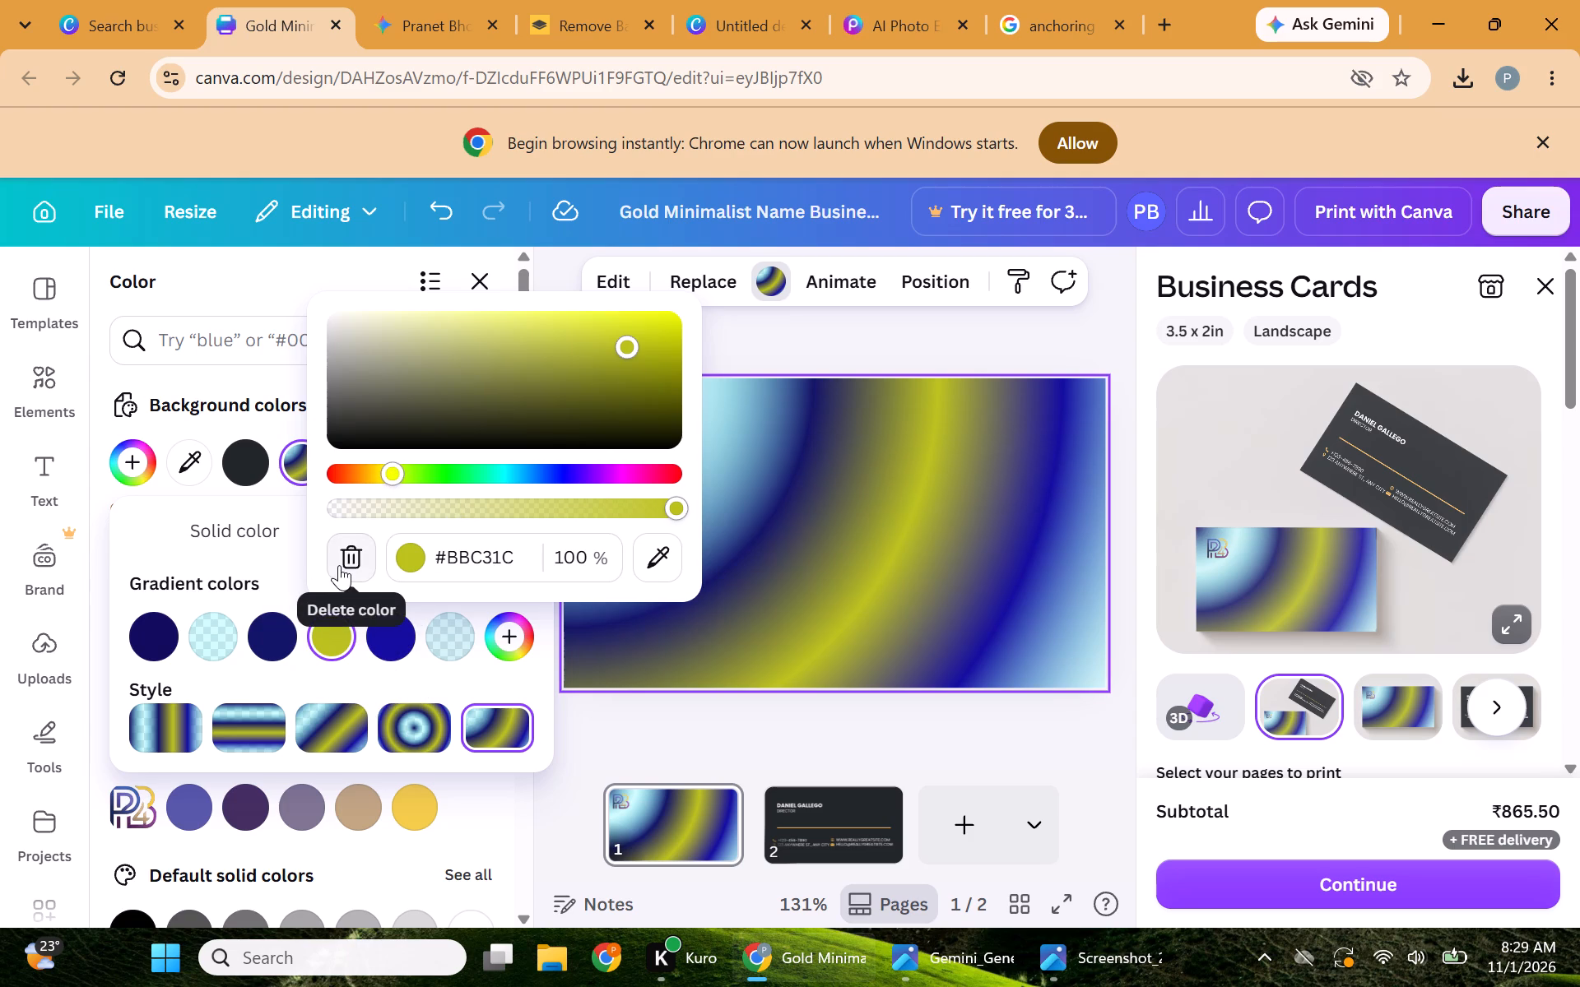
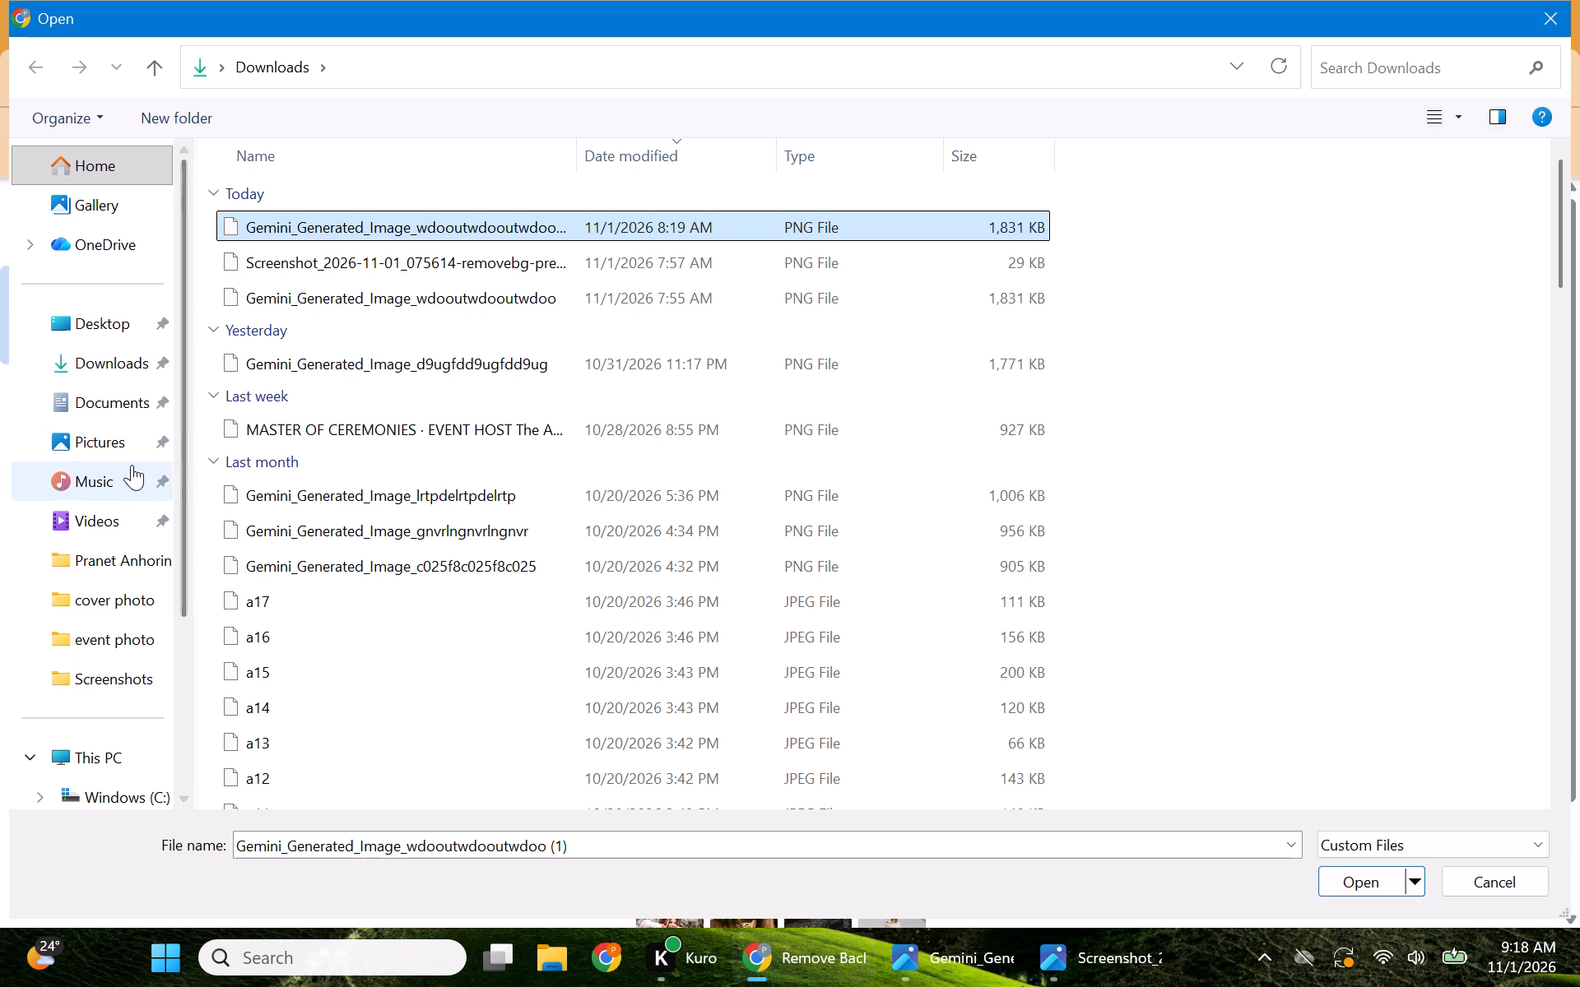
double_click(130, 442)
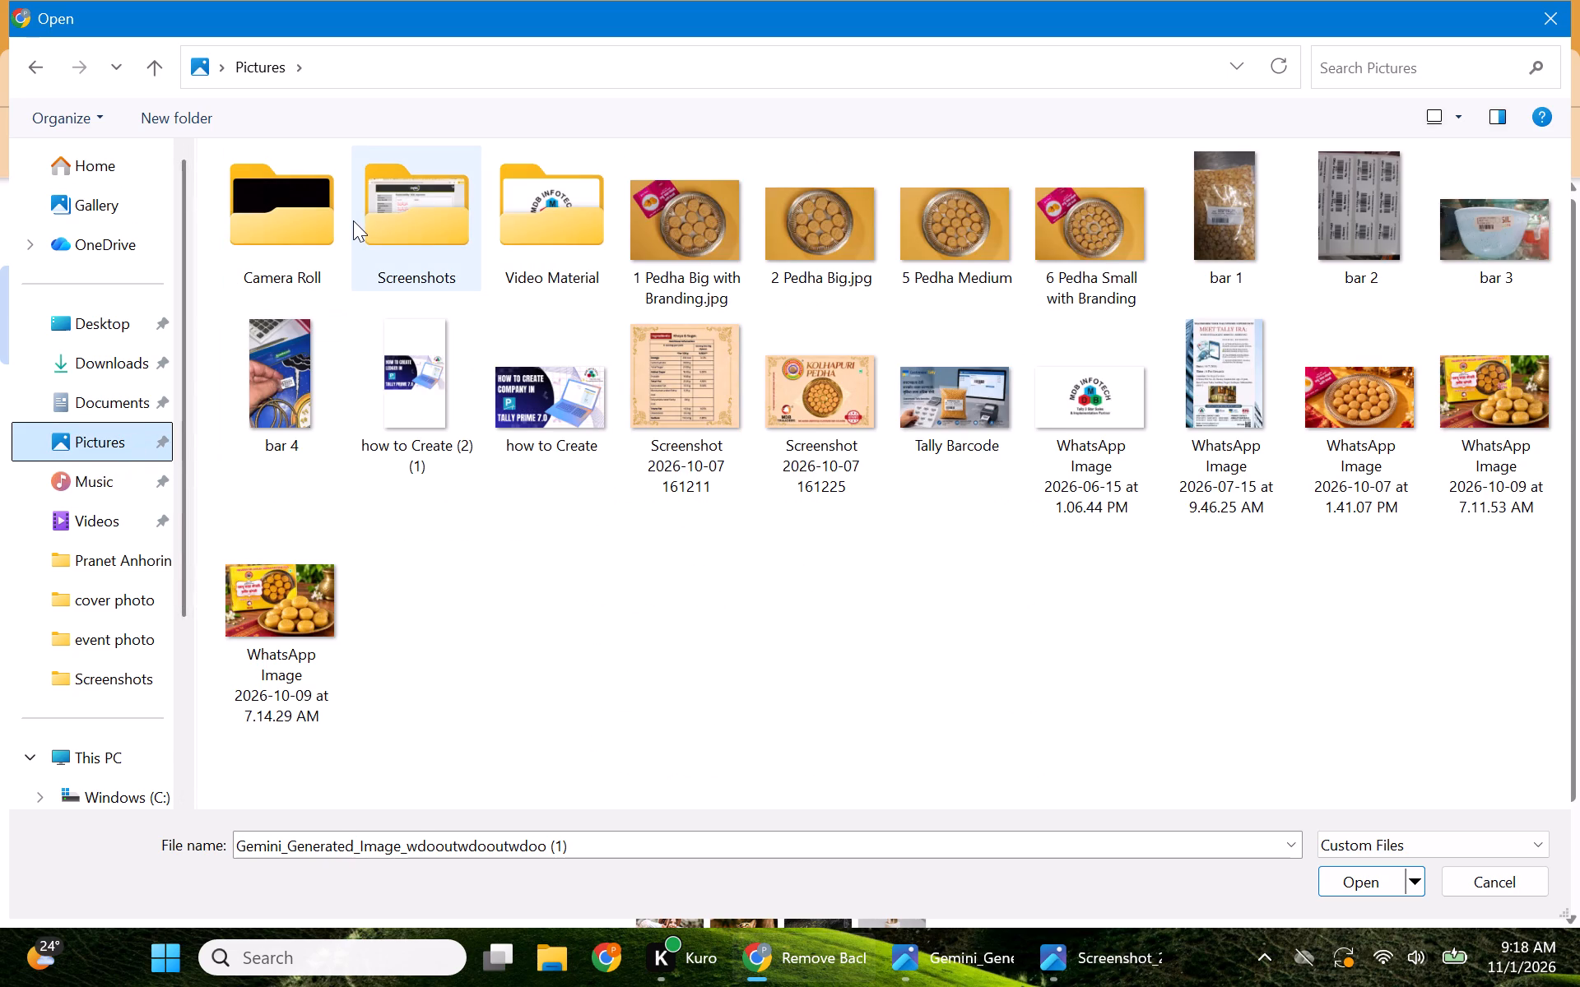
left_click(353, 220)
double_click(353, 220)
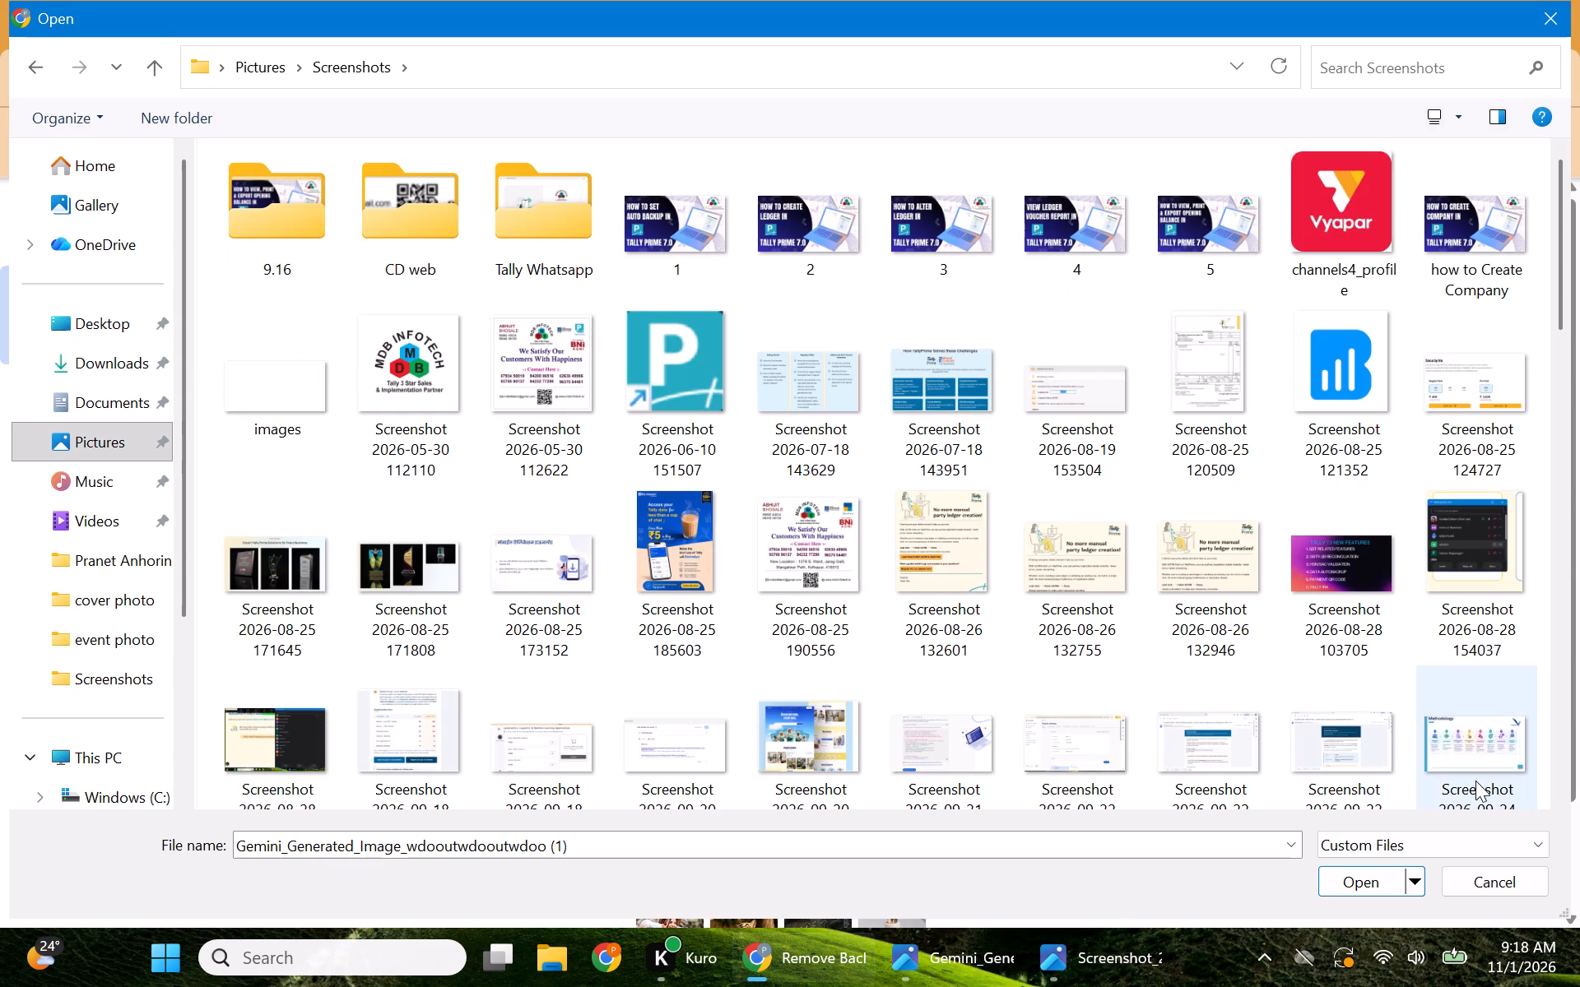
left_click_drag(1569, 296, 1566, 387)
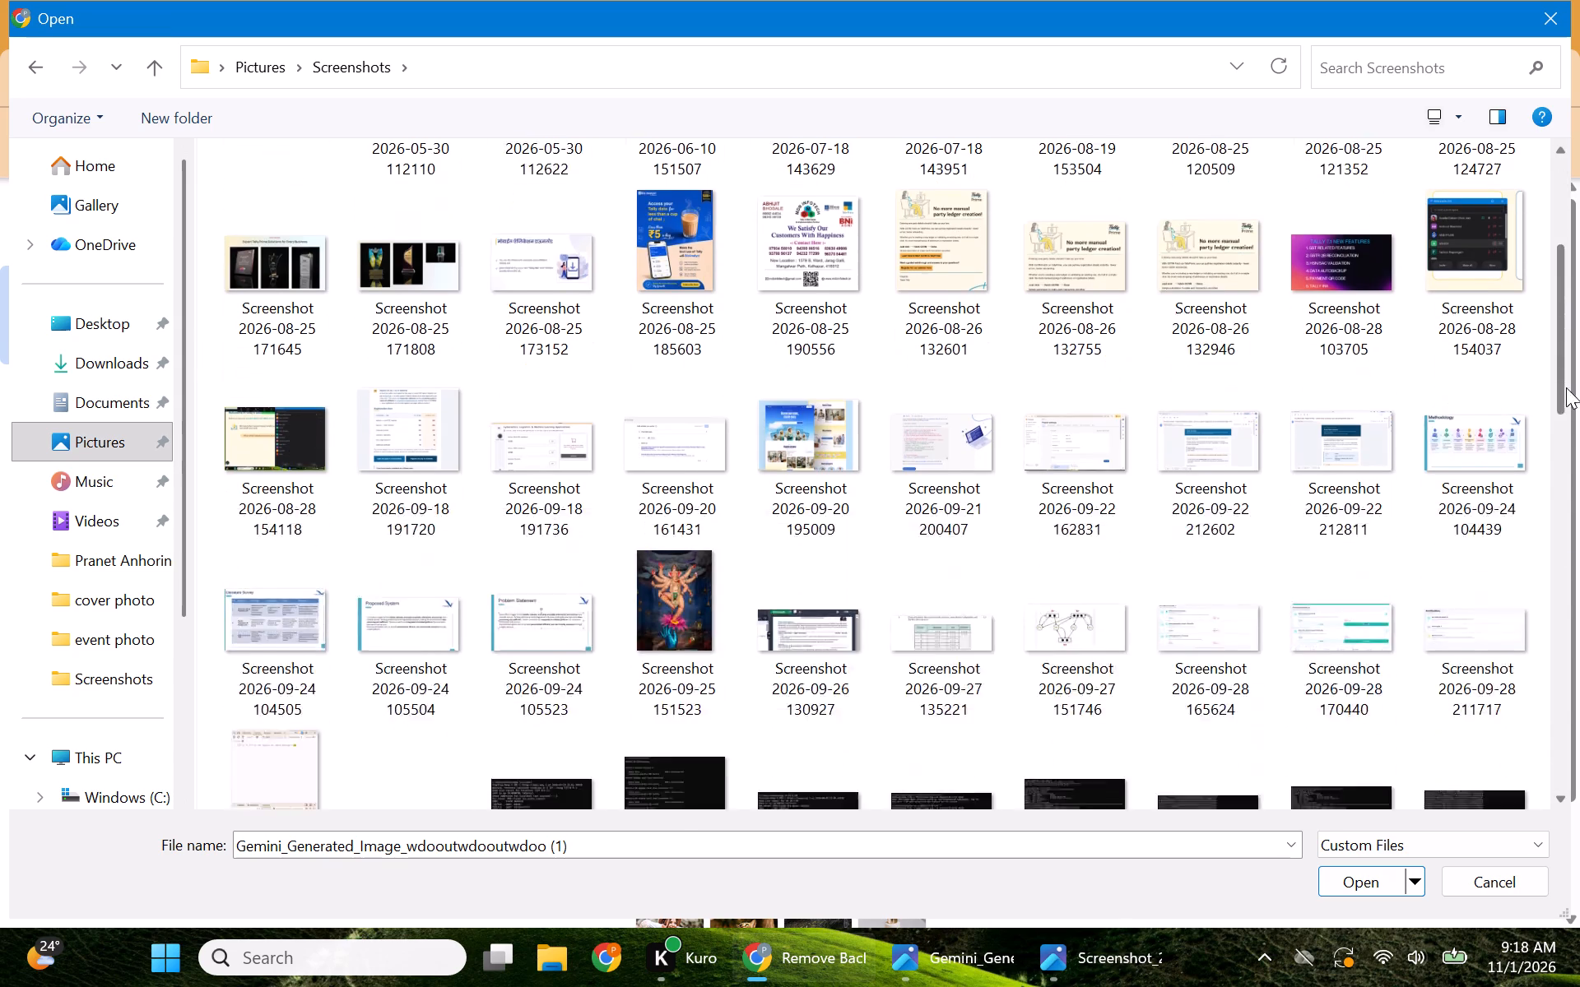
left_click_drag(1566, 387, 1579, 681)
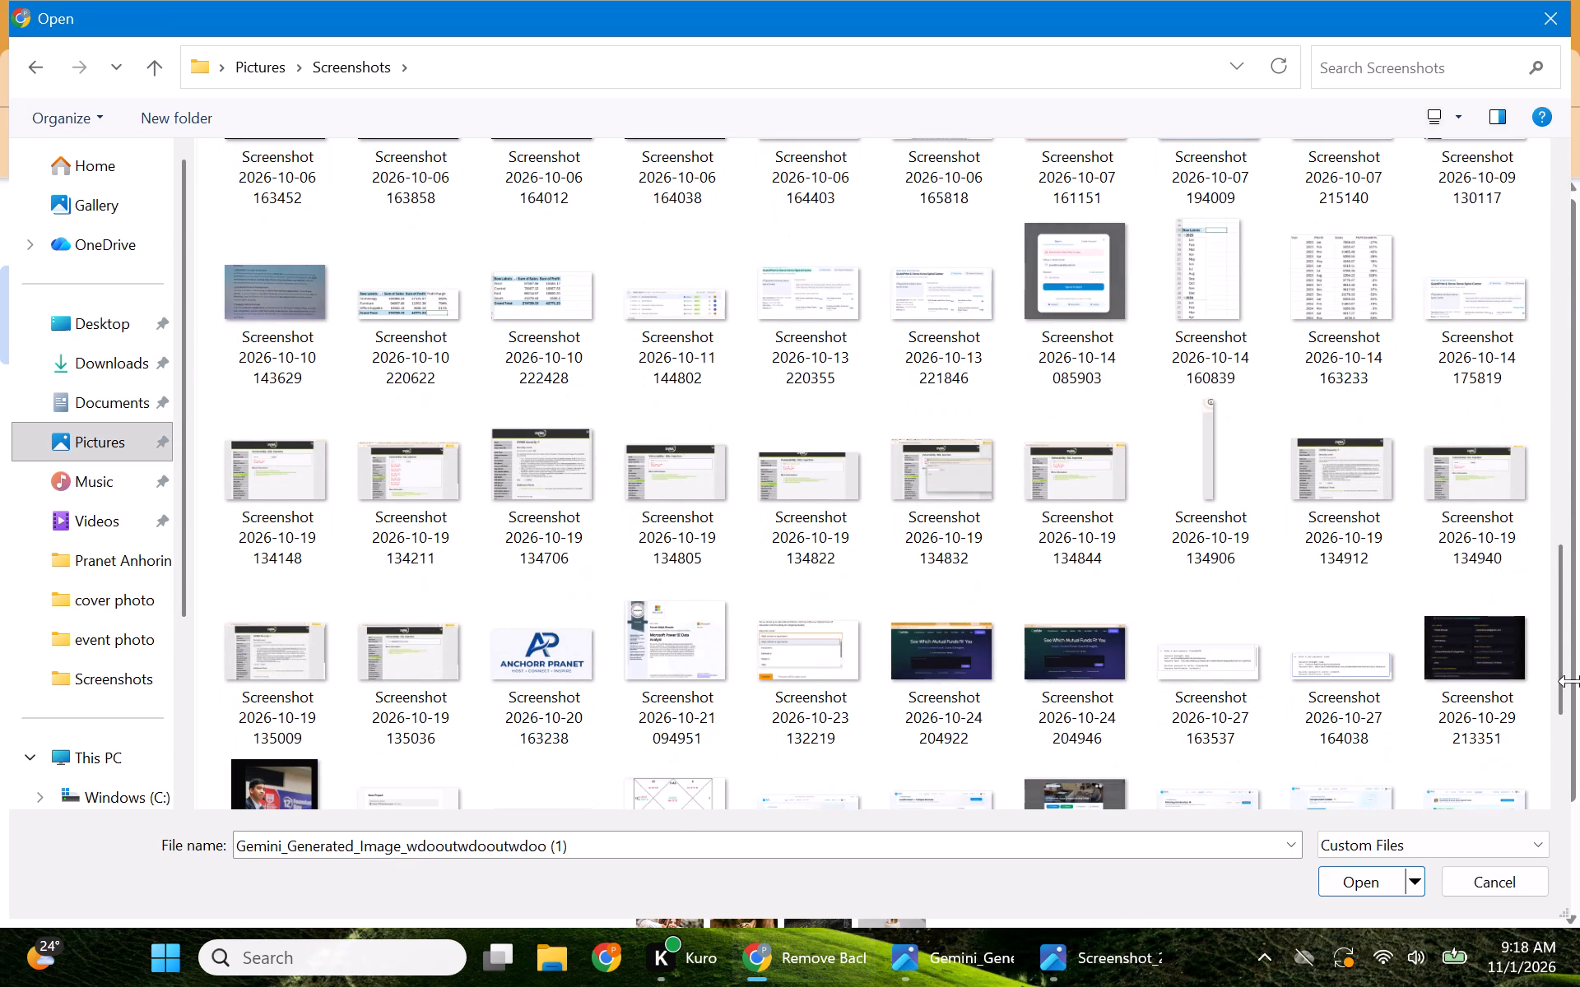
left_click_drag(1559, 692, 1555, 800)
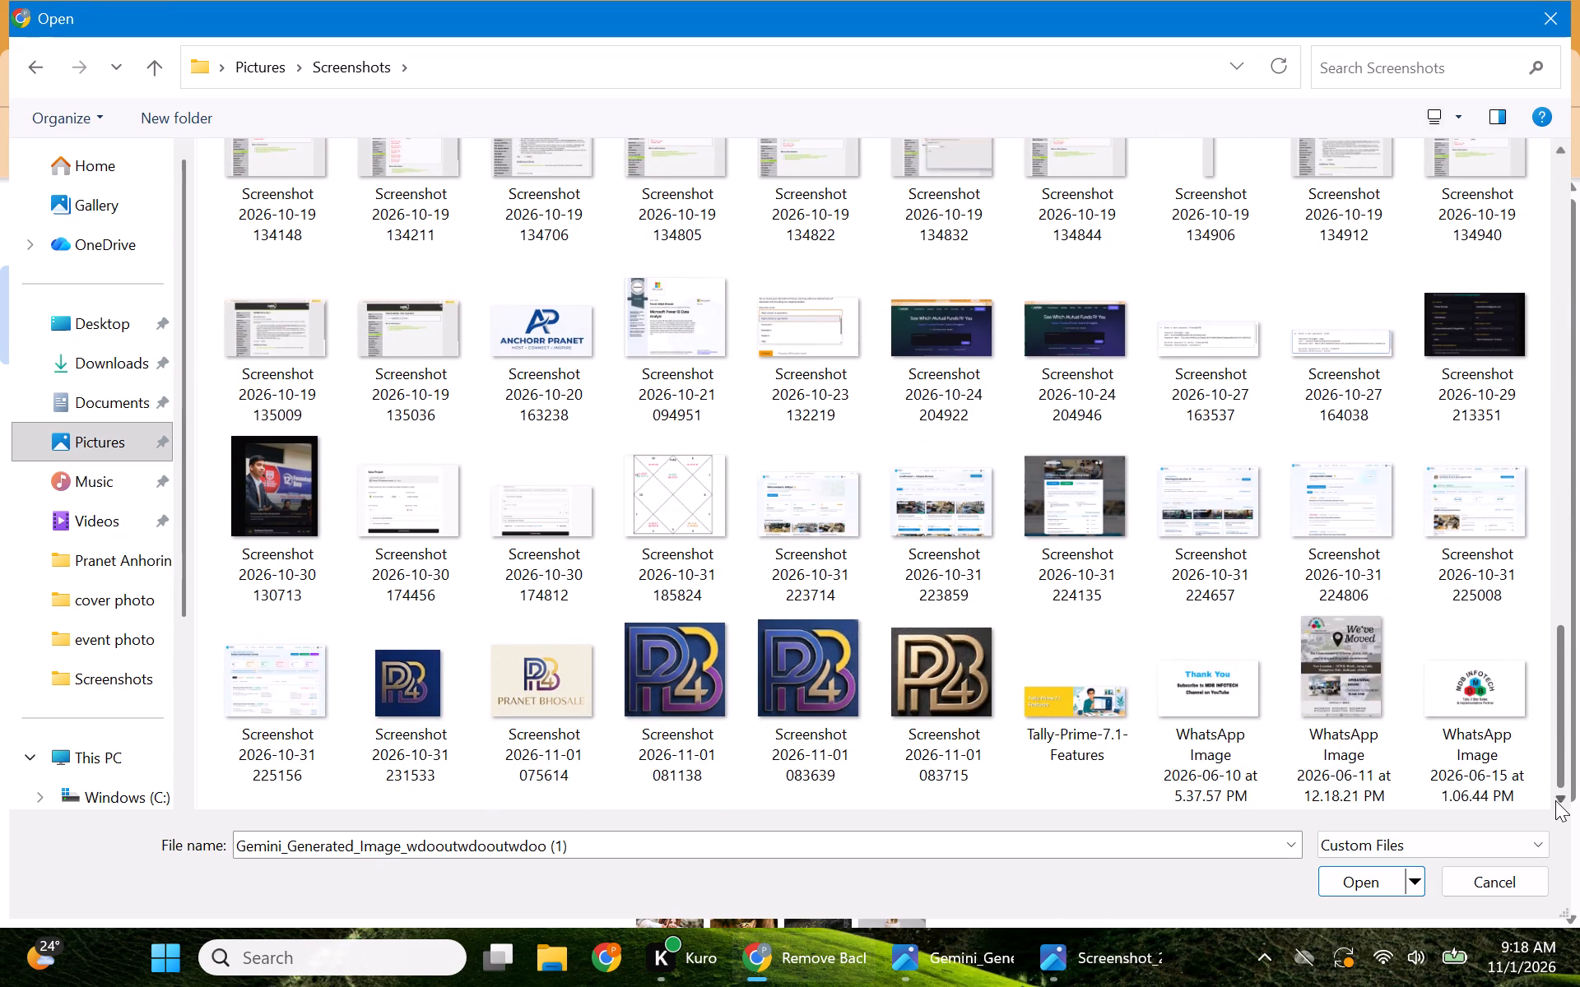
left_click(984, 709)
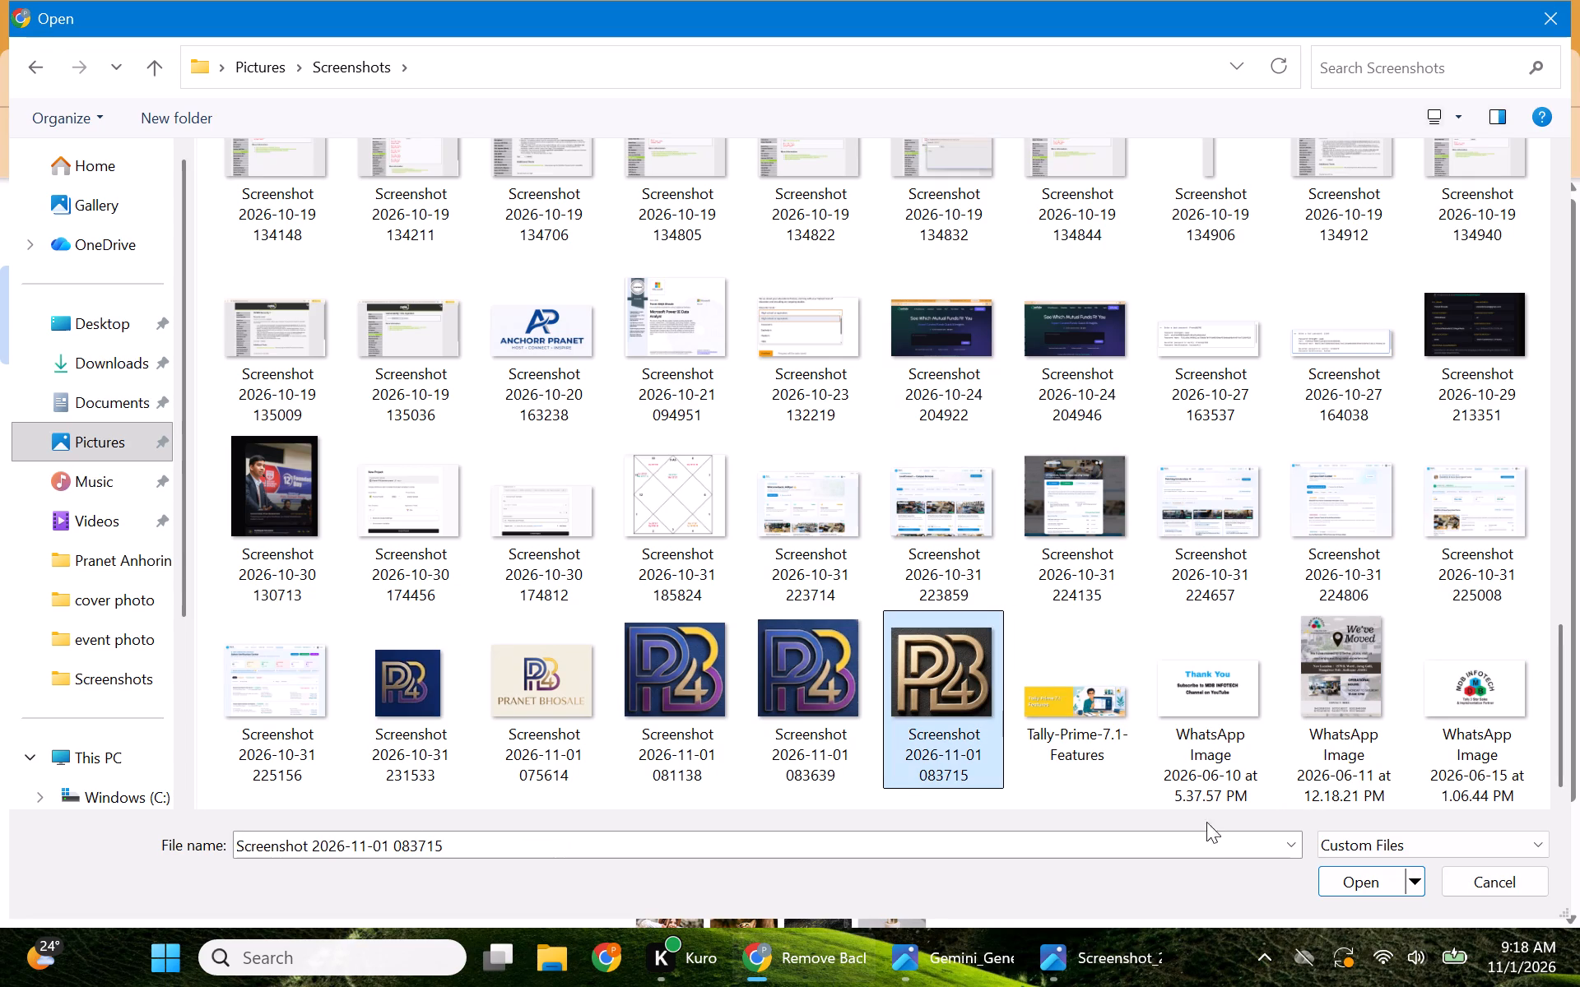
left_click(1357, 885)
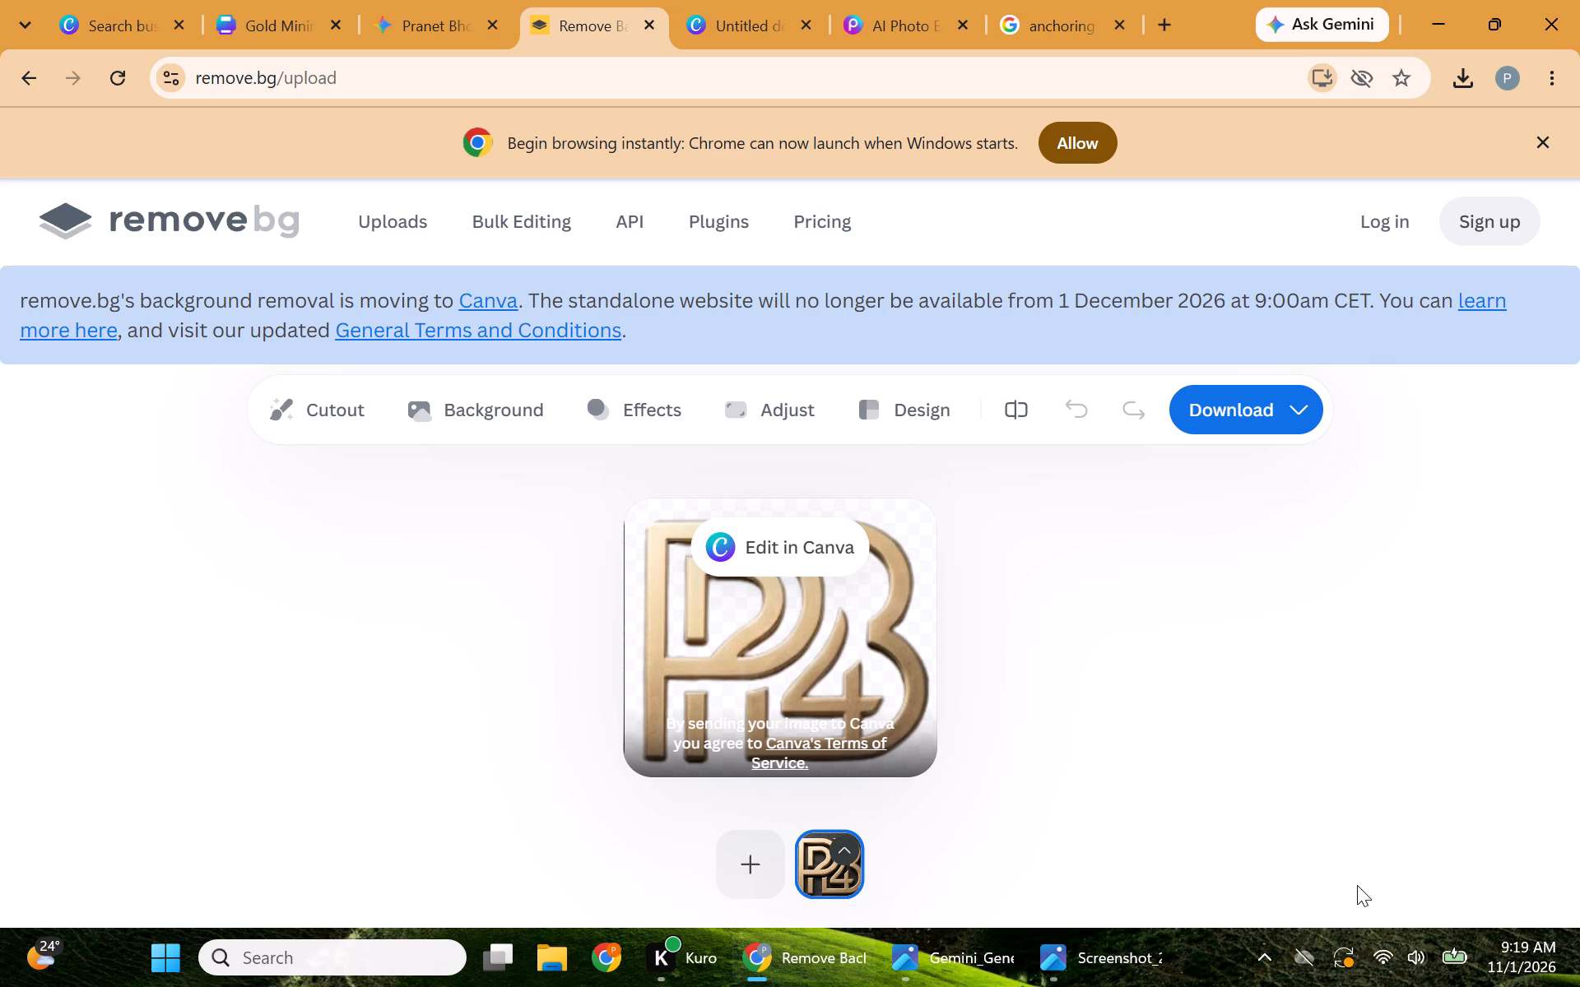
Send the golden PB monogram cutout from remove.bg to Canva for editing.
left_click(752, 572)
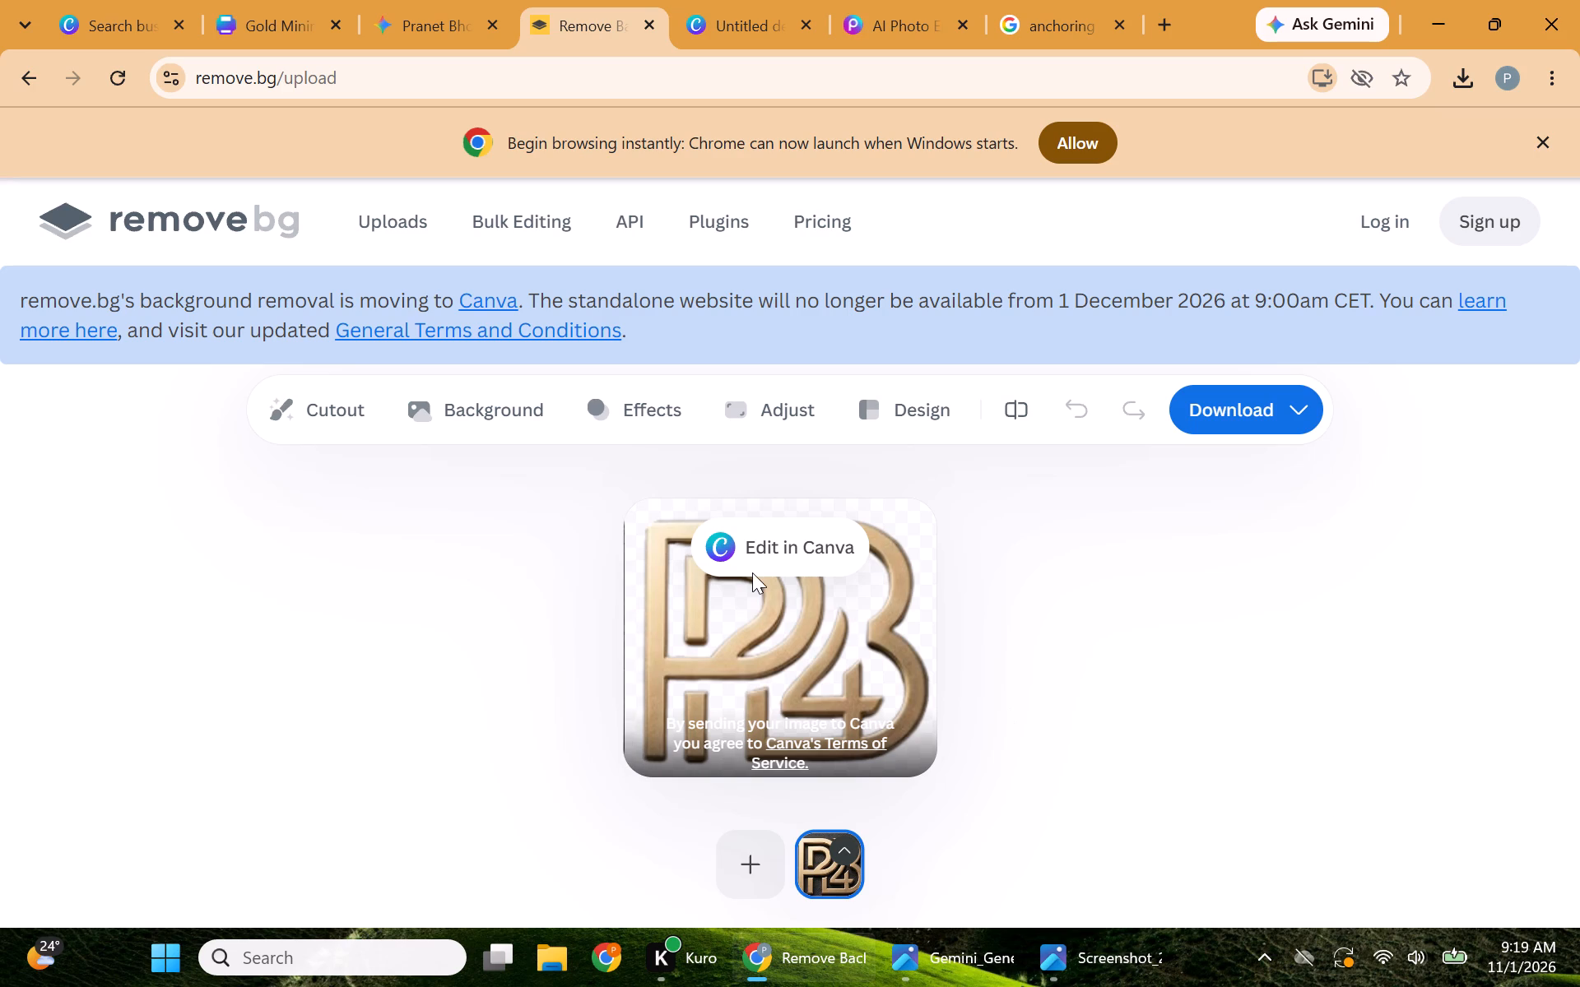
left_click(757, 559)
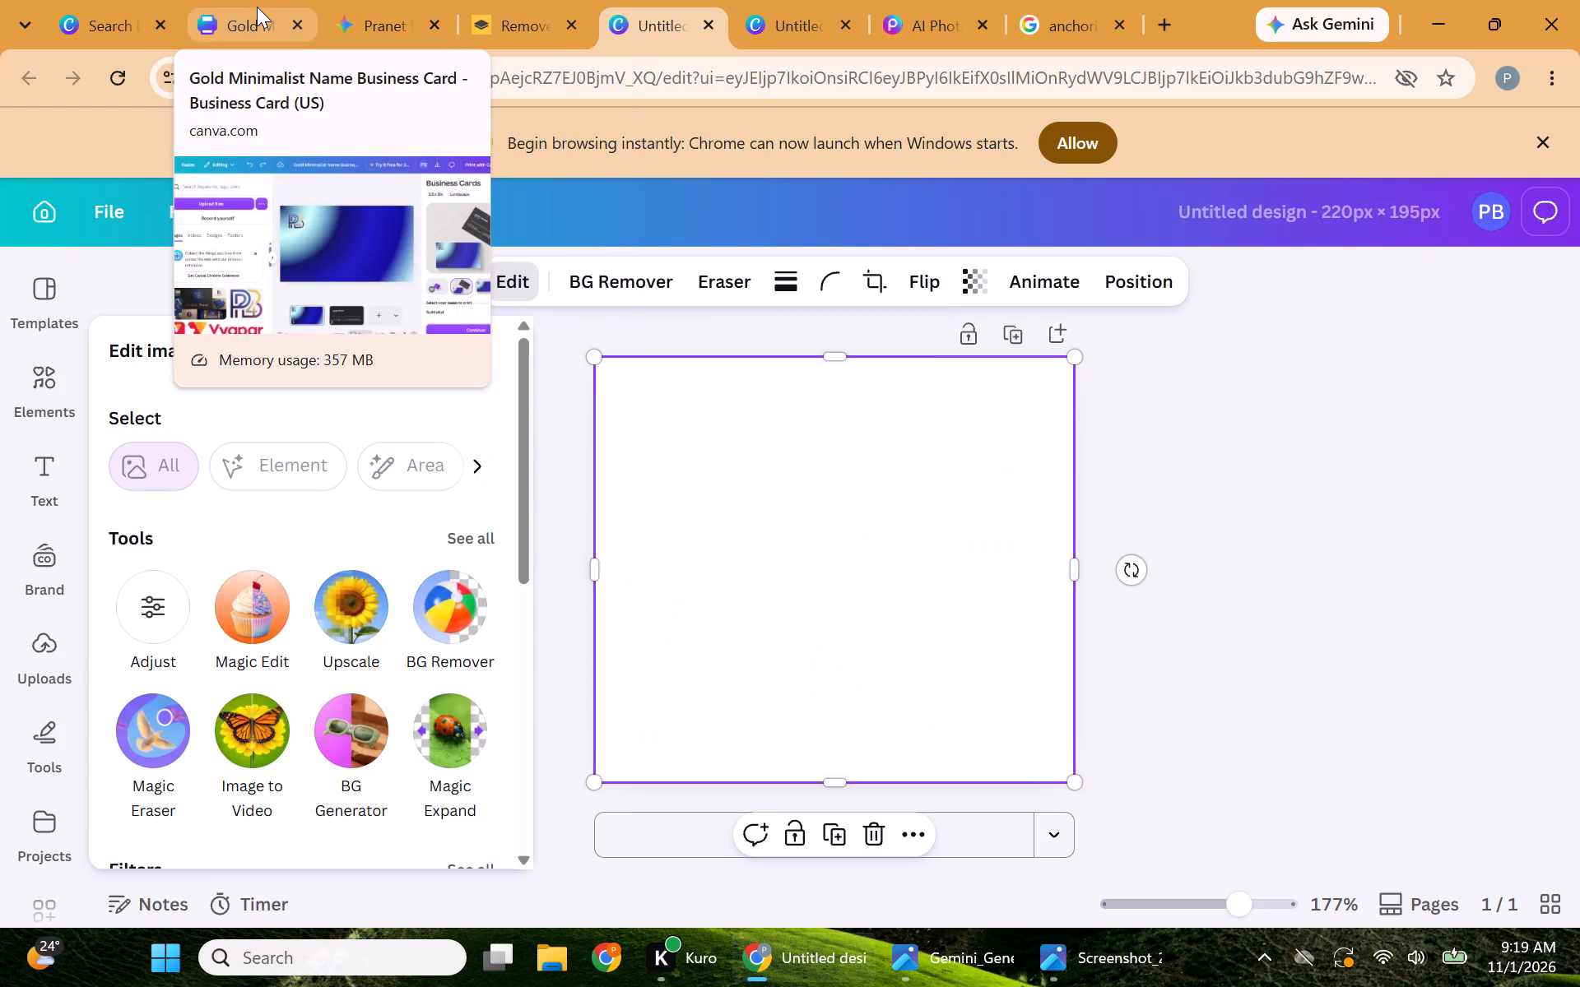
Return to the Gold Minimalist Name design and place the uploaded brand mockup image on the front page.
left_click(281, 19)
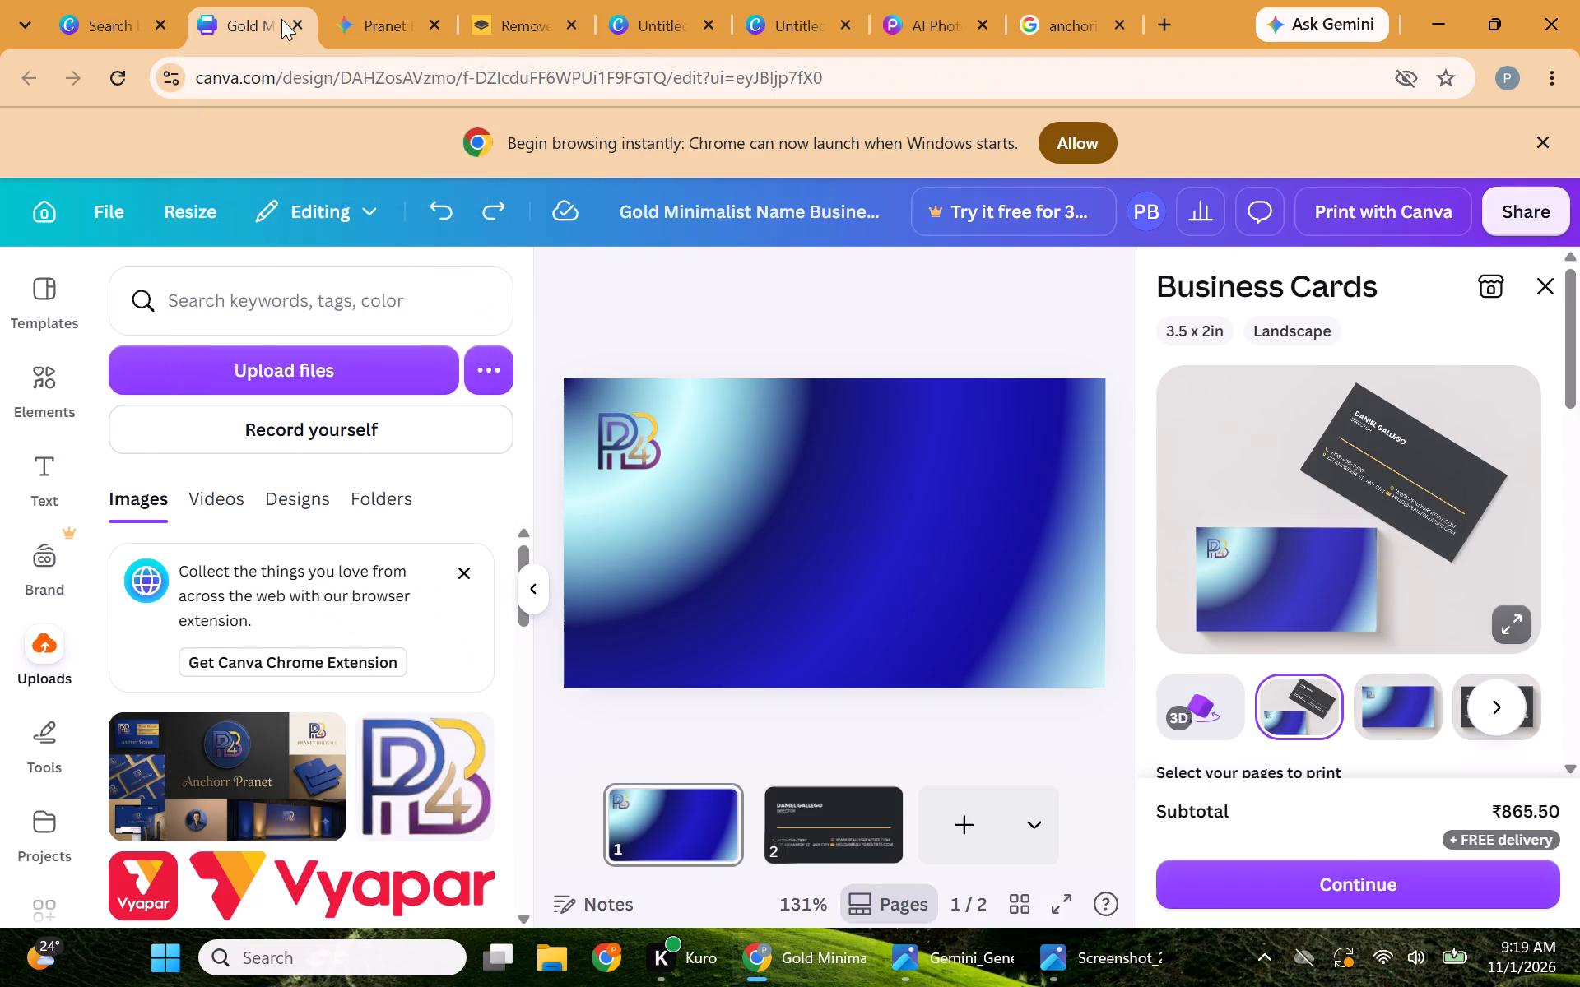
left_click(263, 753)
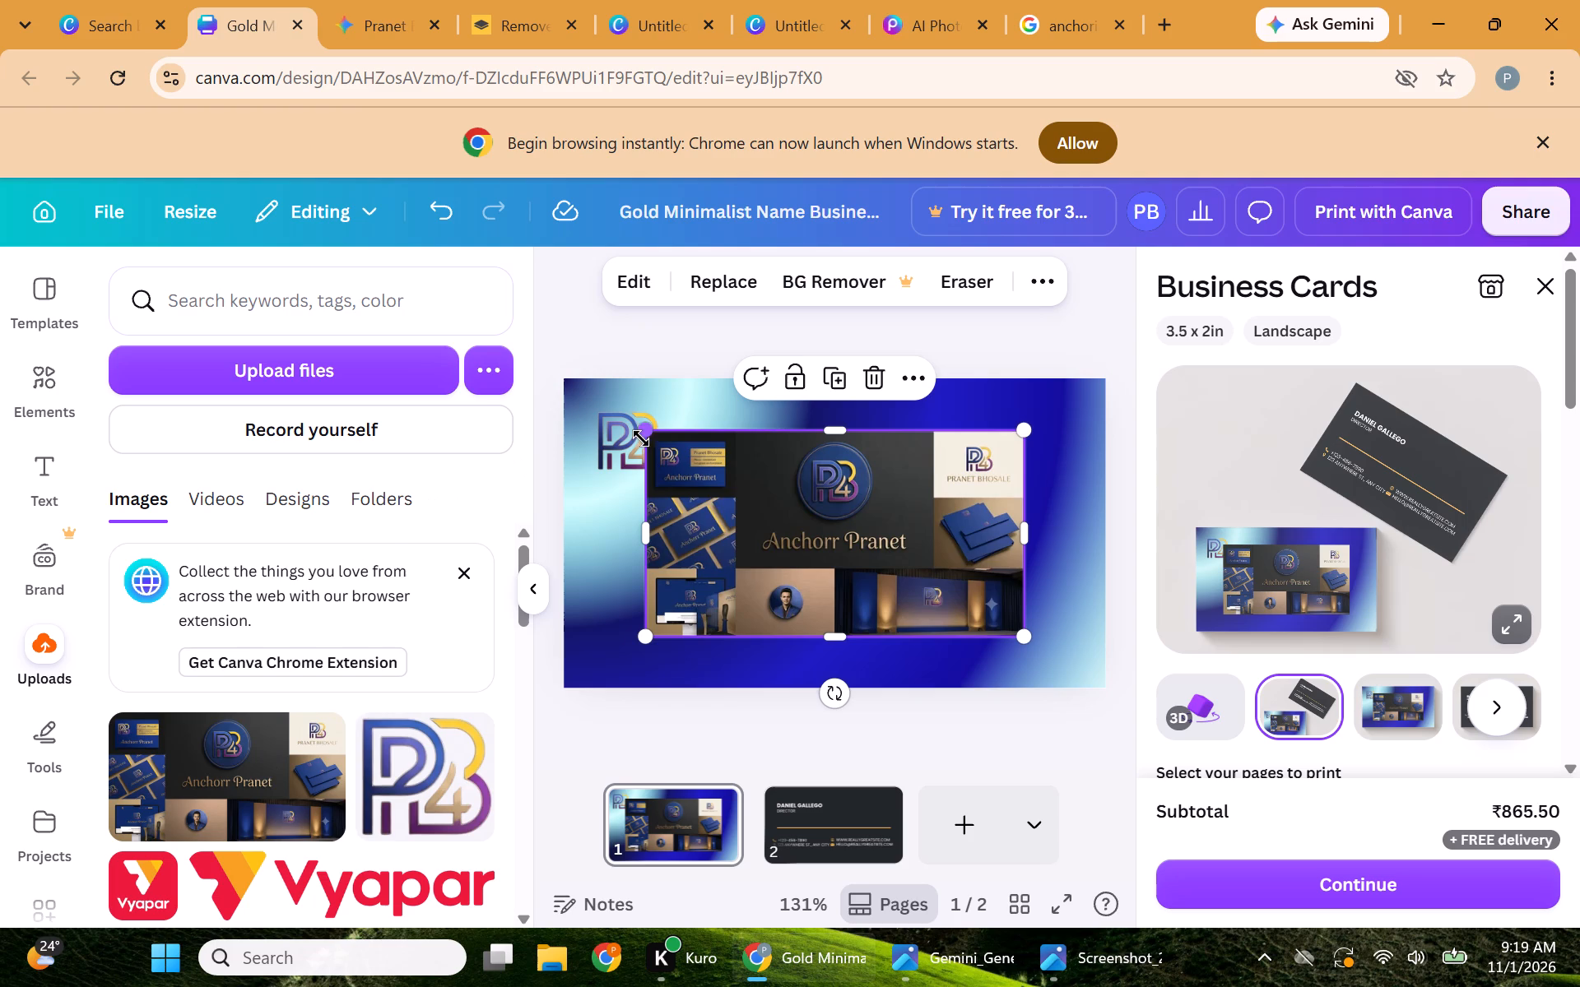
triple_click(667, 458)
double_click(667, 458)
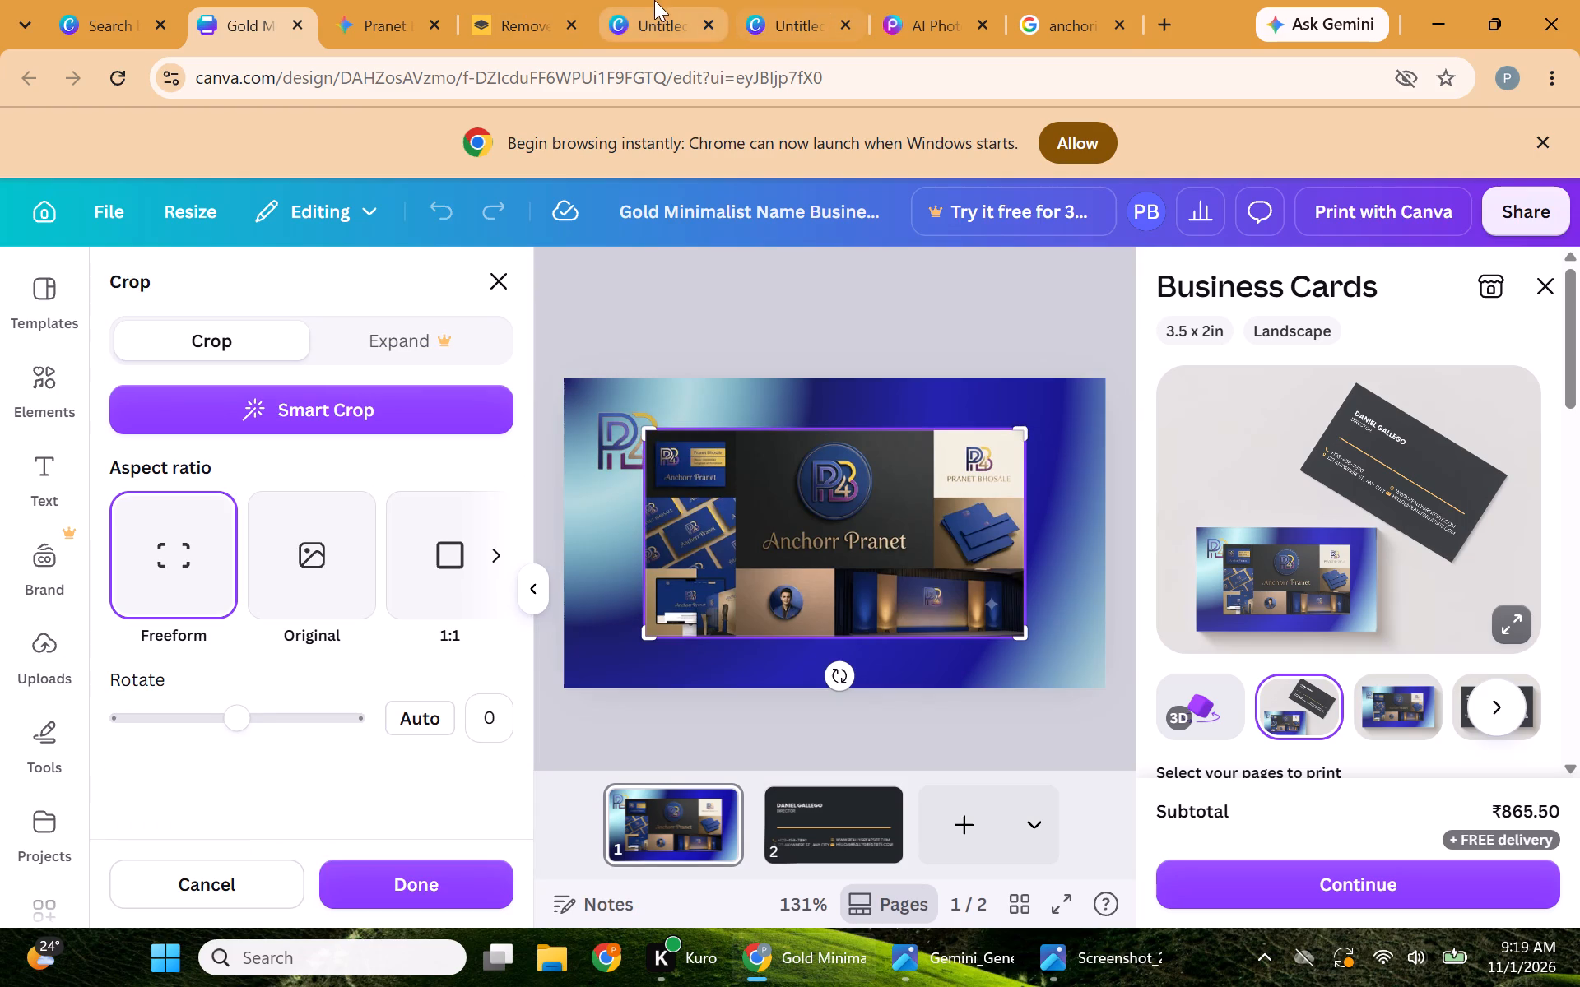
Examine the golden monogram and the uploaded images in the untitled 220px × 195px Canva design.
left_click(834, 1)
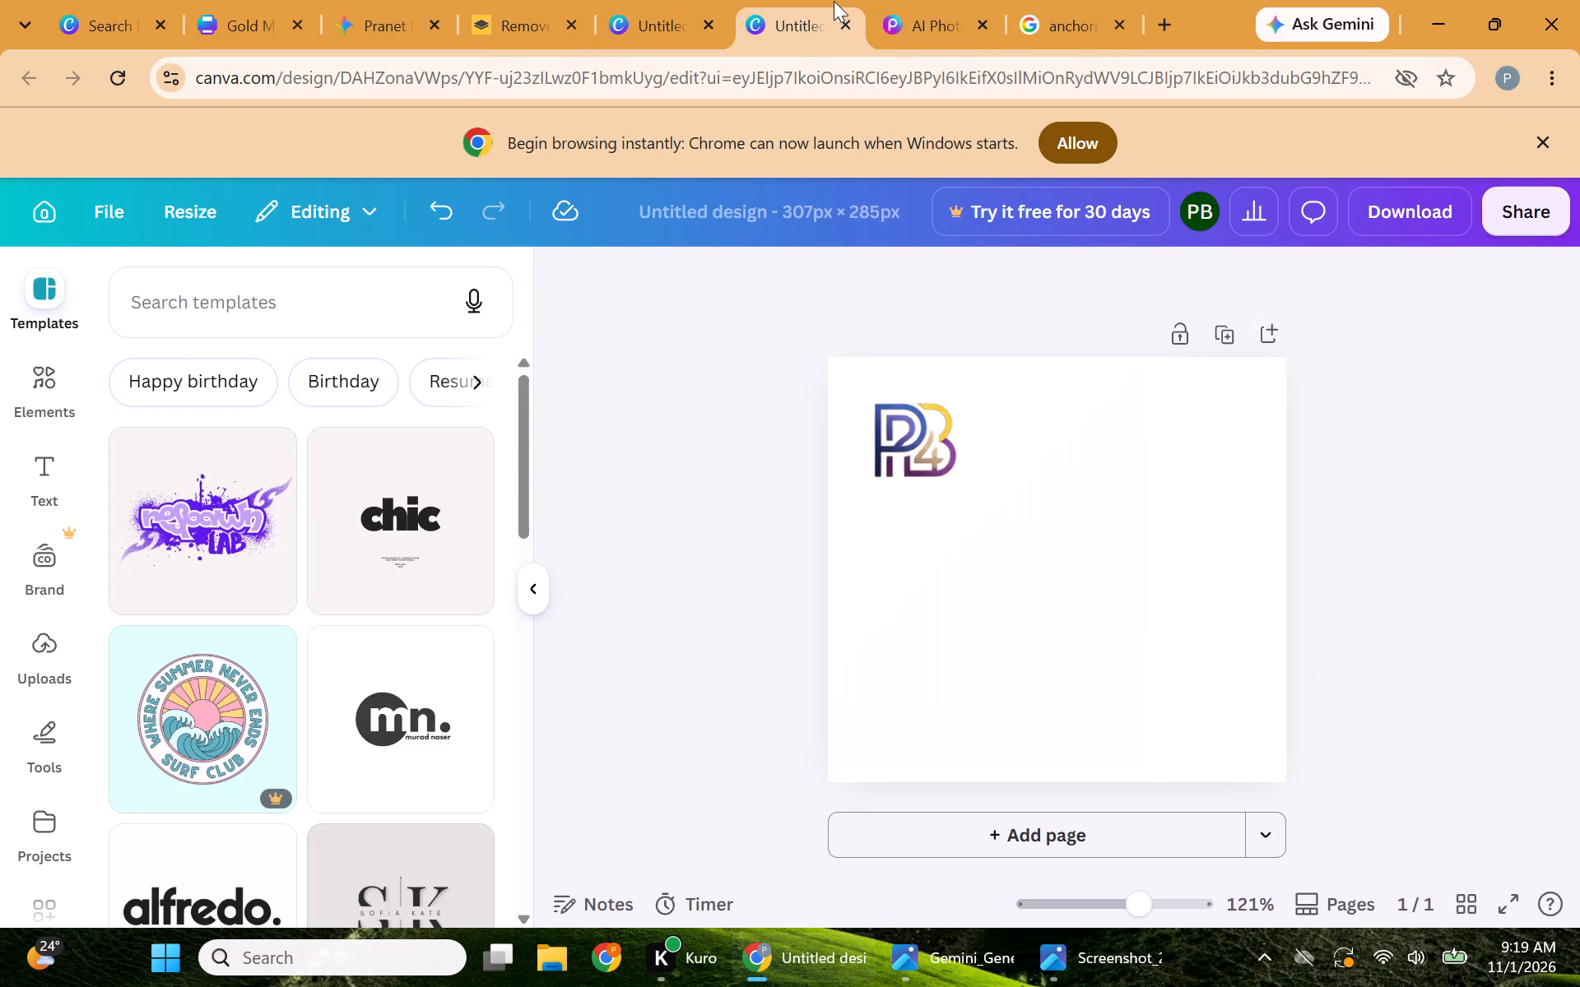
left_click(695, 0)
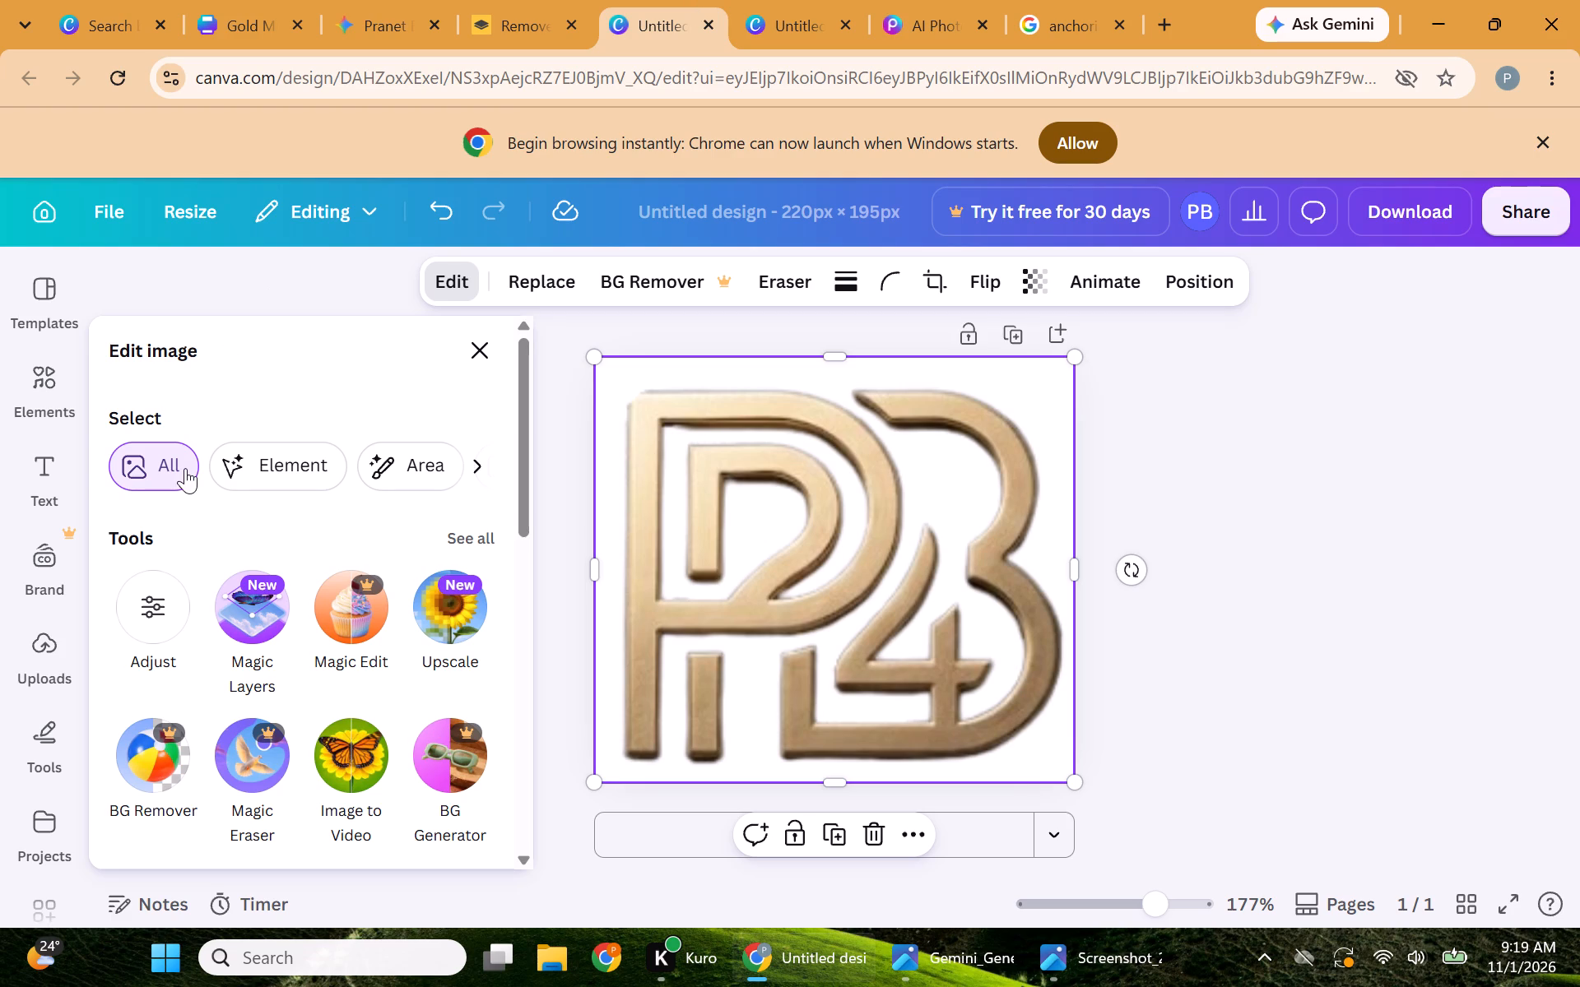
left_click(13, 687)
left_click(13, 687)
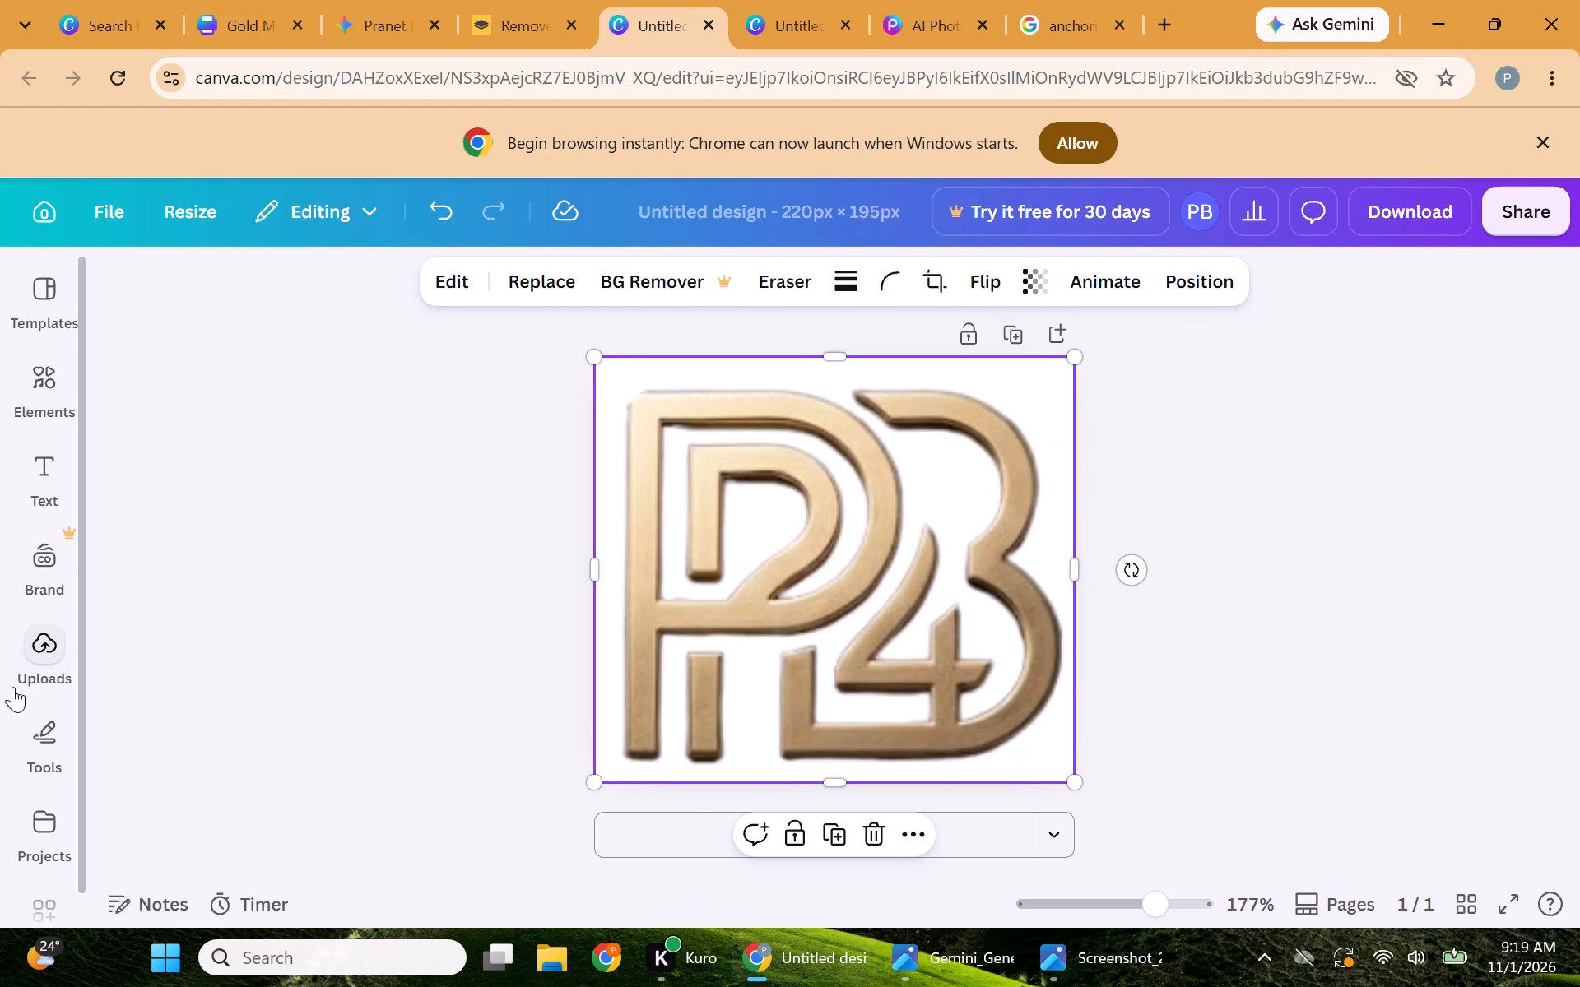
double_click(13, 687)
left_click(13, 687)
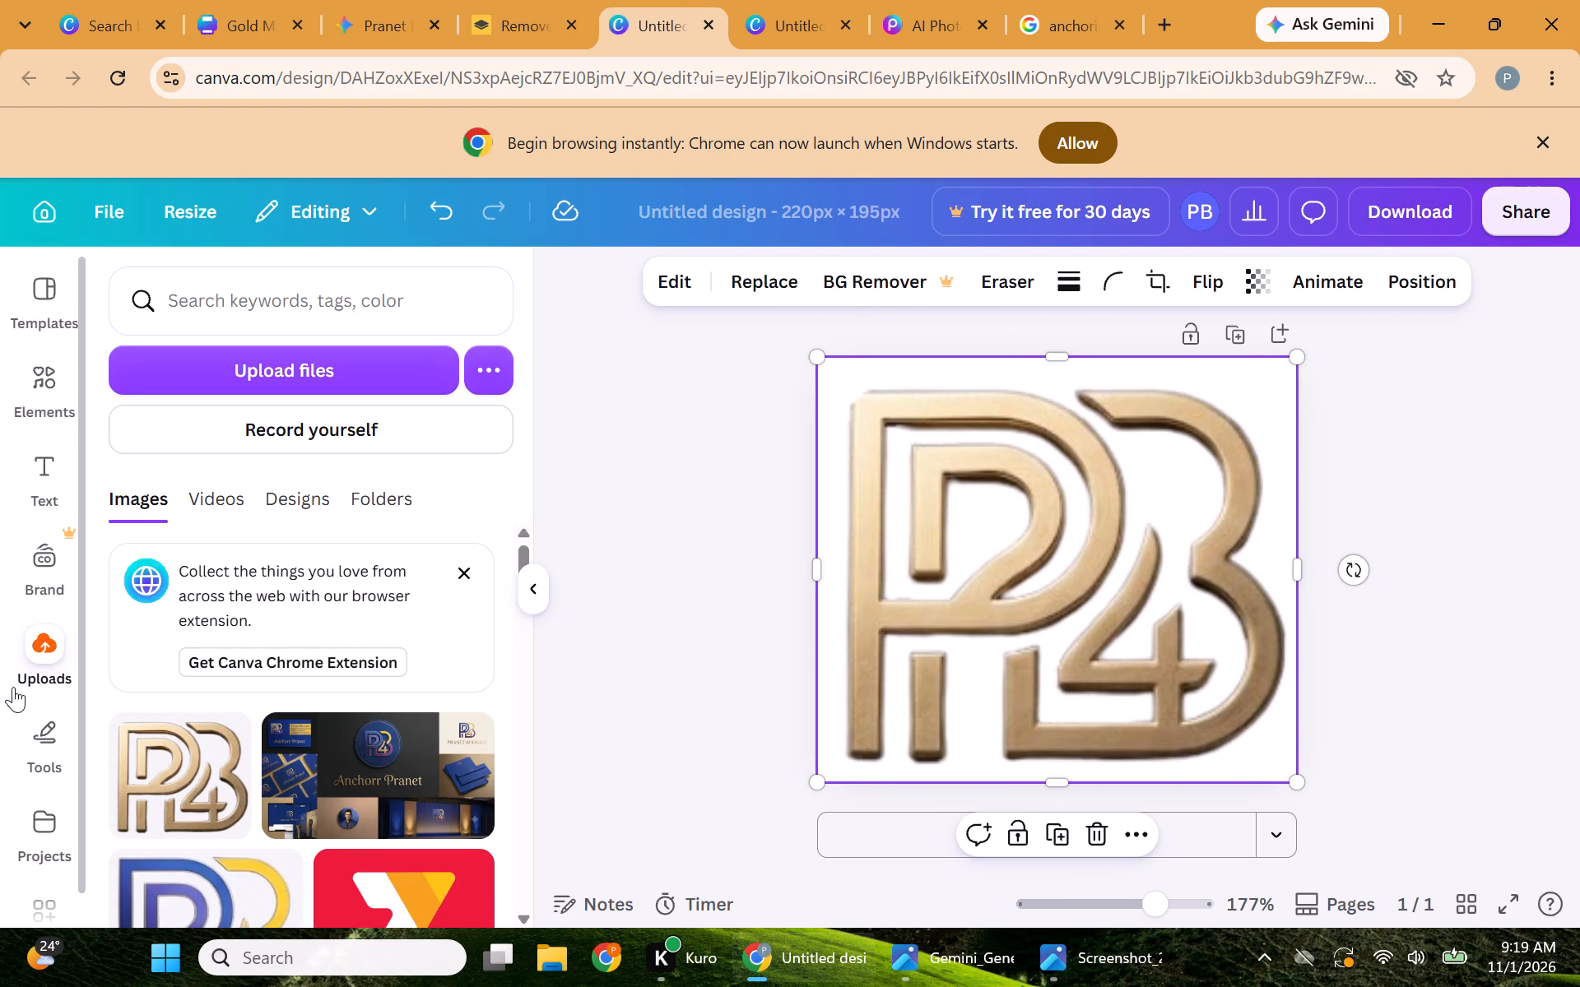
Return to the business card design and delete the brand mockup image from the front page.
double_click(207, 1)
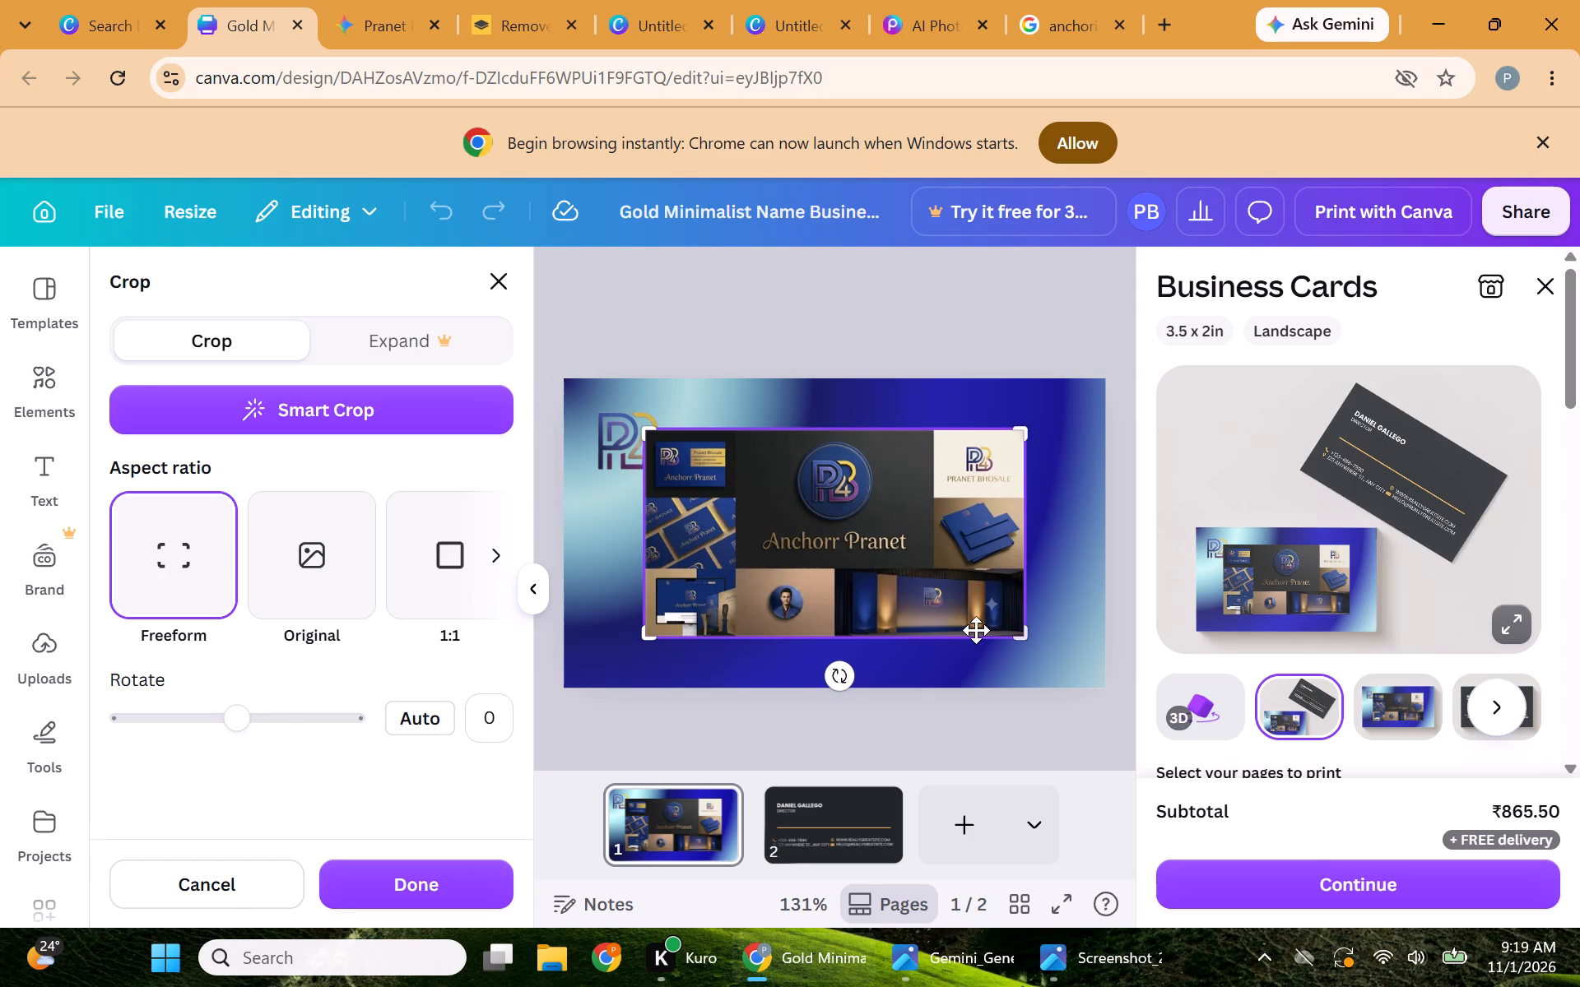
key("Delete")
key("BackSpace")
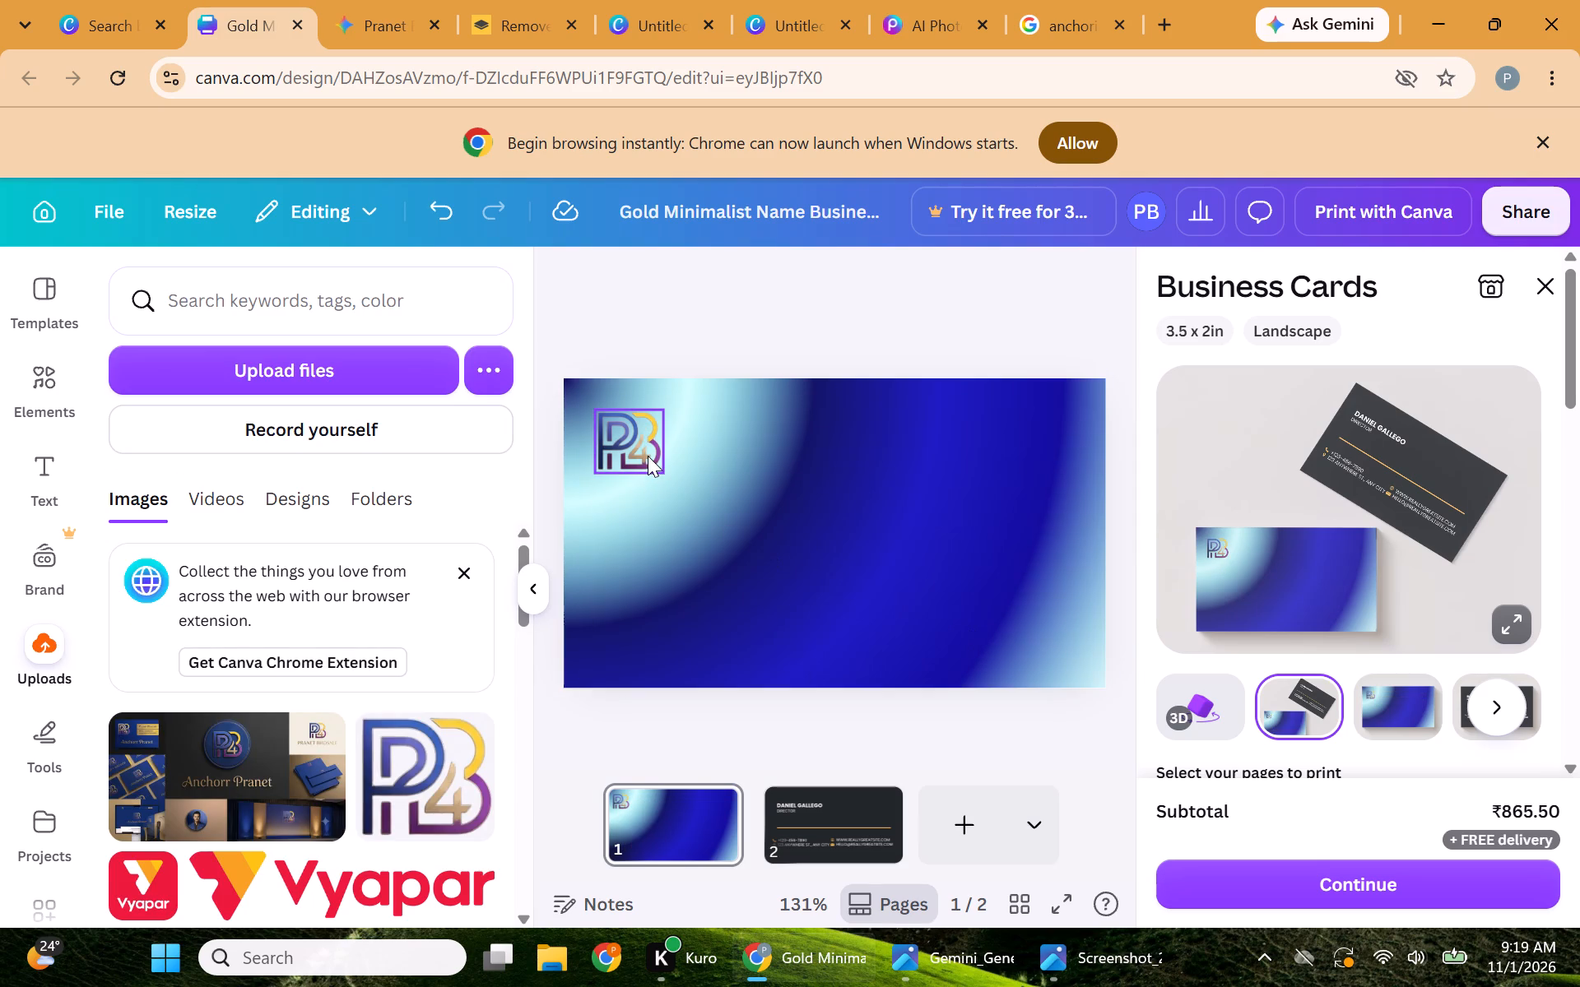
Try two of the monogram's photo colours on the front page's background, and set it to solid deep blue #28298F.
left_click(648, 456)
left_click(711, 498)
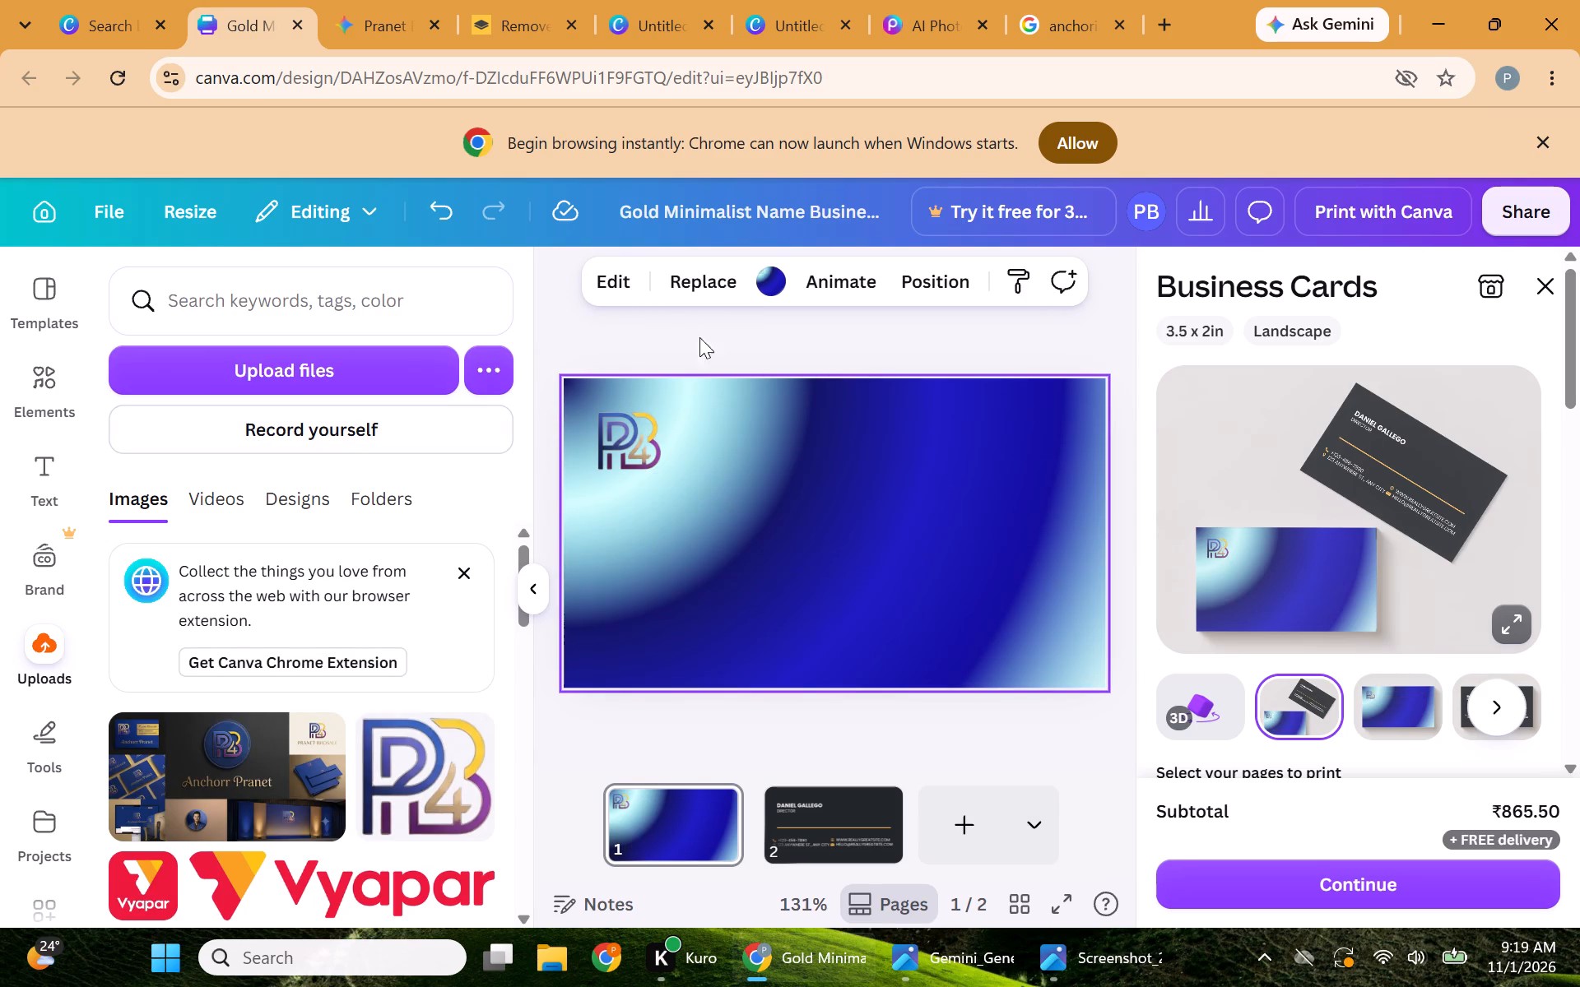
left_click(766, 282)
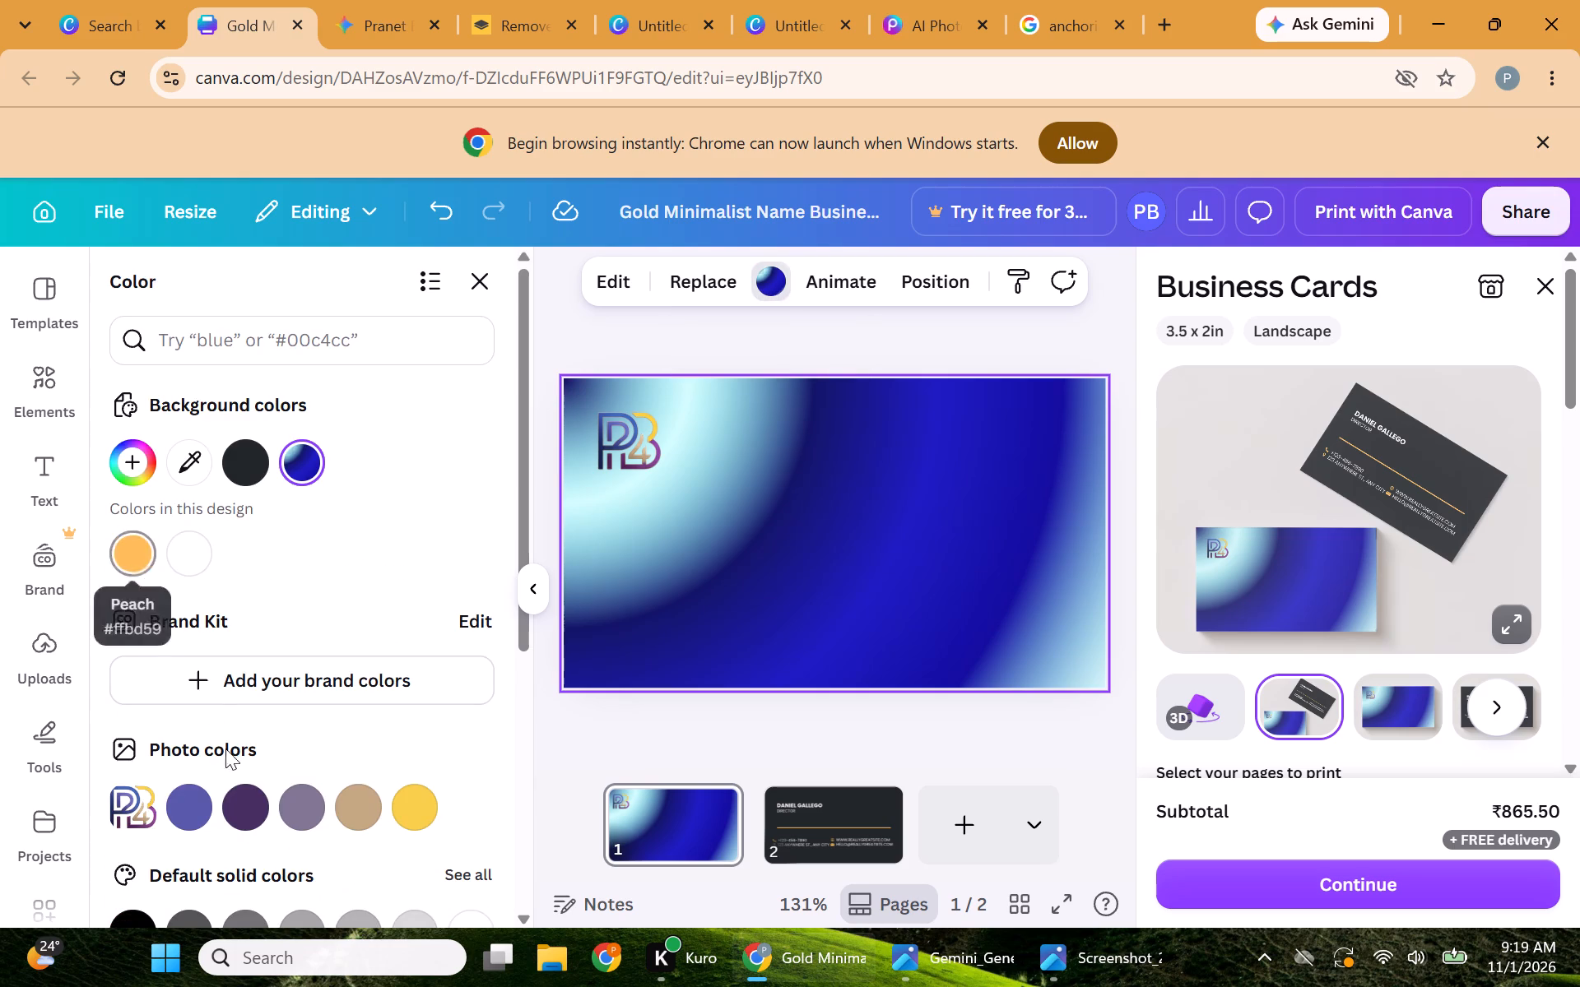
left_click(236, 805)
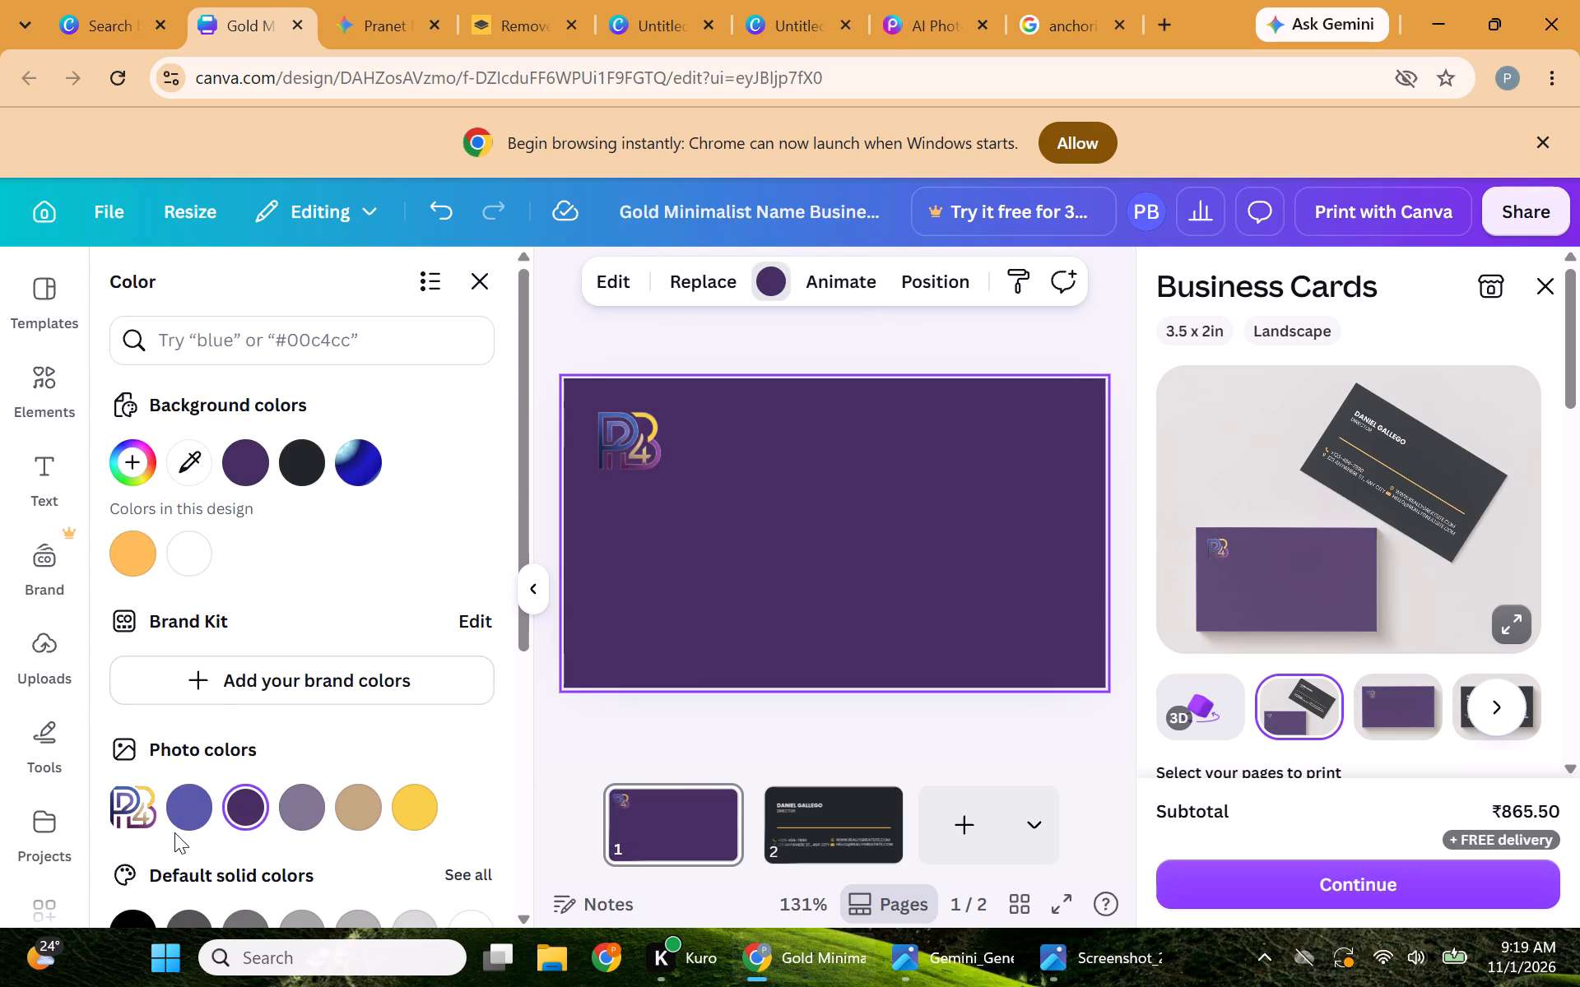
left_click(190, 801)
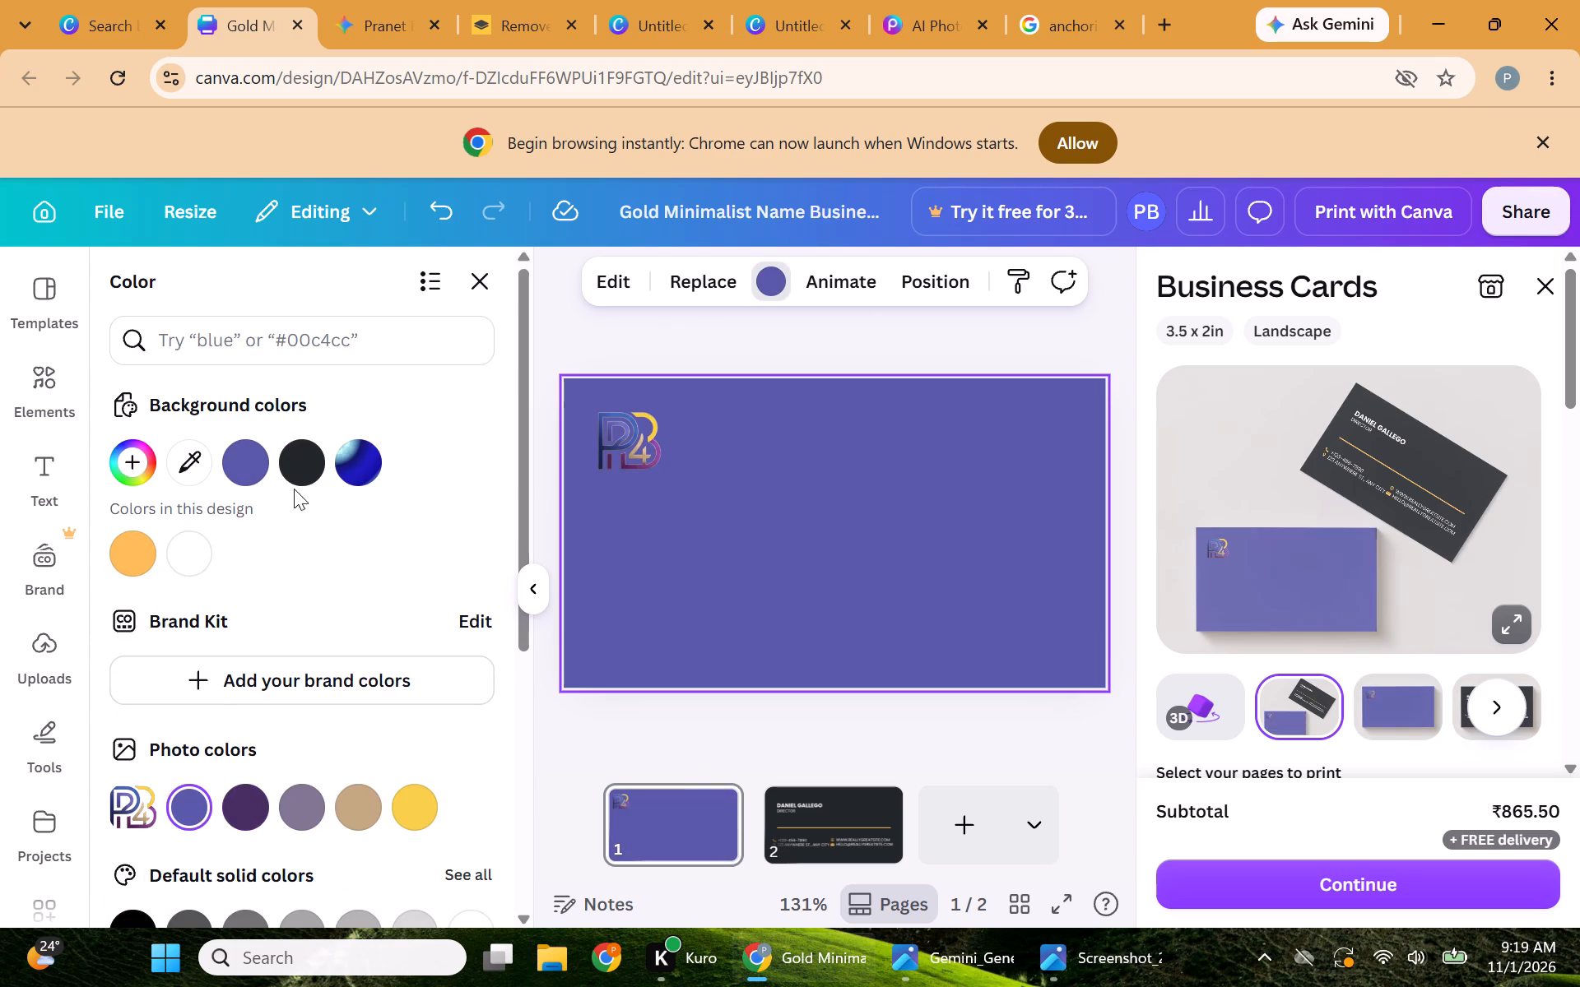
left_click(130, 449)
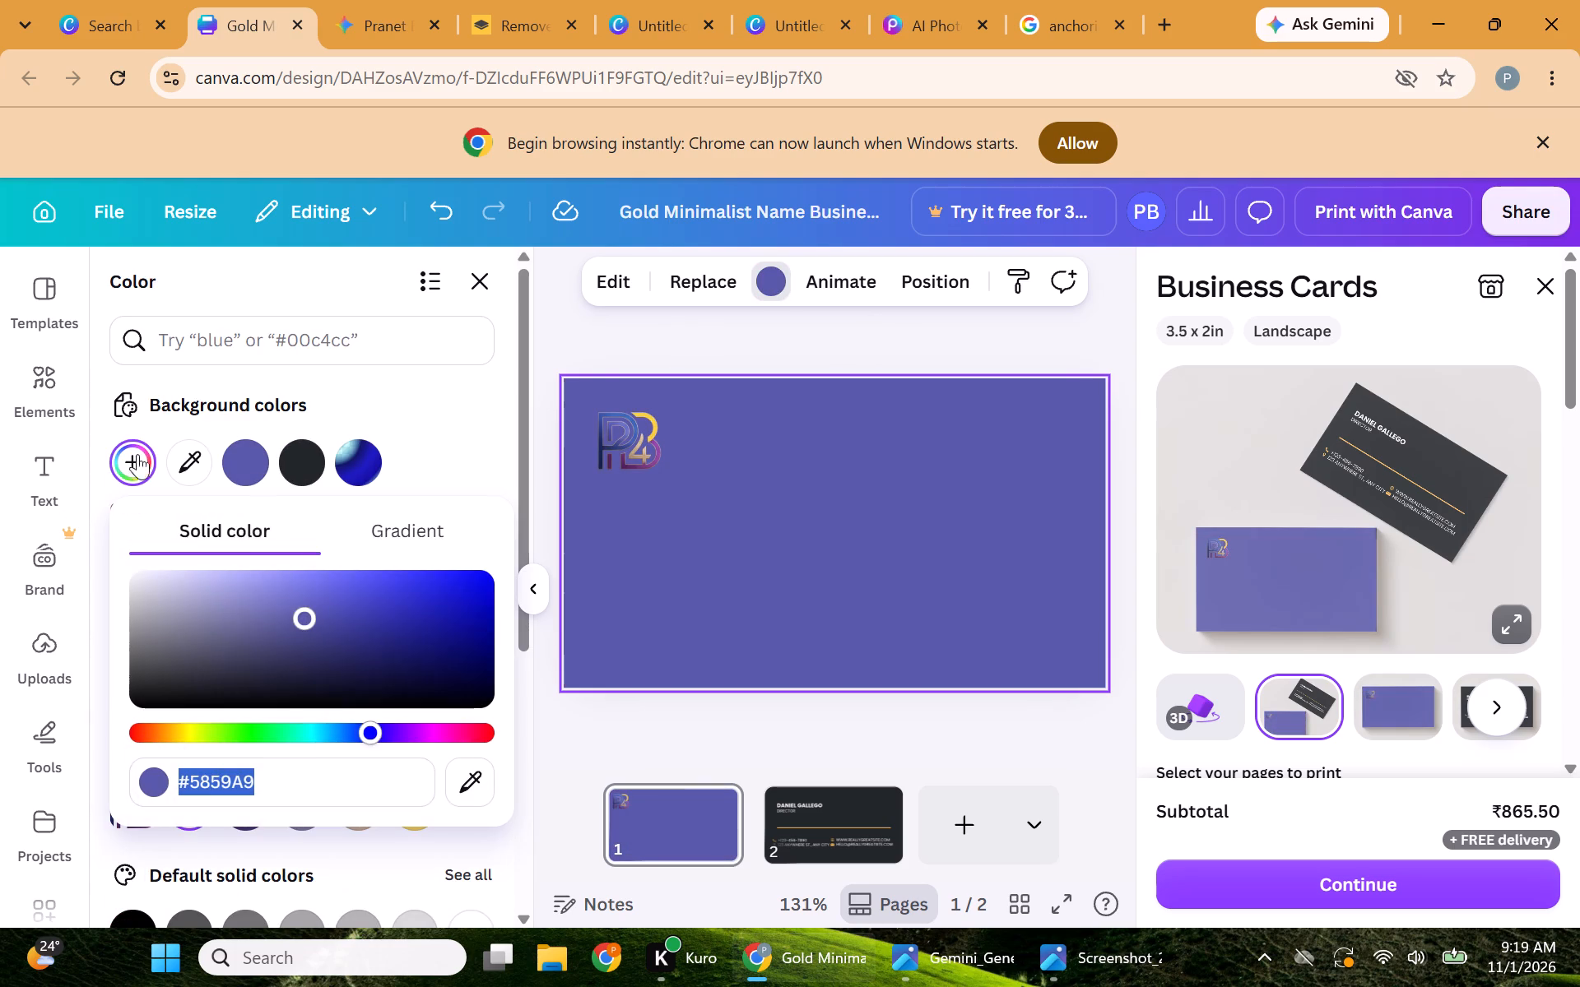
left_click(387, 624)
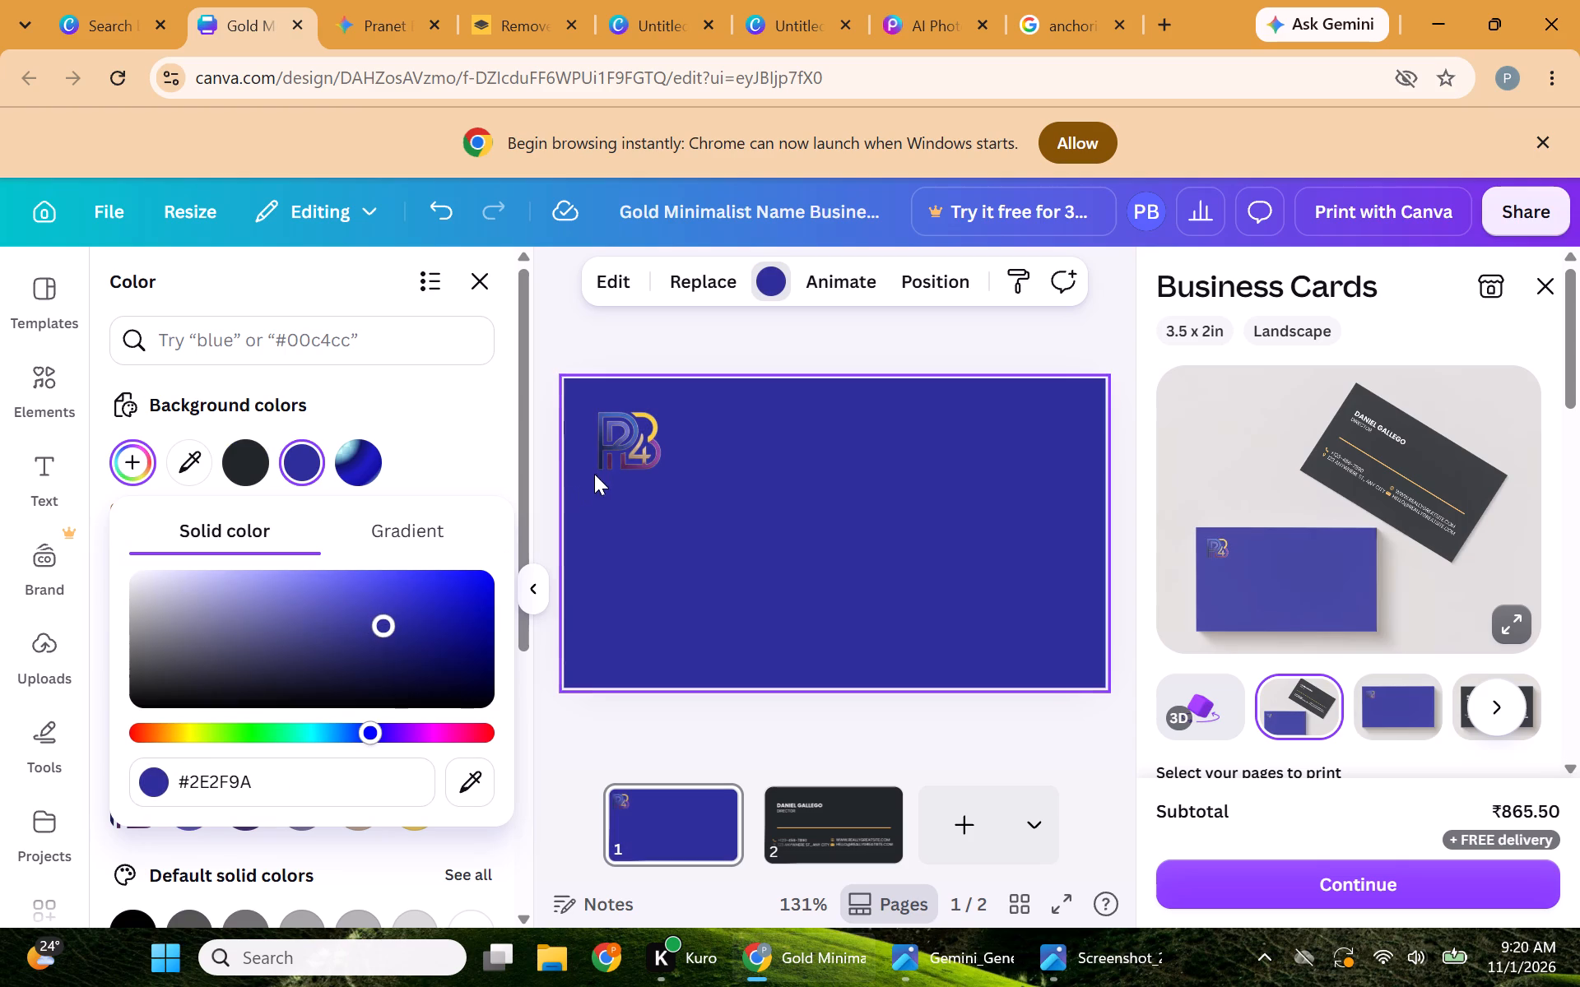
left_click(393, 631)
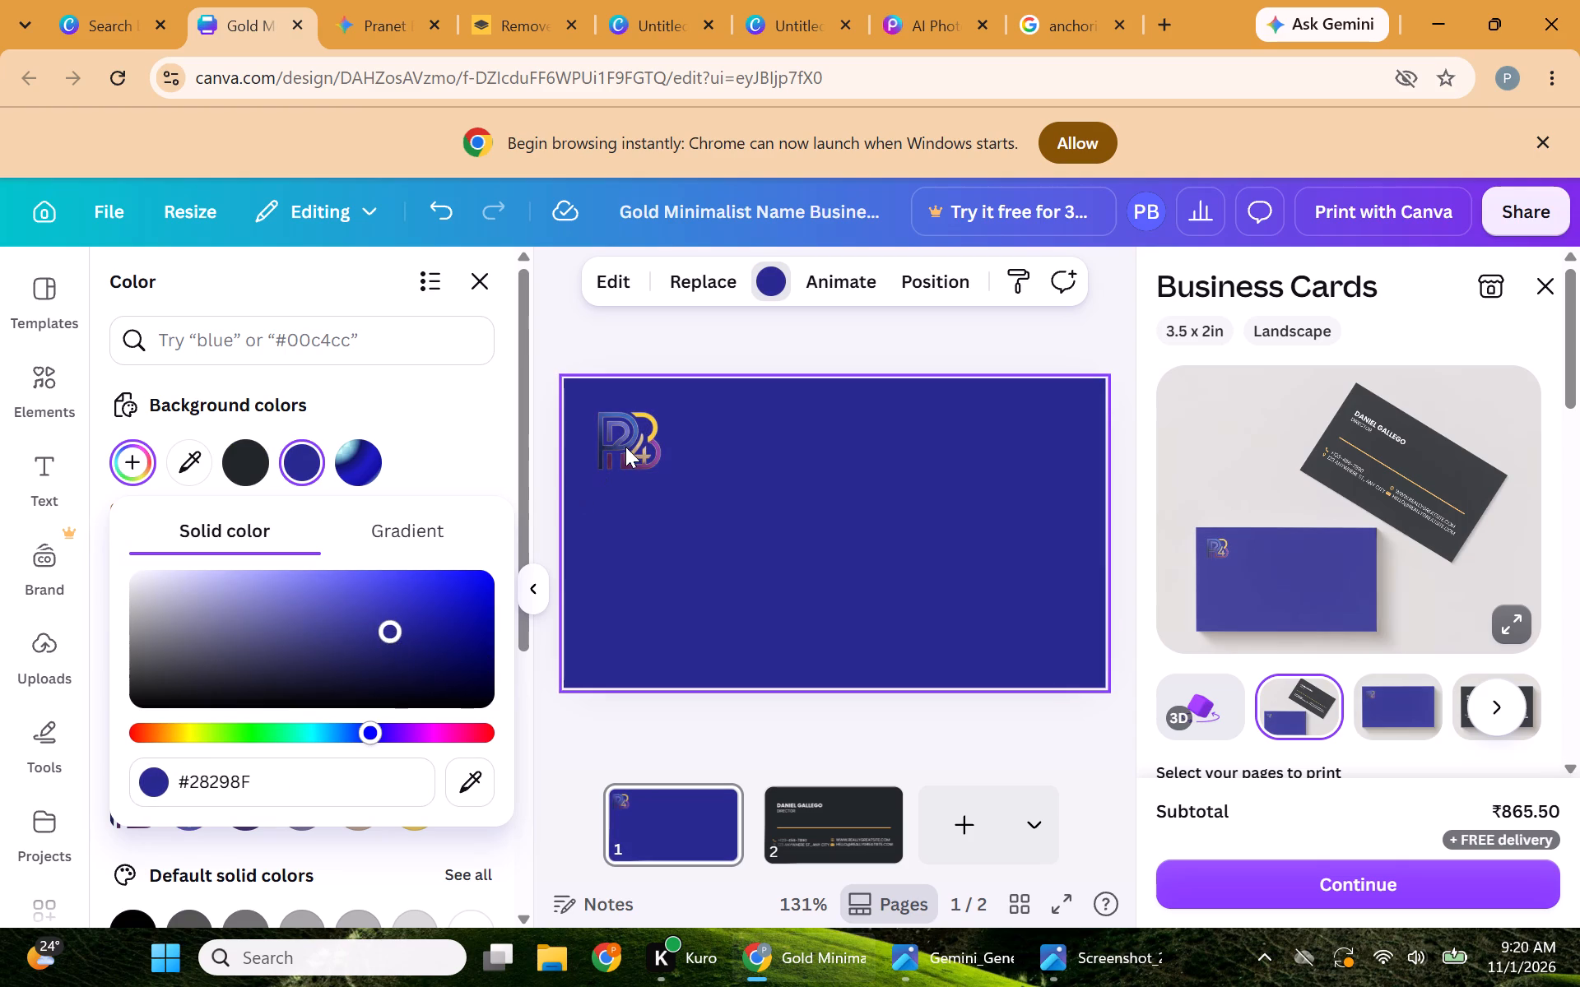
Delete the multicolour PB monogram from the front page.
left_click(625, 447)
key("Delete")
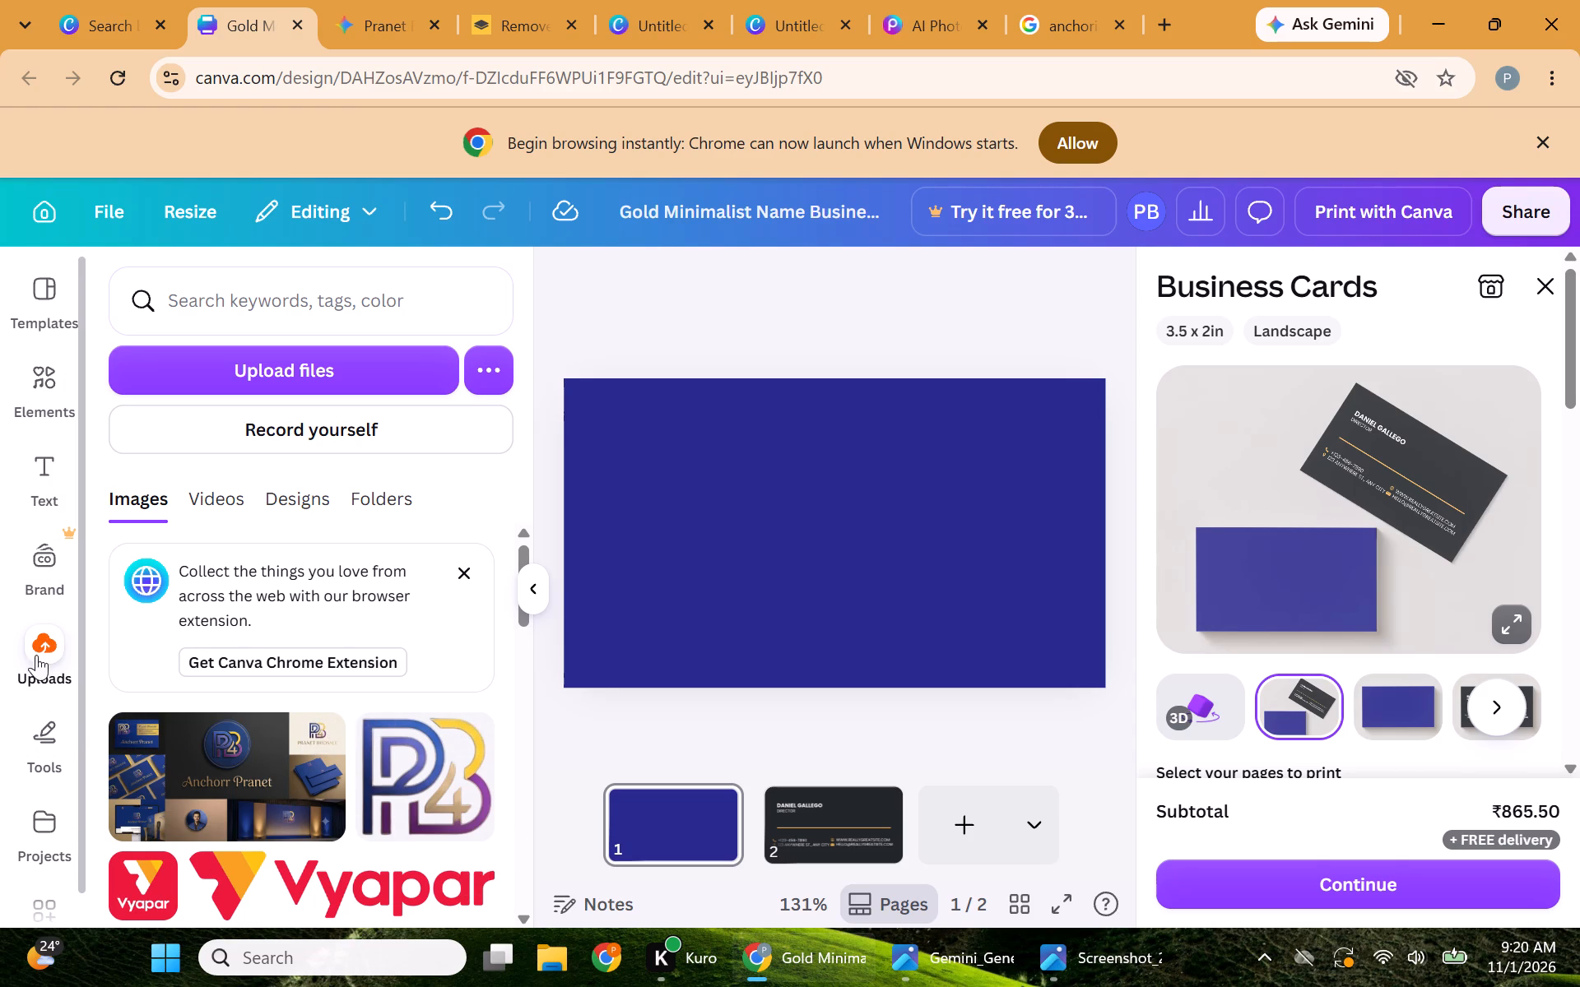
Look through the business card design's uploaded images and designs for the golden monogram cutout, dismissing the browser extension promotion.
left_click(20, 633)
left_click(20, 633)
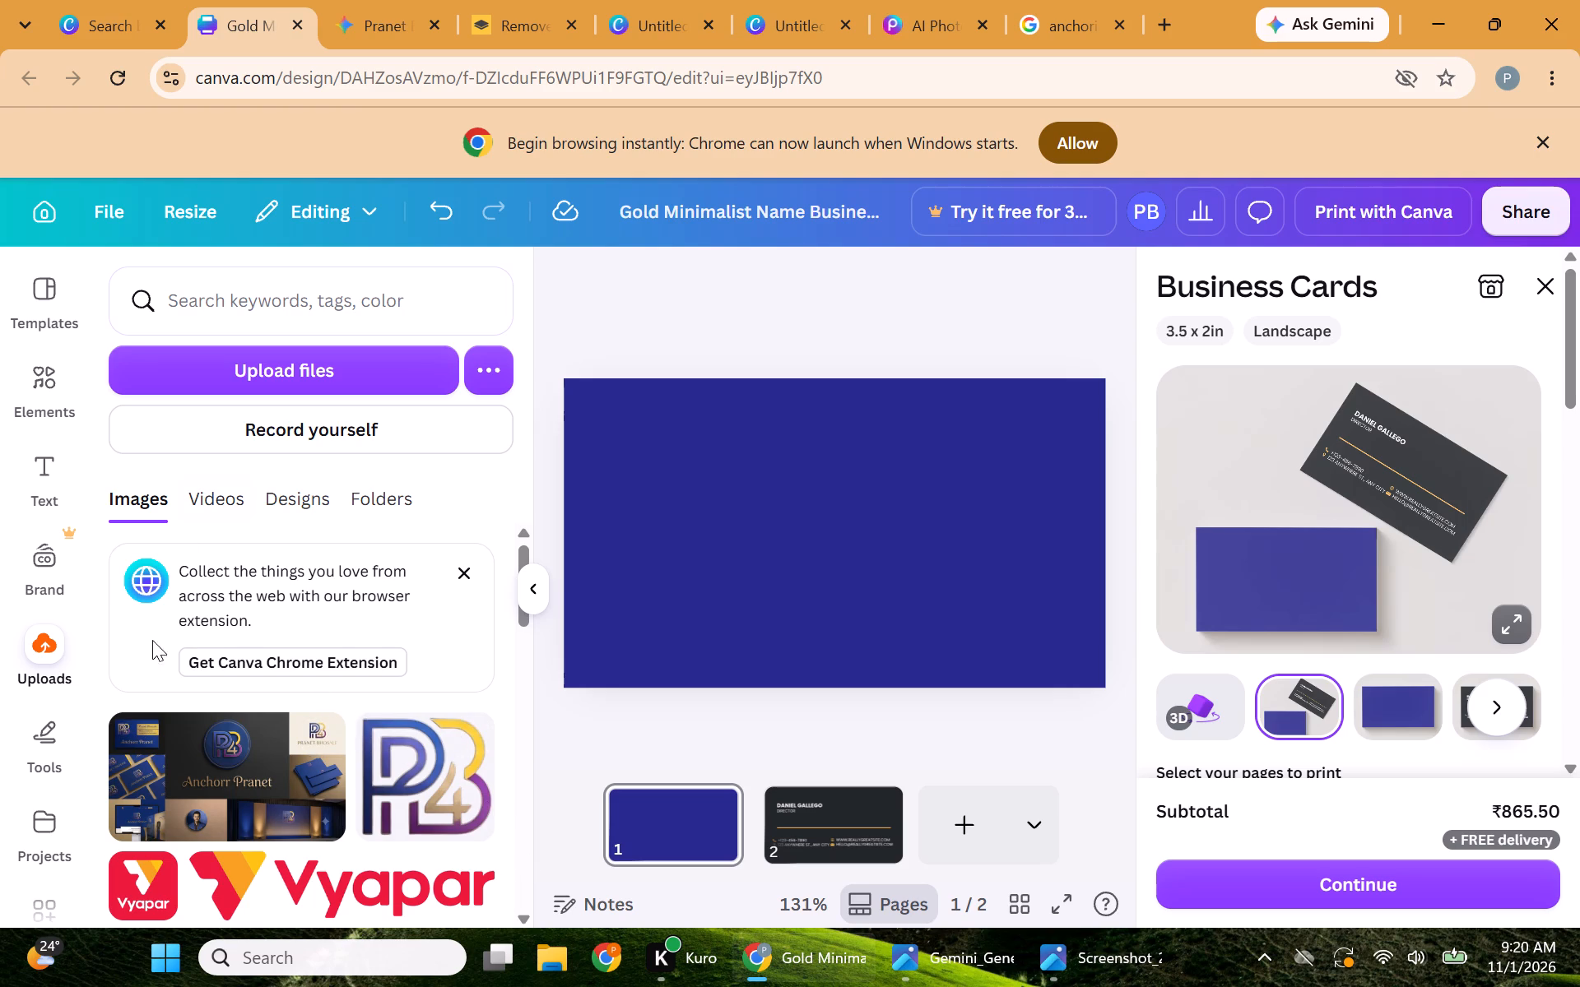
left_click(300, 487)
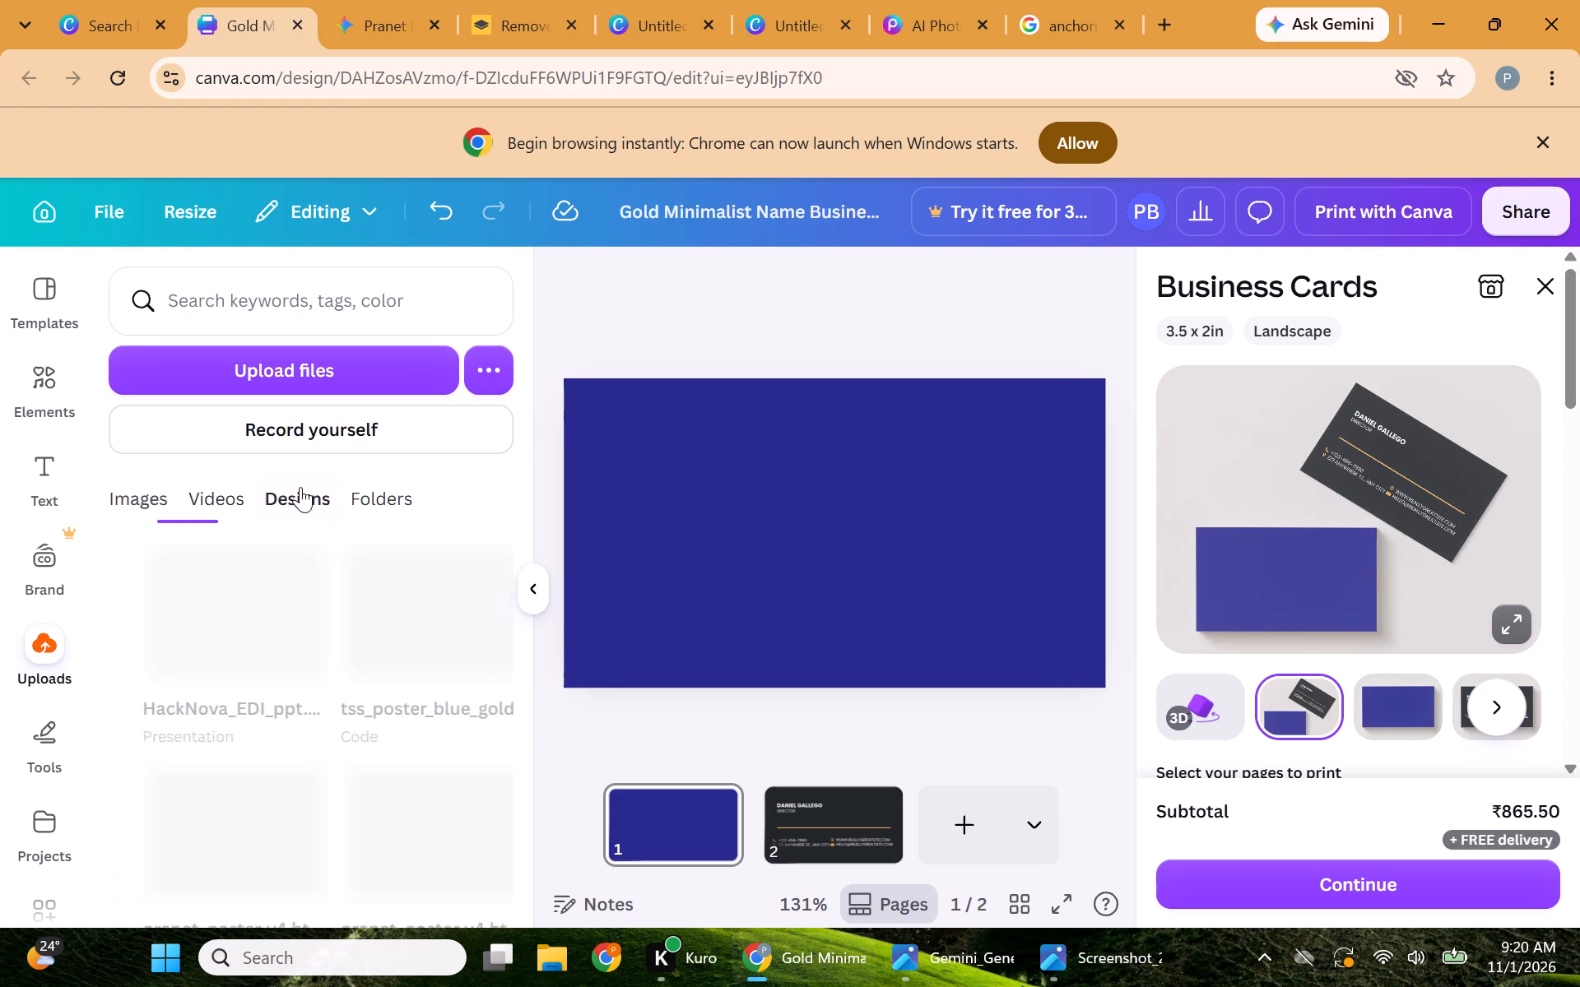
left_click(149, 486)
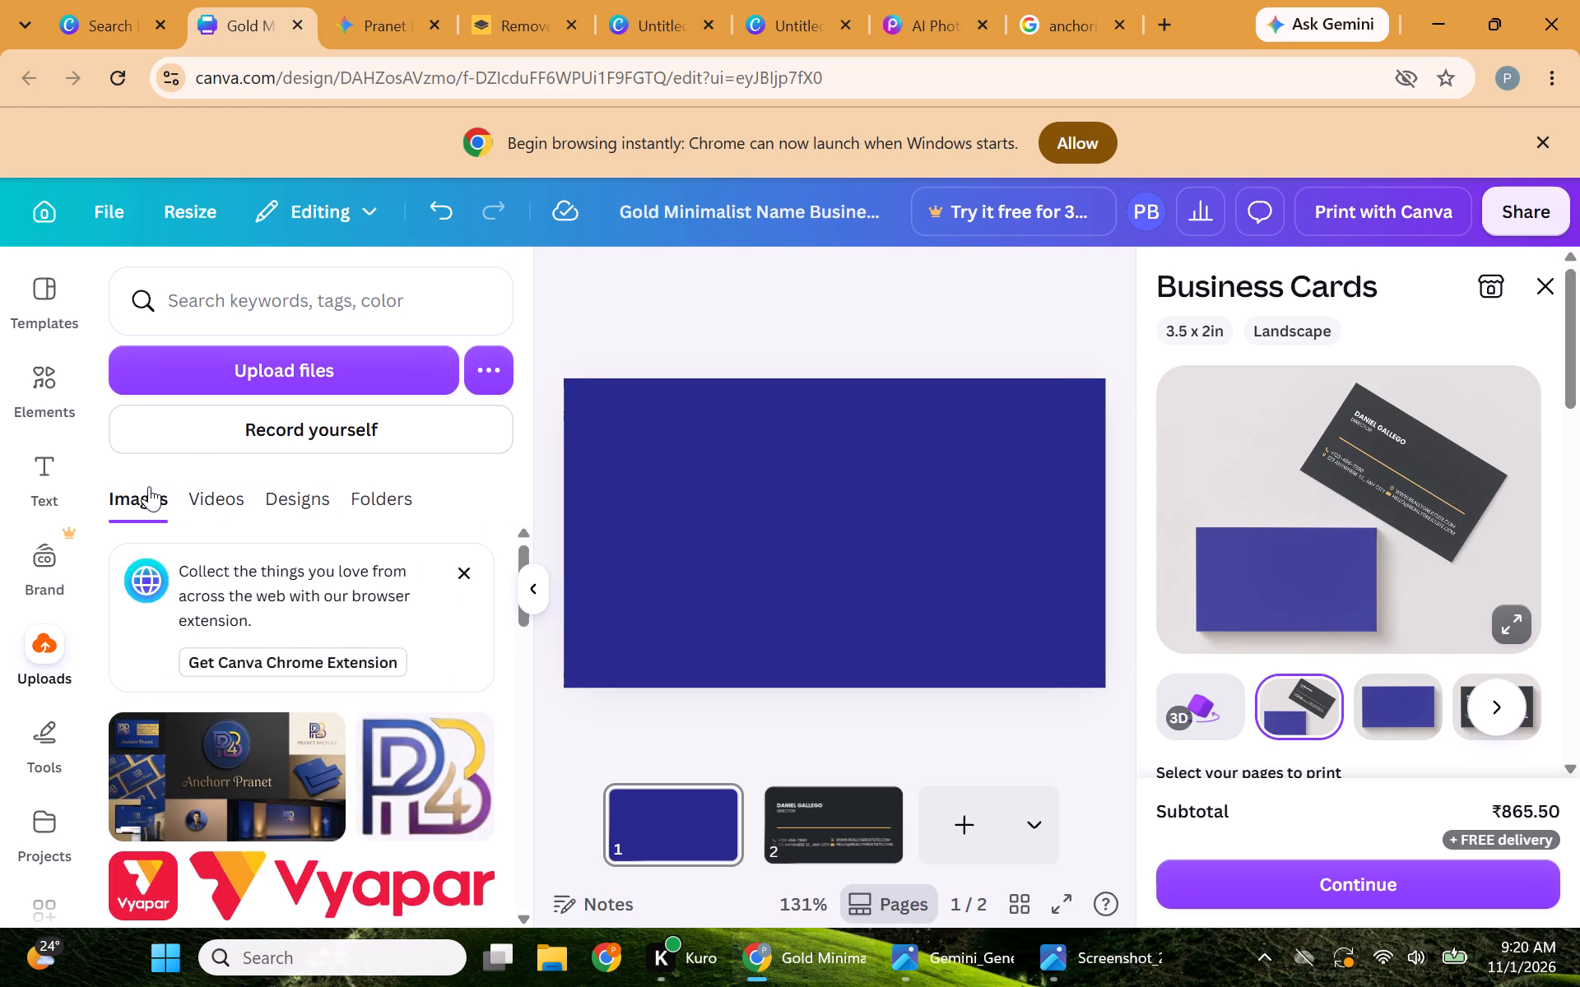
left_click(468, 581)
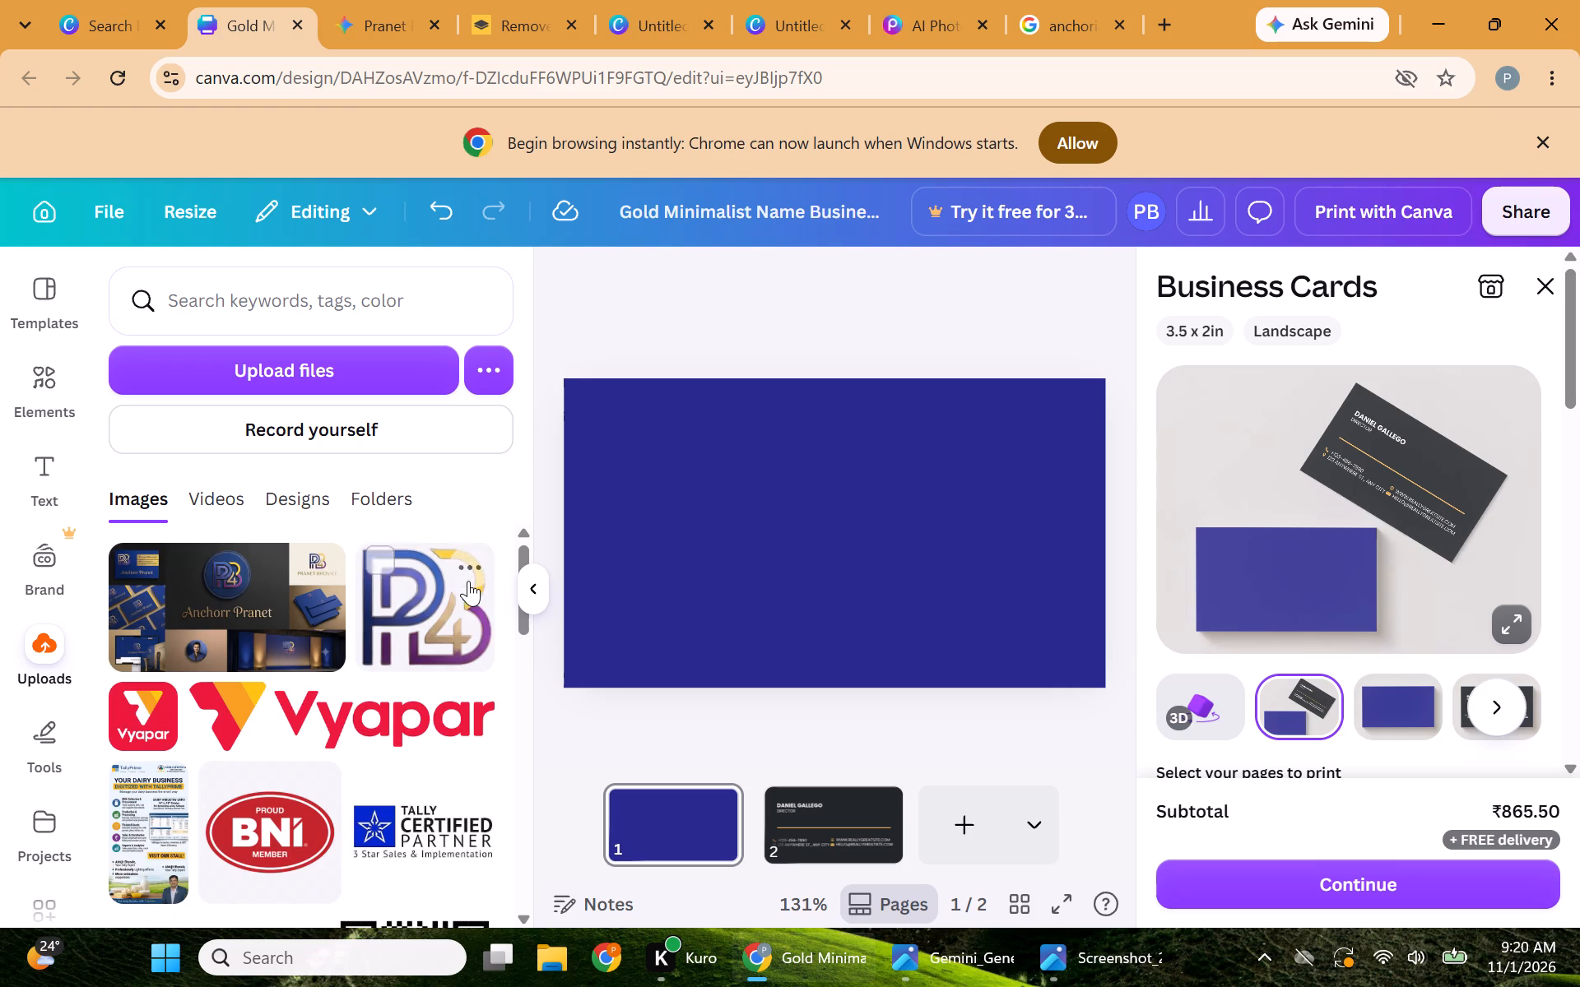
Switch to the untitled 220px × 195px design and add another copy of the uploaded golden monogram cutout to its page.
left_click(762, 10)
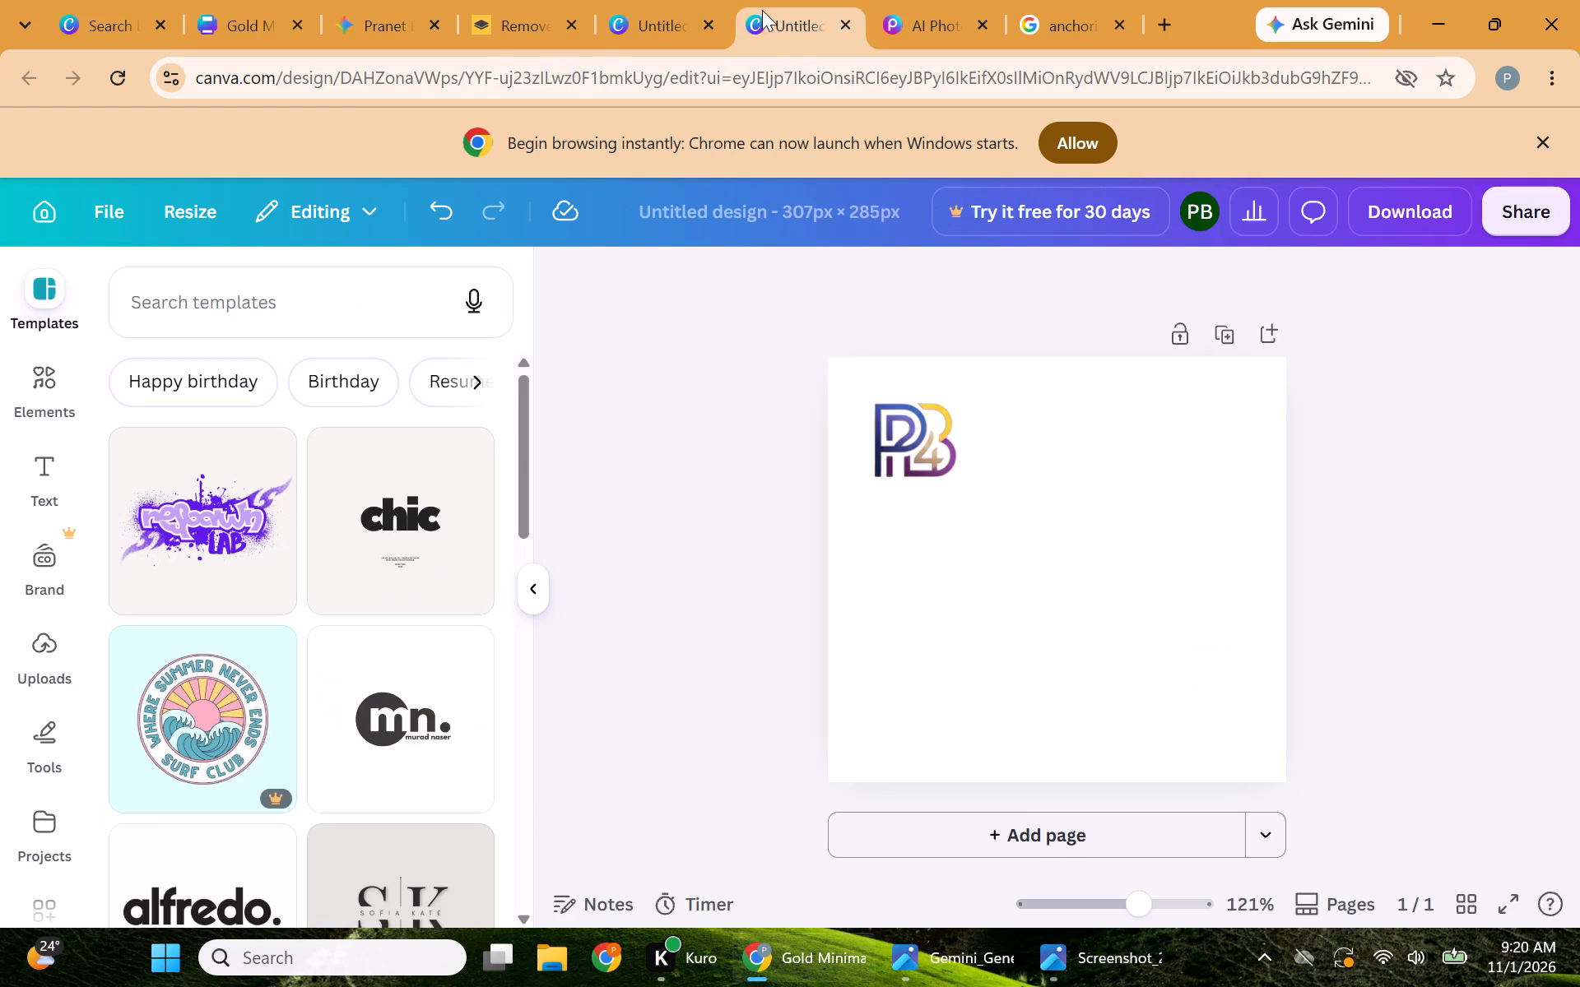
left_click(676, 12)
left_click(972, 578)
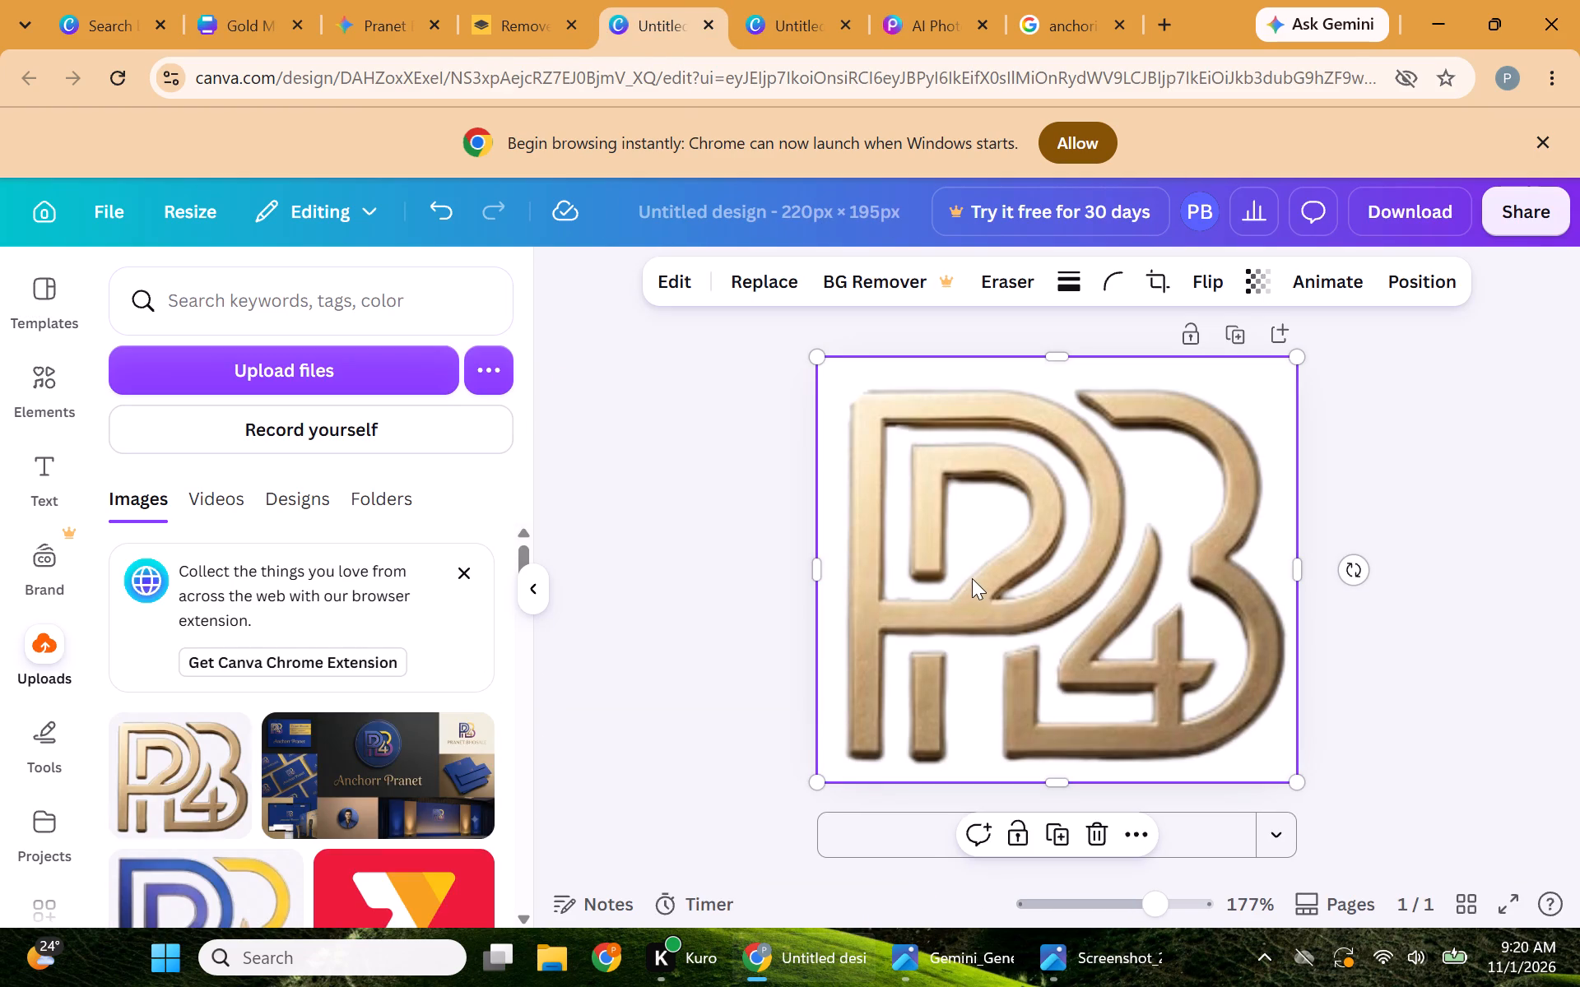
left_click(158, 753)
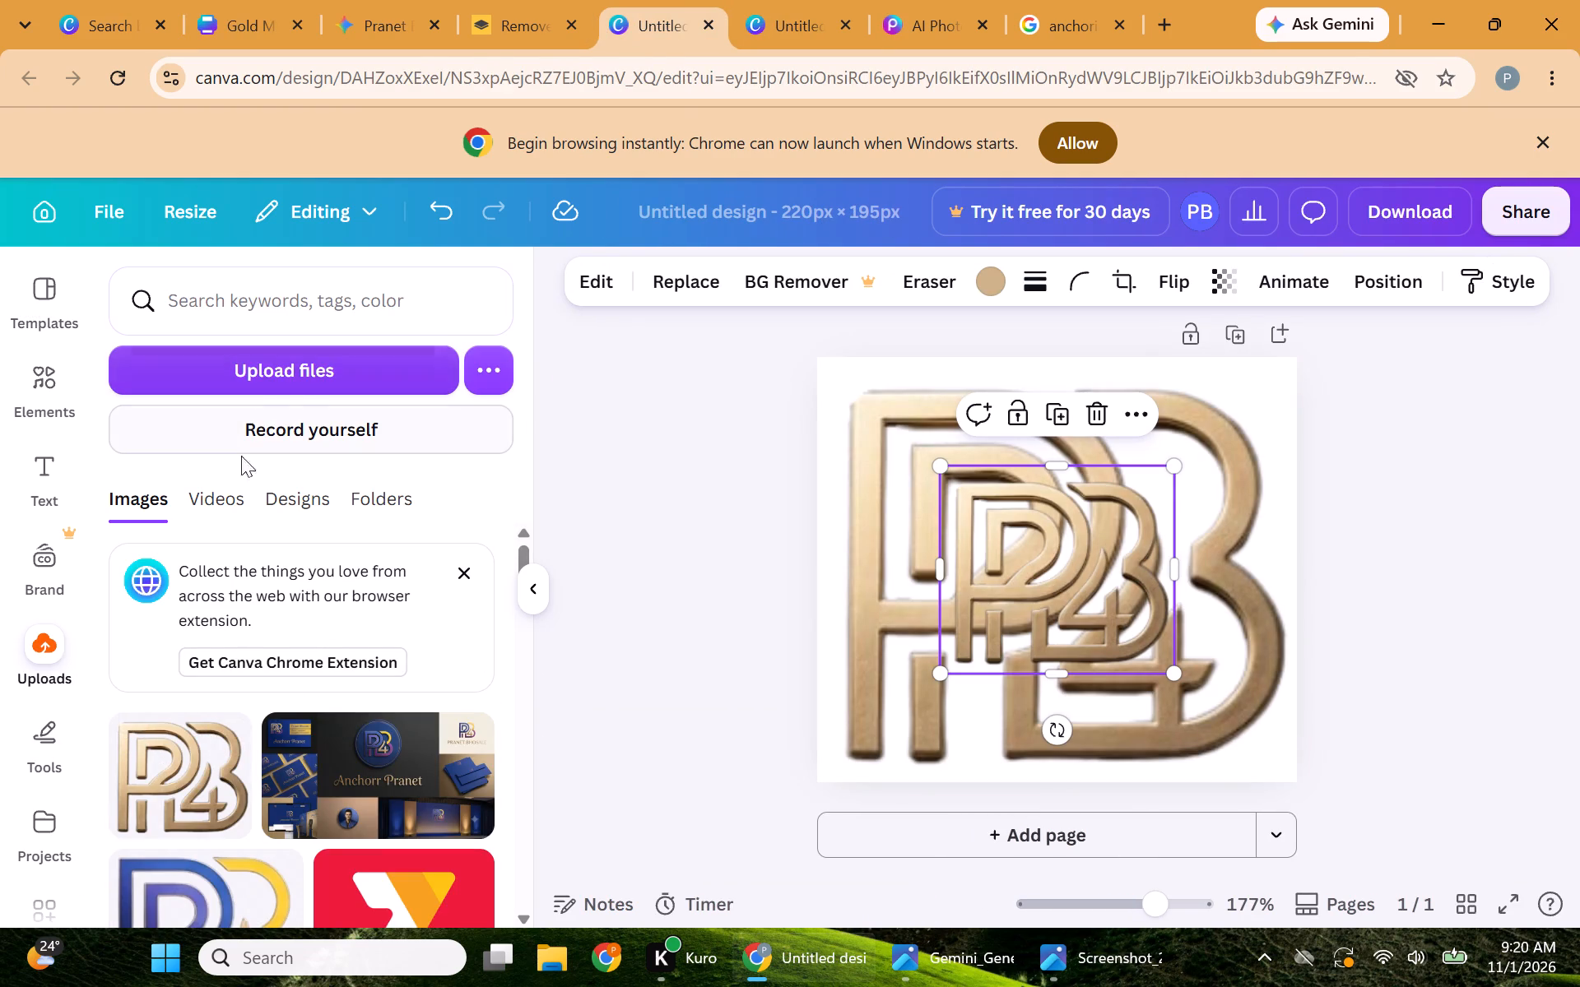
left_click_drag(170, 477, 336, 281)
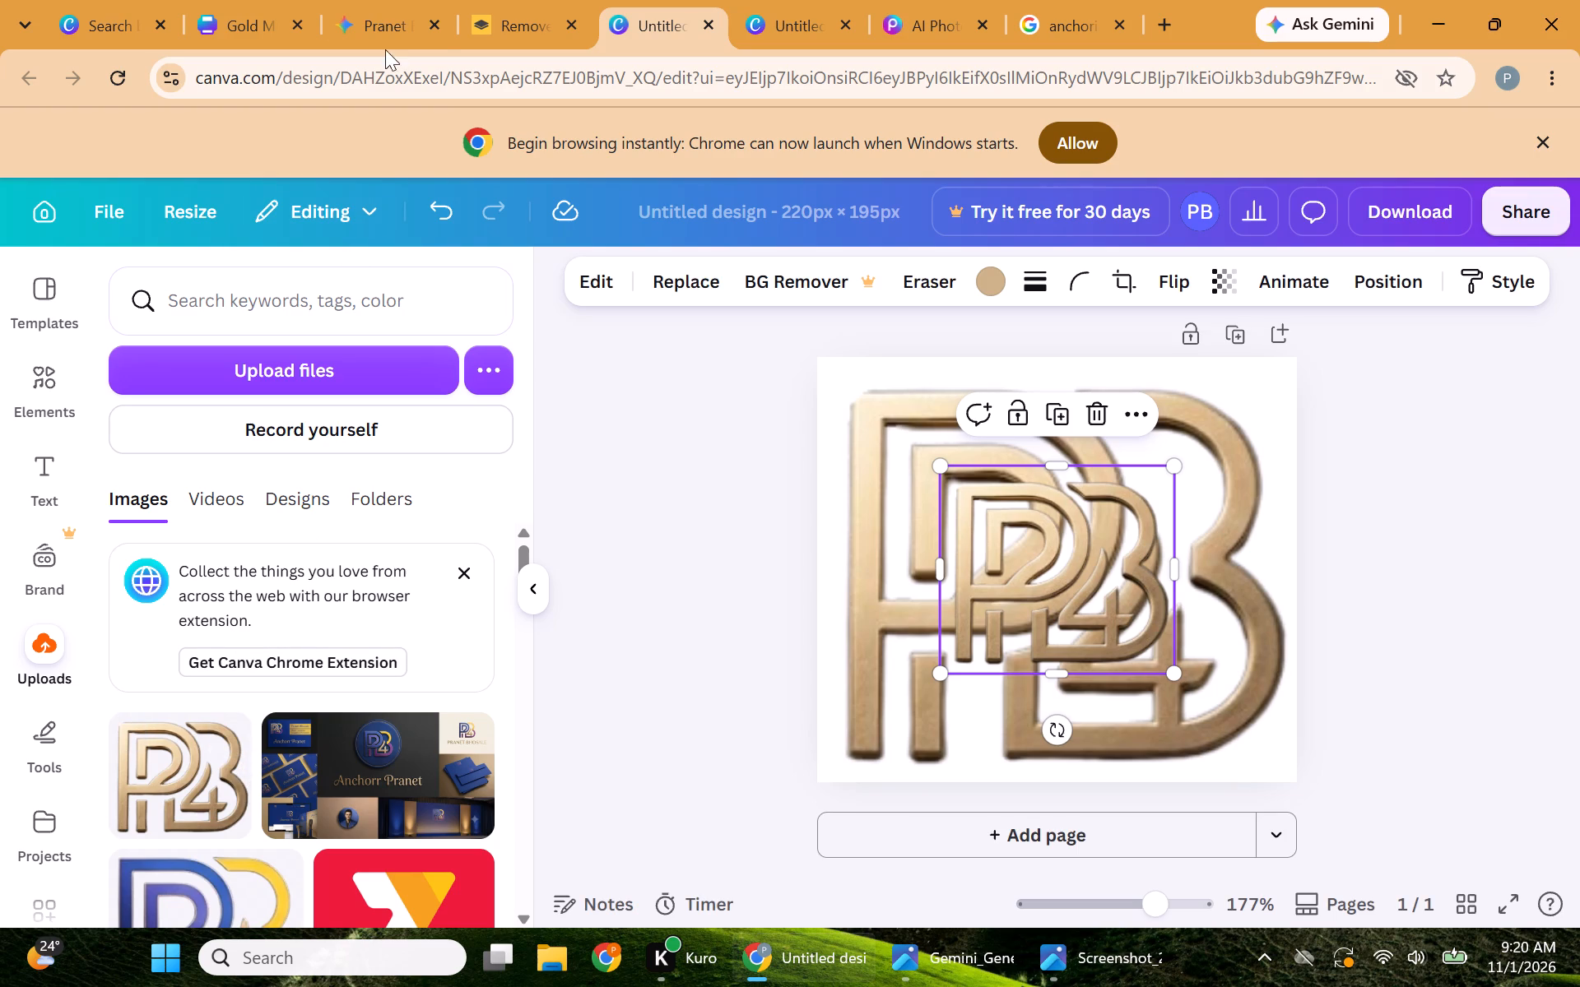
Return to the business card design, reload it, and place the uploaded golden monogram cutout on the blue front page.
left_click(264, 0)
left_click(109, 68)
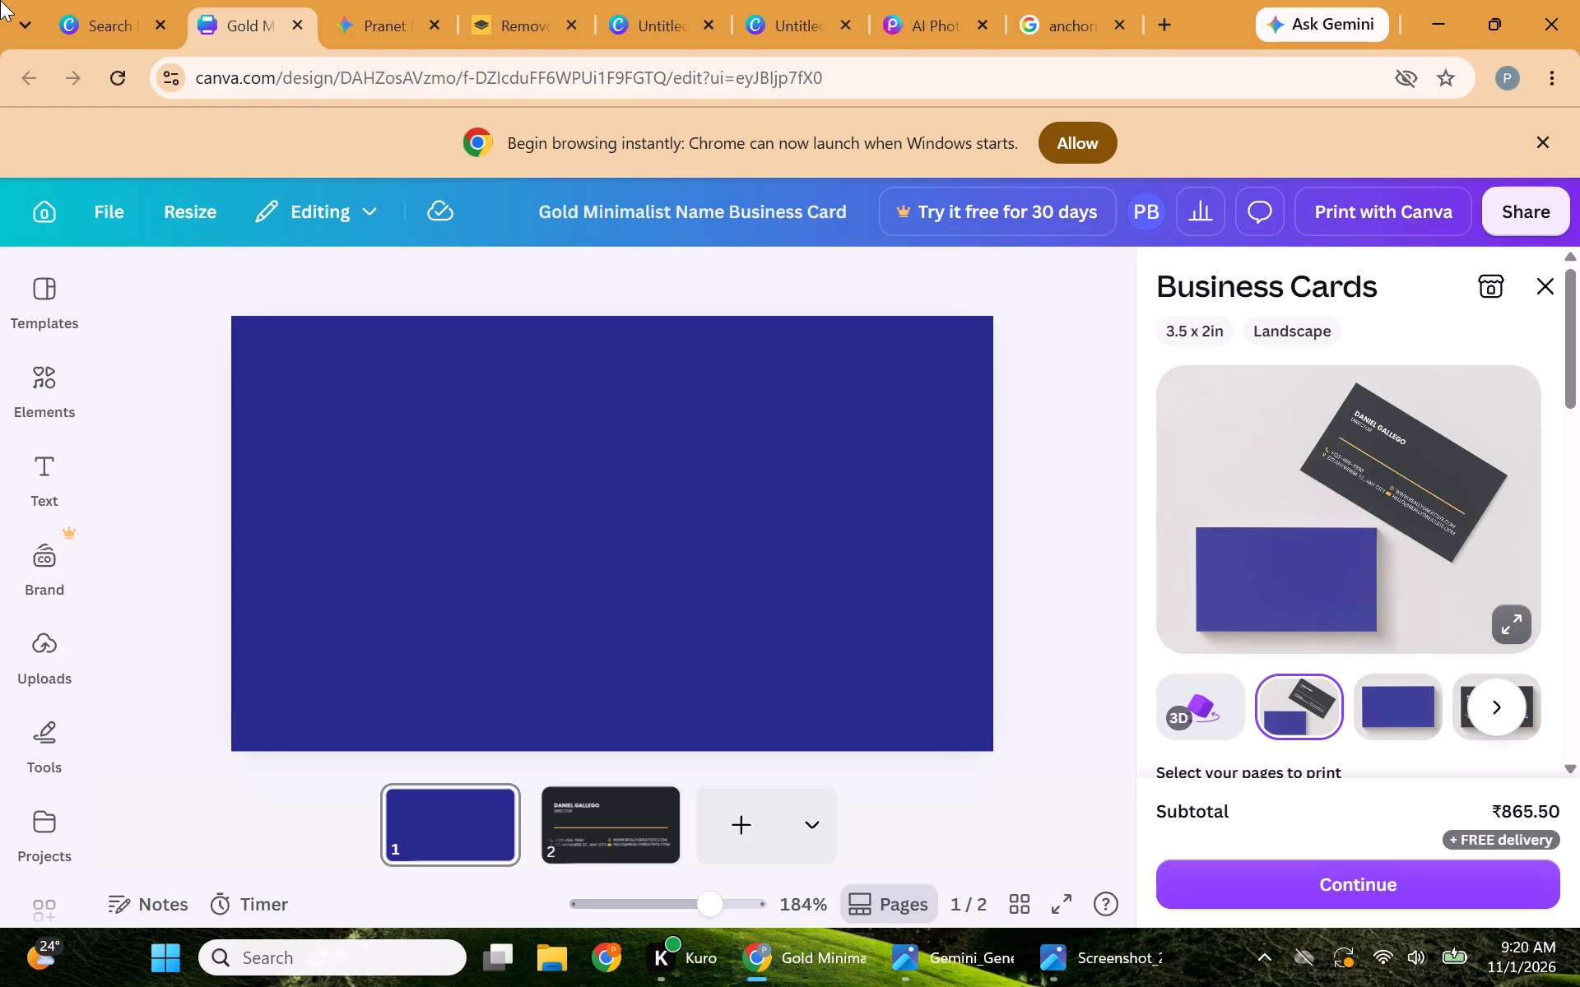
left_click(53, 679)
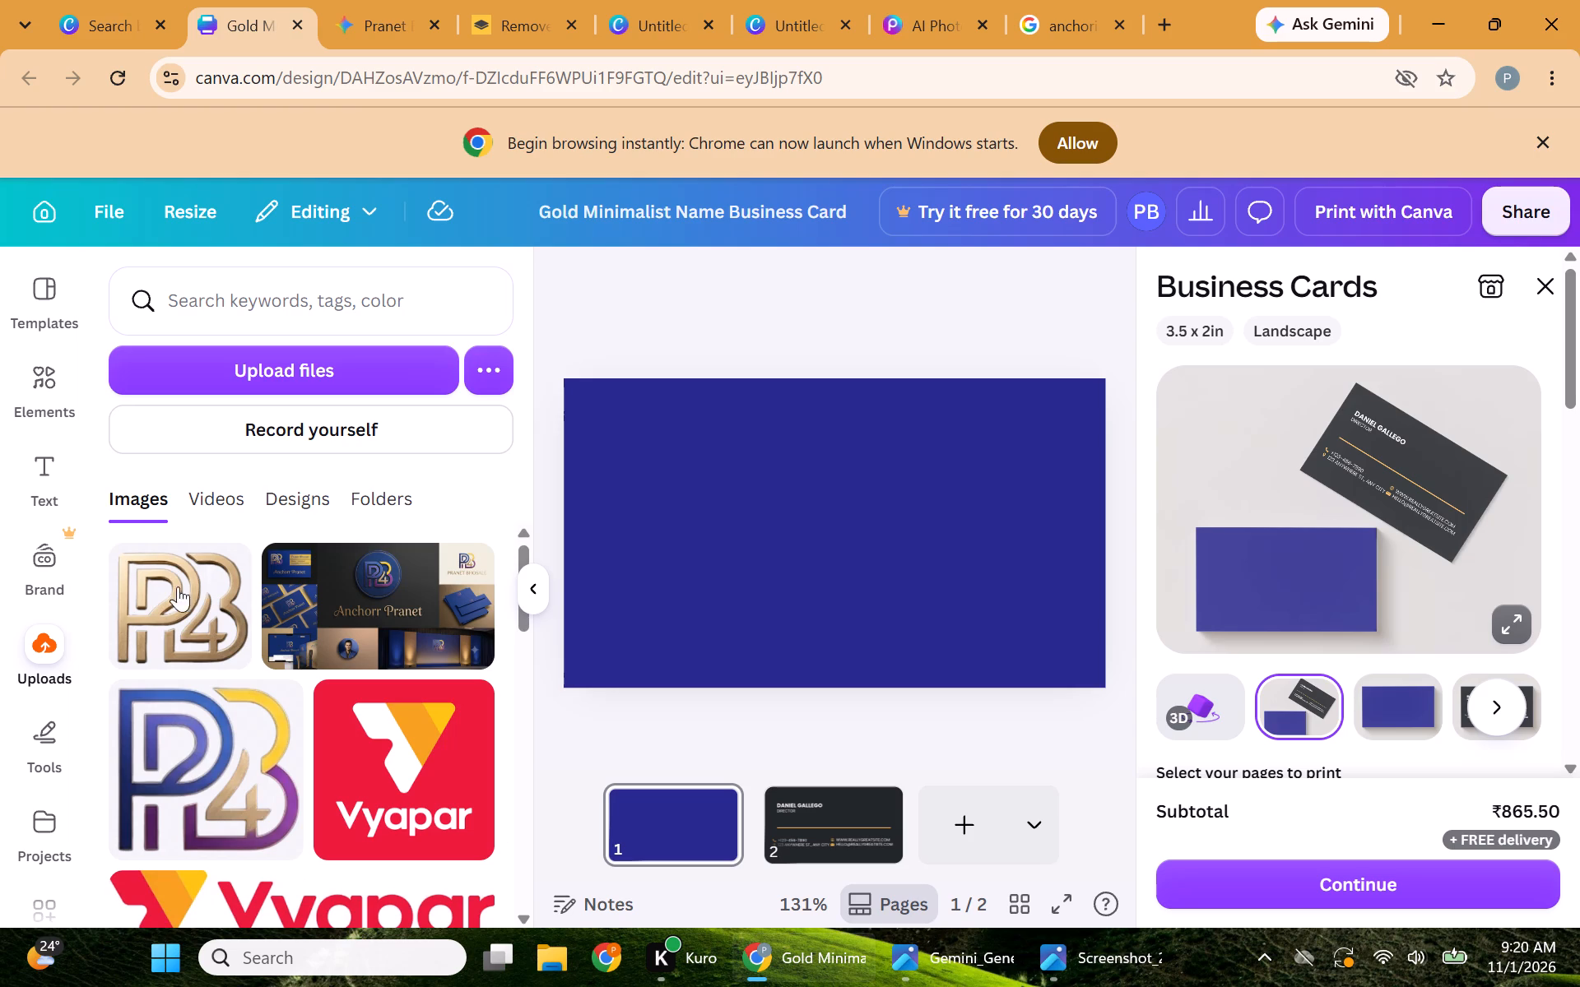
left_click(180, 592)
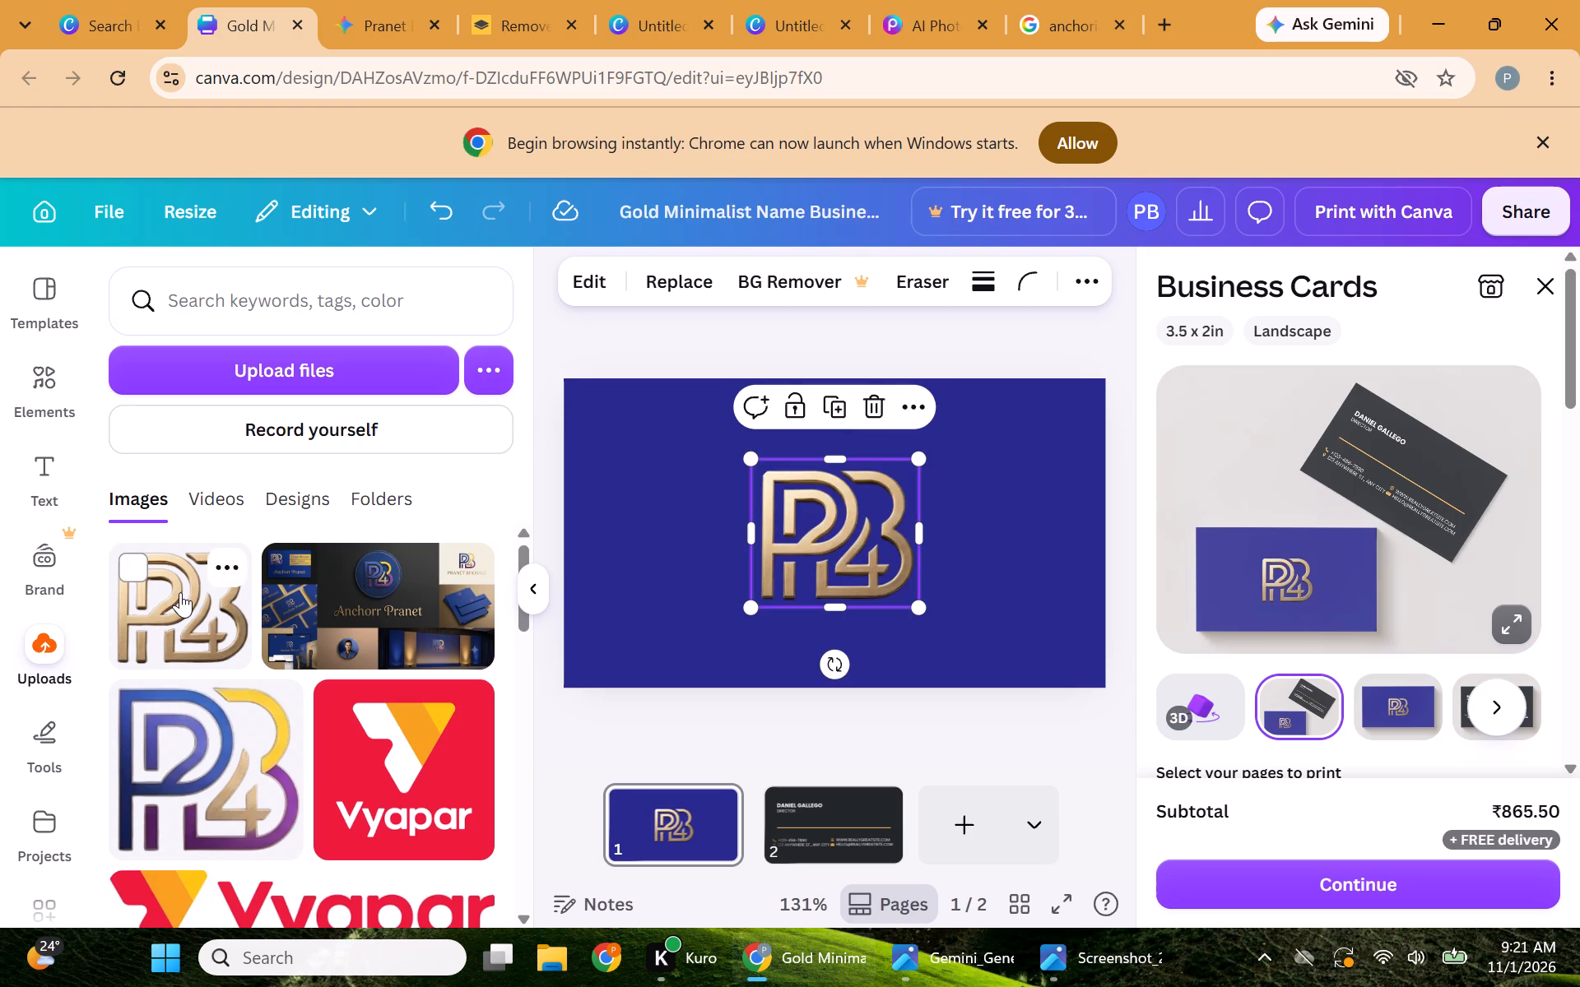
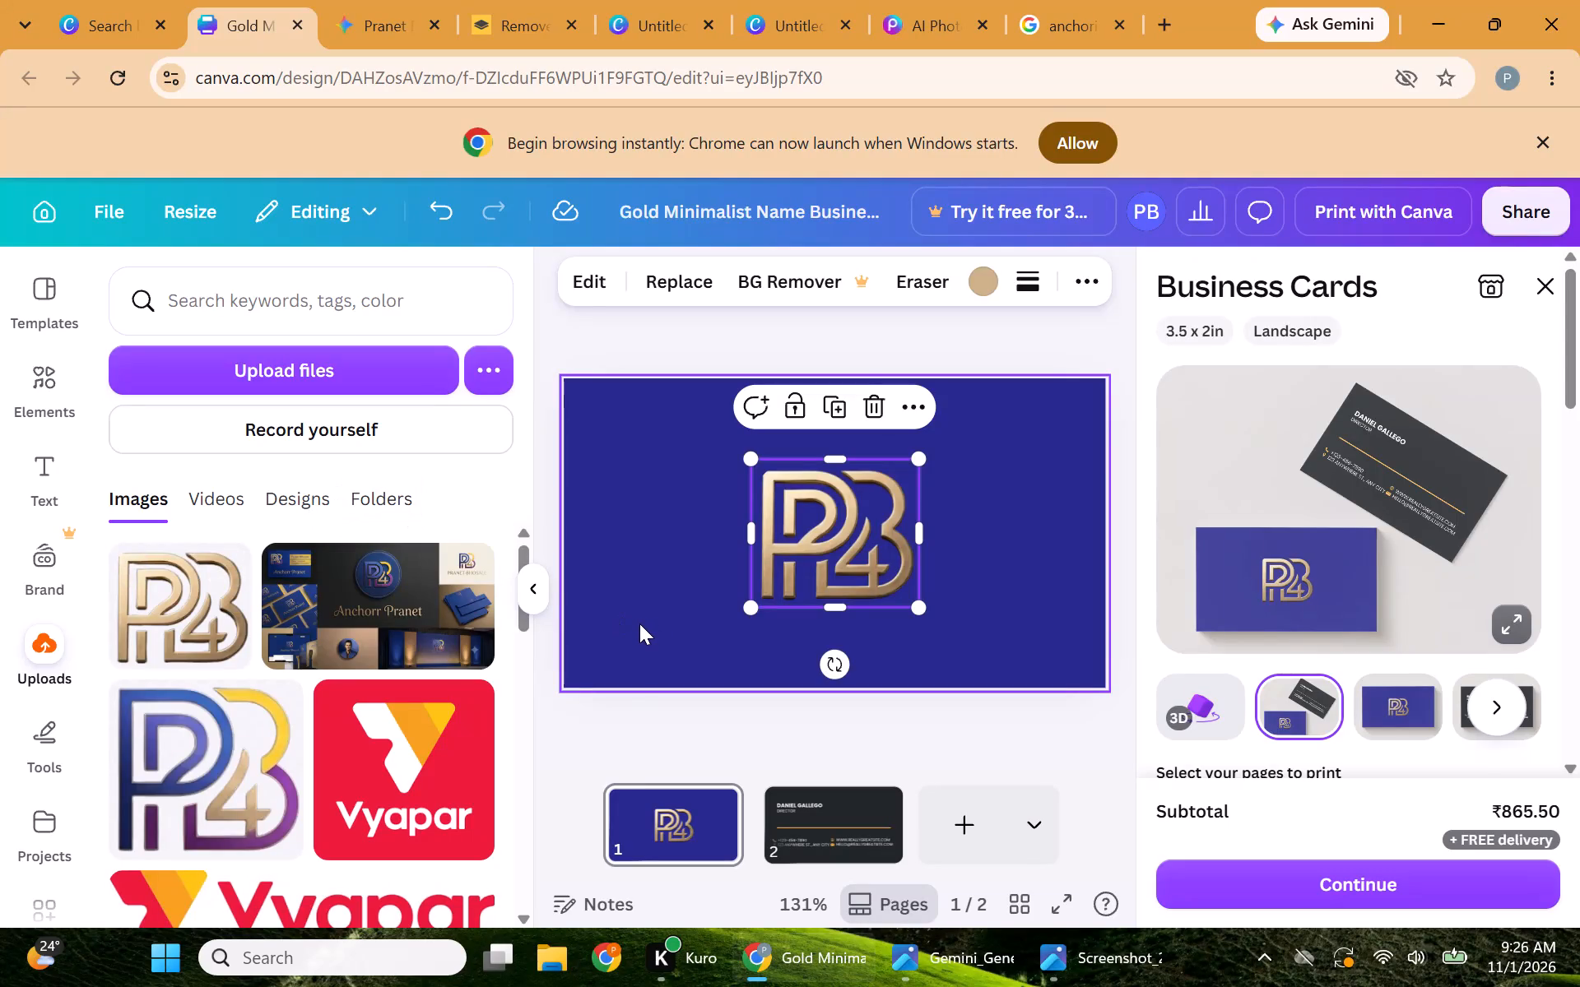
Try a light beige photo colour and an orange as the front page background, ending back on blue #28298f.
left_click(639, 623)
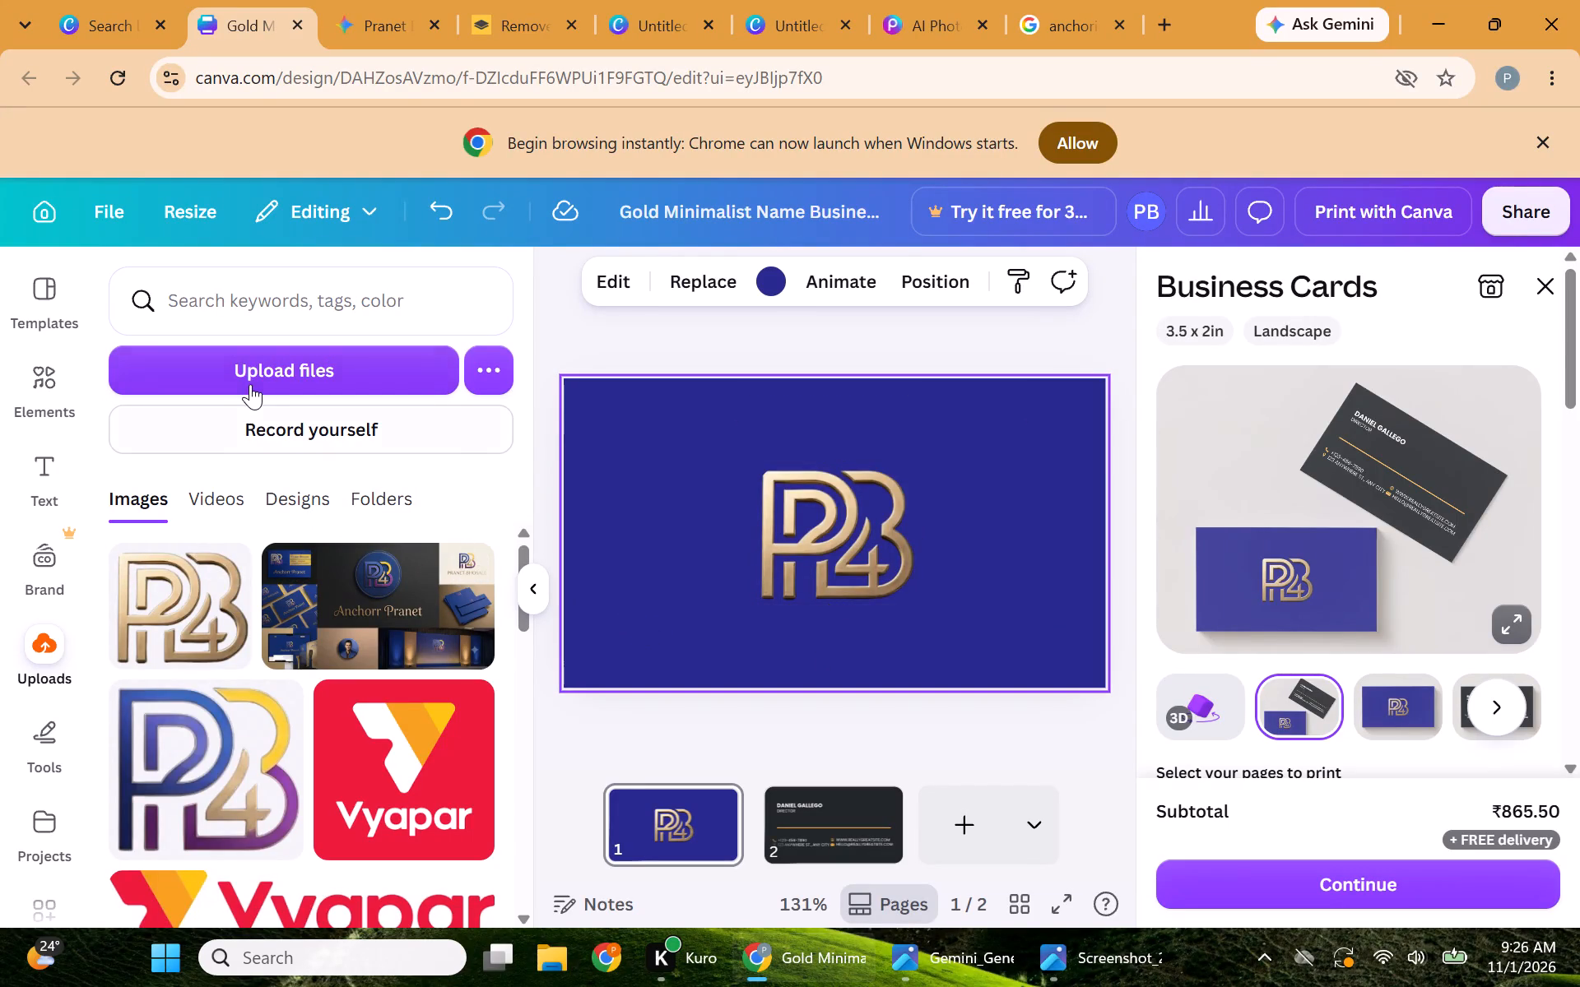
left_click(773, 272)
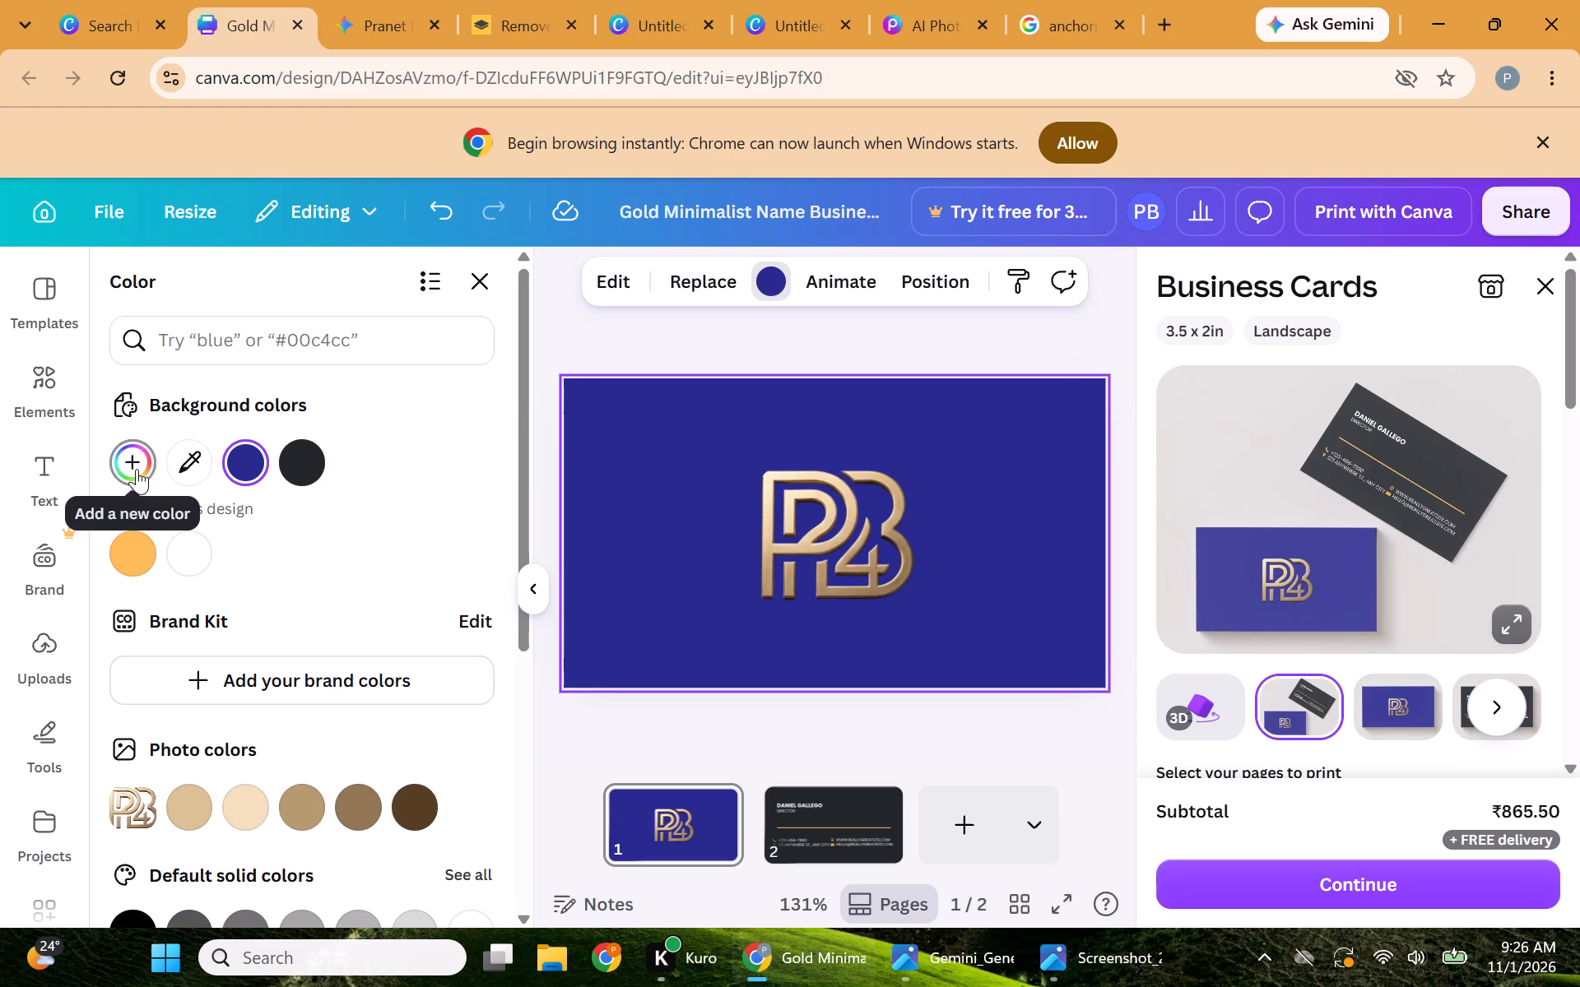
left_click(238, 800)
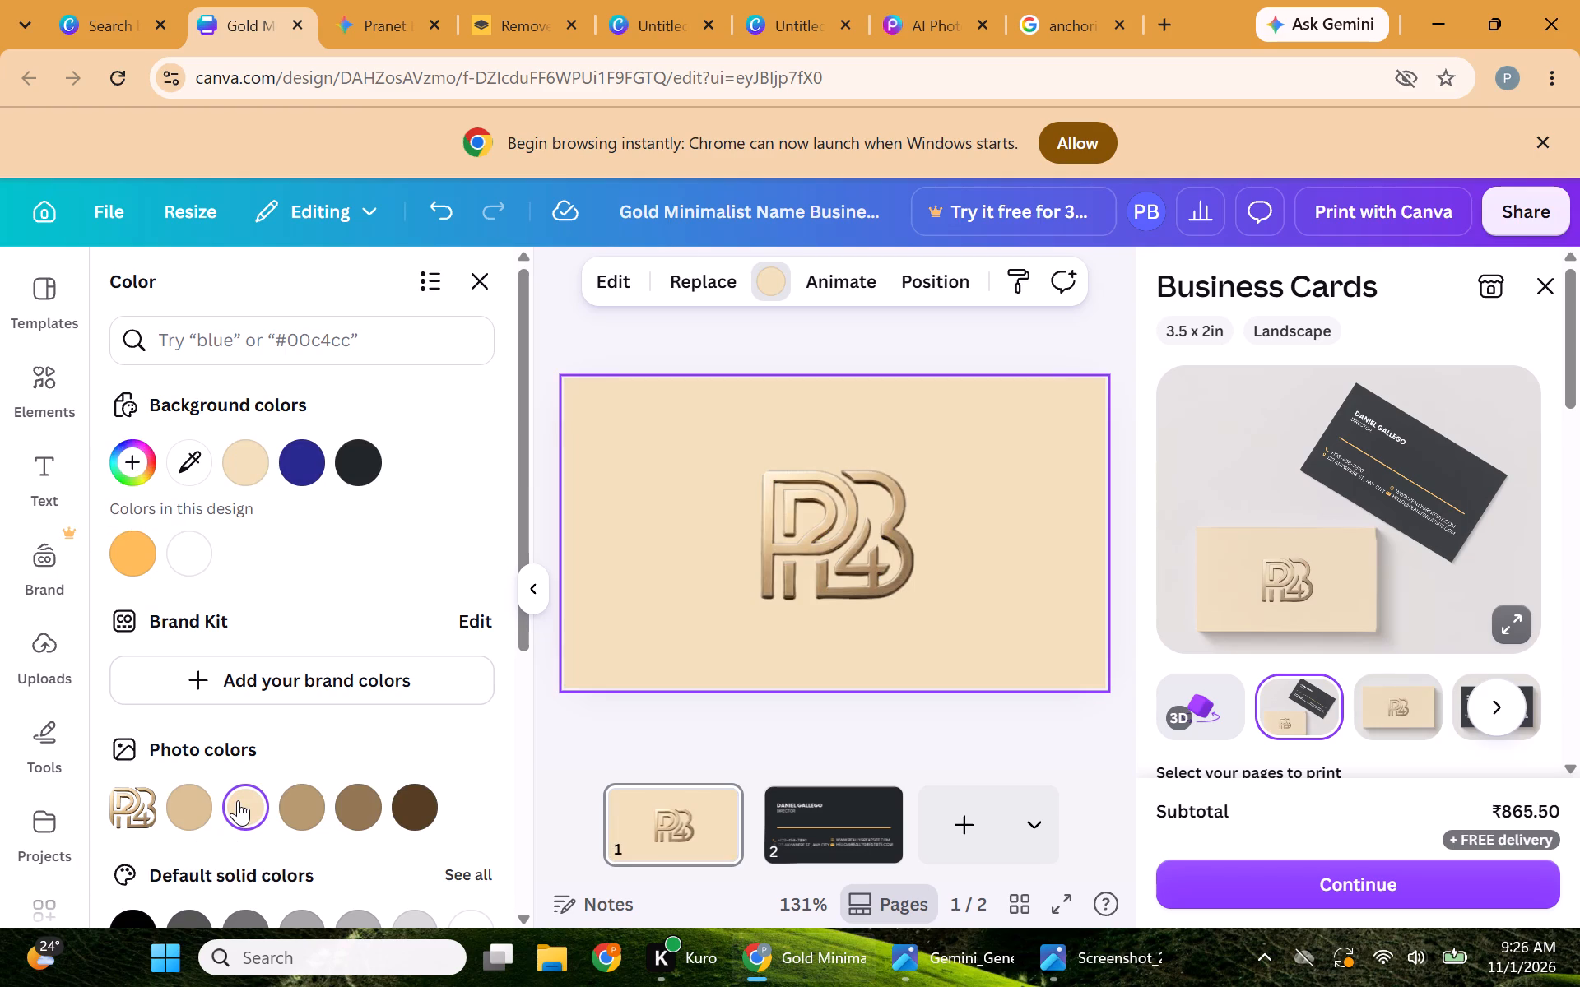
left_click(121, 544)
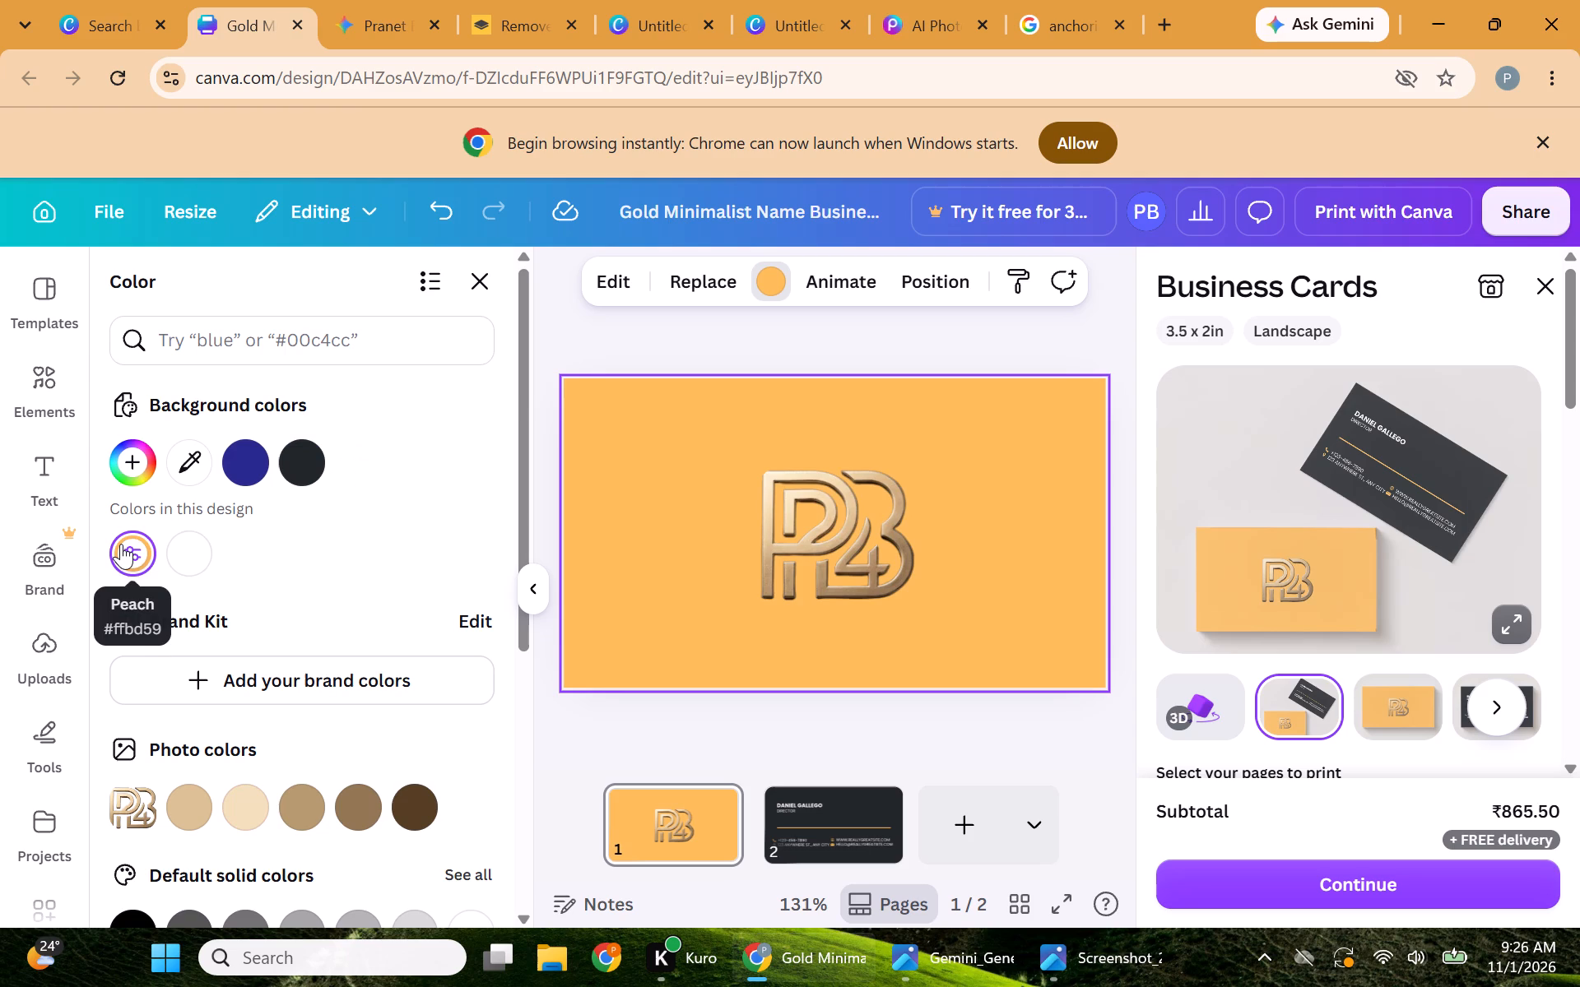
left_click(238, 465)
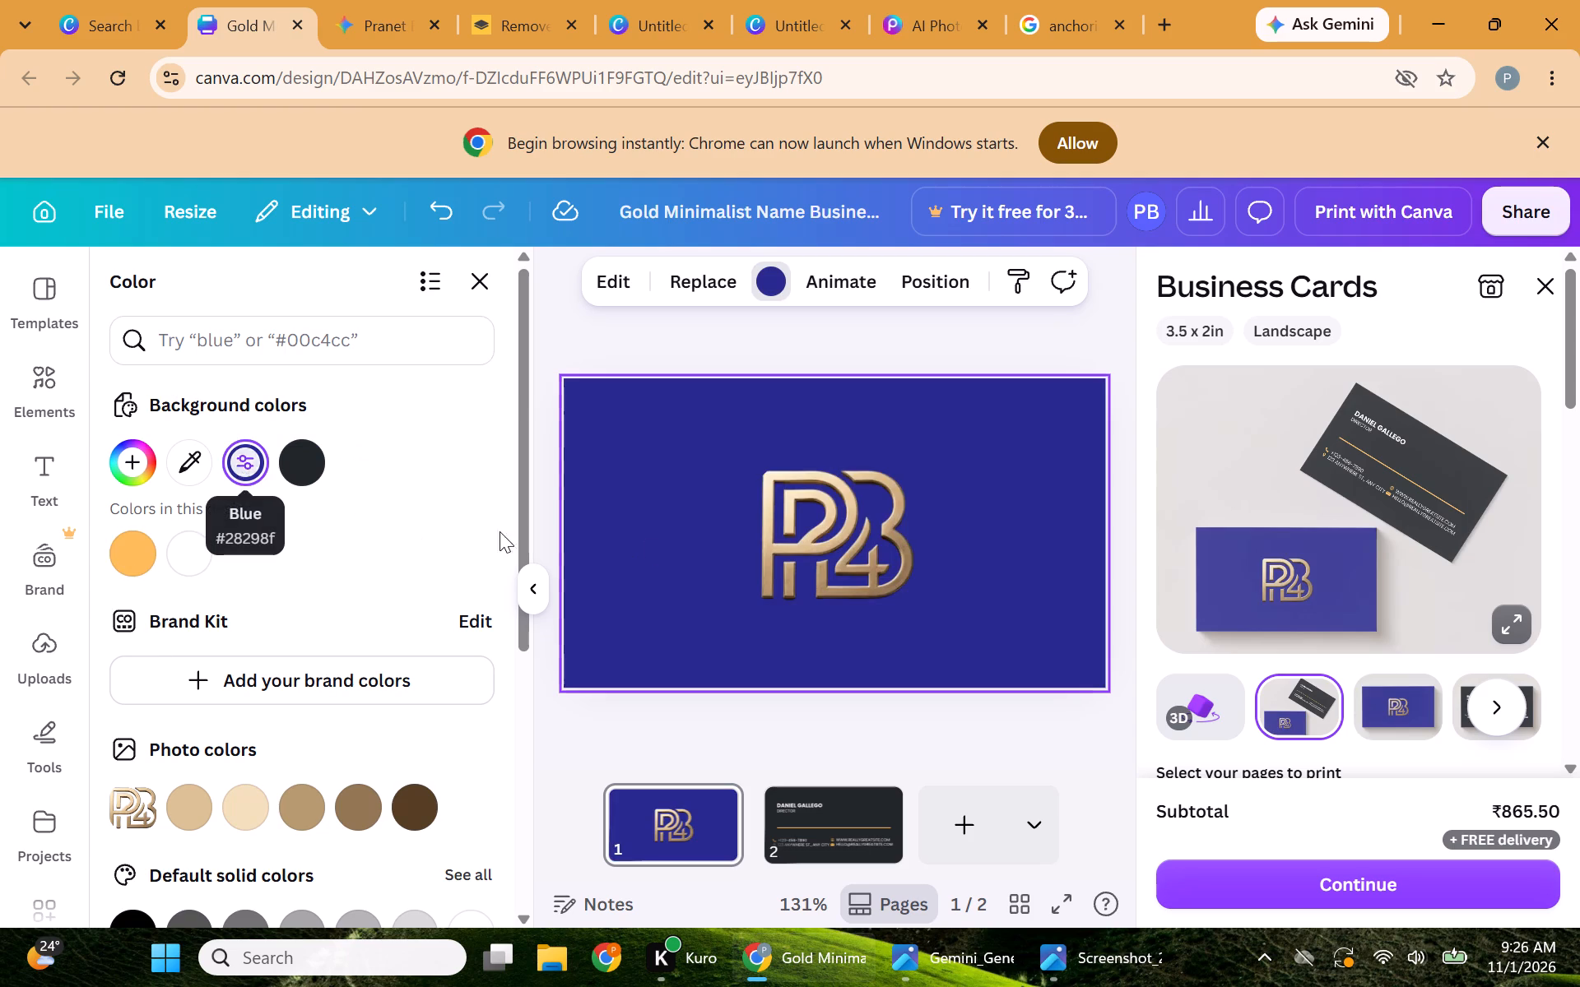
Move the golden monogram from the centre of the front page to its upper-left corner.
left_click_drag(795, 563, 637, 502)
left_click(880, 581)
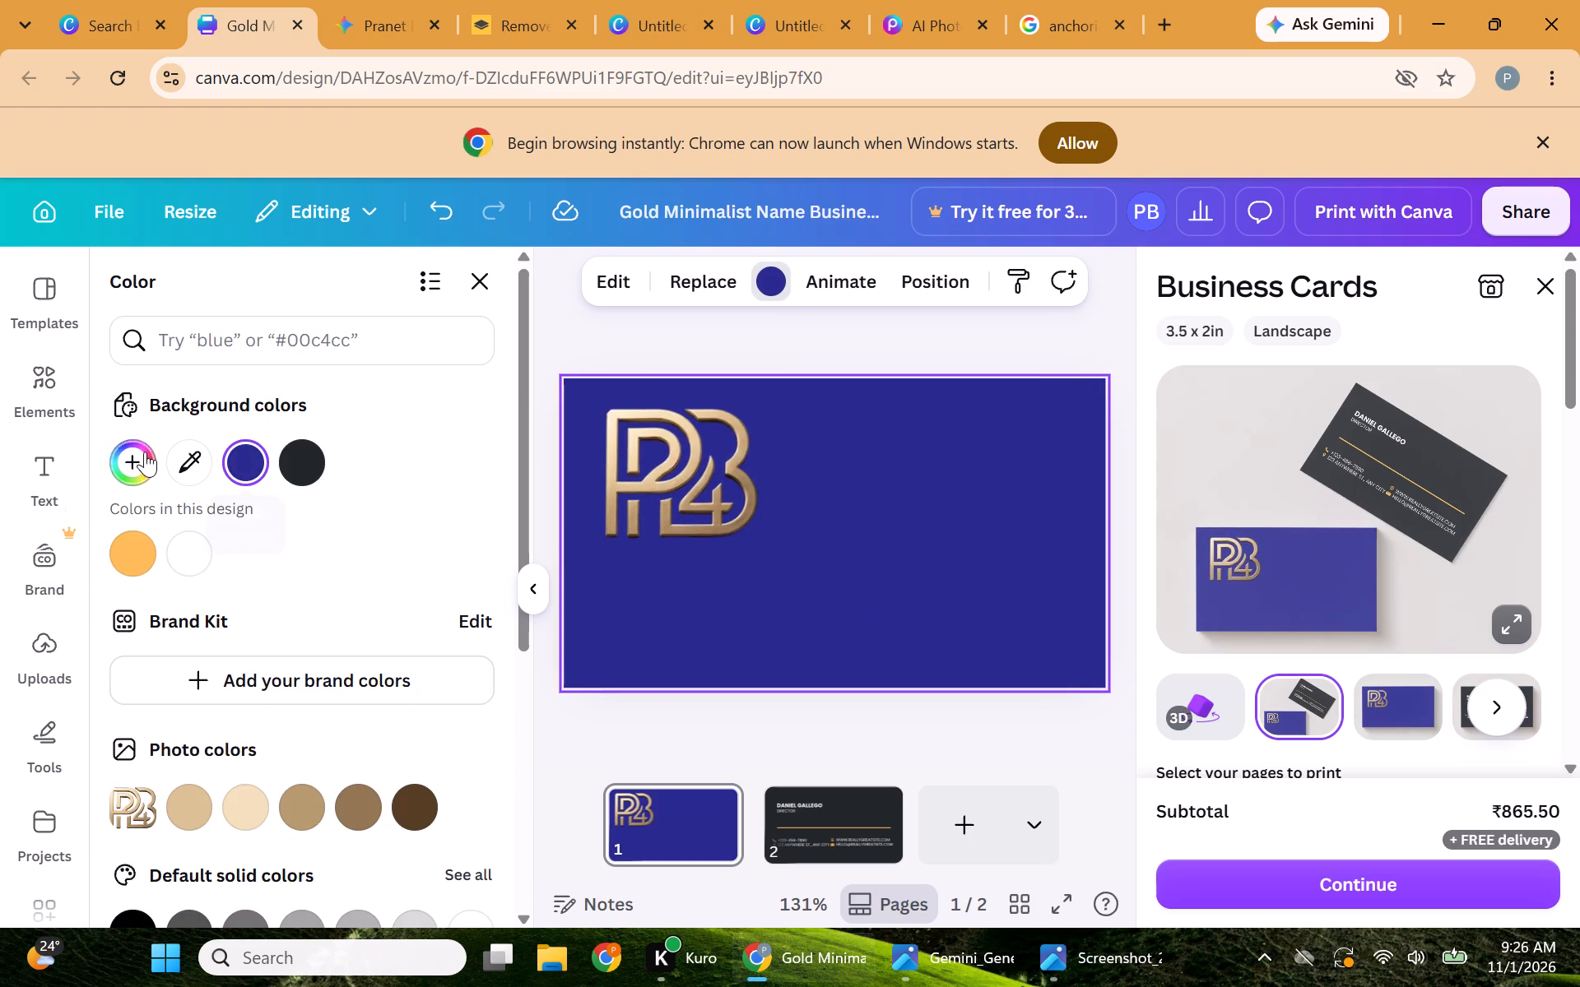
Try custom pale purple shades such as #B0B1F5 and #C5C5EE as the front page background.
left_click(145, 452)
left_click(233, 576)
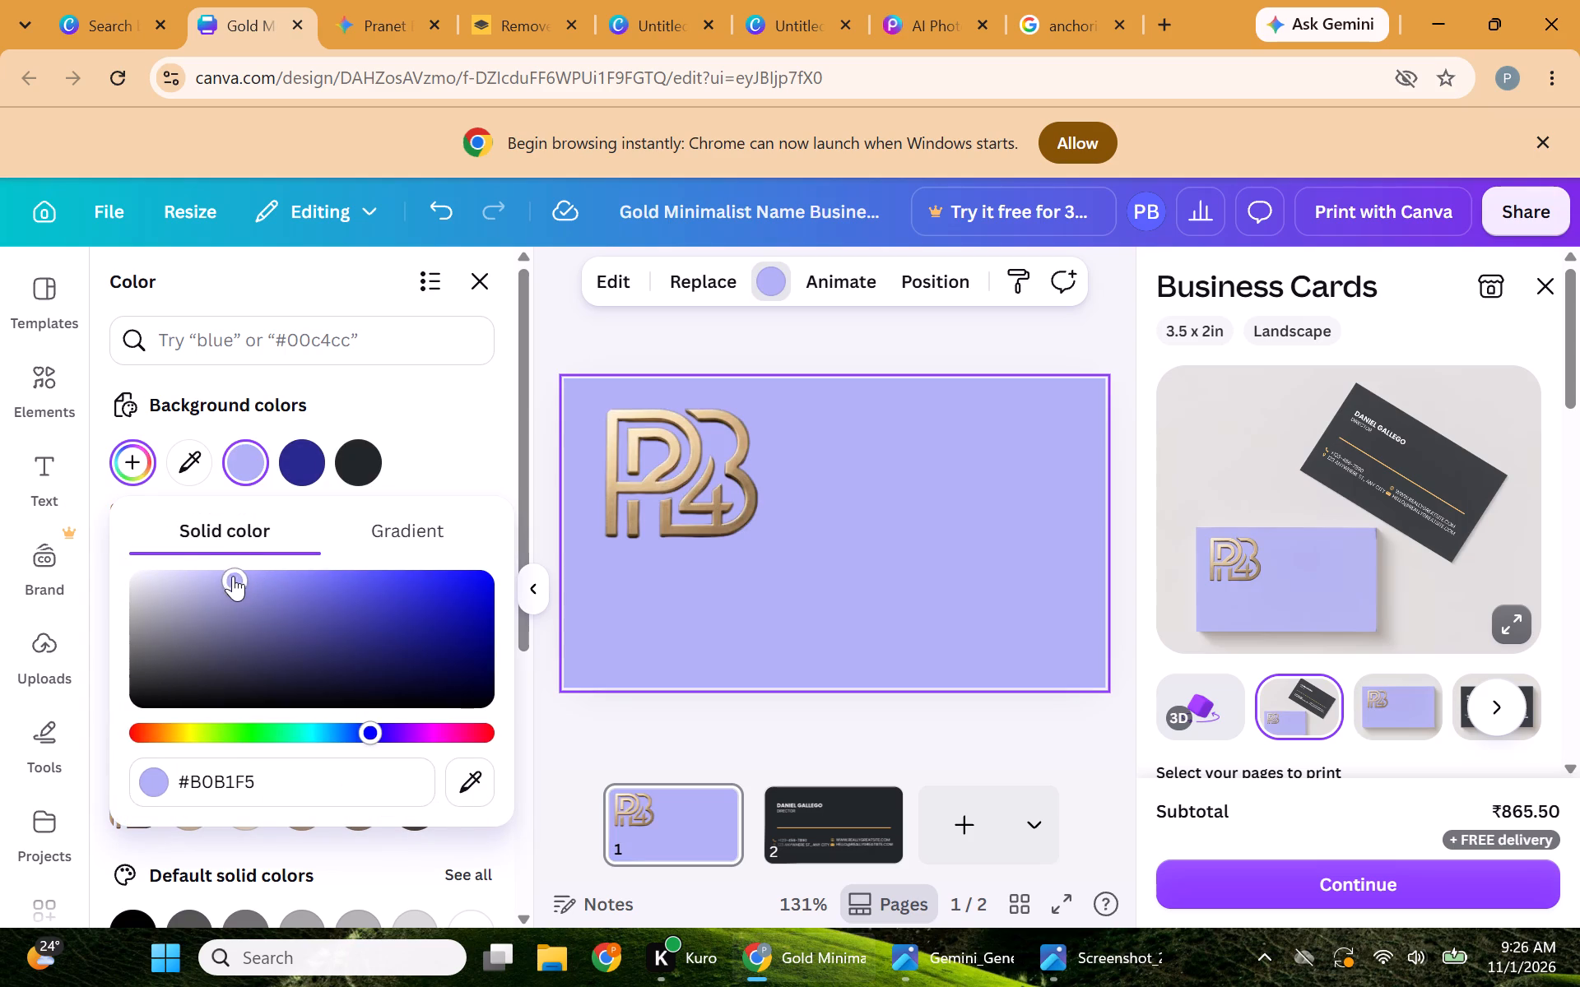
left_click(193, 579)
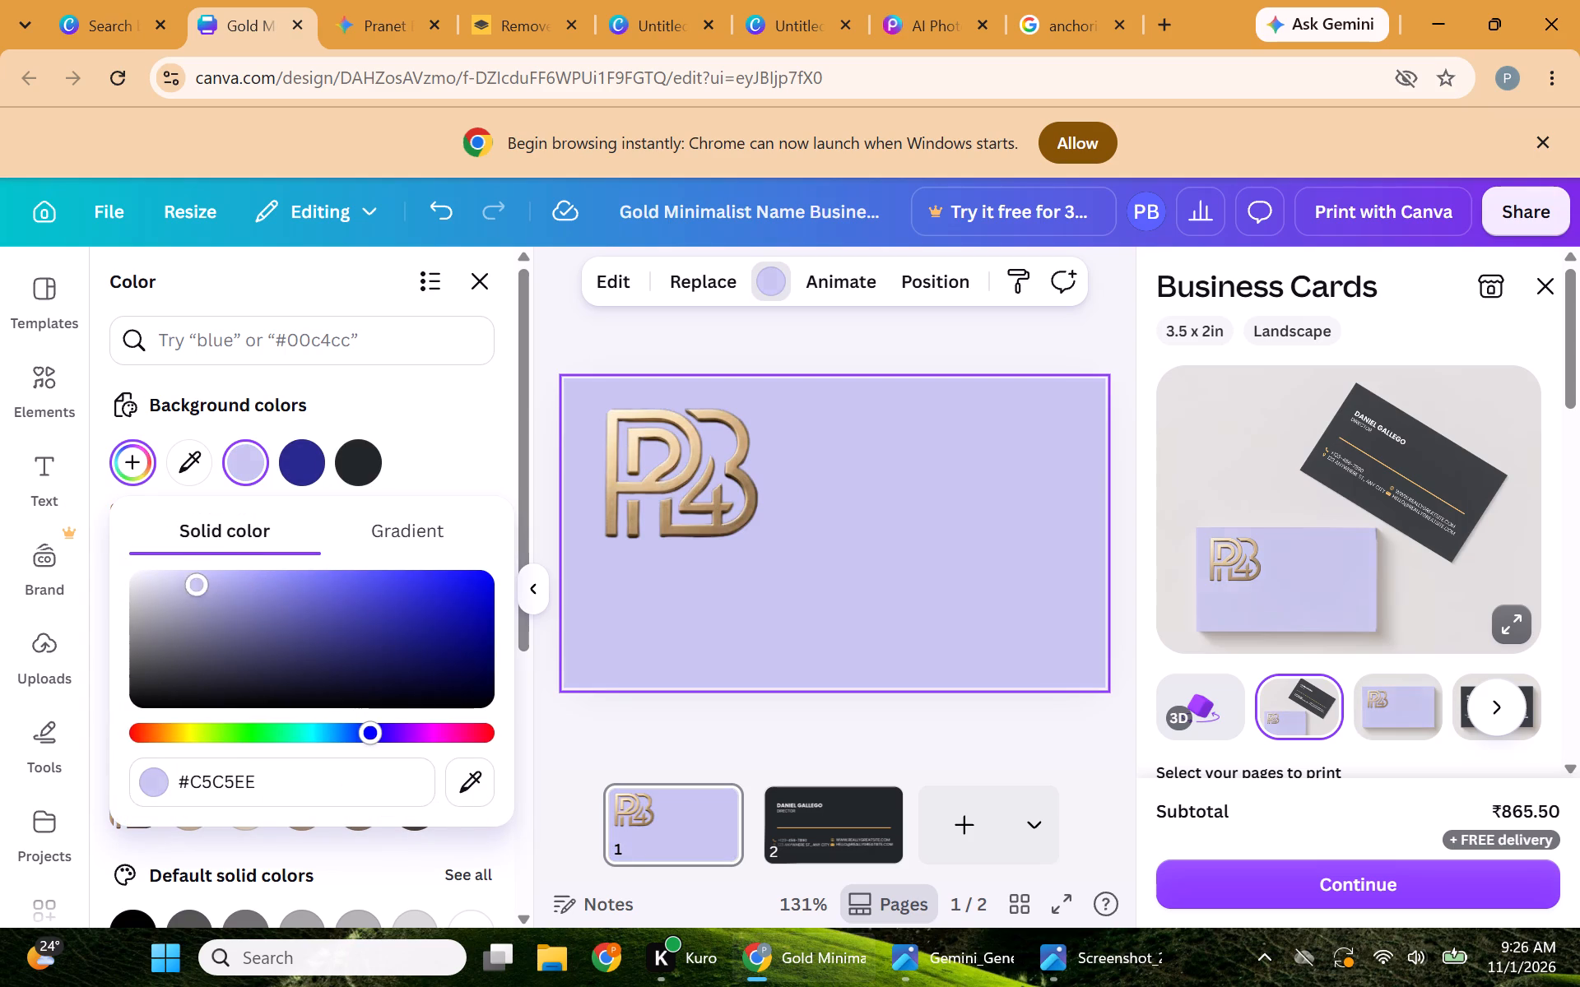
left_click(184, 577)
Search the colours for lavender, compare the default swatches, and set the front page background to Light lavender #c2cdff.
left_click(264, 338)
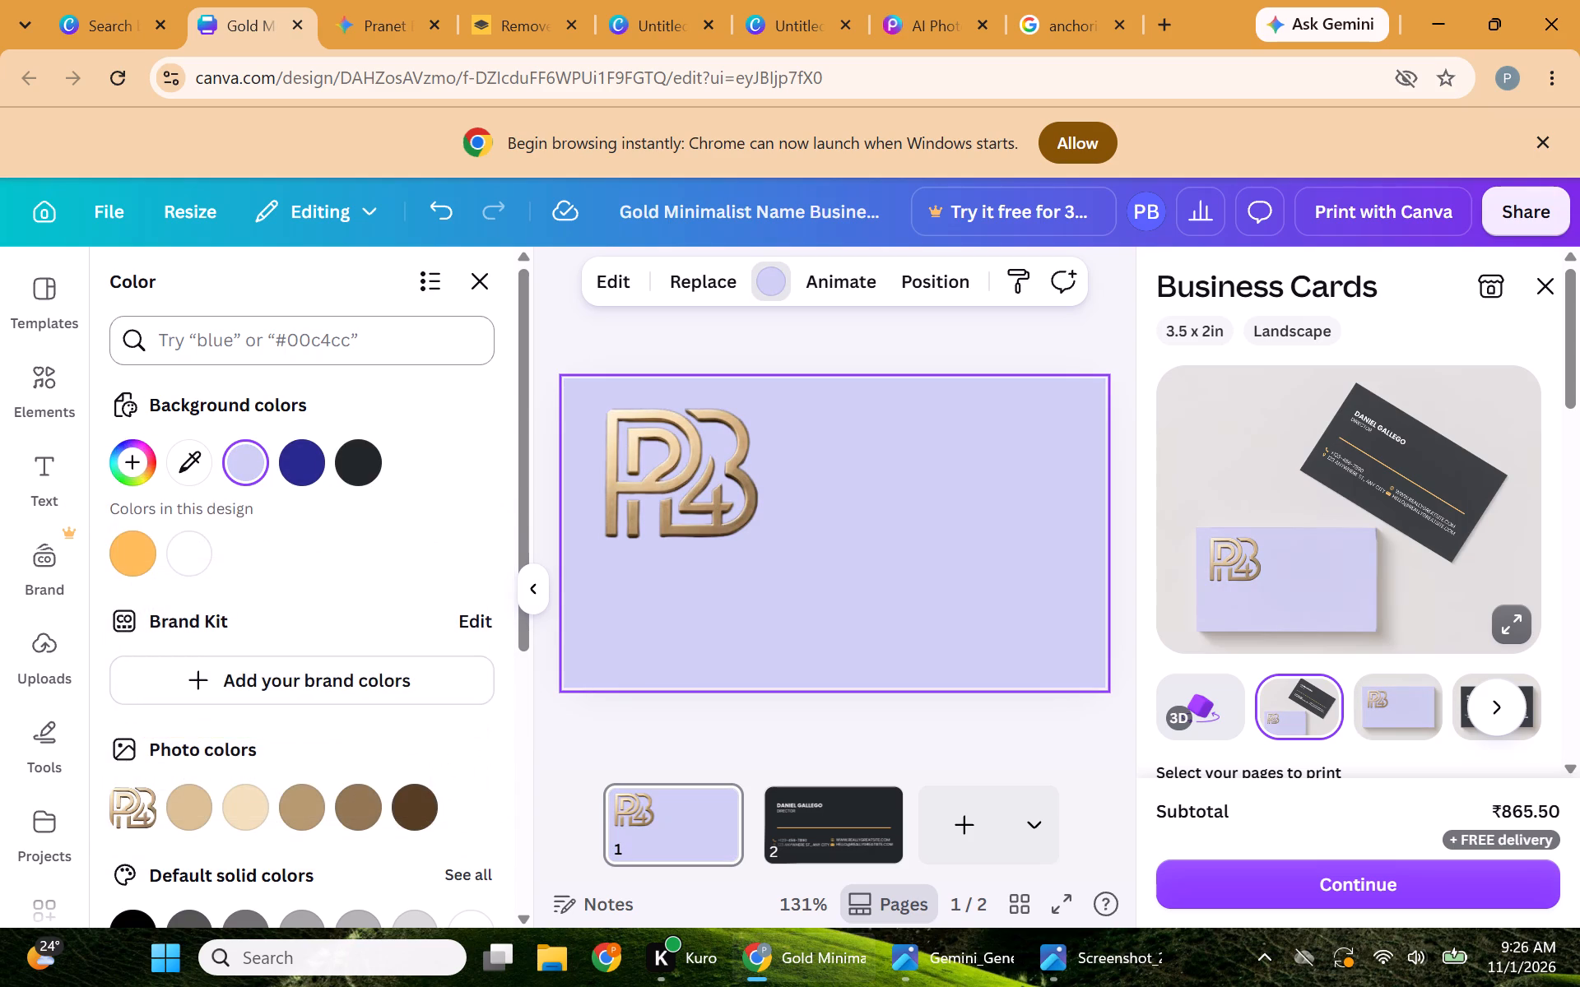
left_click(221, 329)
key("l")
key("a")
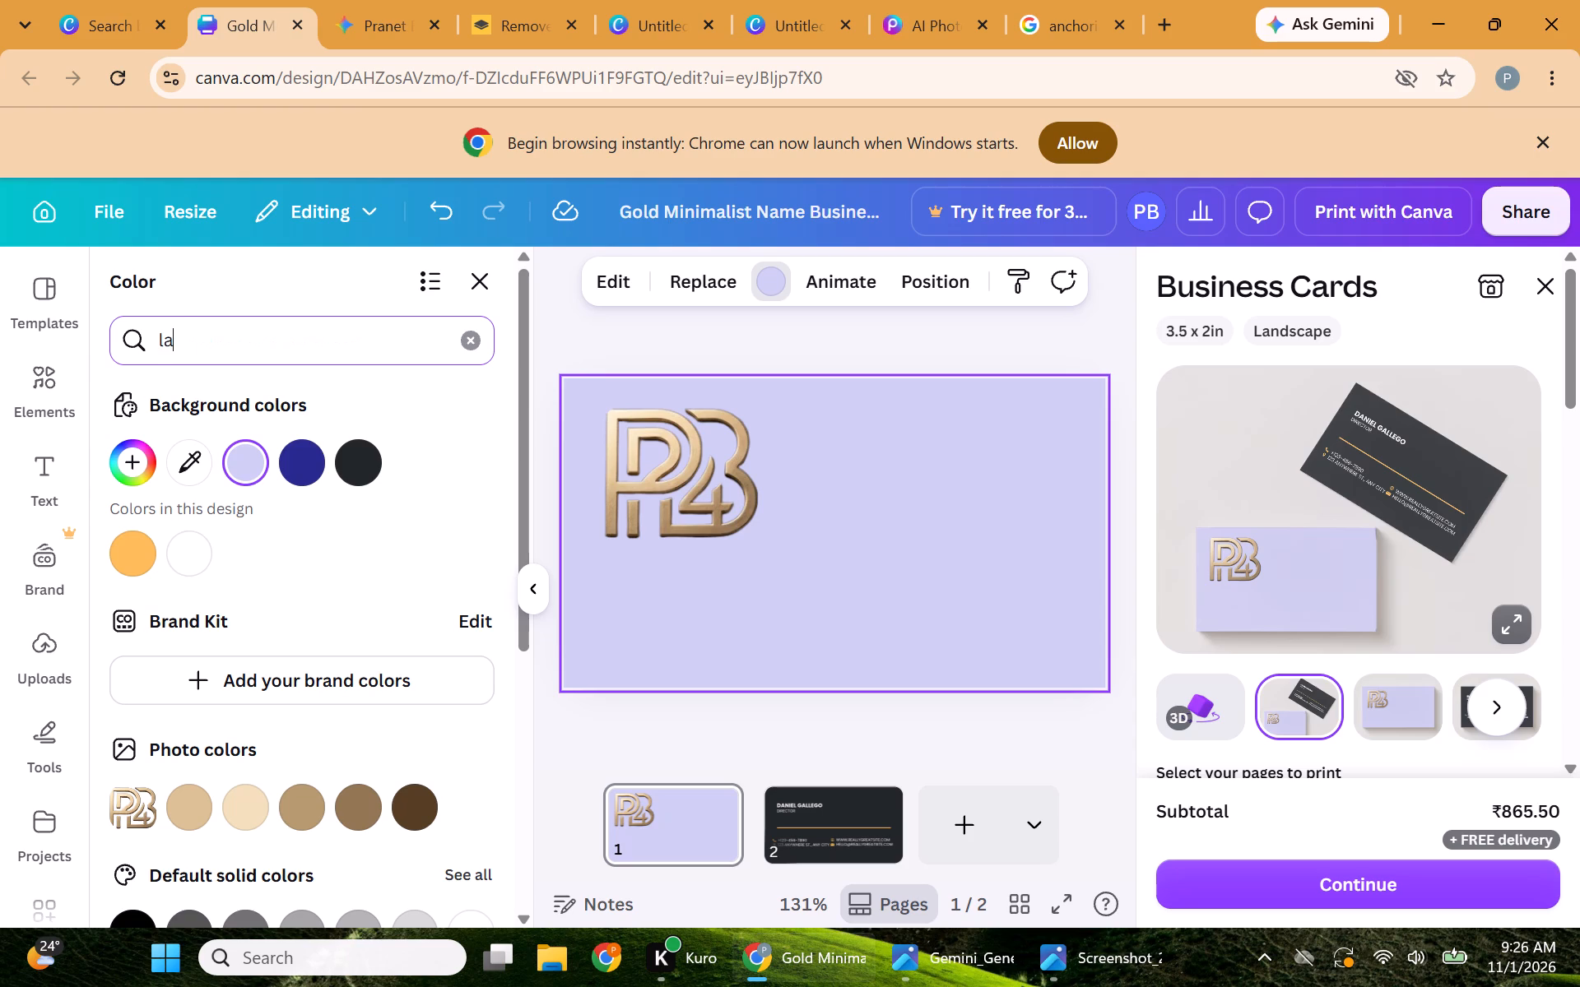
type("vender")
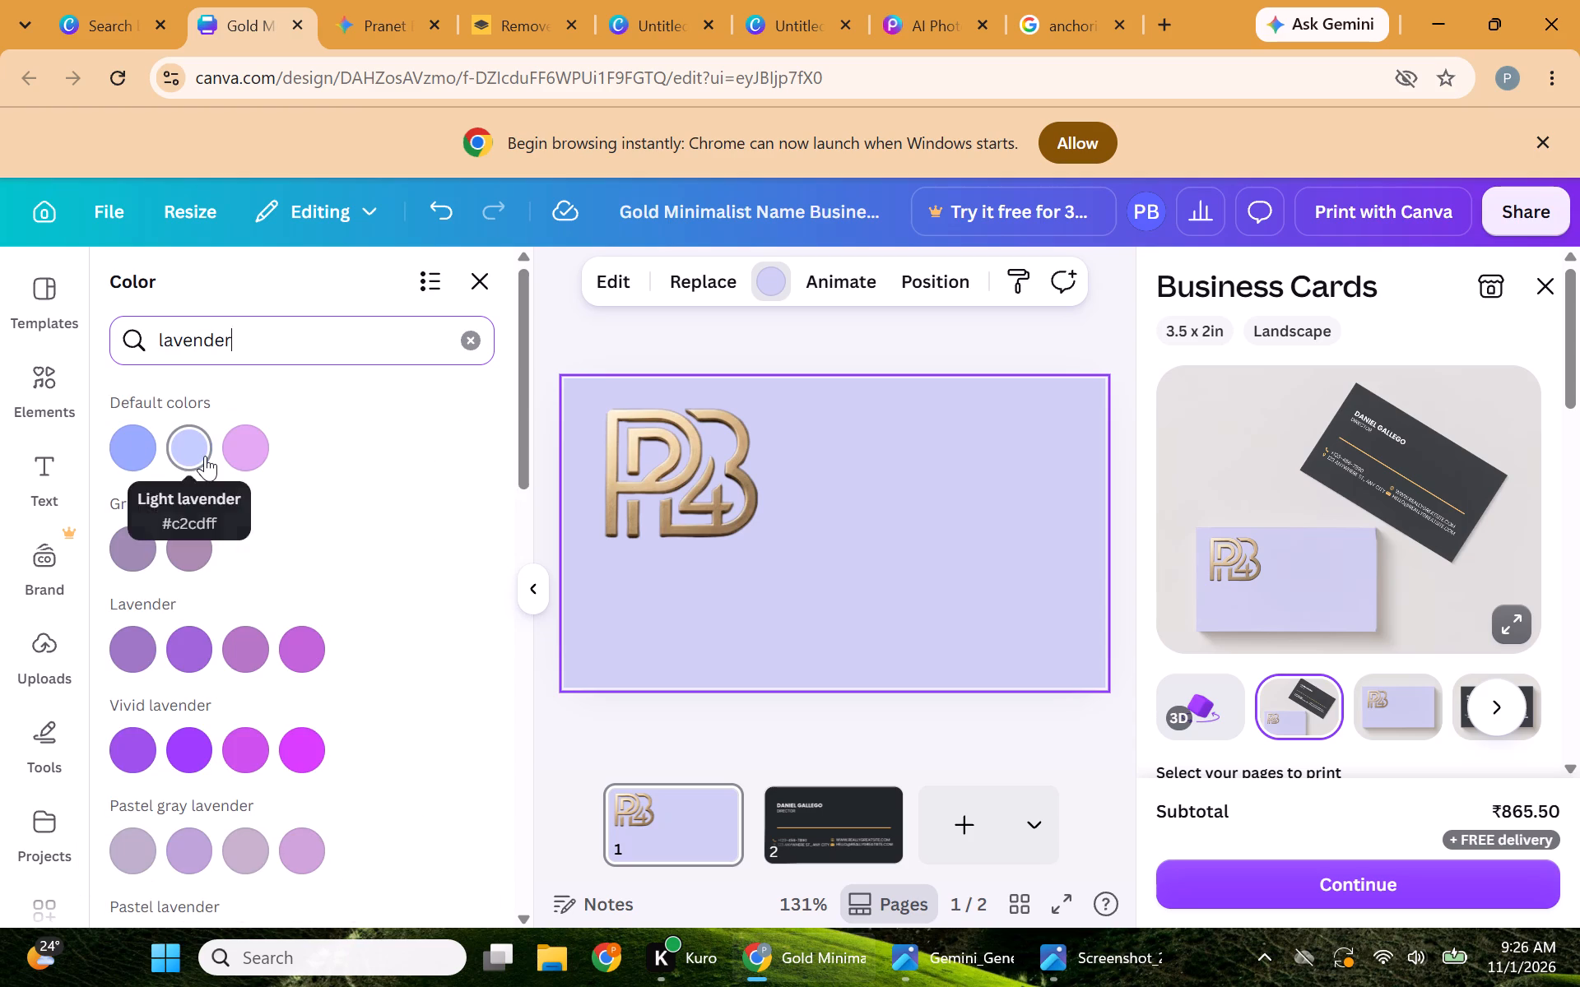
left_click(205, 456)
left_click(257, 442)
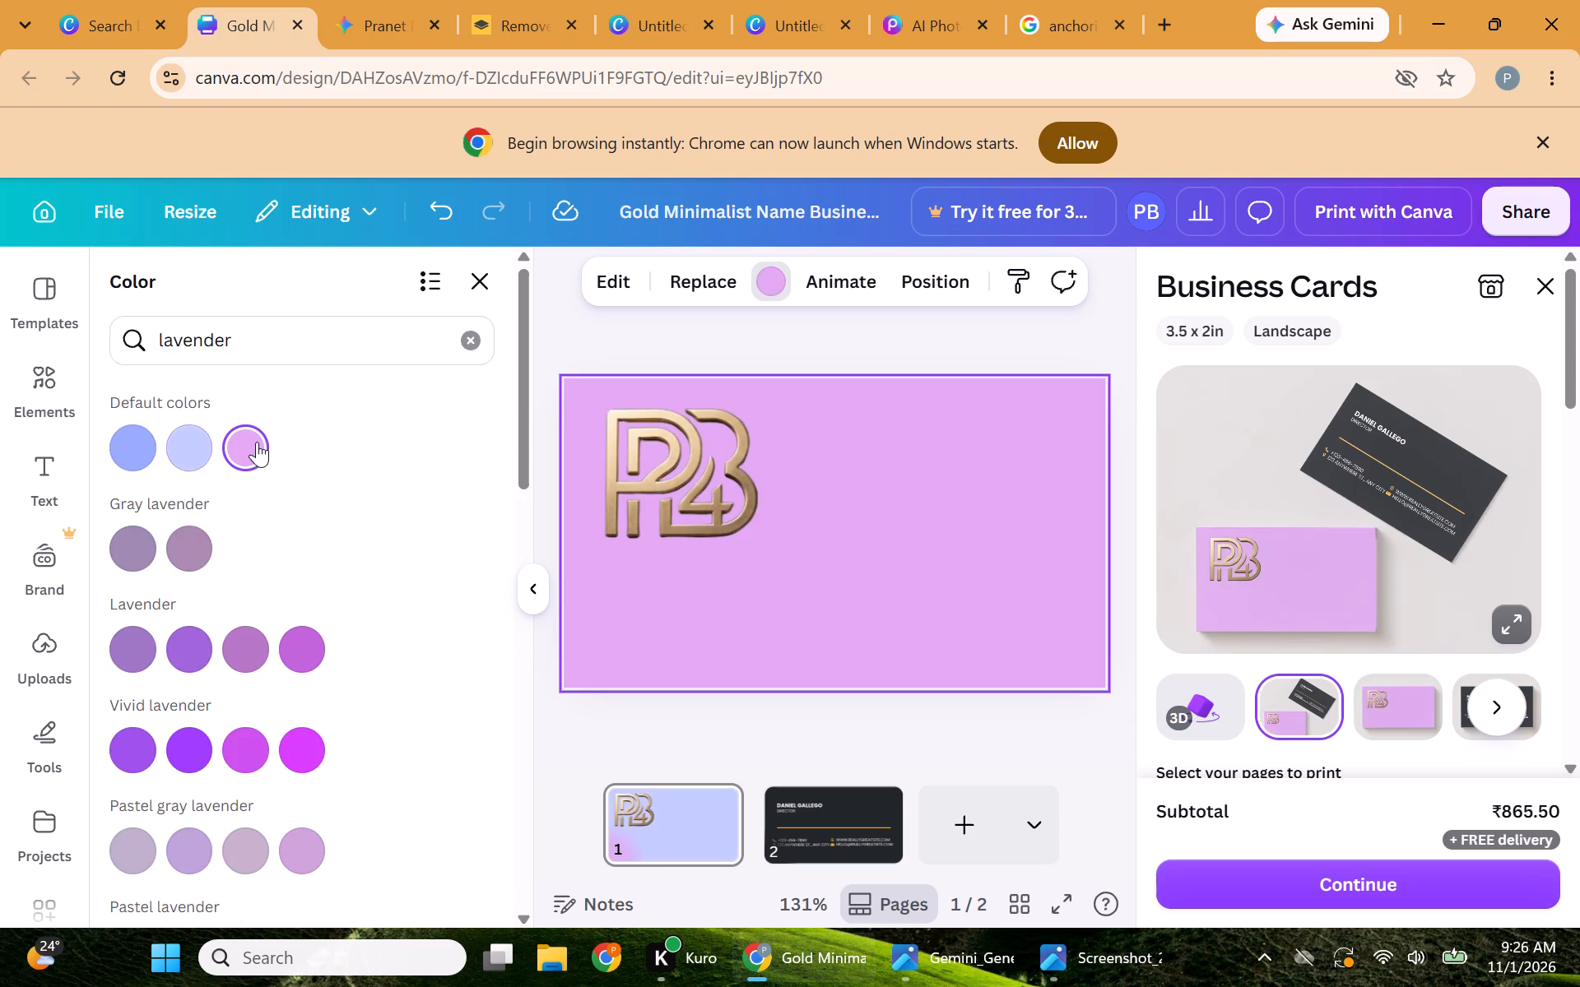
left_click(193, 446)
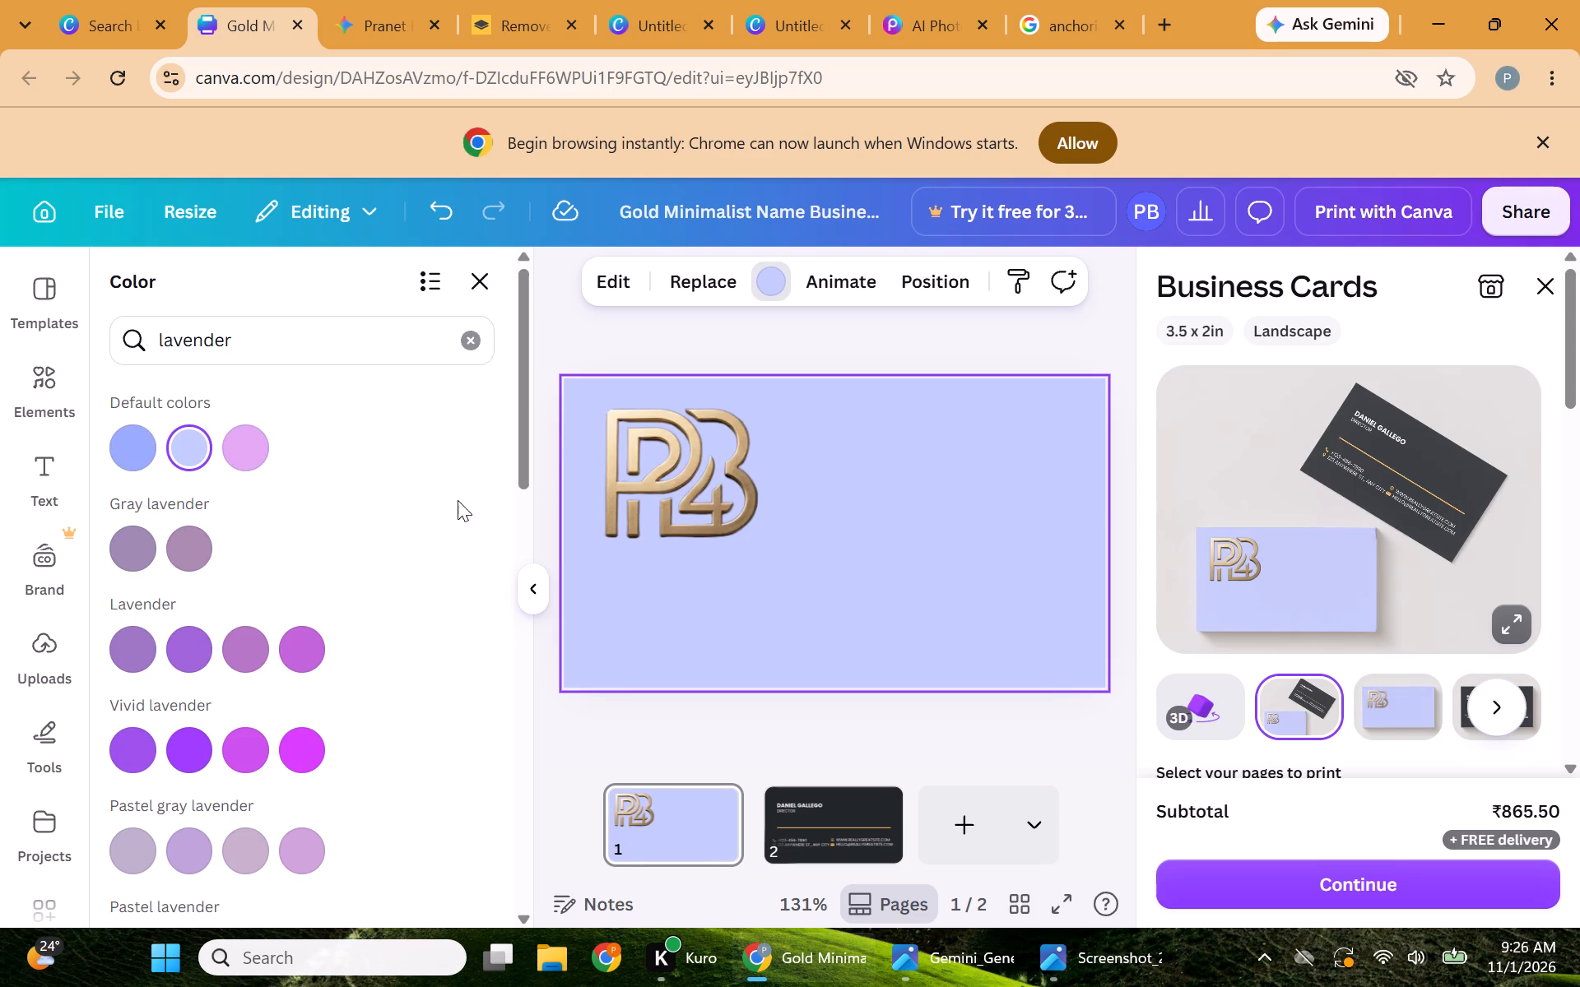
Shrink the monogram to about half its size, keeping it in the card's upper-left corner.
left_click(702, 485)
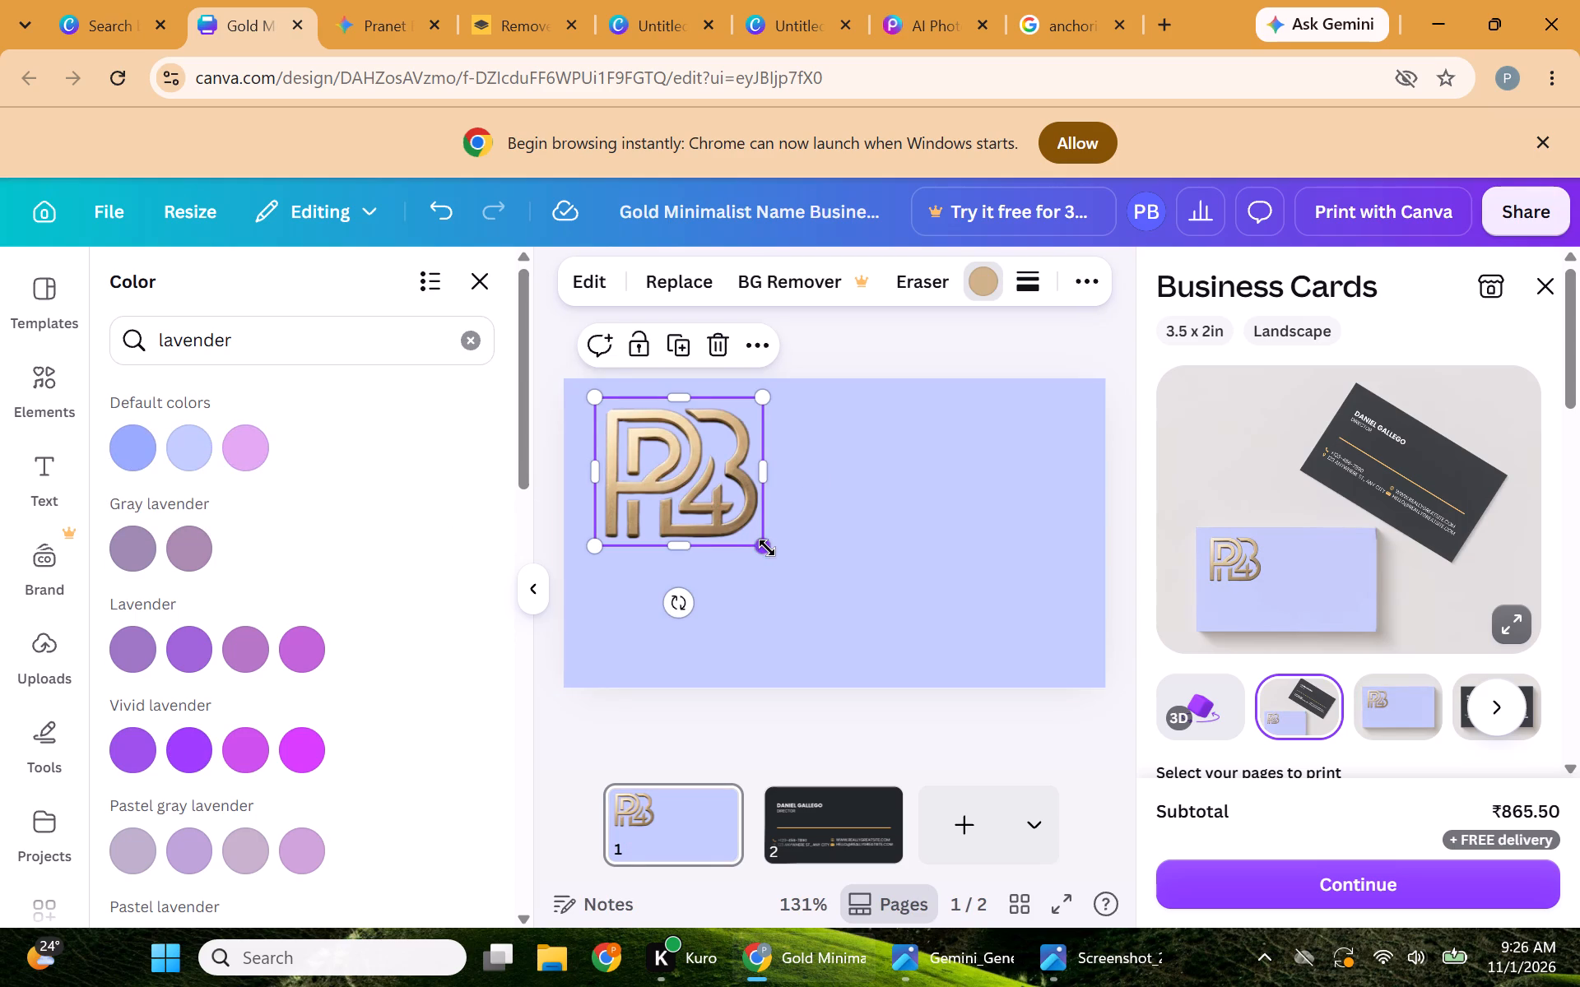
left_click_drag(767, 548, 675, 492)
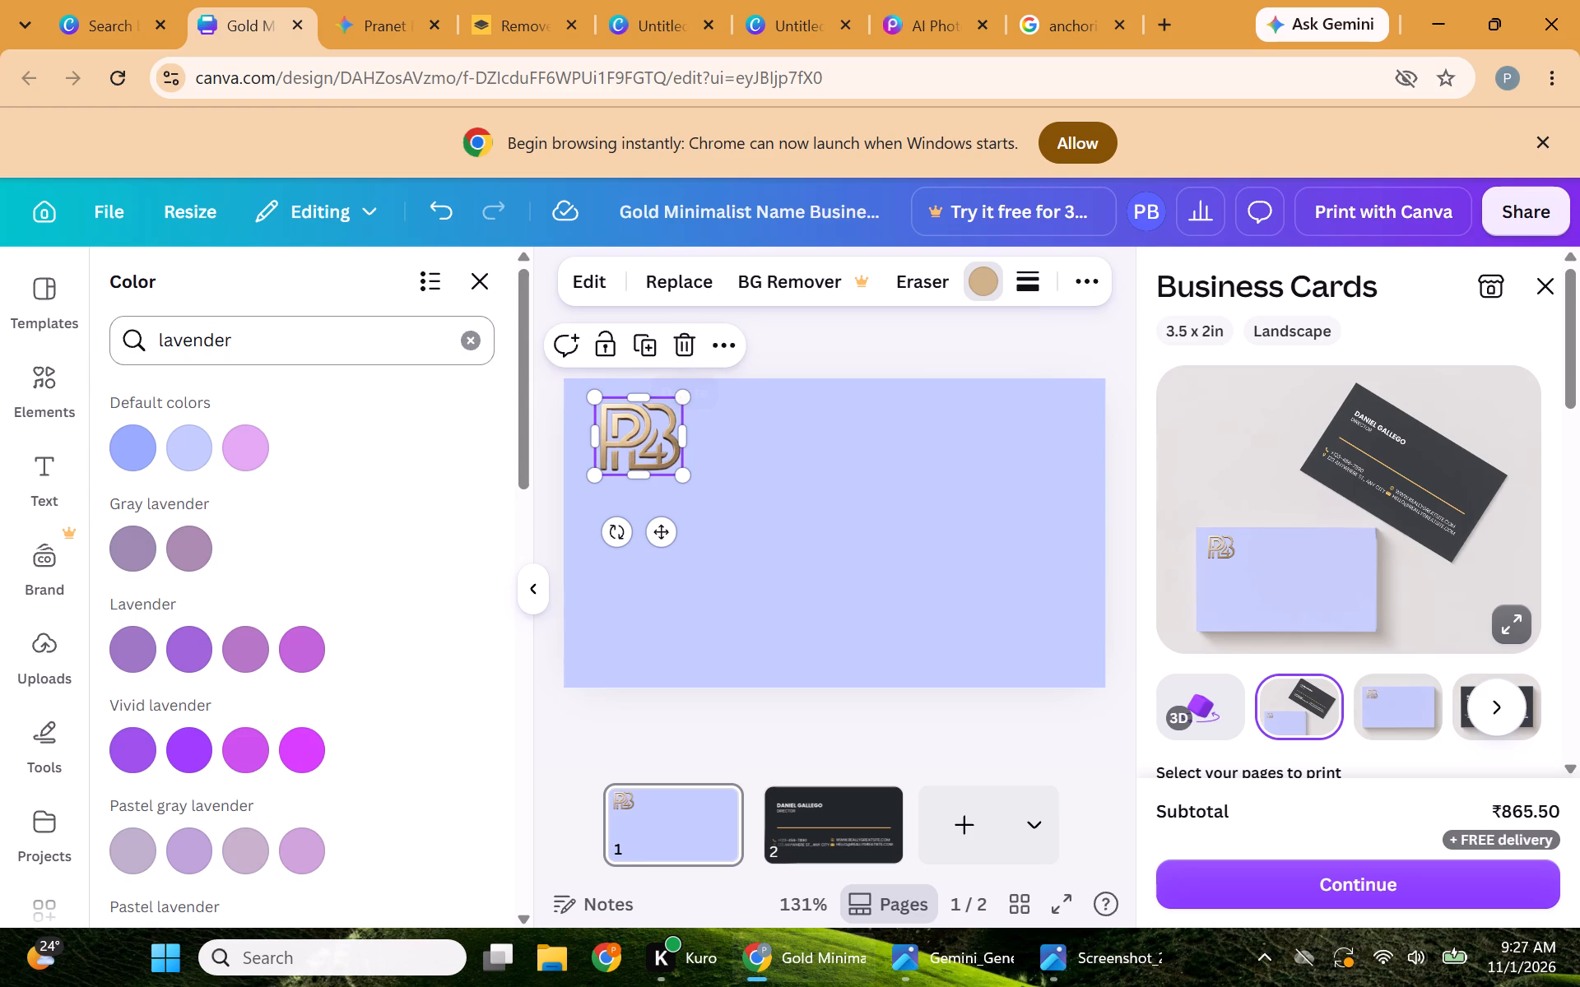
Search the colours for yellow and recolour the monogram with the default Yellow #ffde59.
left_click(272, 339)
key("BackSpace")
key("BackSpace")
key("BackSpace")
key("BackSpace")
key("BackSpace")
key("BackSpace")
key("BackSpace")
key("BackSpace")
key("BackSpace")
key("BackSpace")
key("BackSpace")
key("BackSpace")
key("BackSpace")
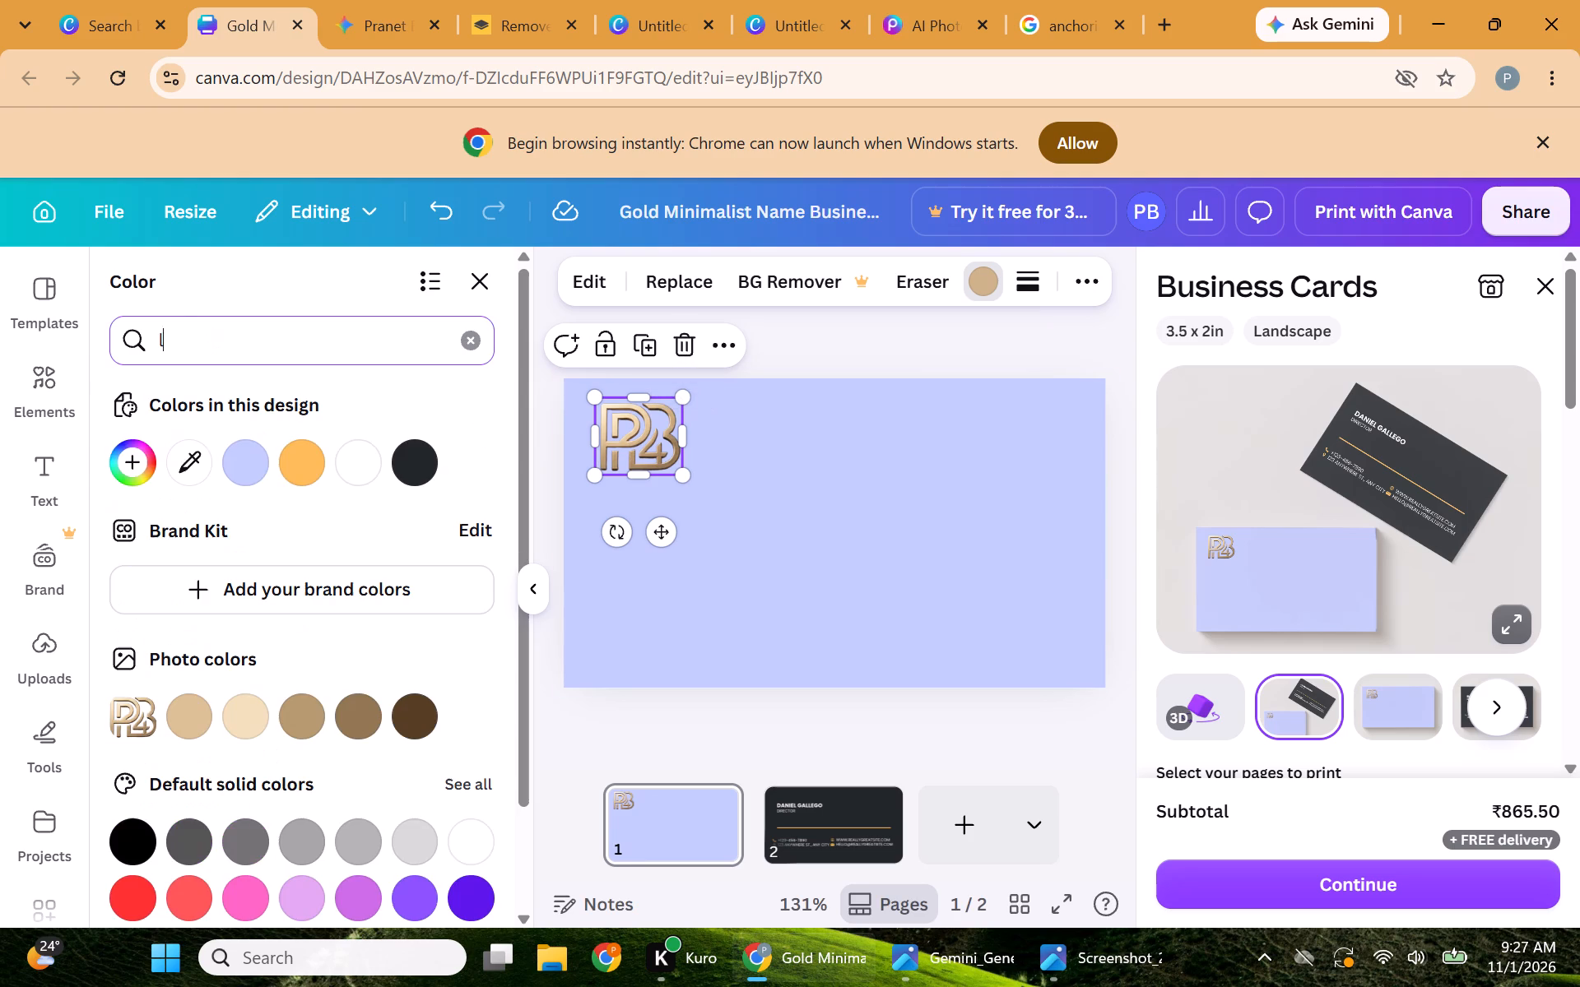
type("yellow")
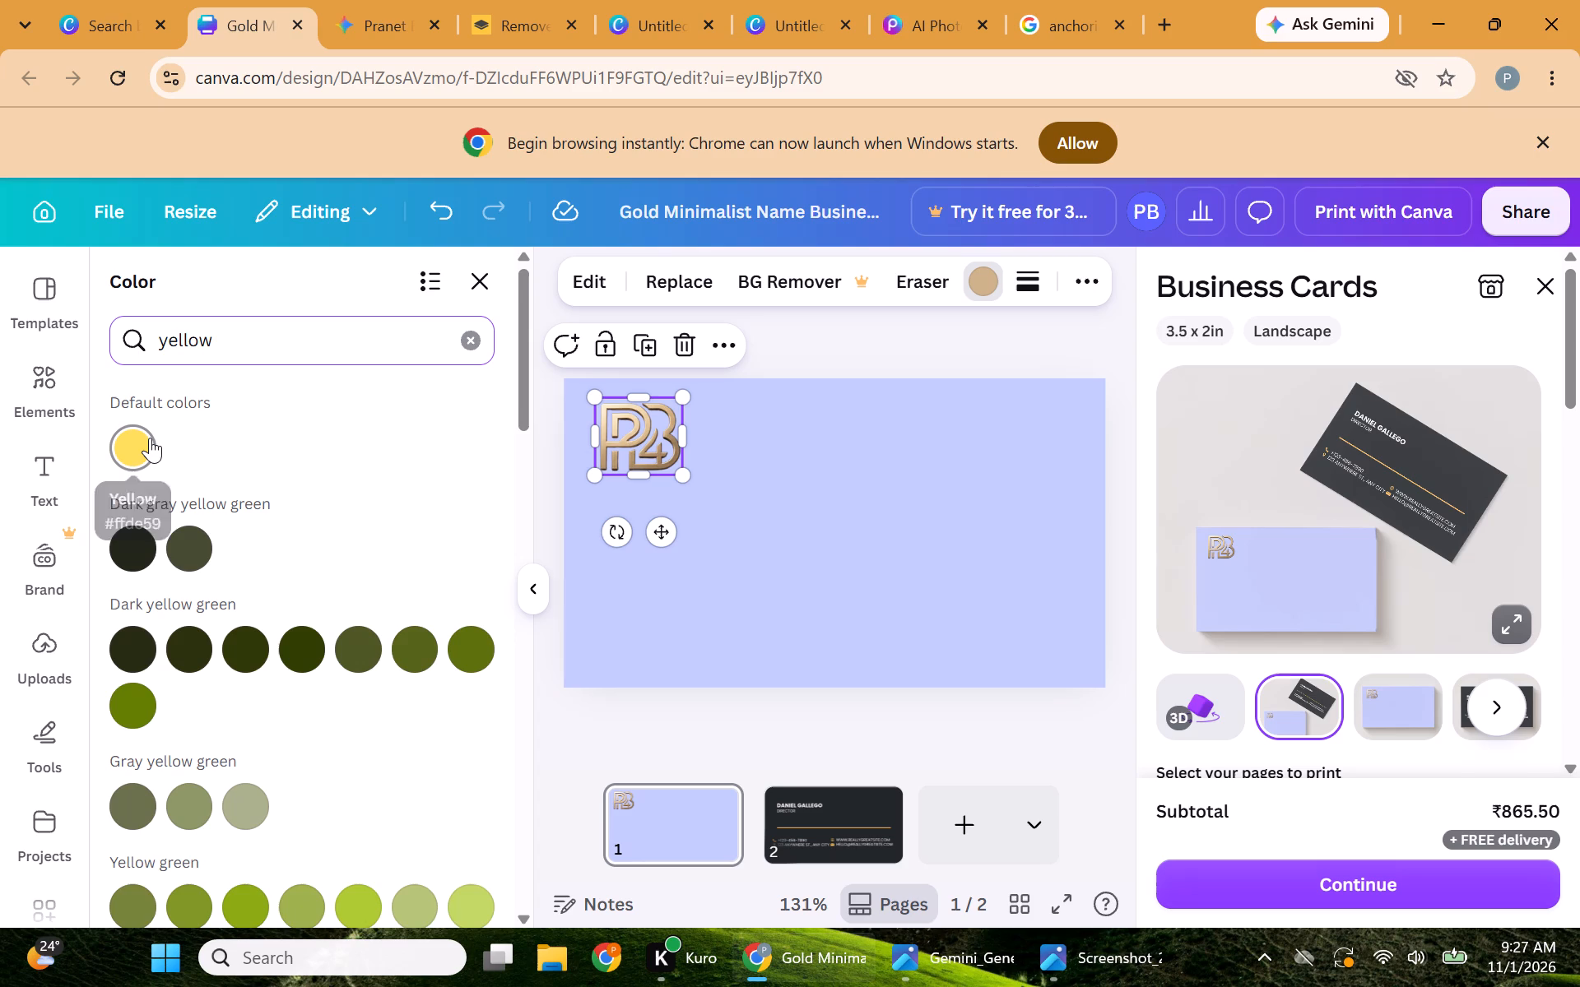
left_click(267, 345)
key("space")
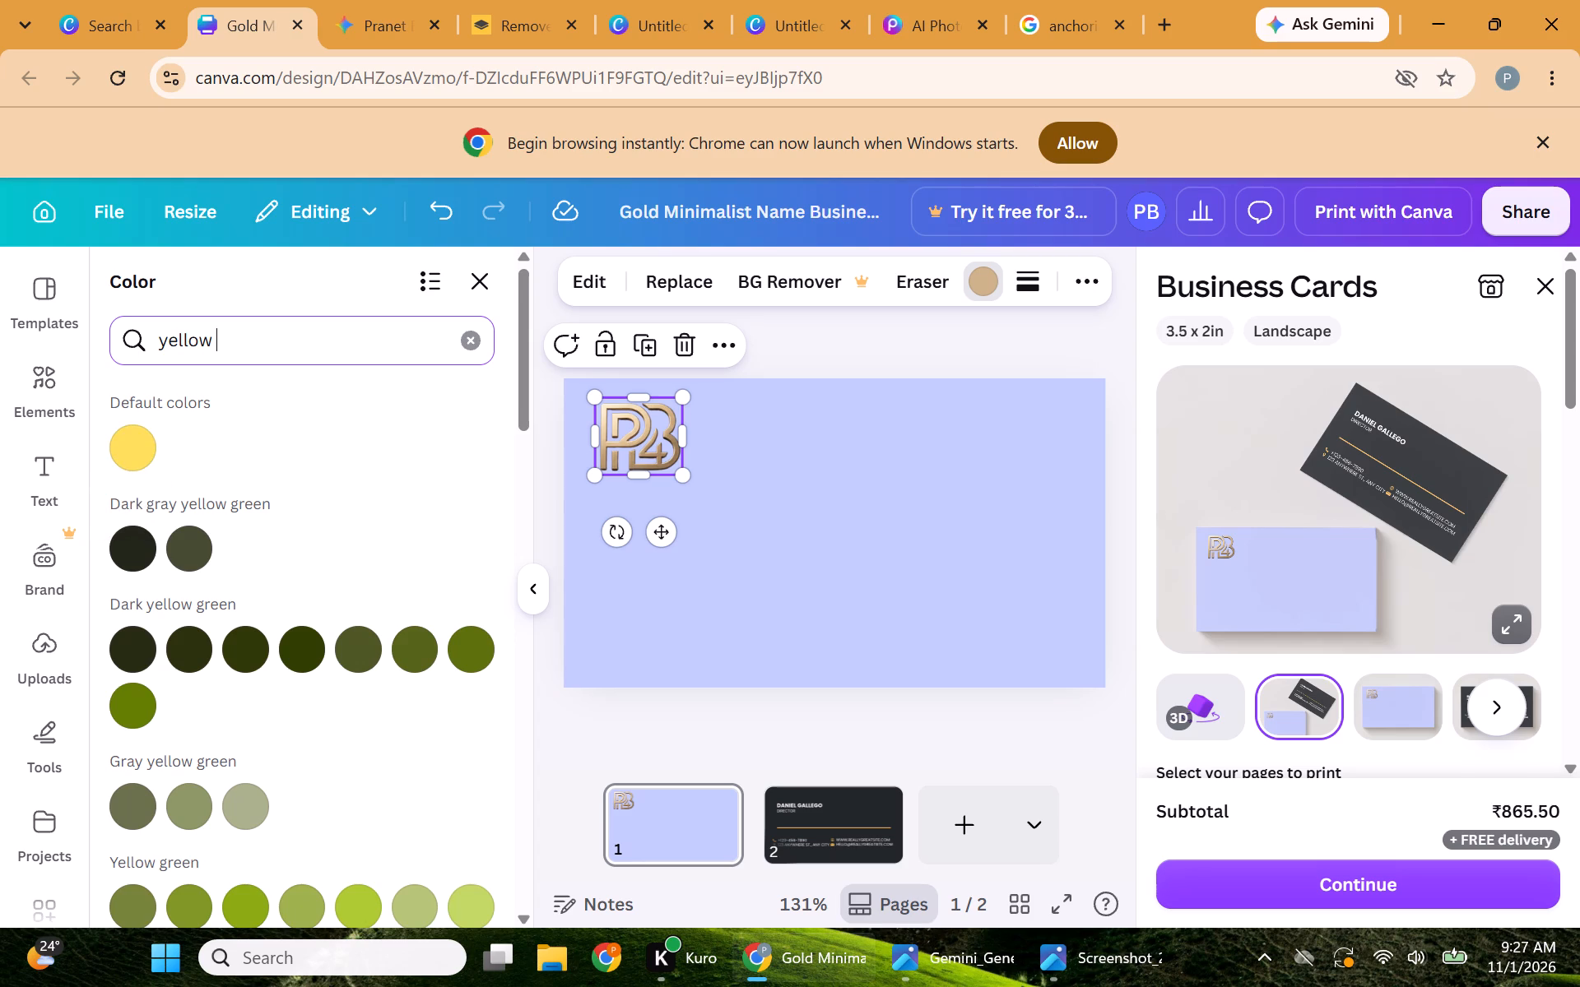
left_click(136, 430)
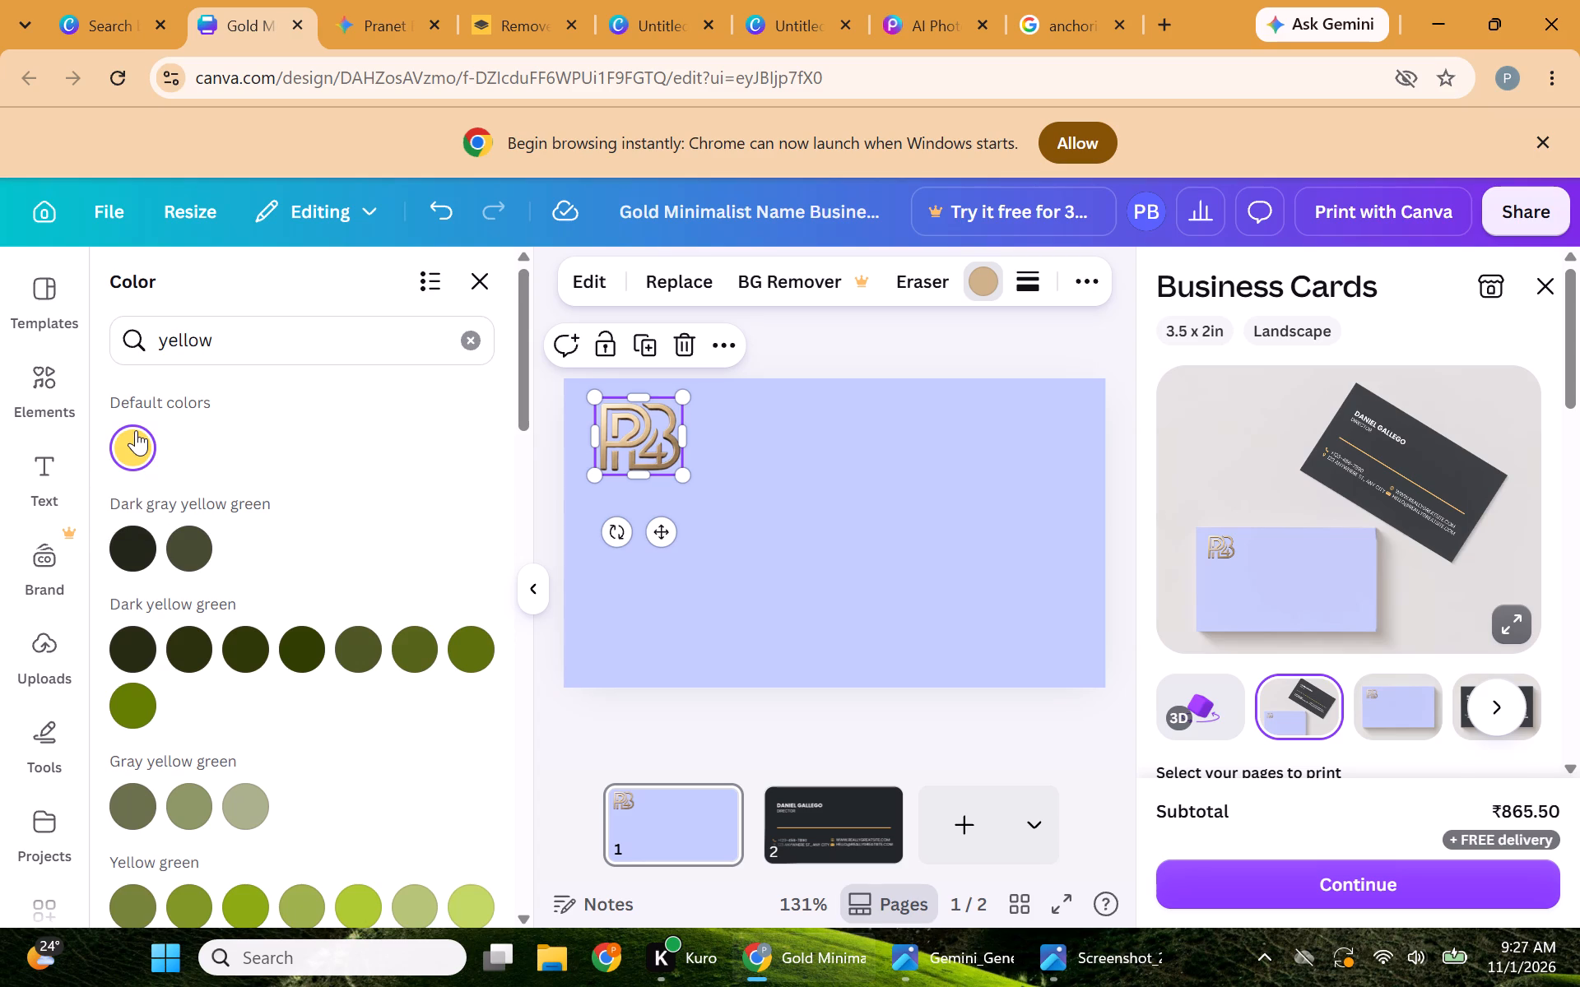
left_click(862, 471)
double_click(862, 471)
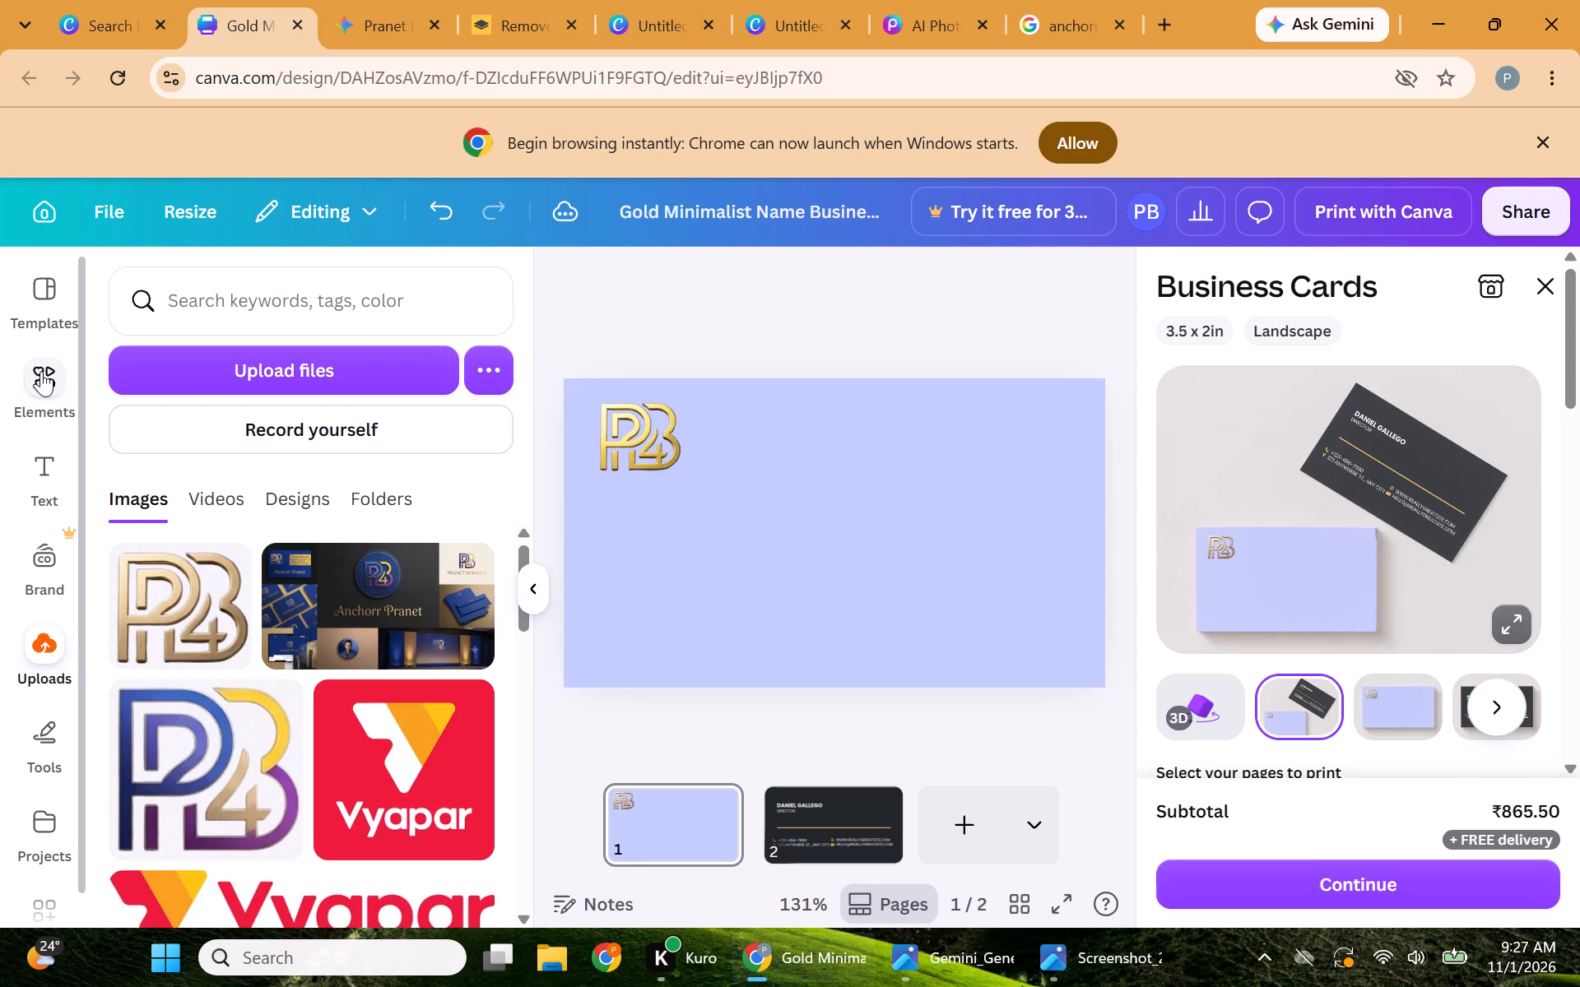
Change the front page background to the yellow already used in this design.
left_click(885, 463)
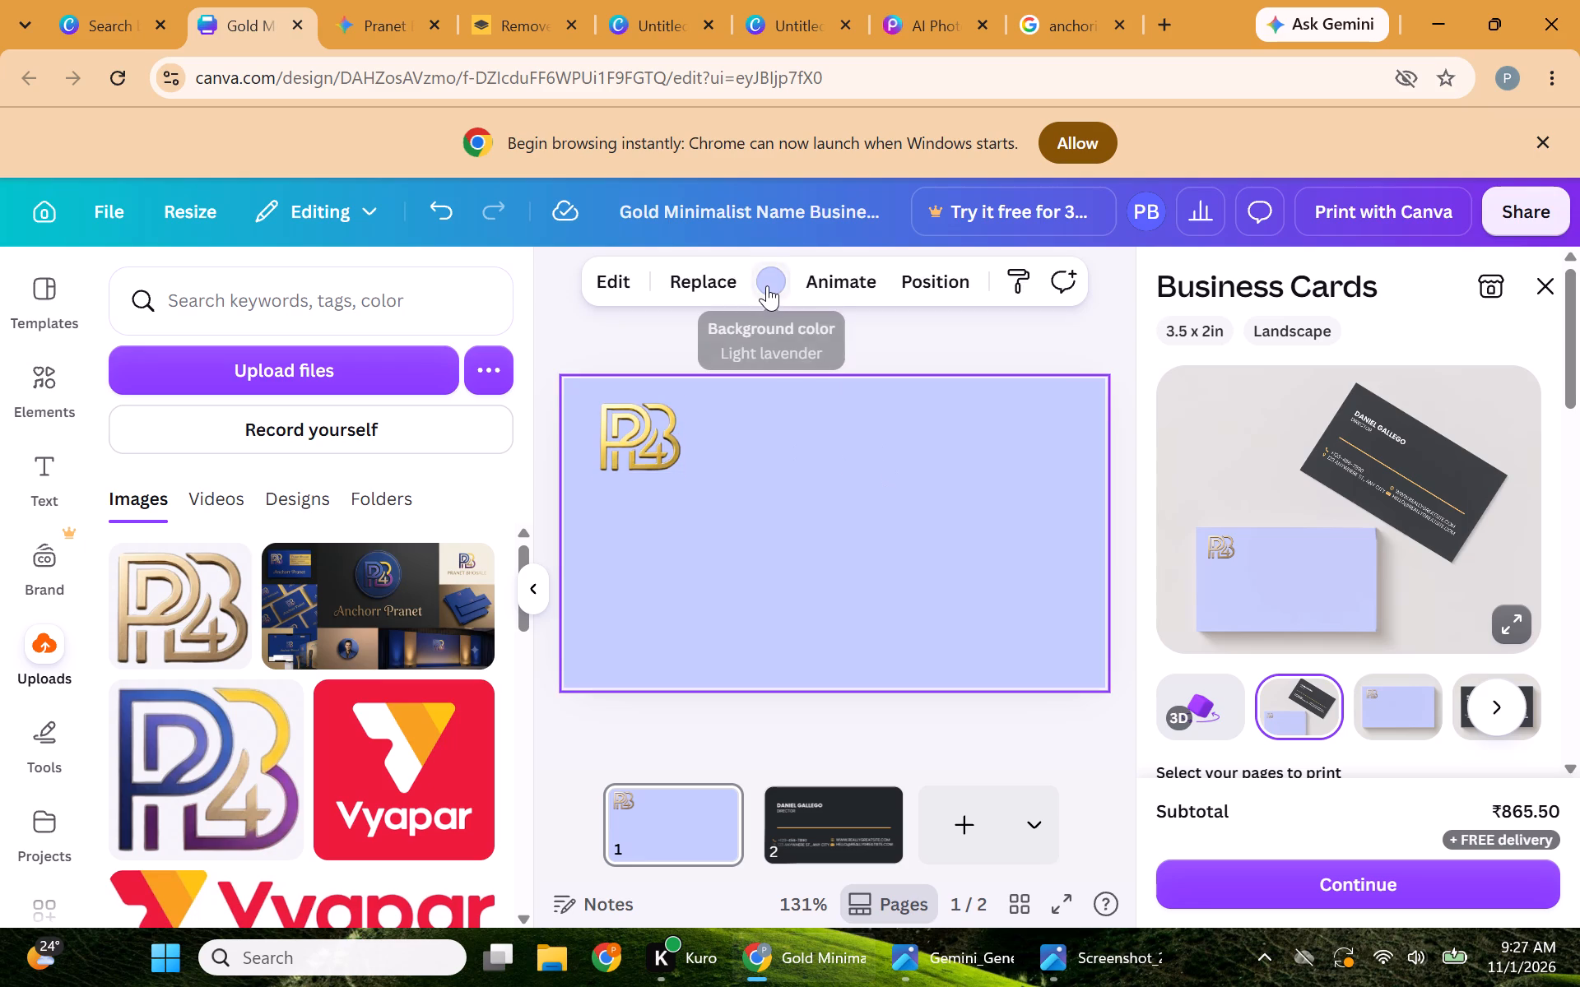
left_click(767, 285)
left_click(275, 362)
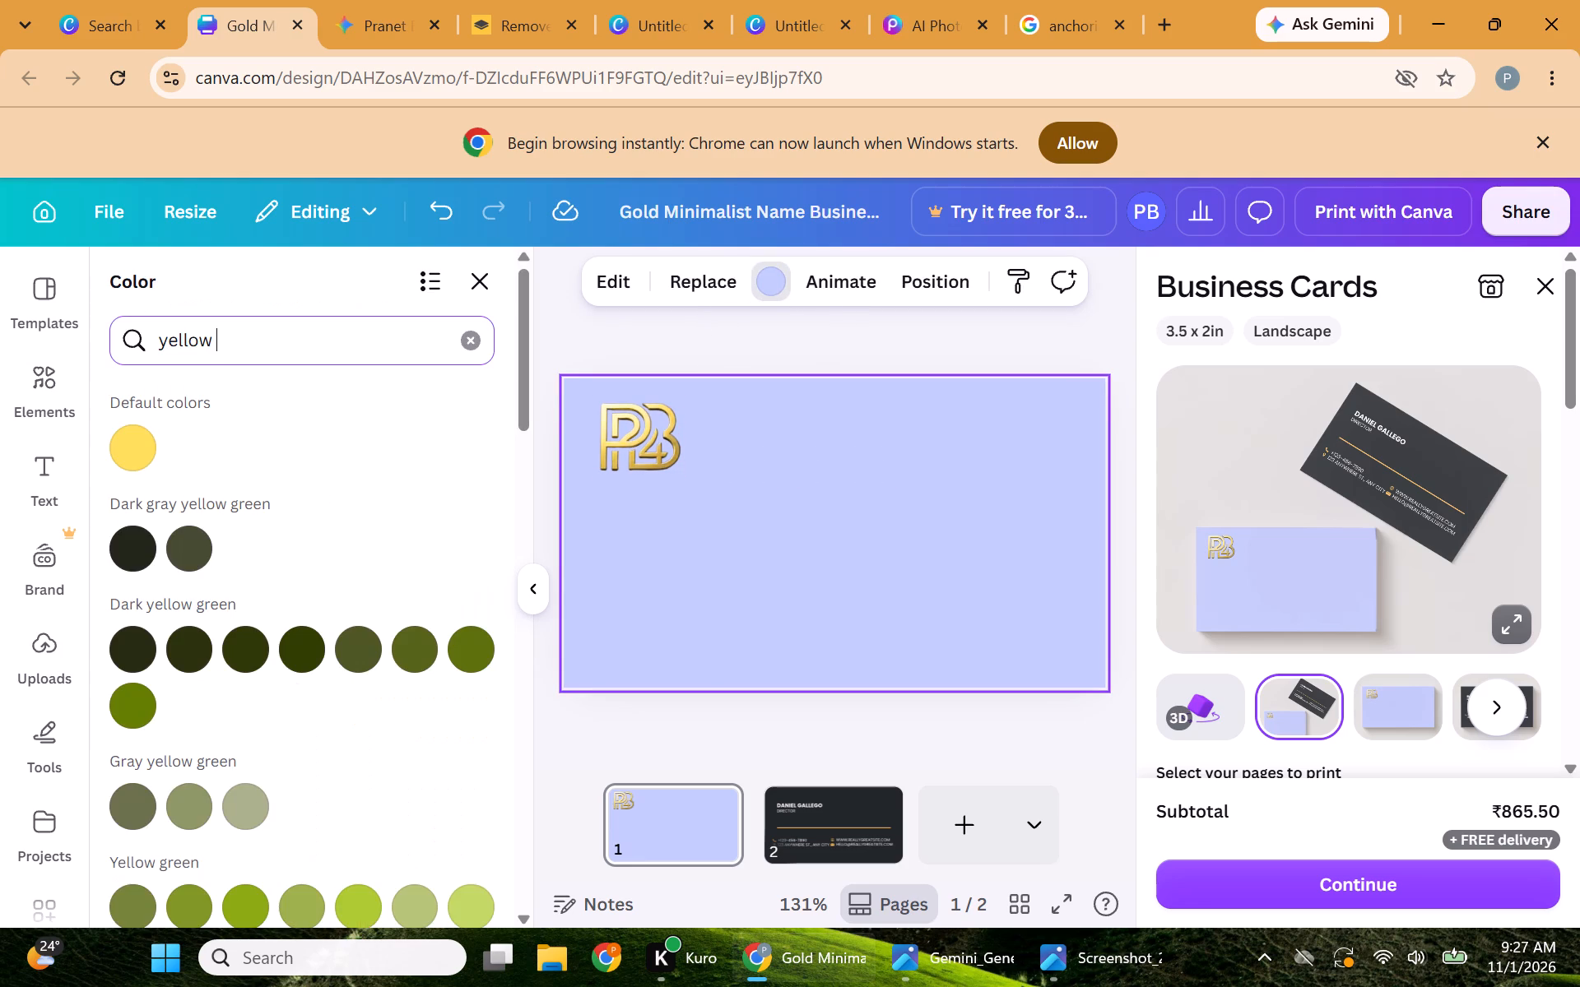
key("BackSpace")
key("BackSpace")
key("BackSpace")
key("BackSpace")
key("BackSpace")
key("BackSpace")
key("BackSpace")
key("BackSpace")
key("BackSpace")
key("BackSpace")
key("BackSpace")
key("BackSpace")
key("BackSpace")
key("BackSpace")
key("BackSpace")
key("BackSpace")
type("ye")
left_click(187, 541)
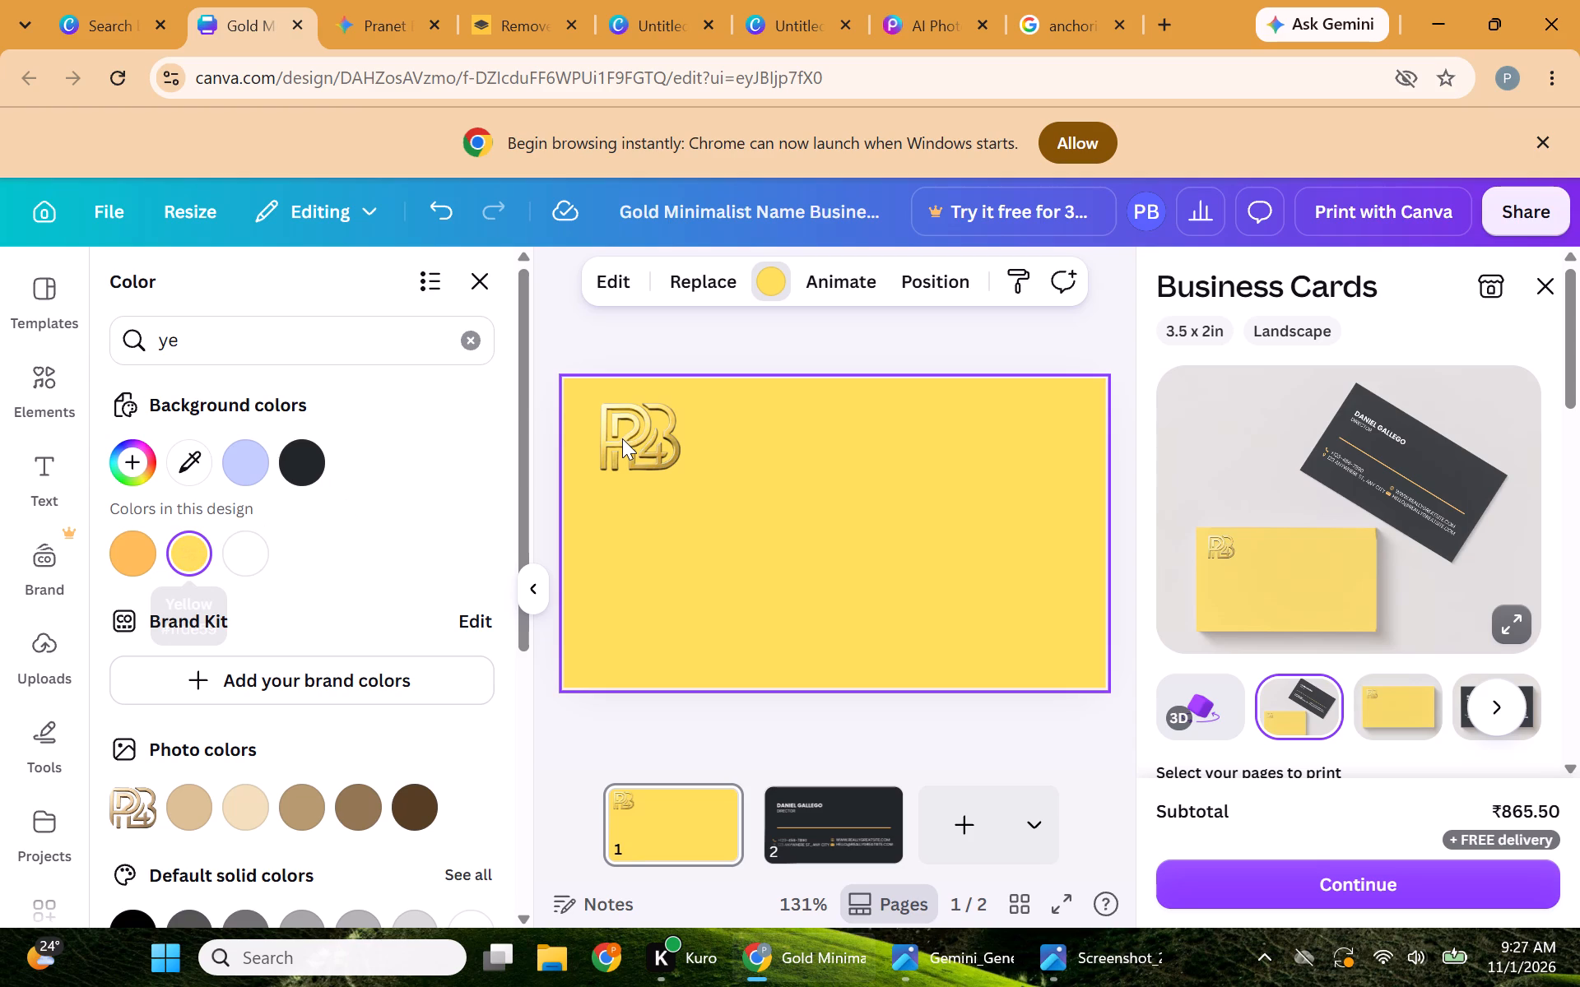
Select the monogram on the yellow front page with its colour options open.
left_click(622, 438)
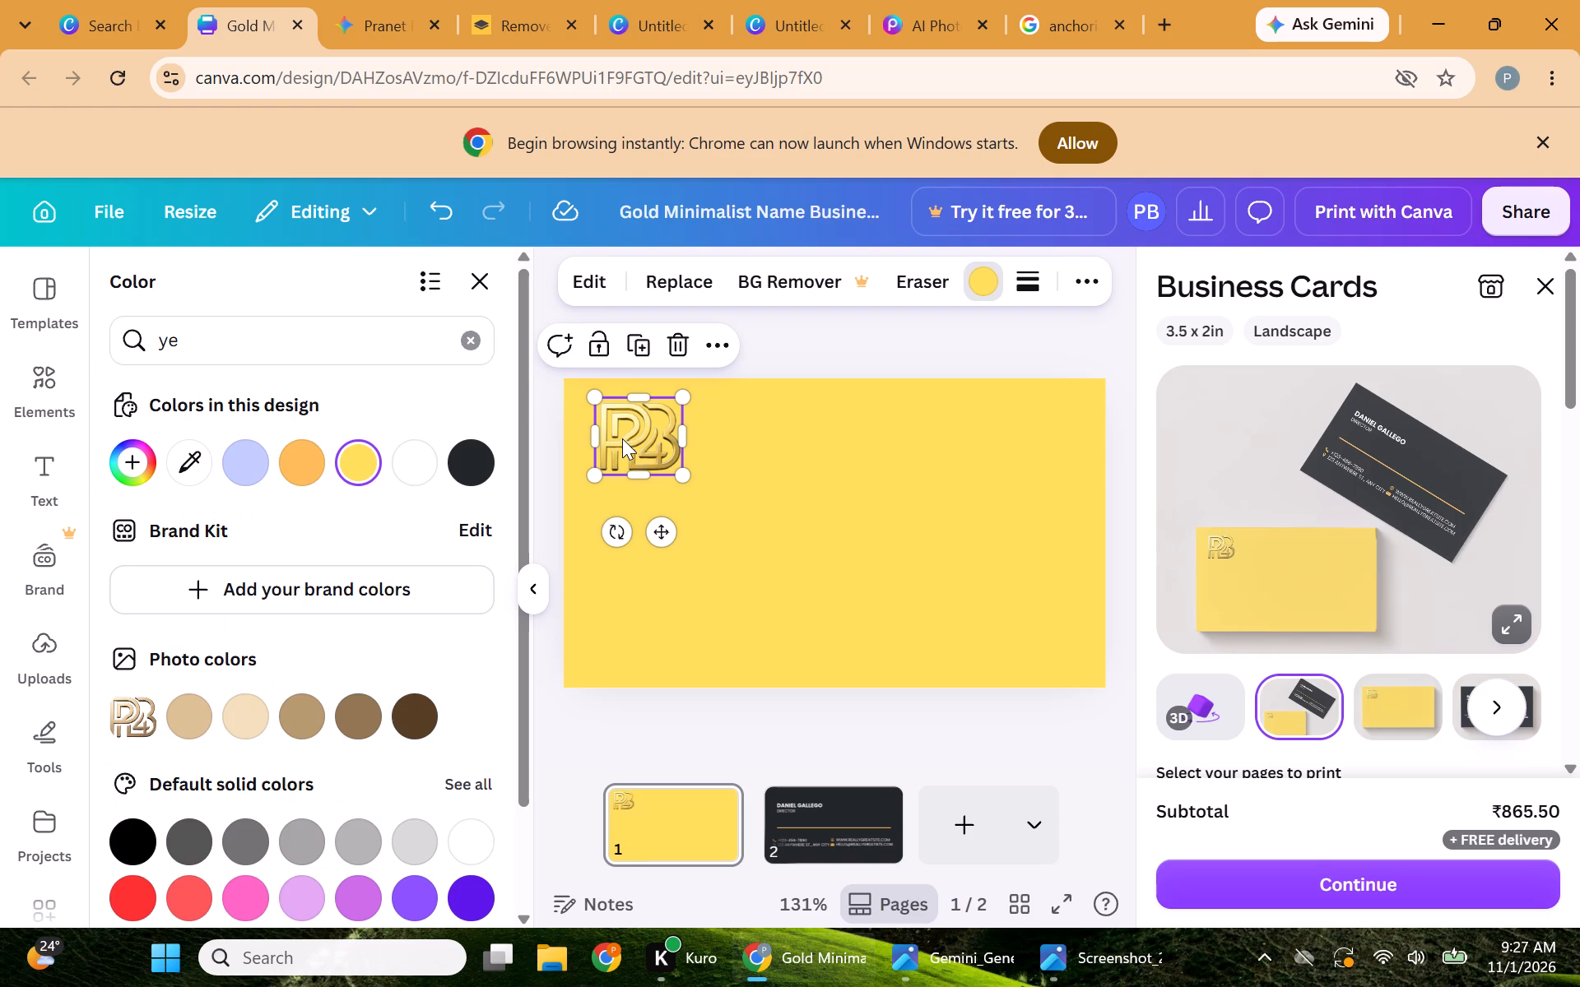
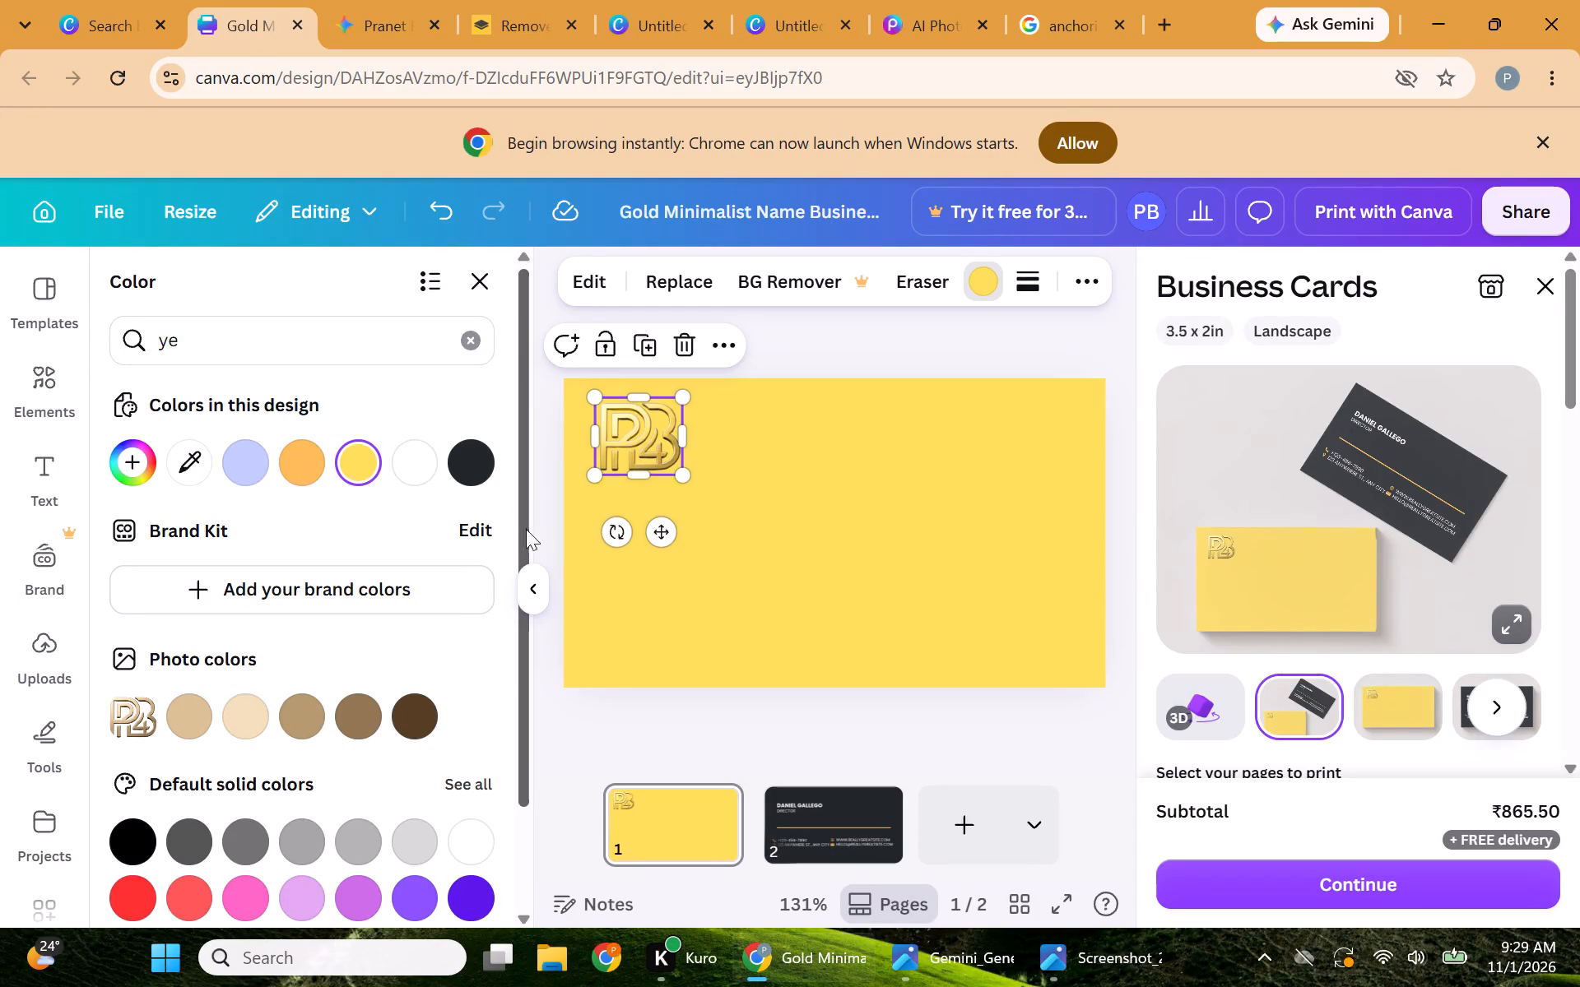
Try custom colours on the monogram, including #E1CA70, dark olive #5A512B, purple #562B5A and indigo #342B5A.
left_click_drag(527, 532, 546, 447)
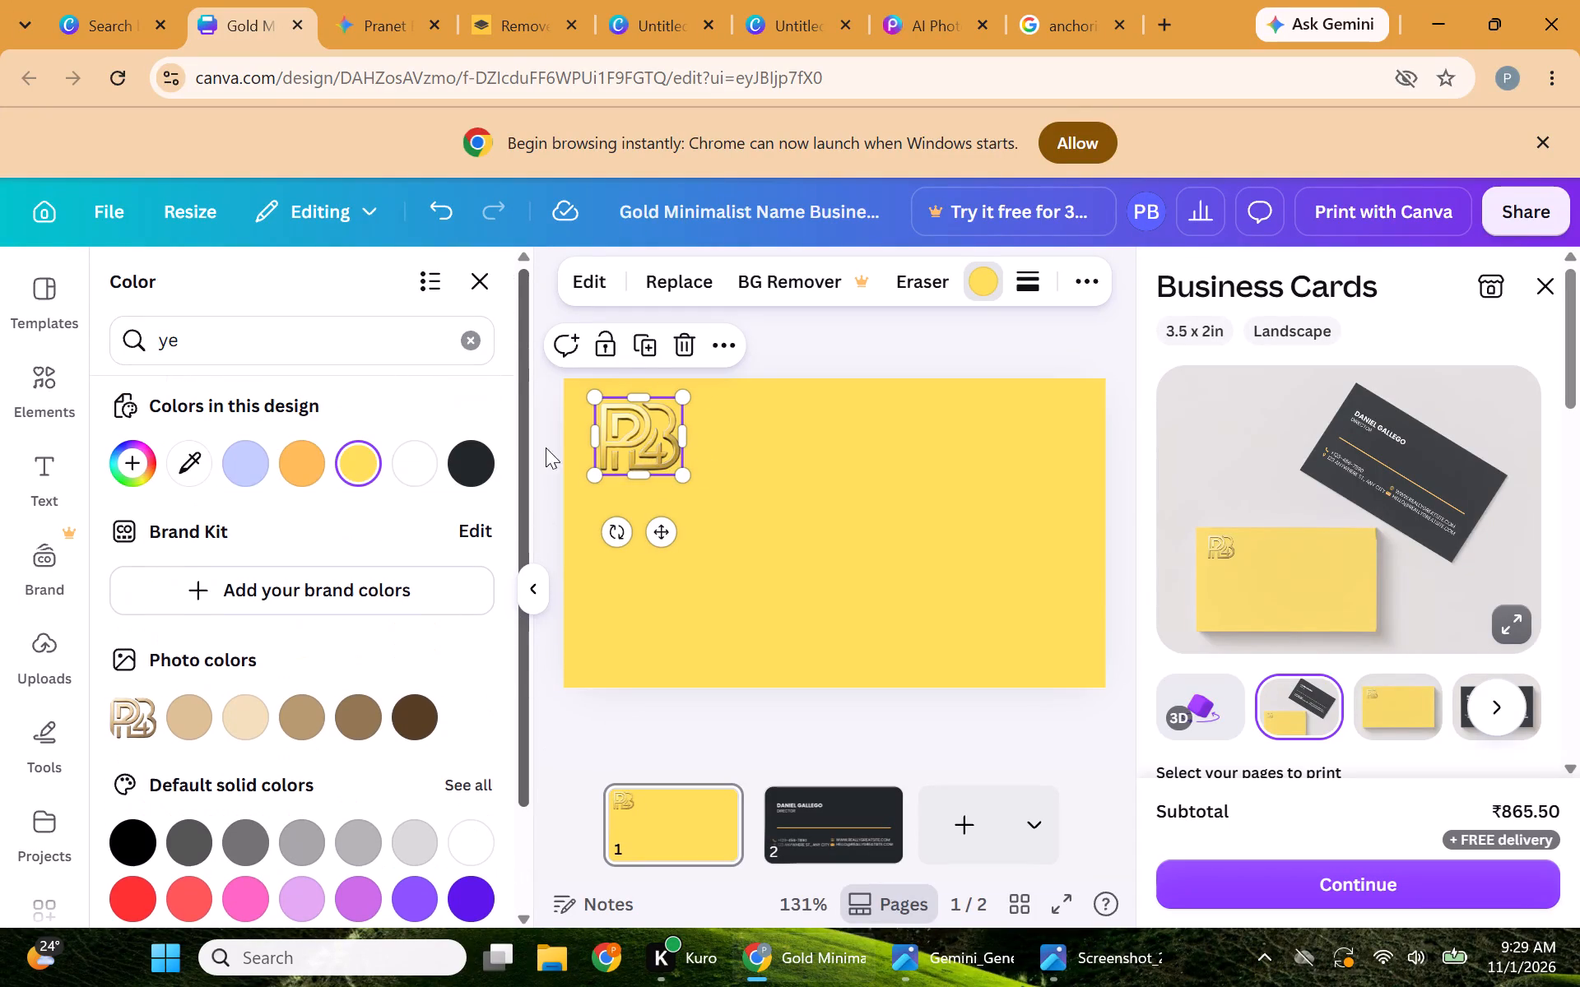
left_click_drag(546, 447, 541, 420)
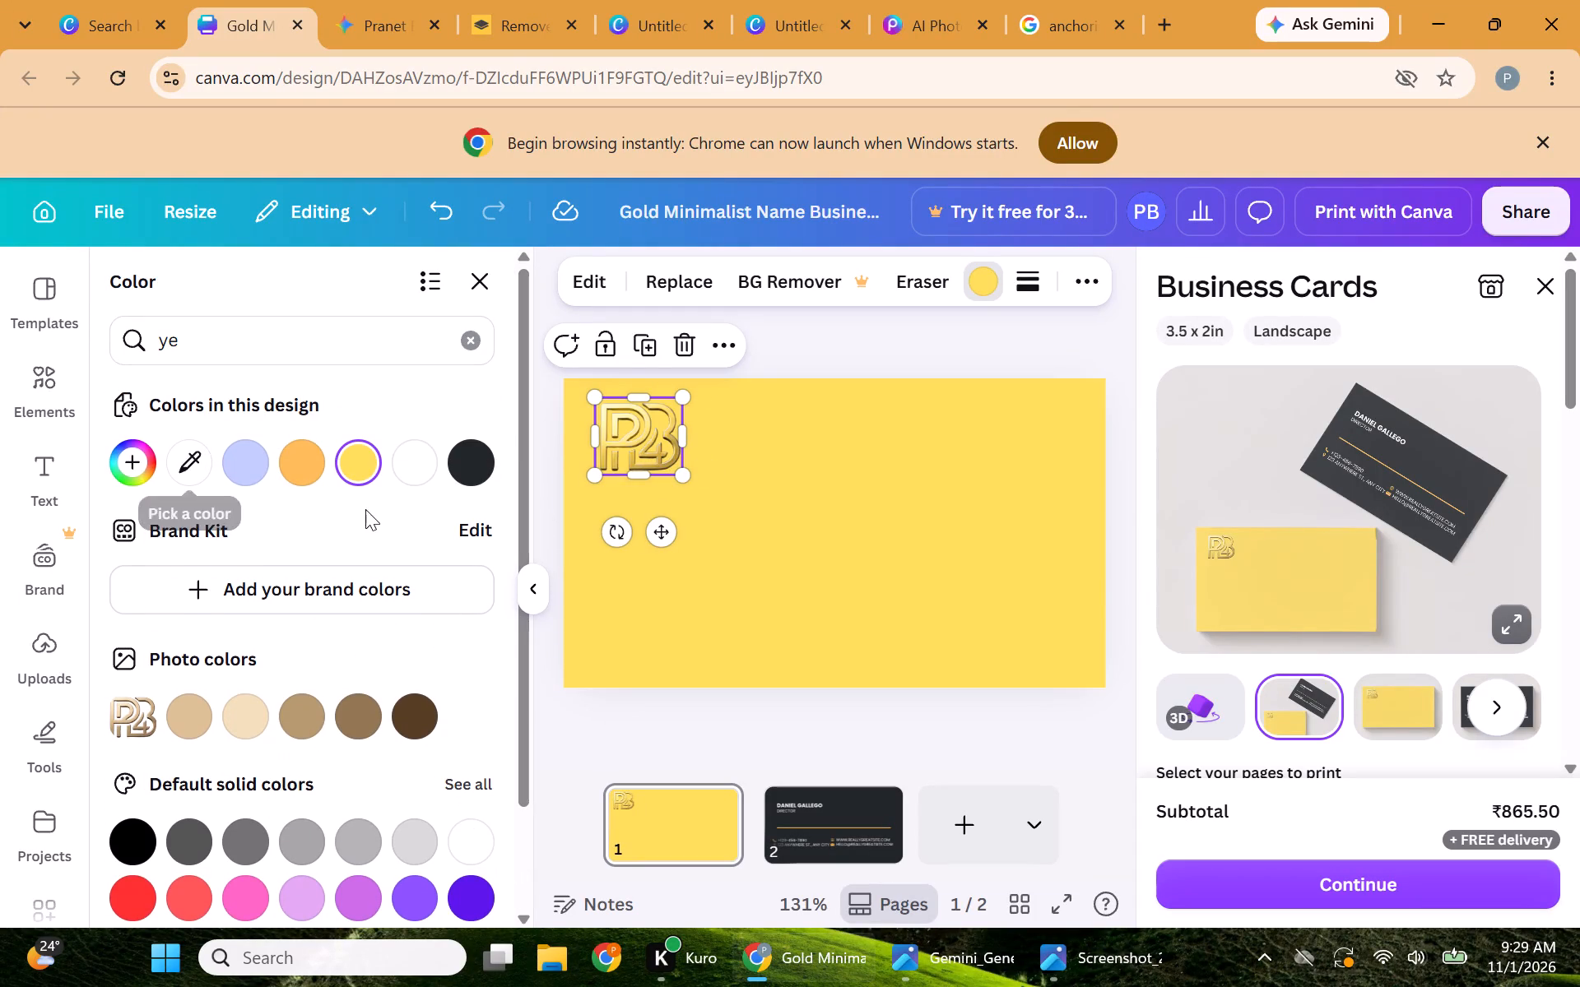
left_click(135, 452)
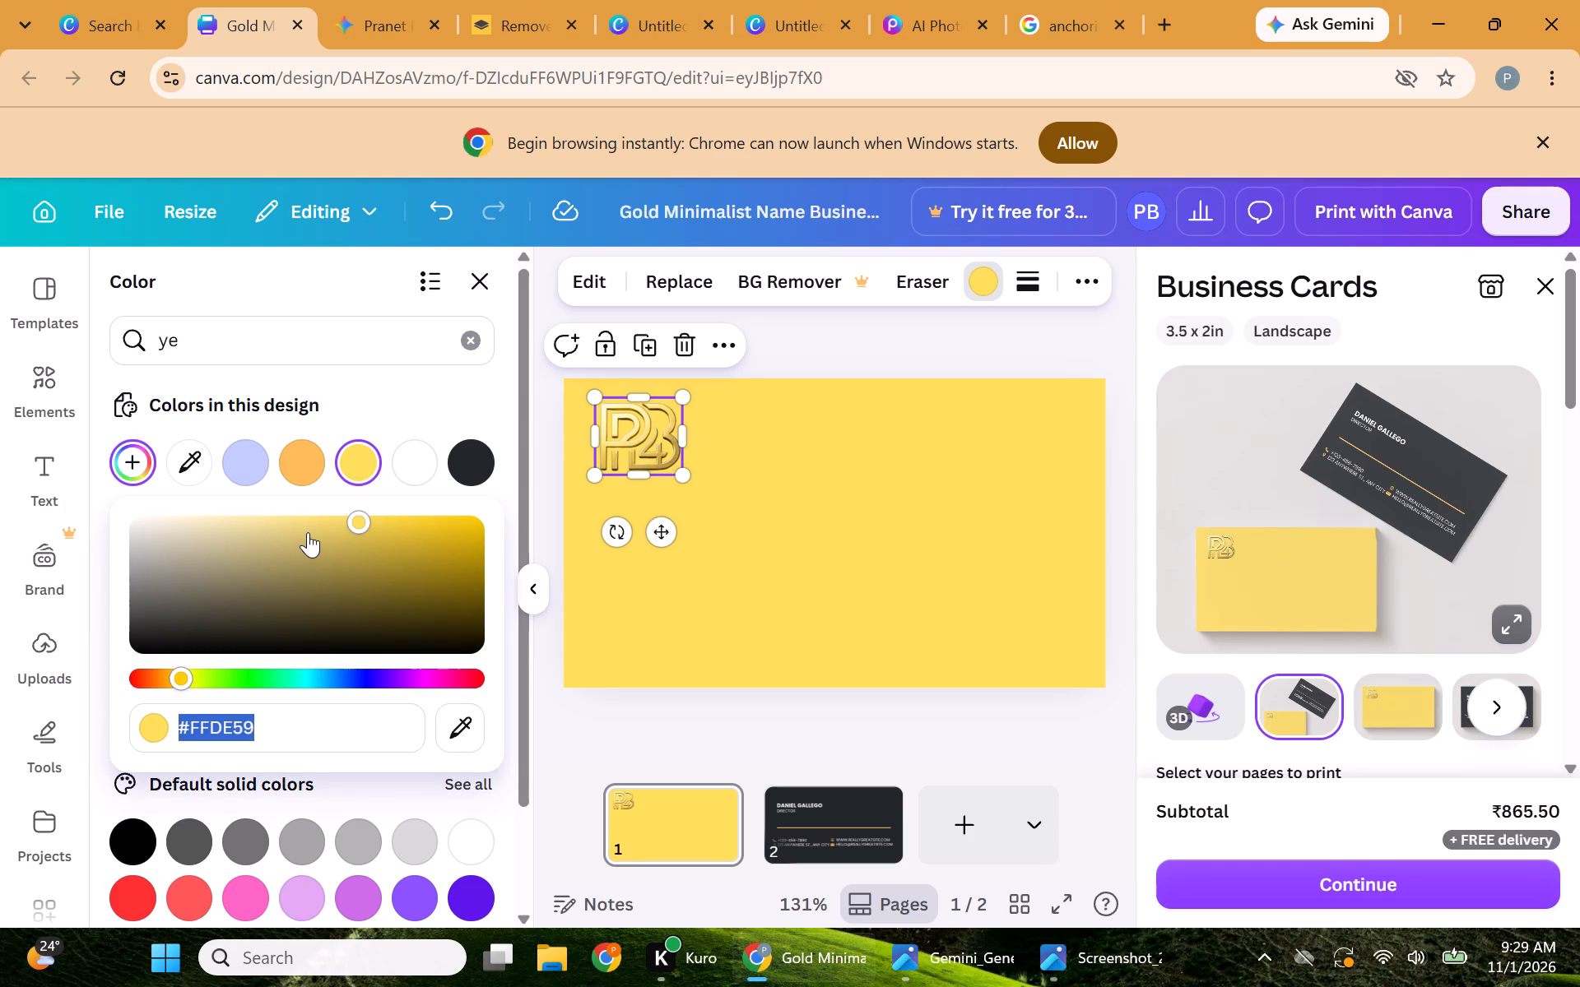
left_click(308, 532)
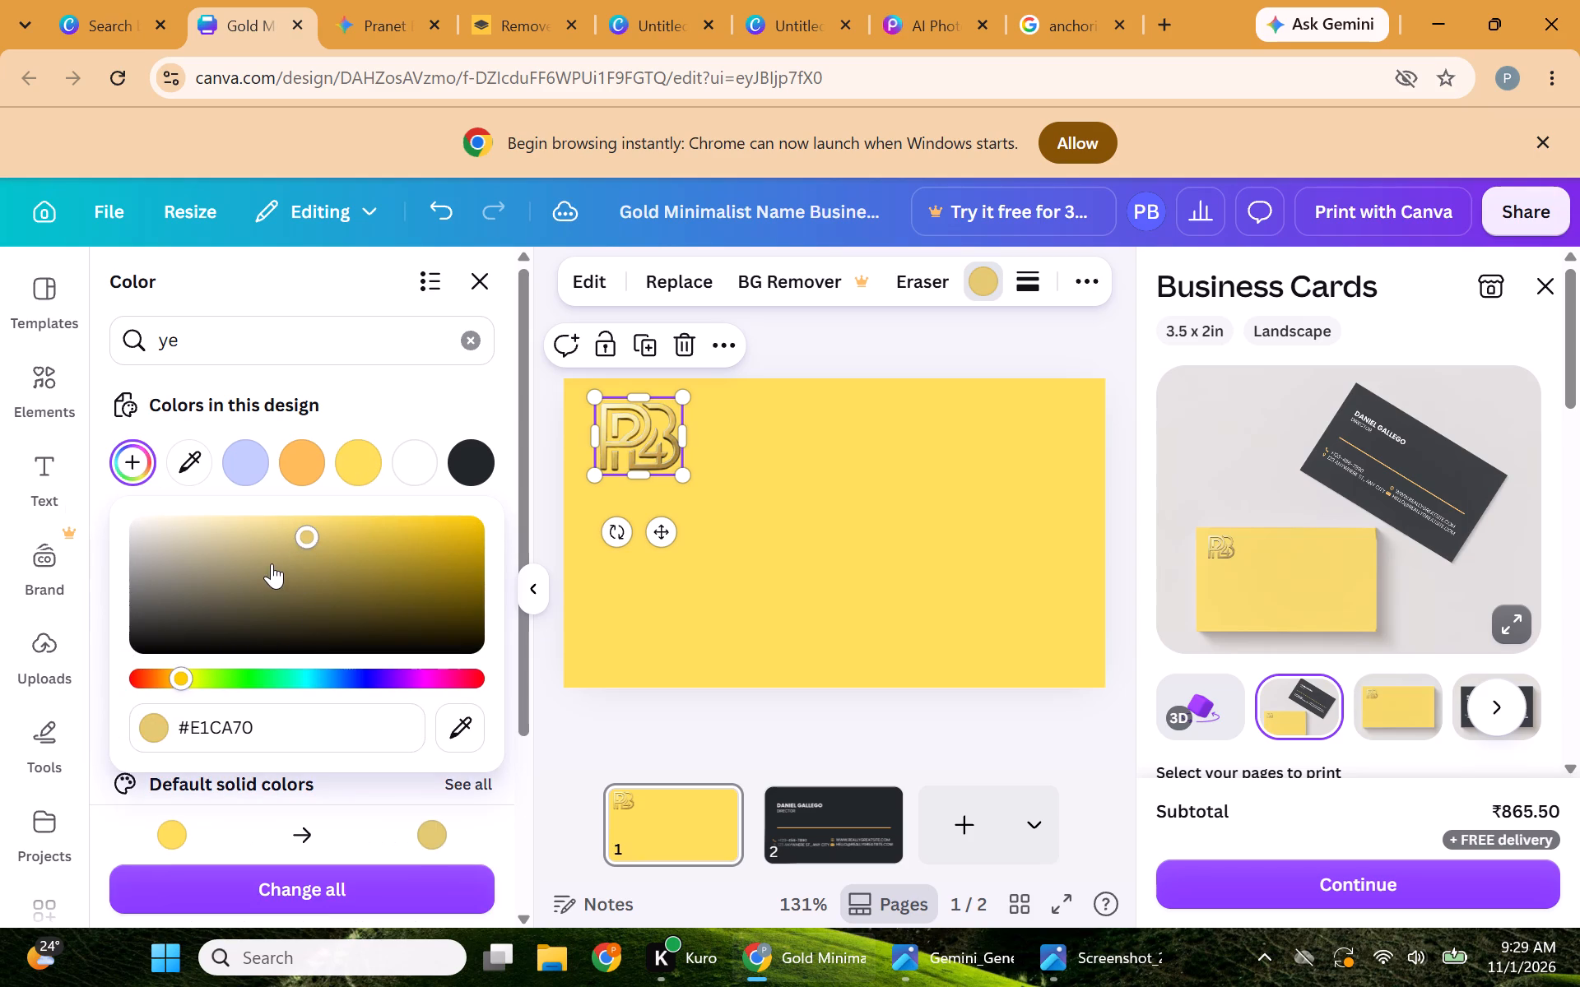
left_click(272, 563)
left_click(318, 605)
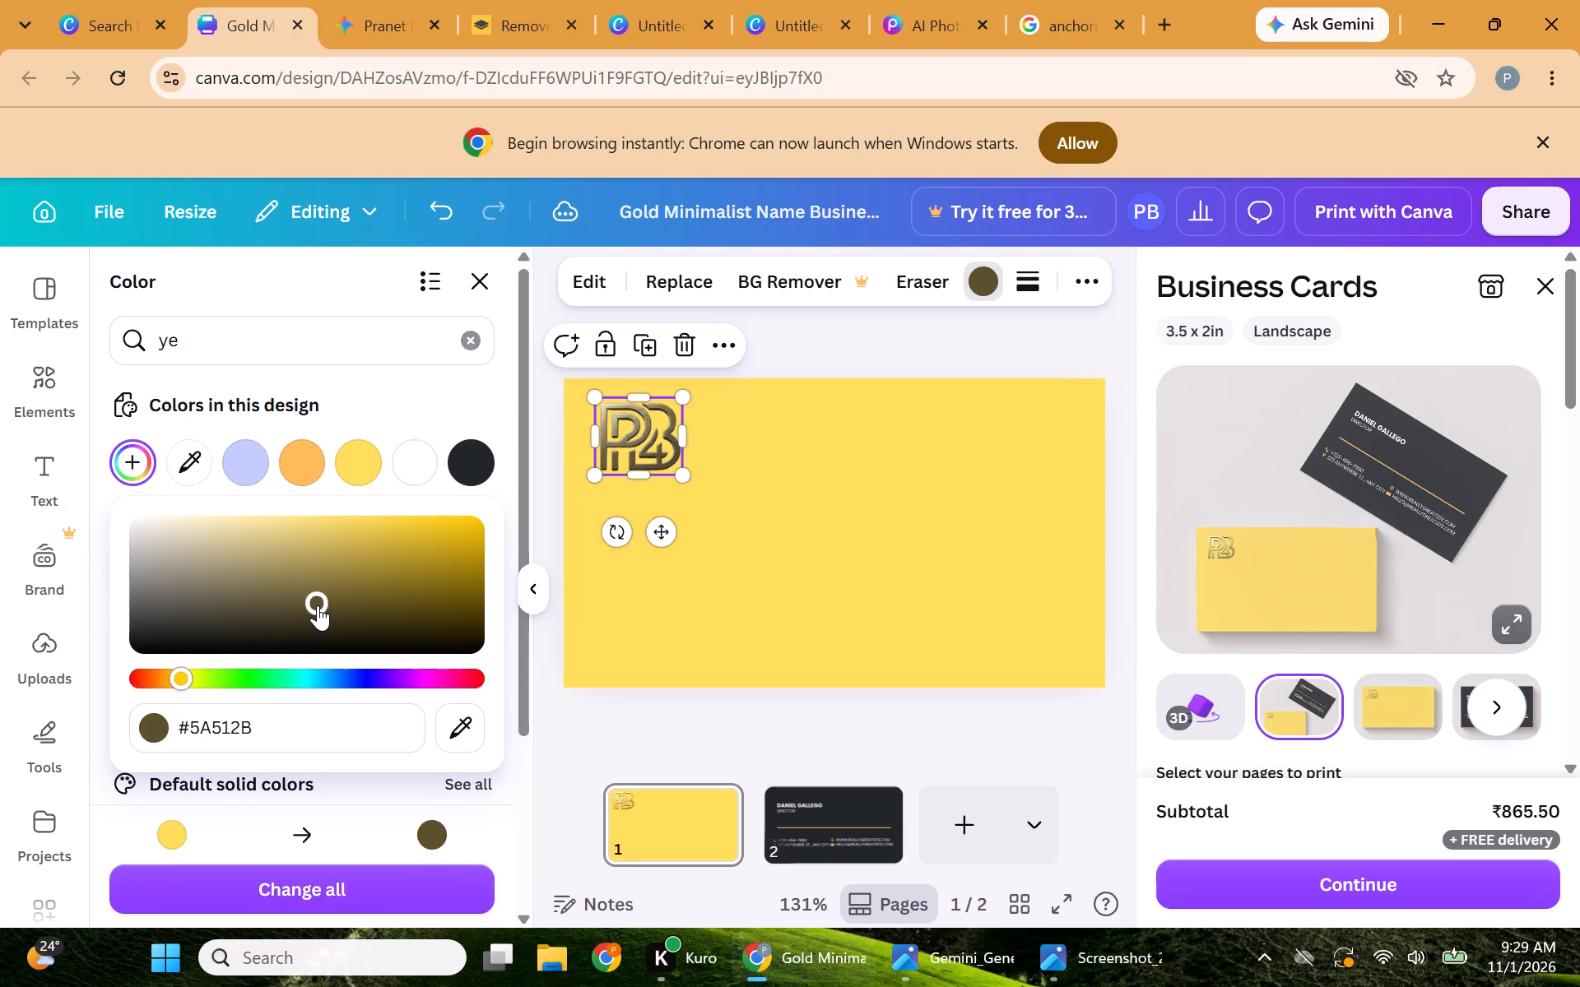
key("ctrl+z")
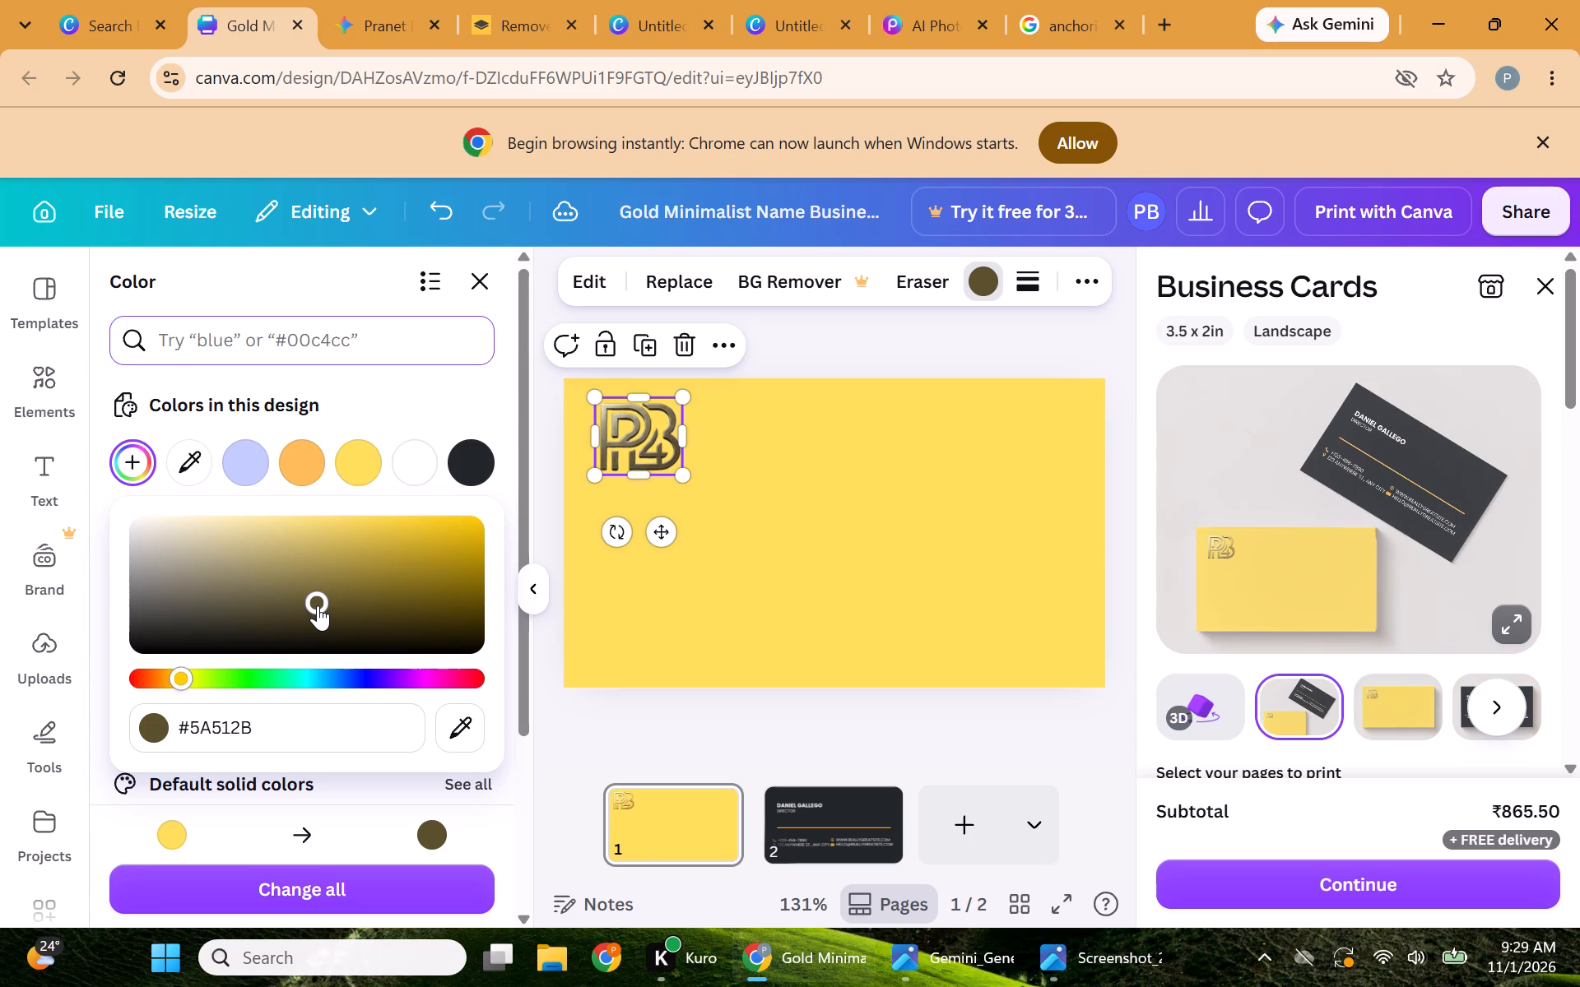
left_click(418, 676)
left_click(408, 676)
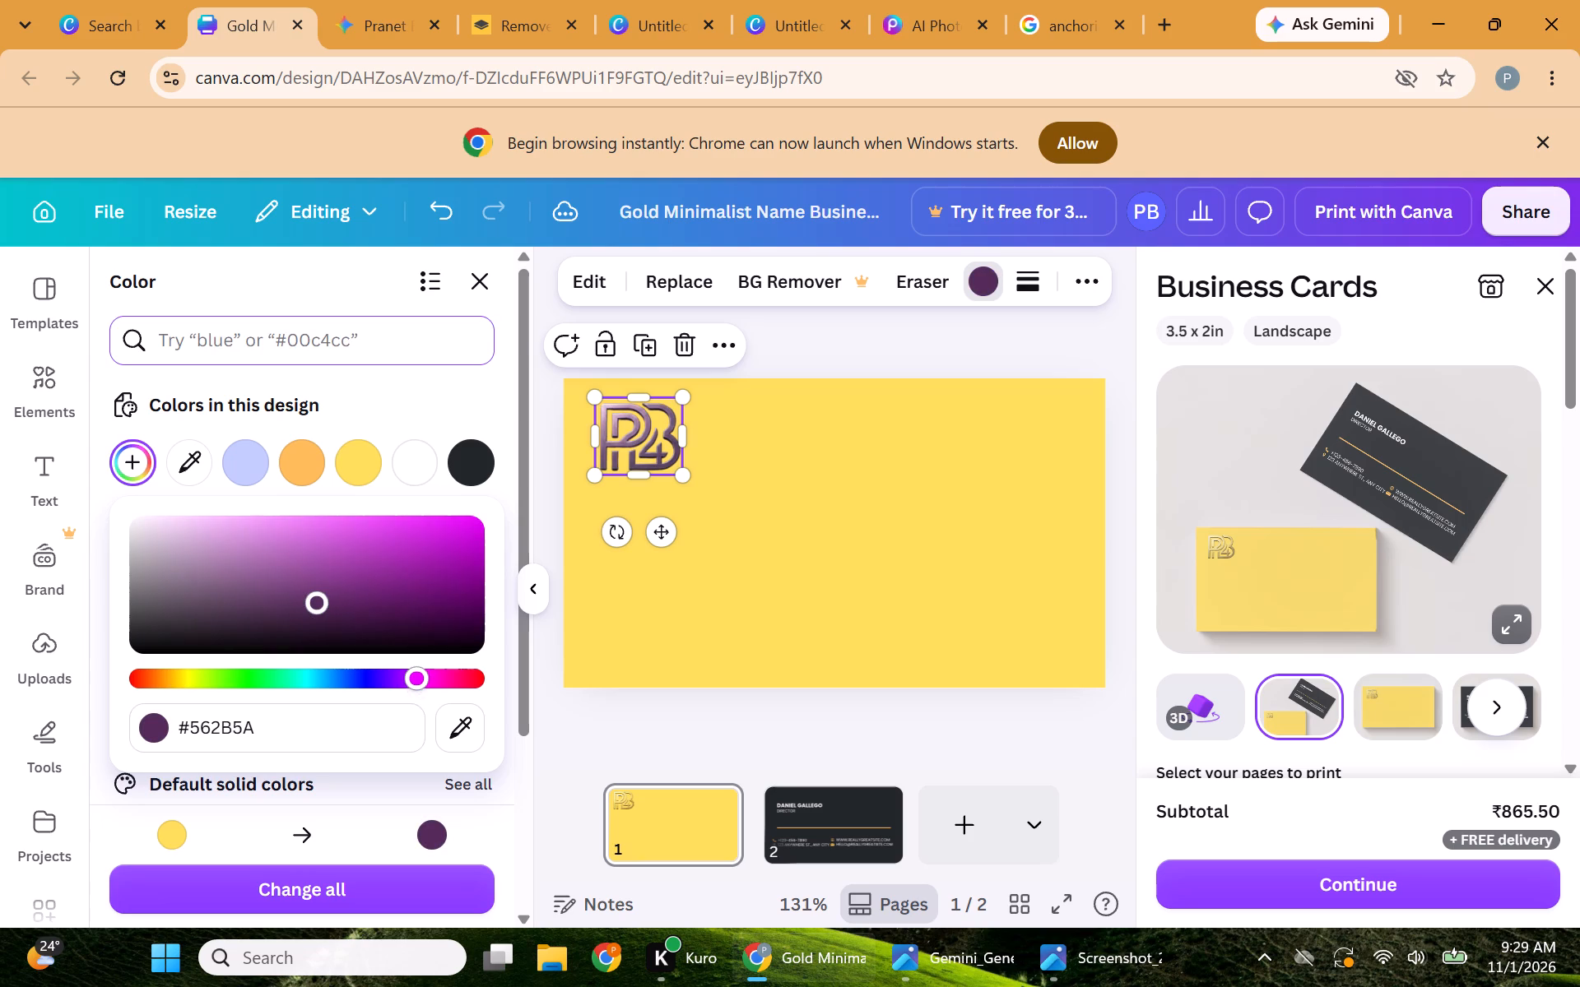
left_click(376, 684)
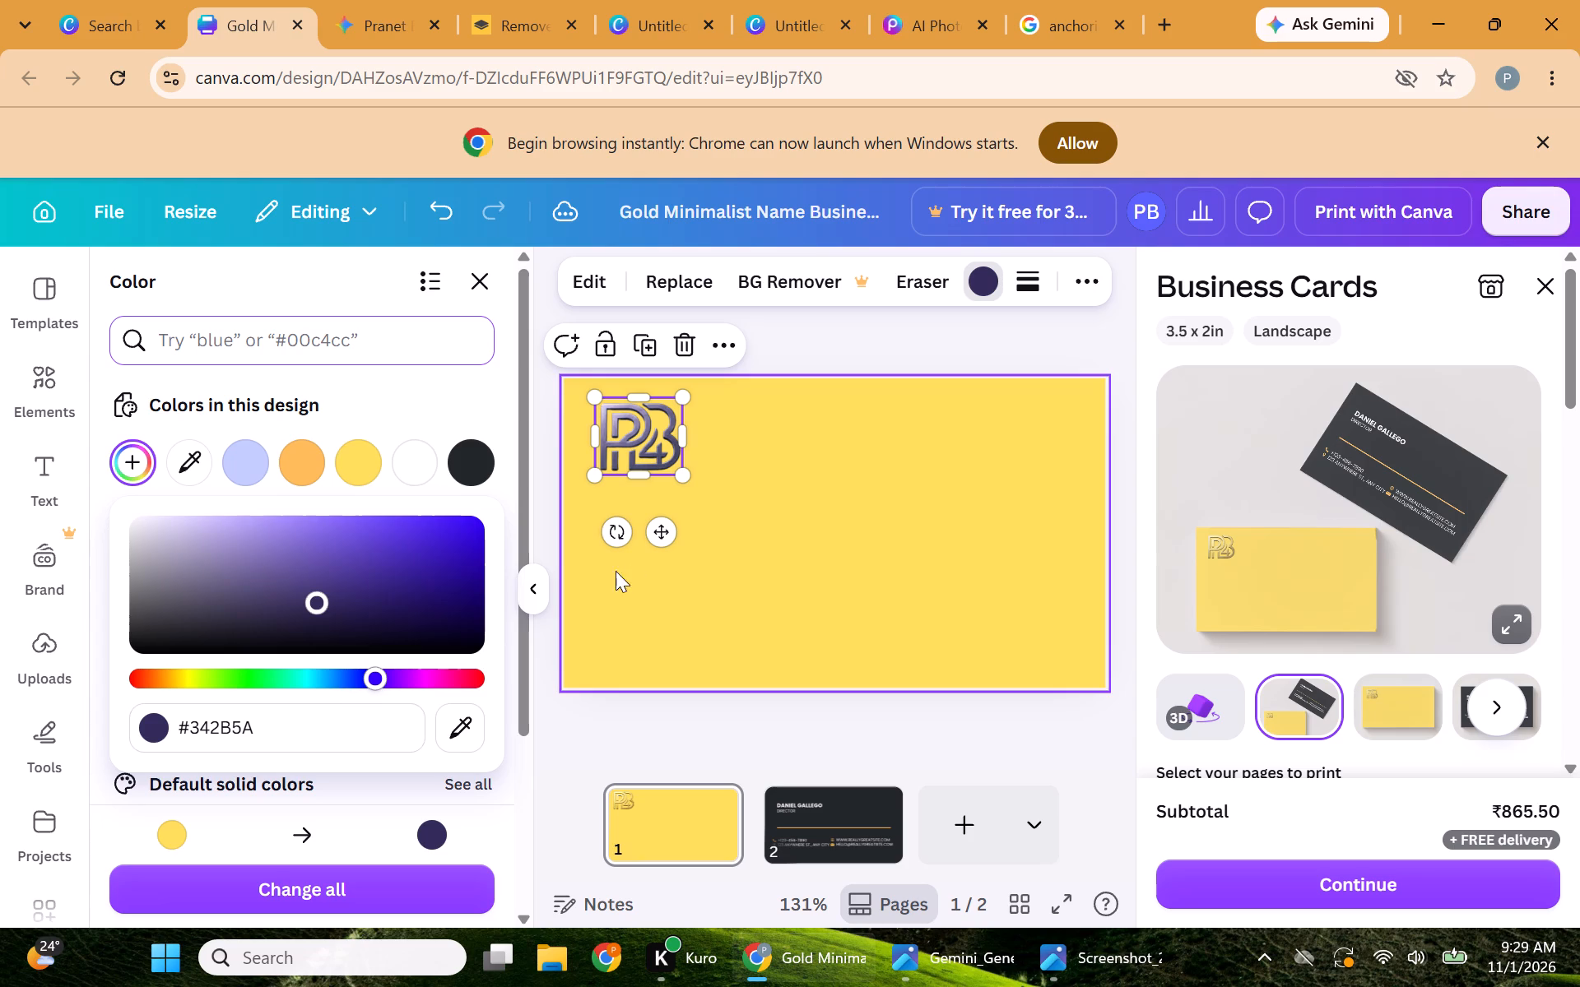
Undo the recent changes back through the monogram's recolouring, the front page's yellow background and the monogram's shrinking.
left_click(911, 536)
key("ctrl+z")
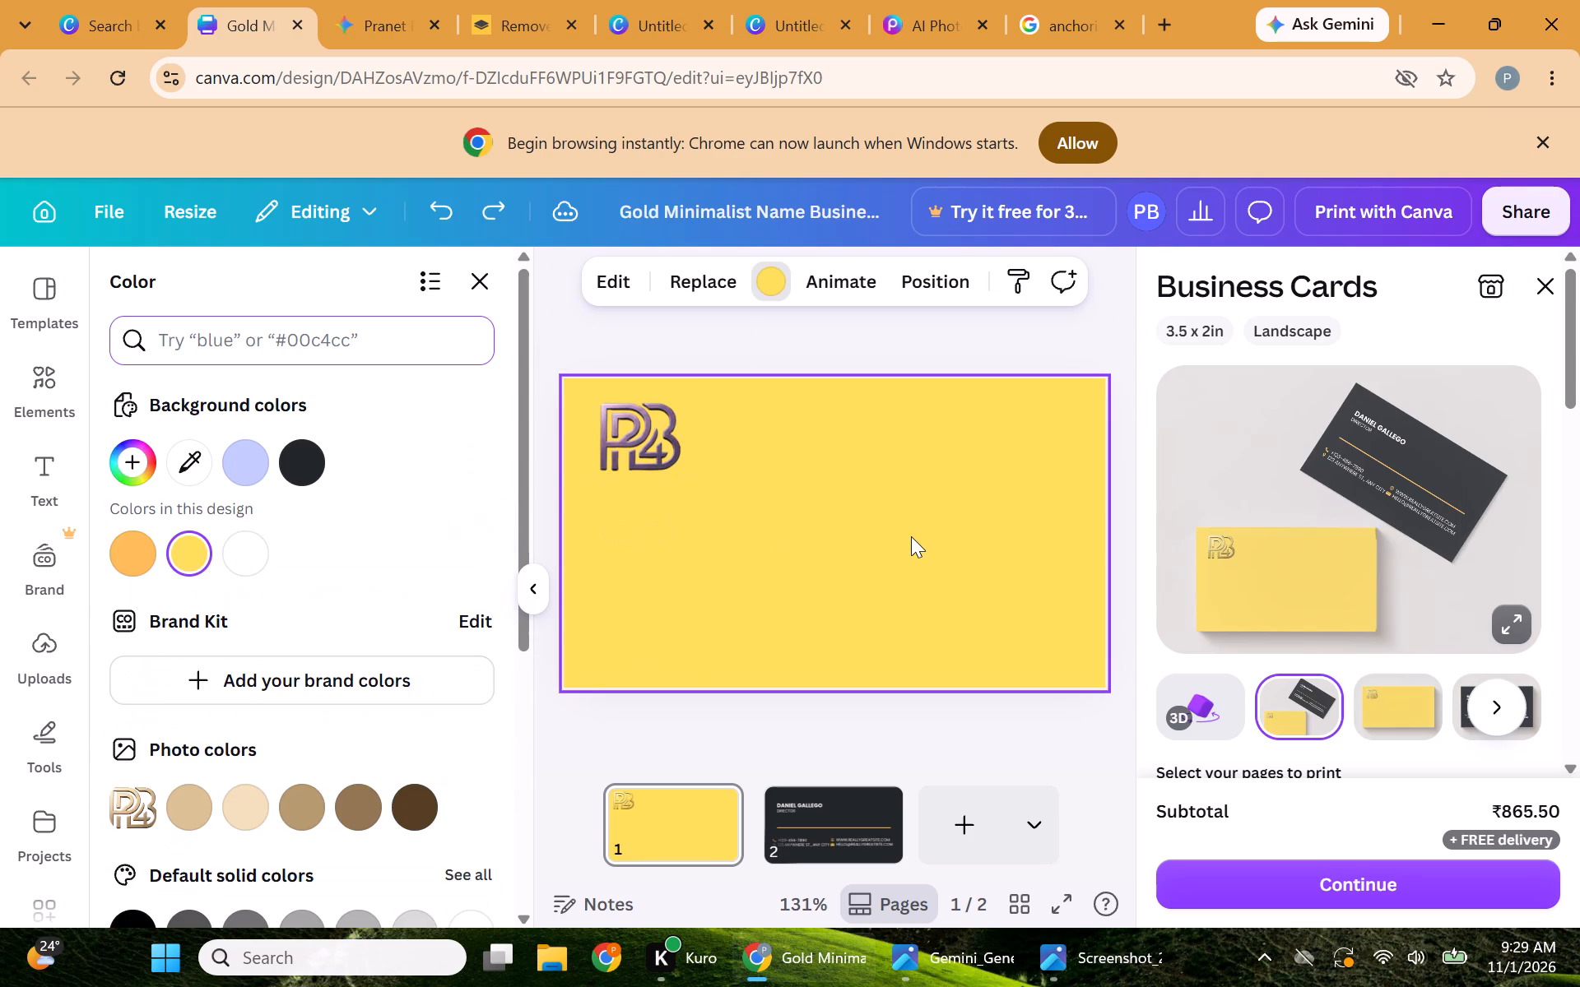
key("ctrl+z")
key("ctrl+z")
key("ctrl+z")
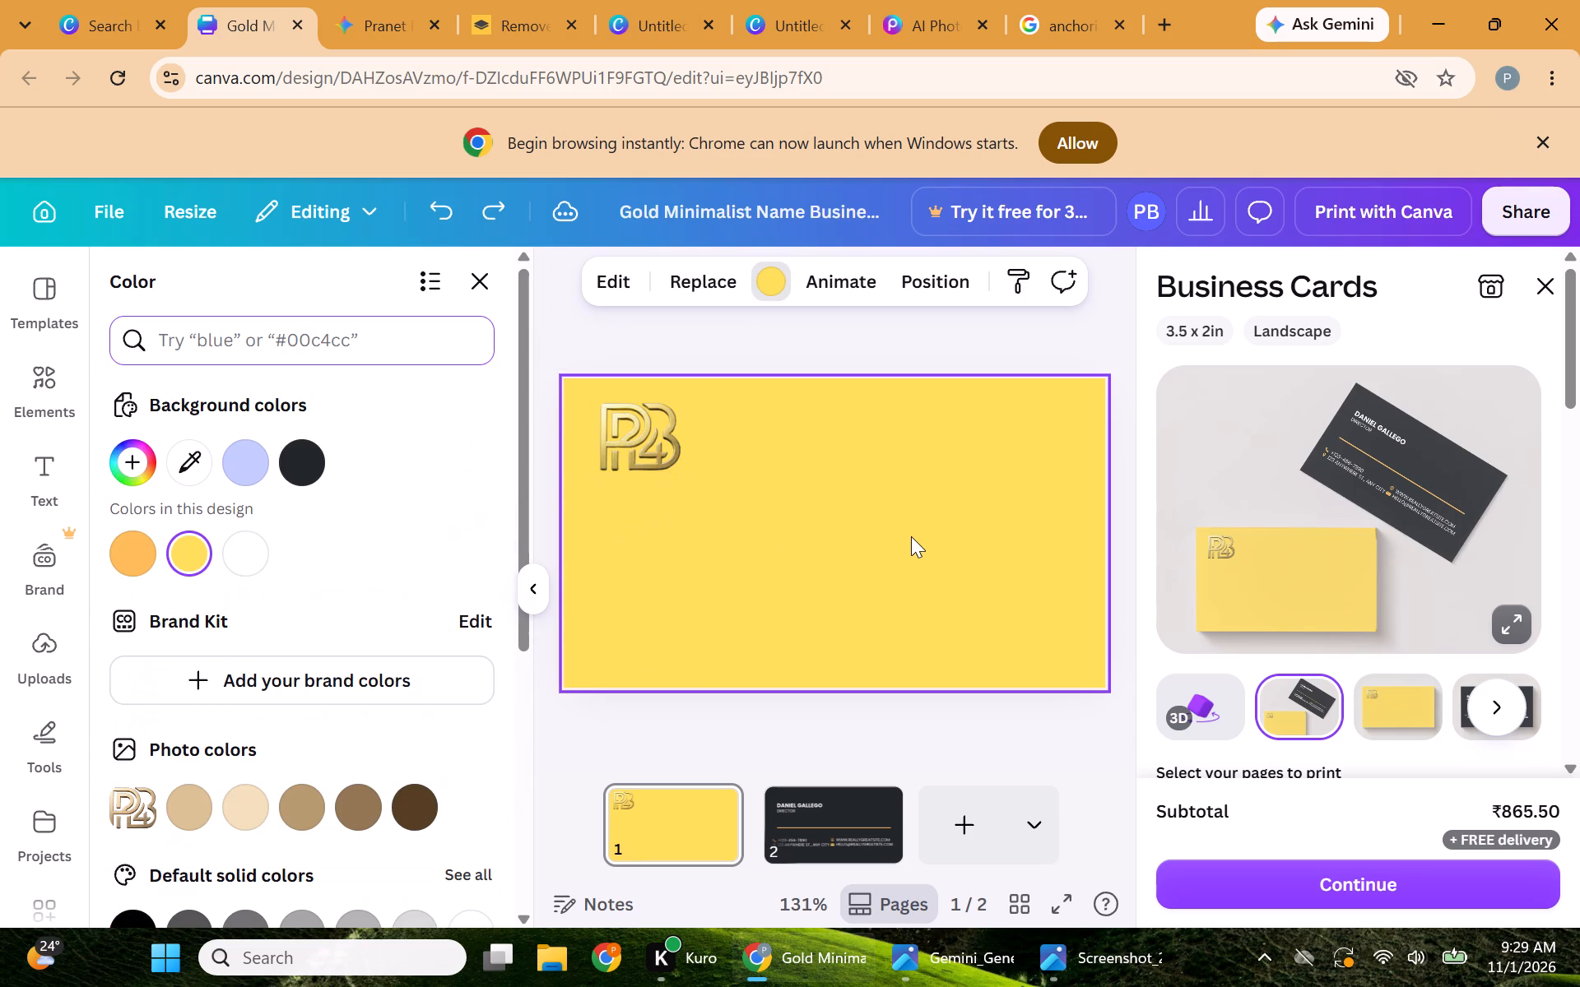
key("ctrl+z")
left_click(860, 498)
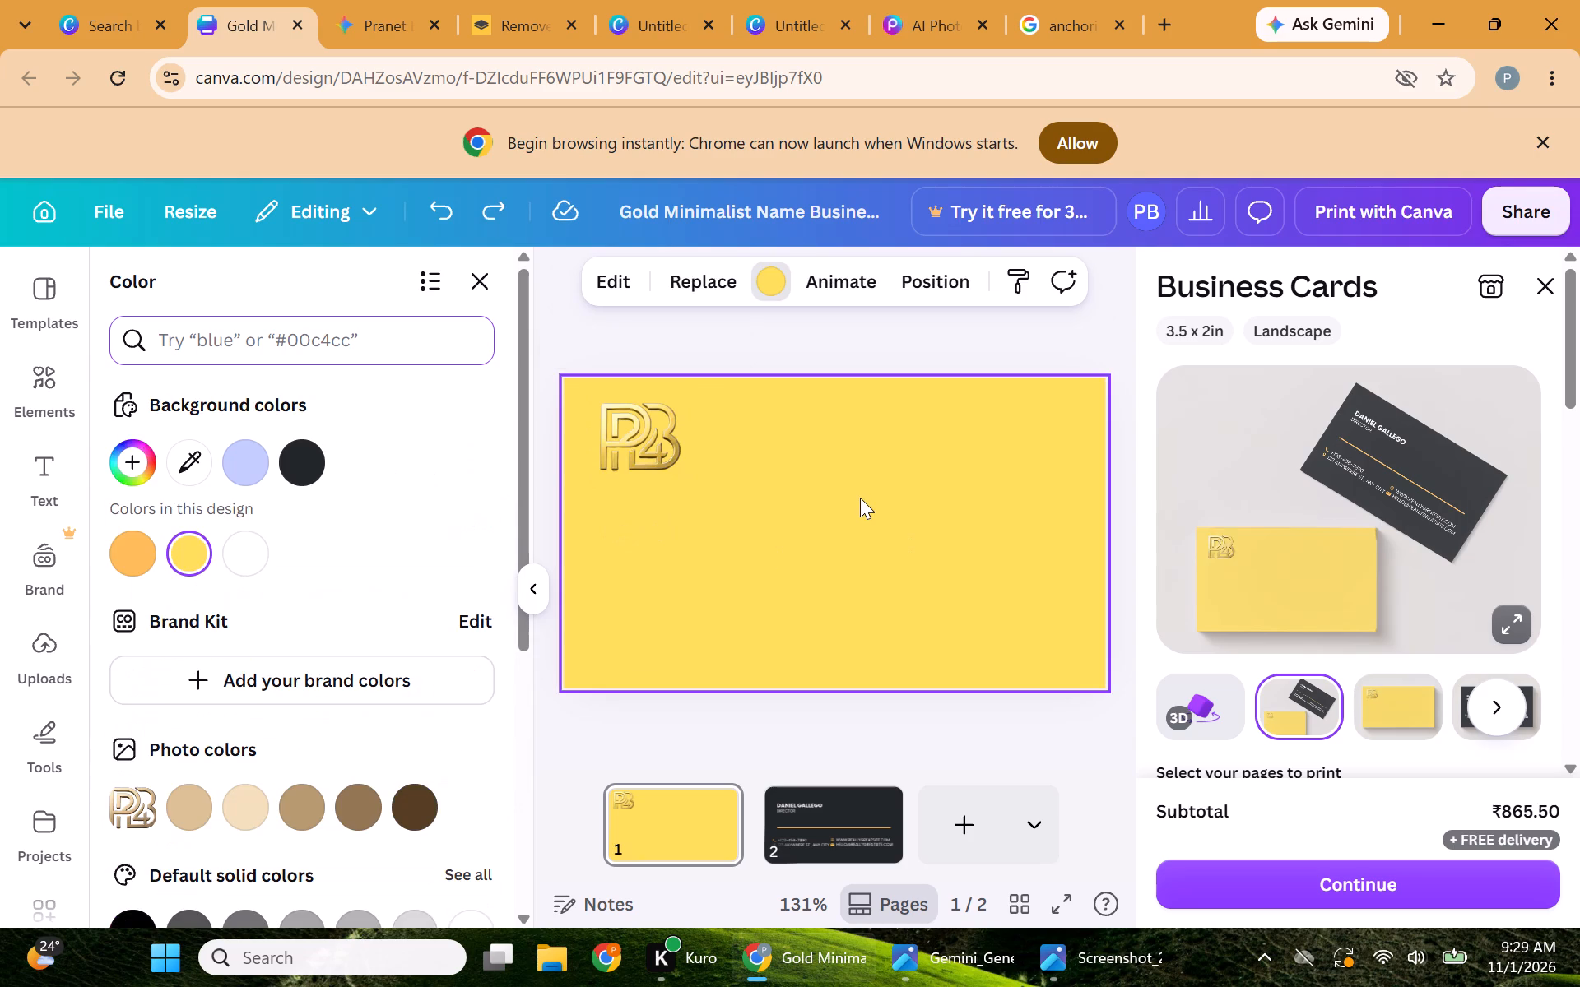
key("ctrl+z")
key("ctrl+z")
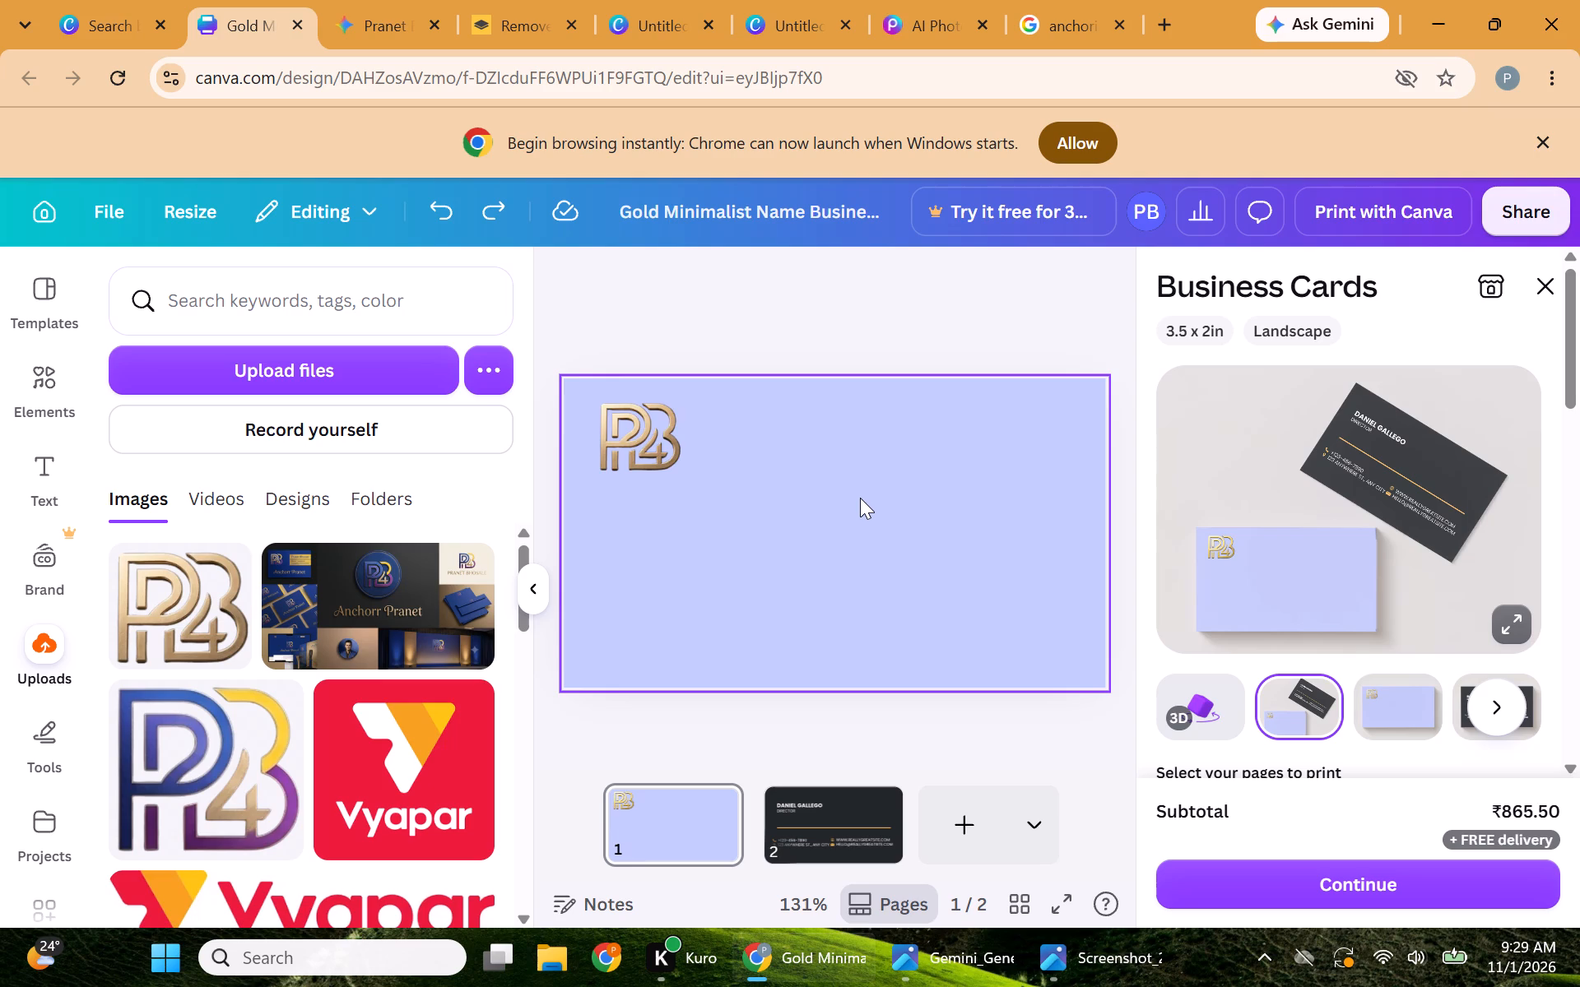
key("ctrl+z")
left_click(639, 429)
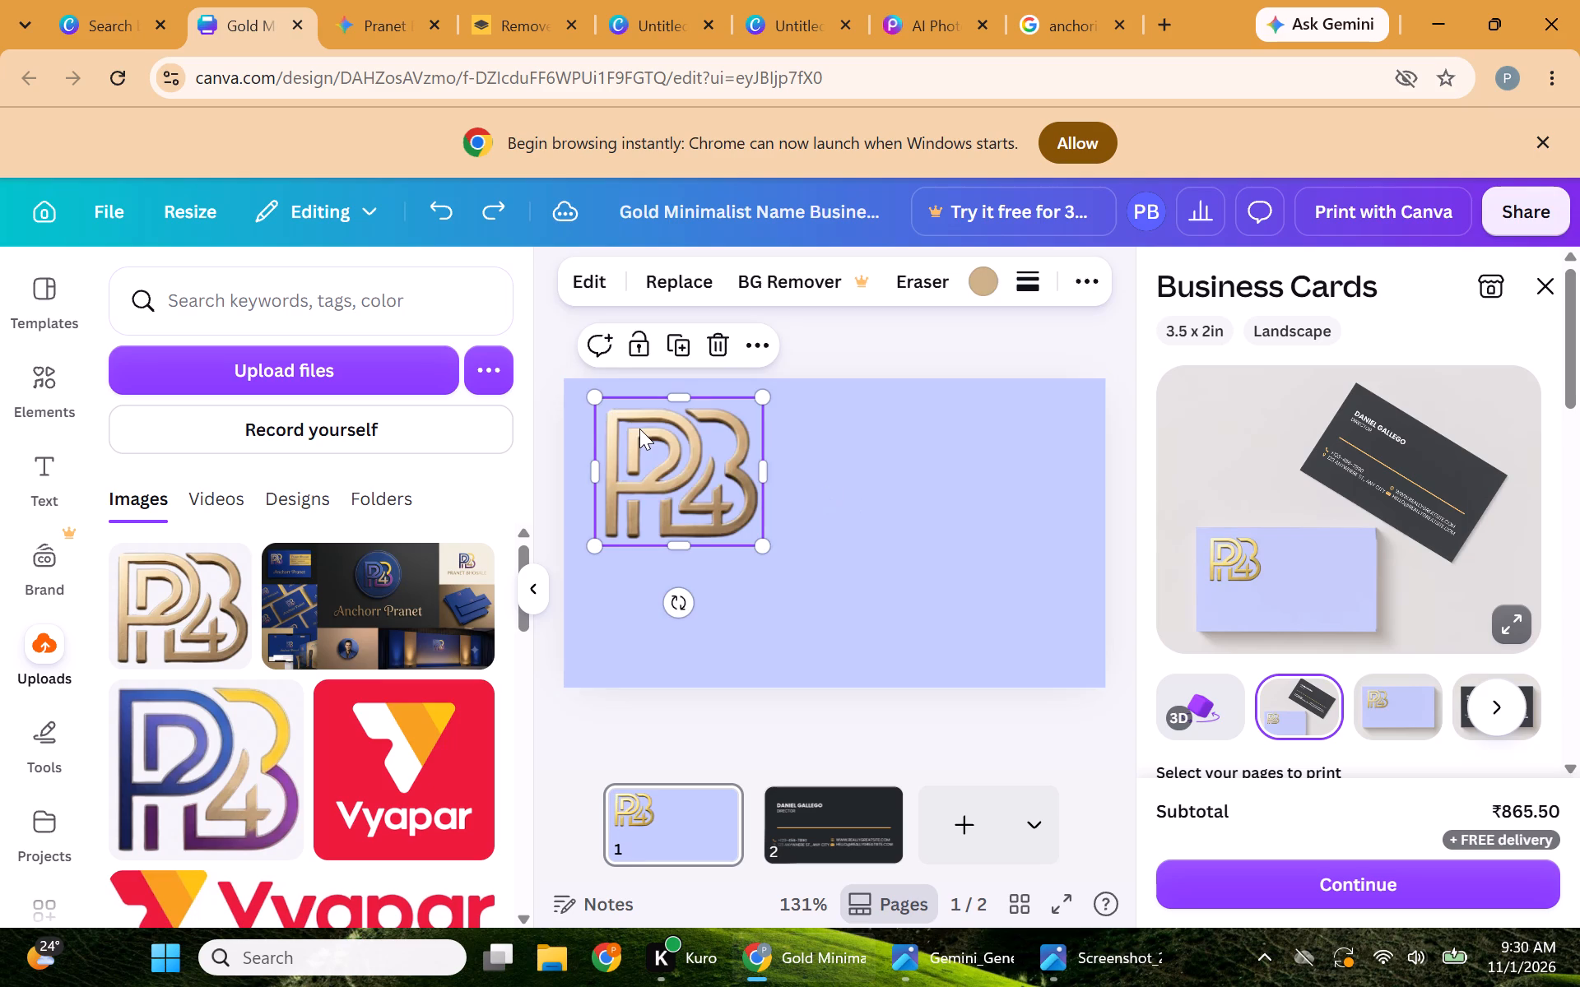
Search the colours for yellow and set the front page background to the default yellow.
left_click(812, 517)
left_click(778, 280)
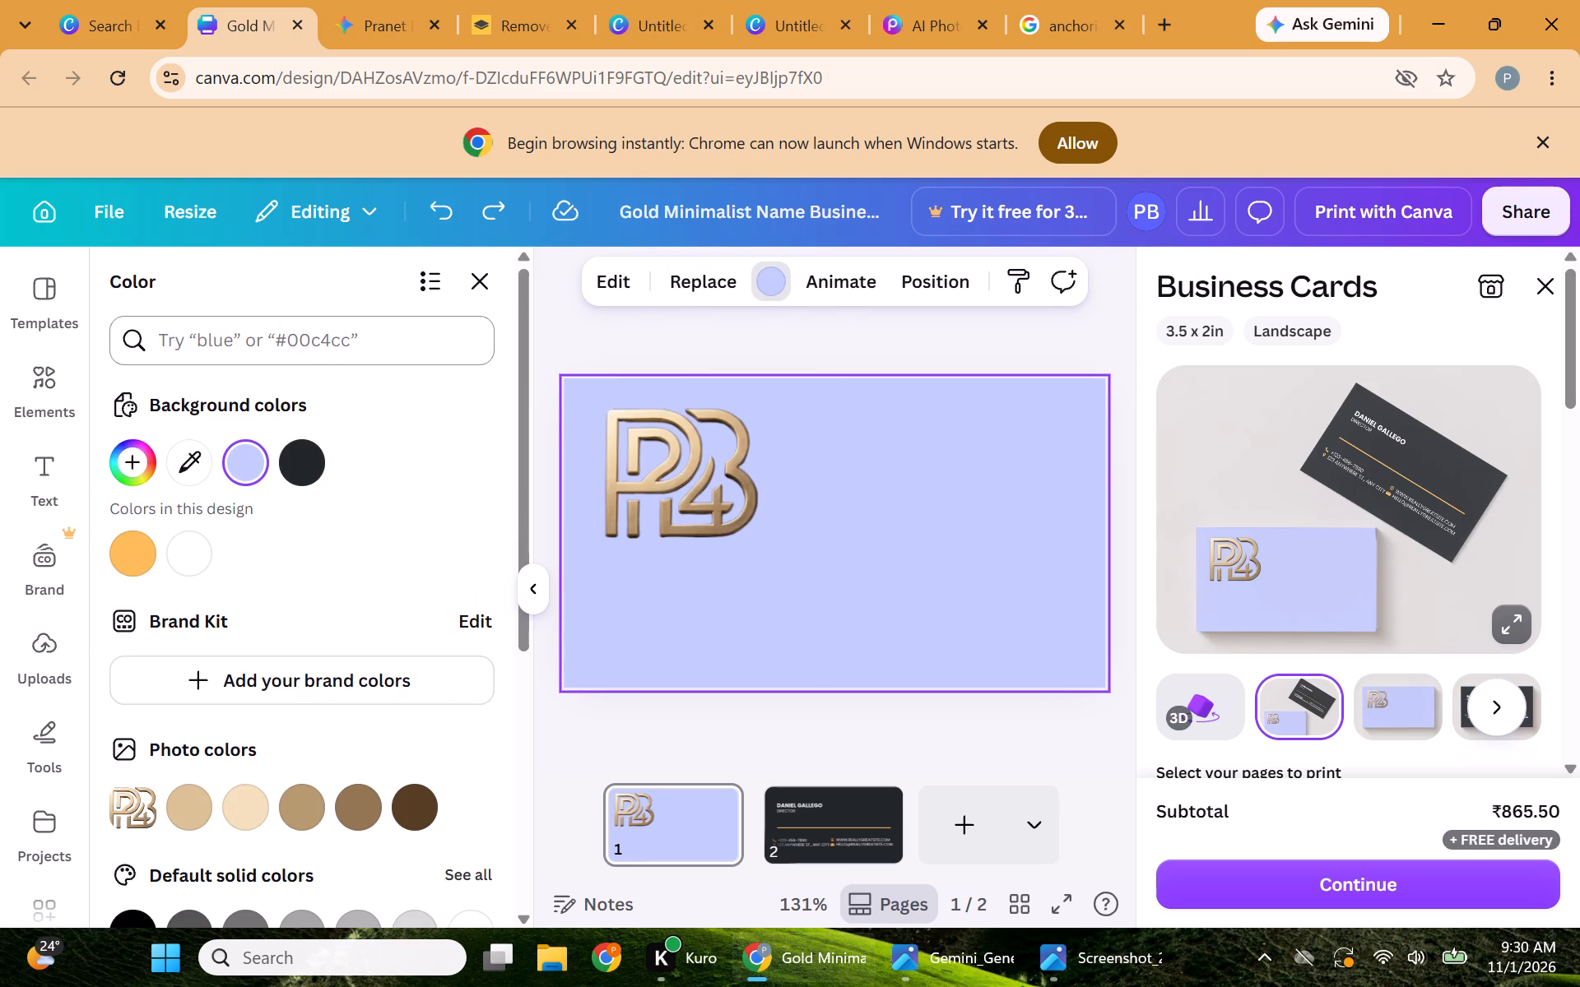
left_click(238, 339)
type("yellow")
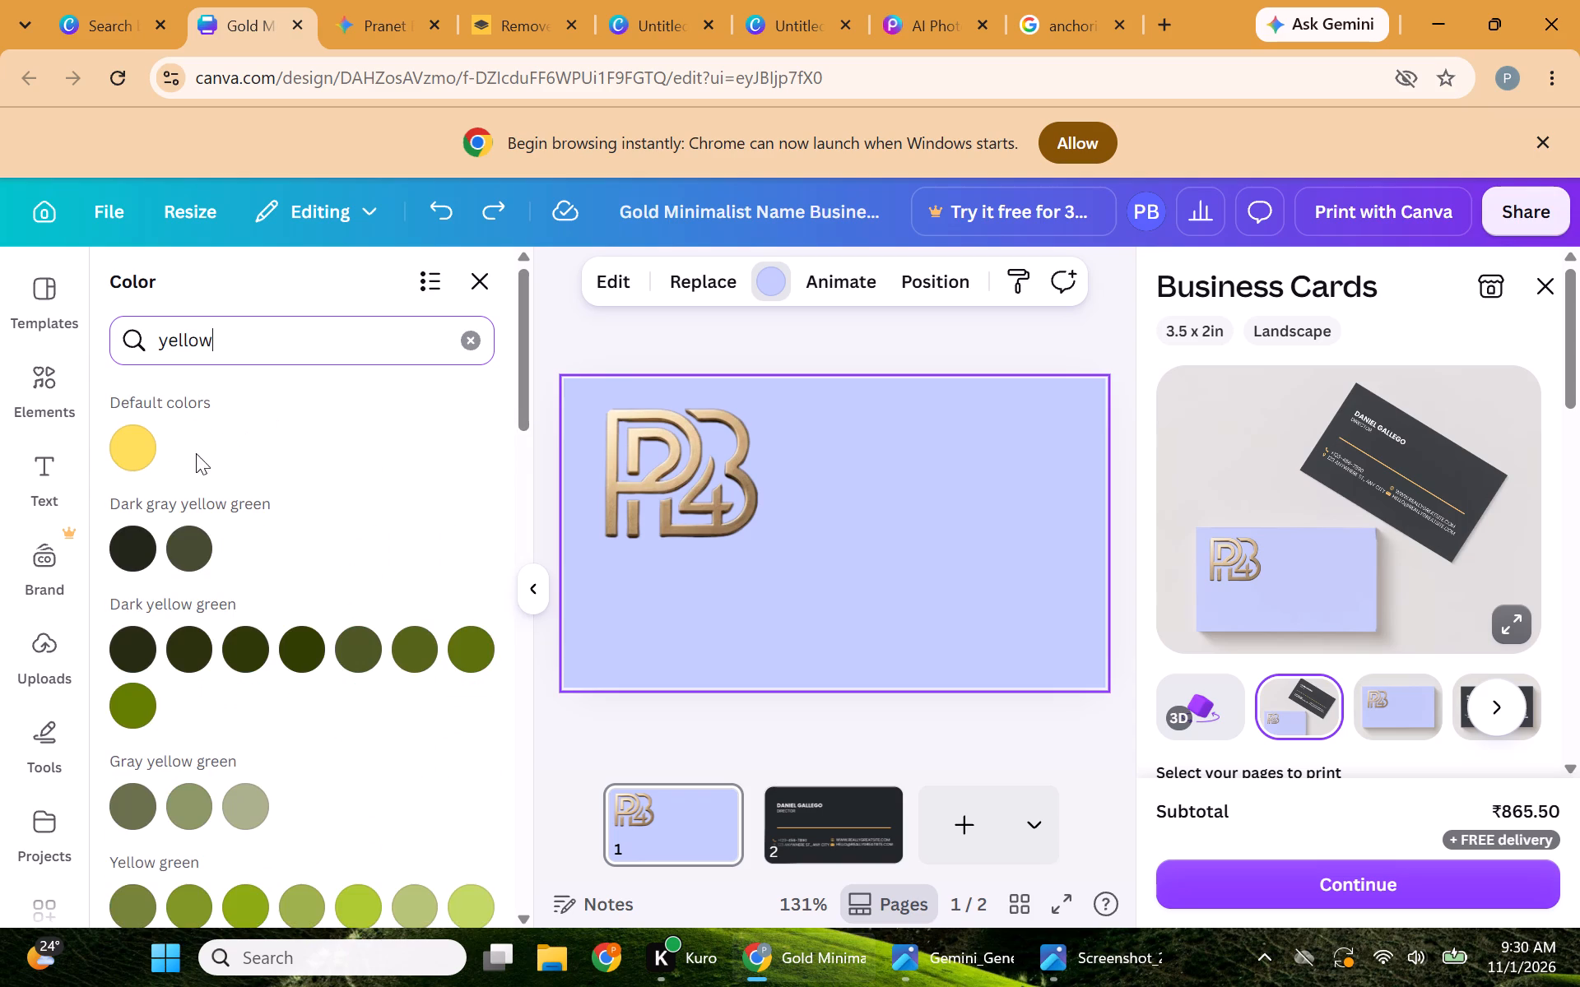
left_click(132, 450)
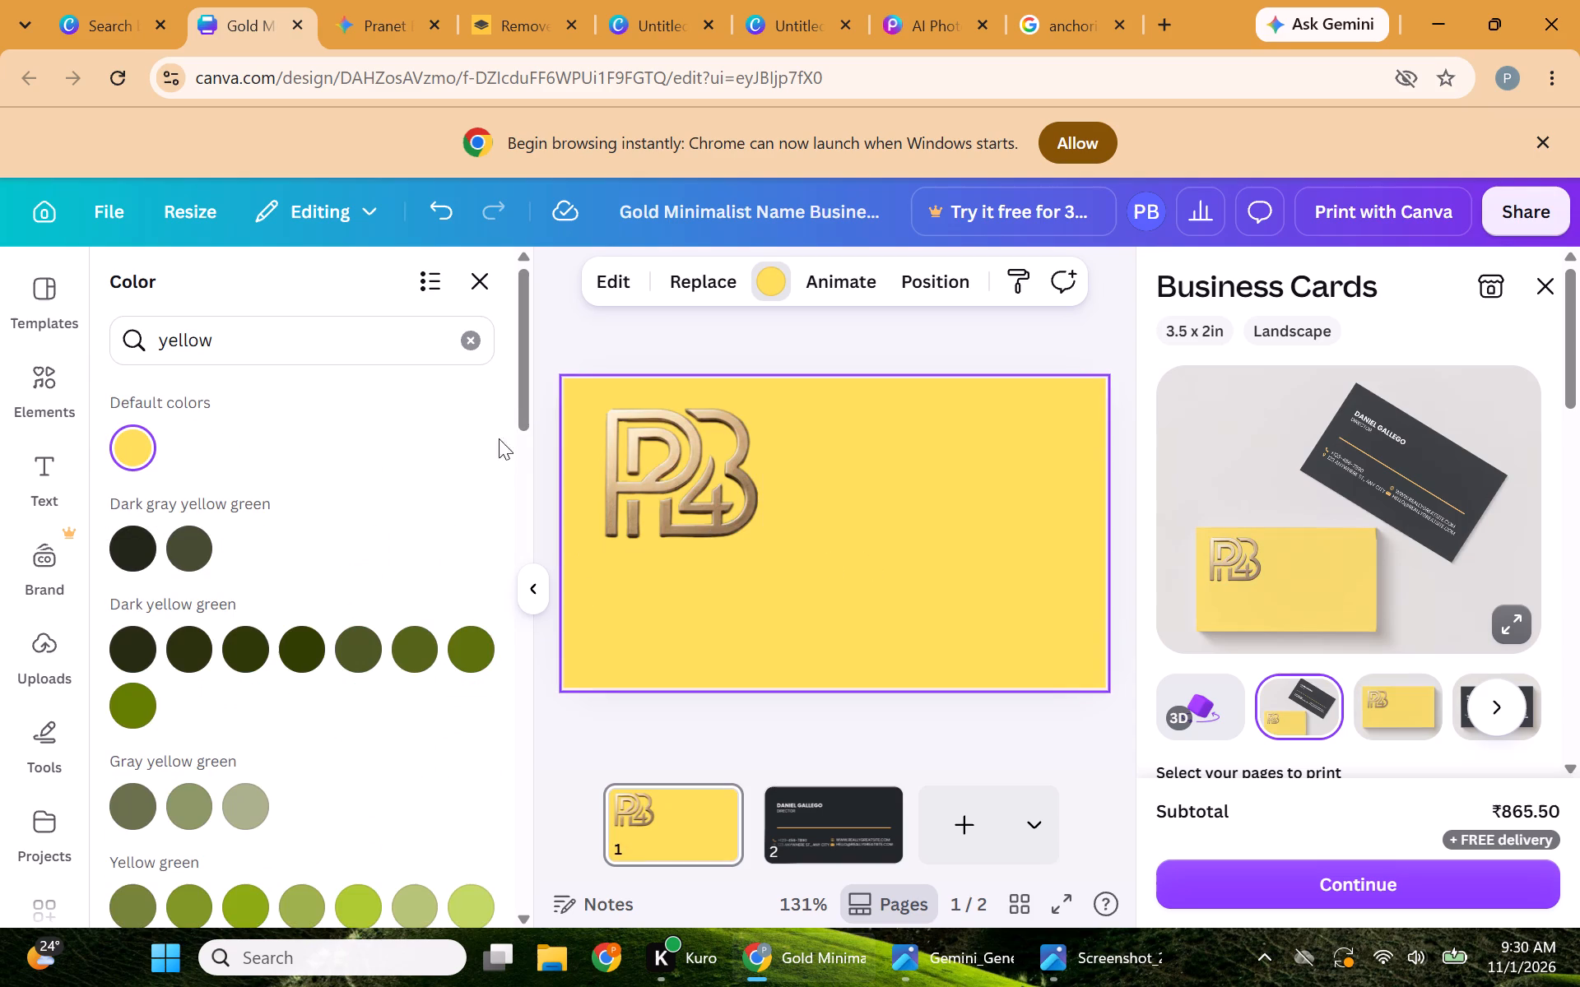
Look through the yellow shades and suggested palettes for an alternative front background colour.
left_click_drag(519, 387, 495, 762)
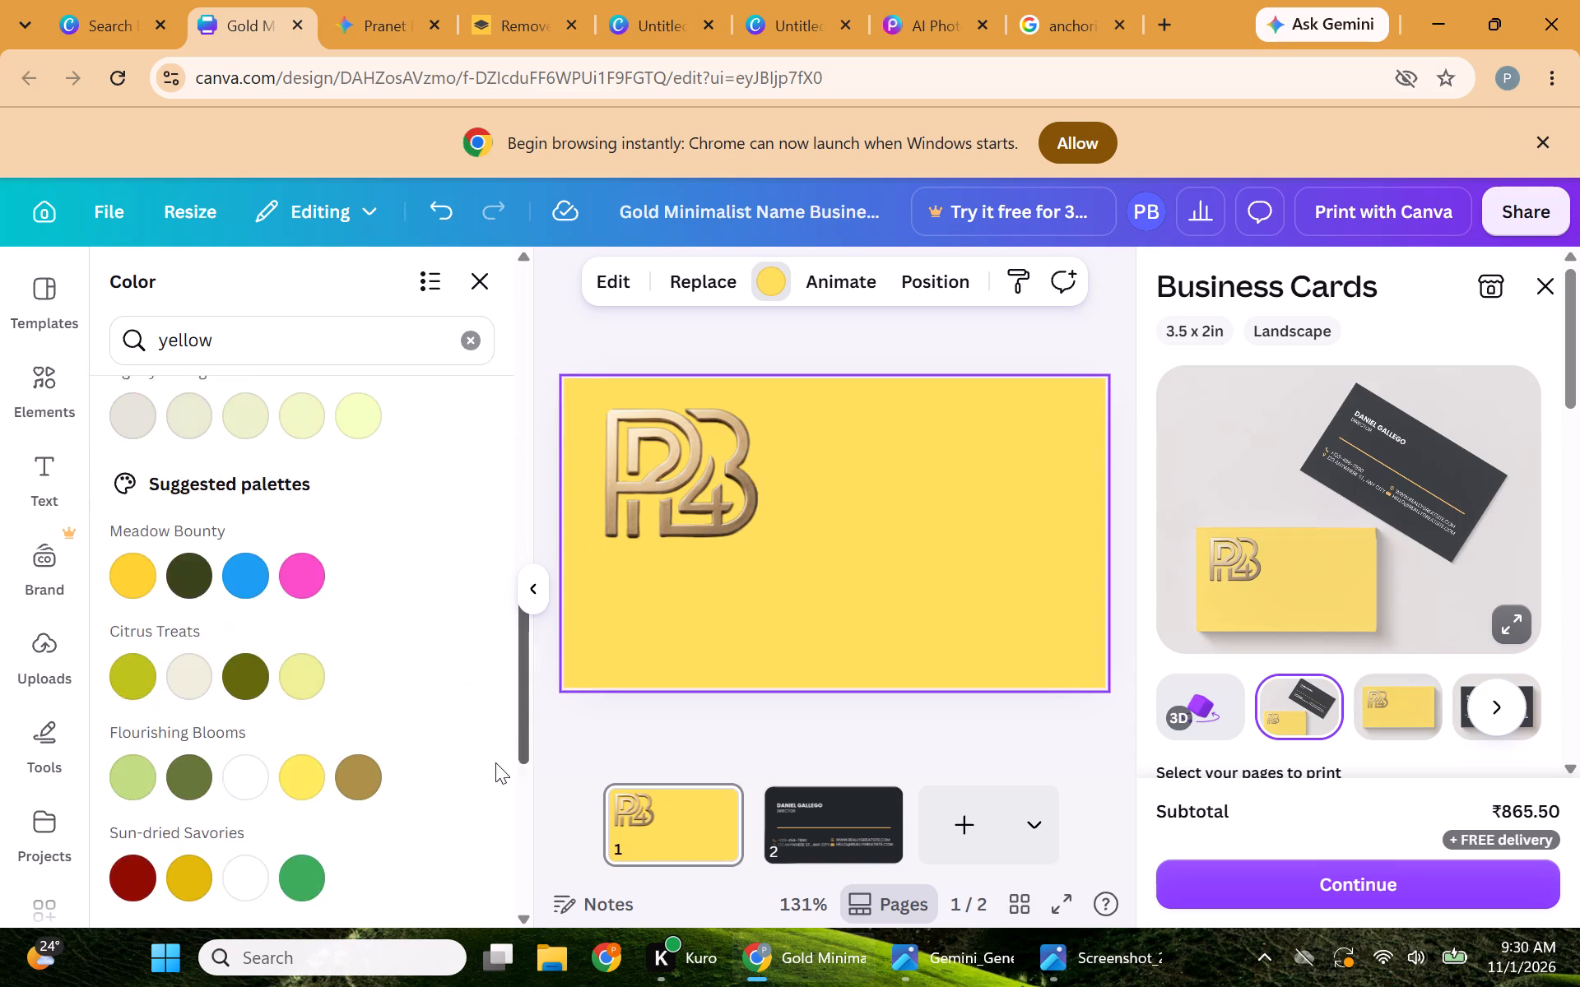
left_click_drag(495, 762, 485, 711)
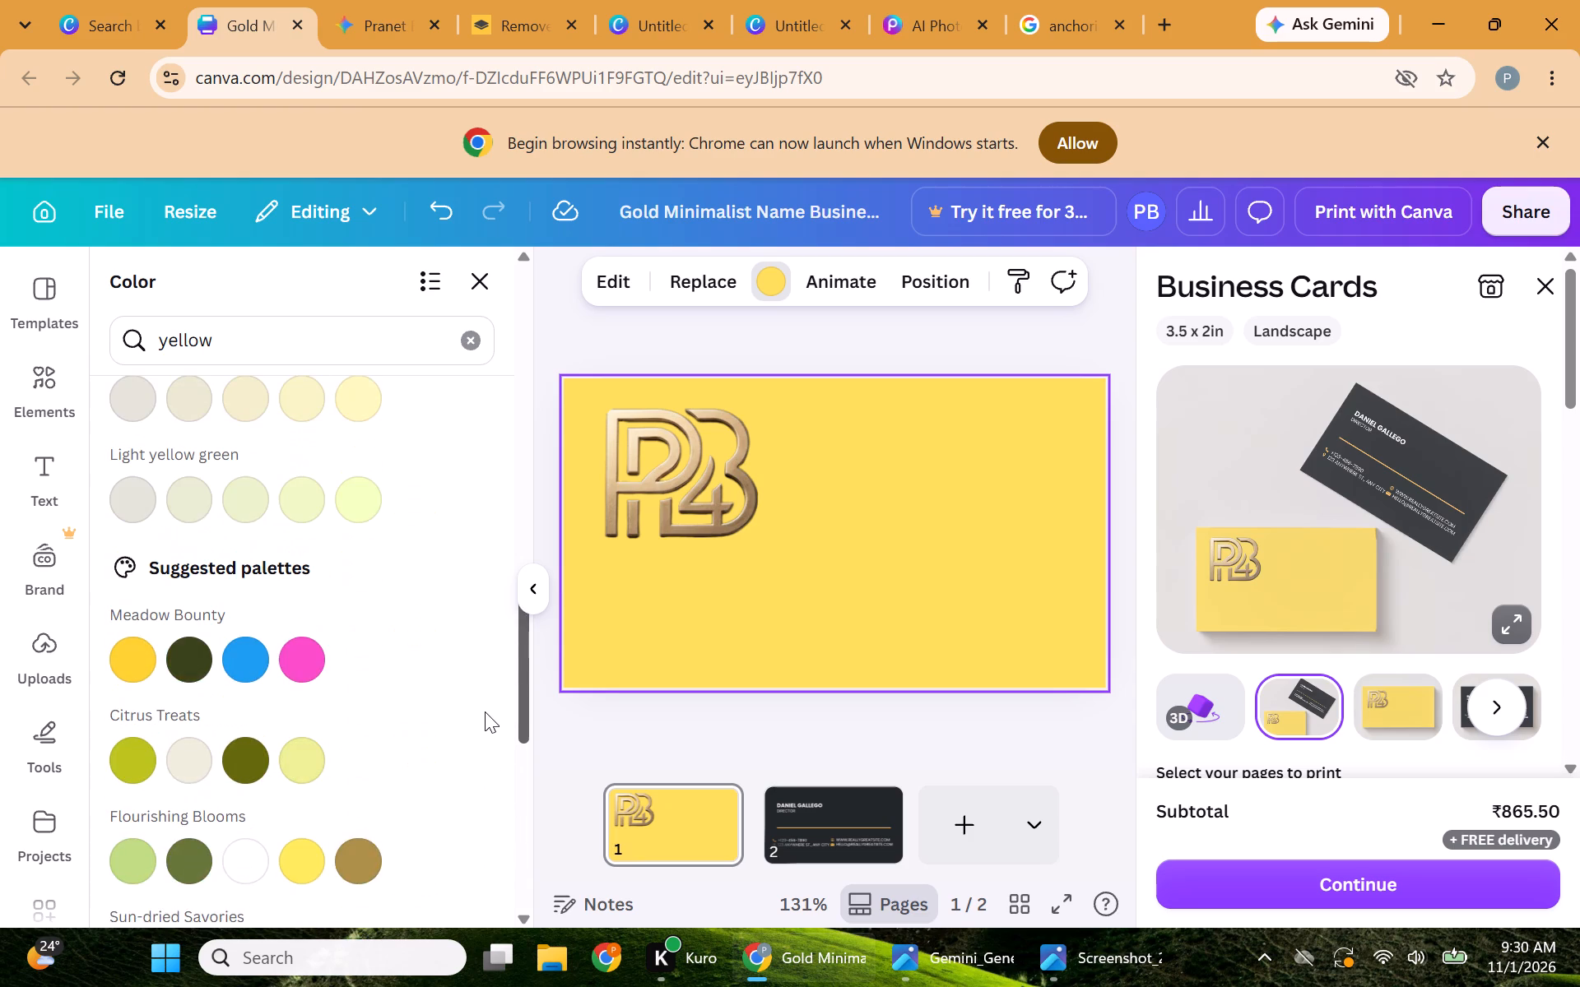
left_click_drag(485, 711, 479, 763)
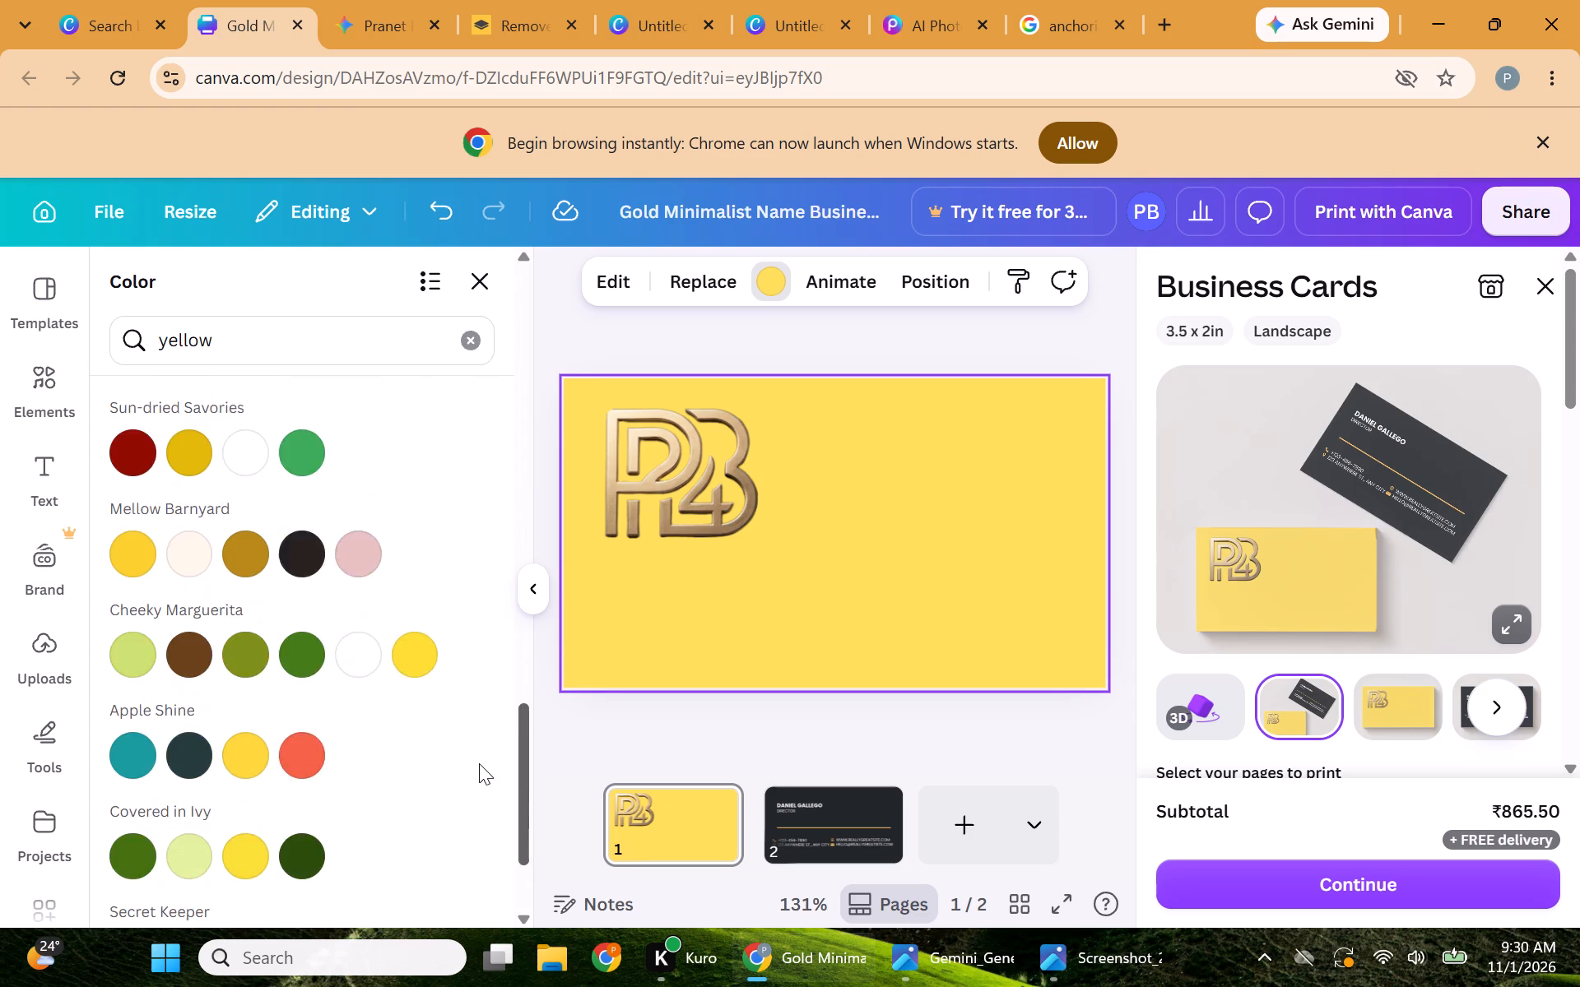
left_click_drag(479, 763, 475, 921)
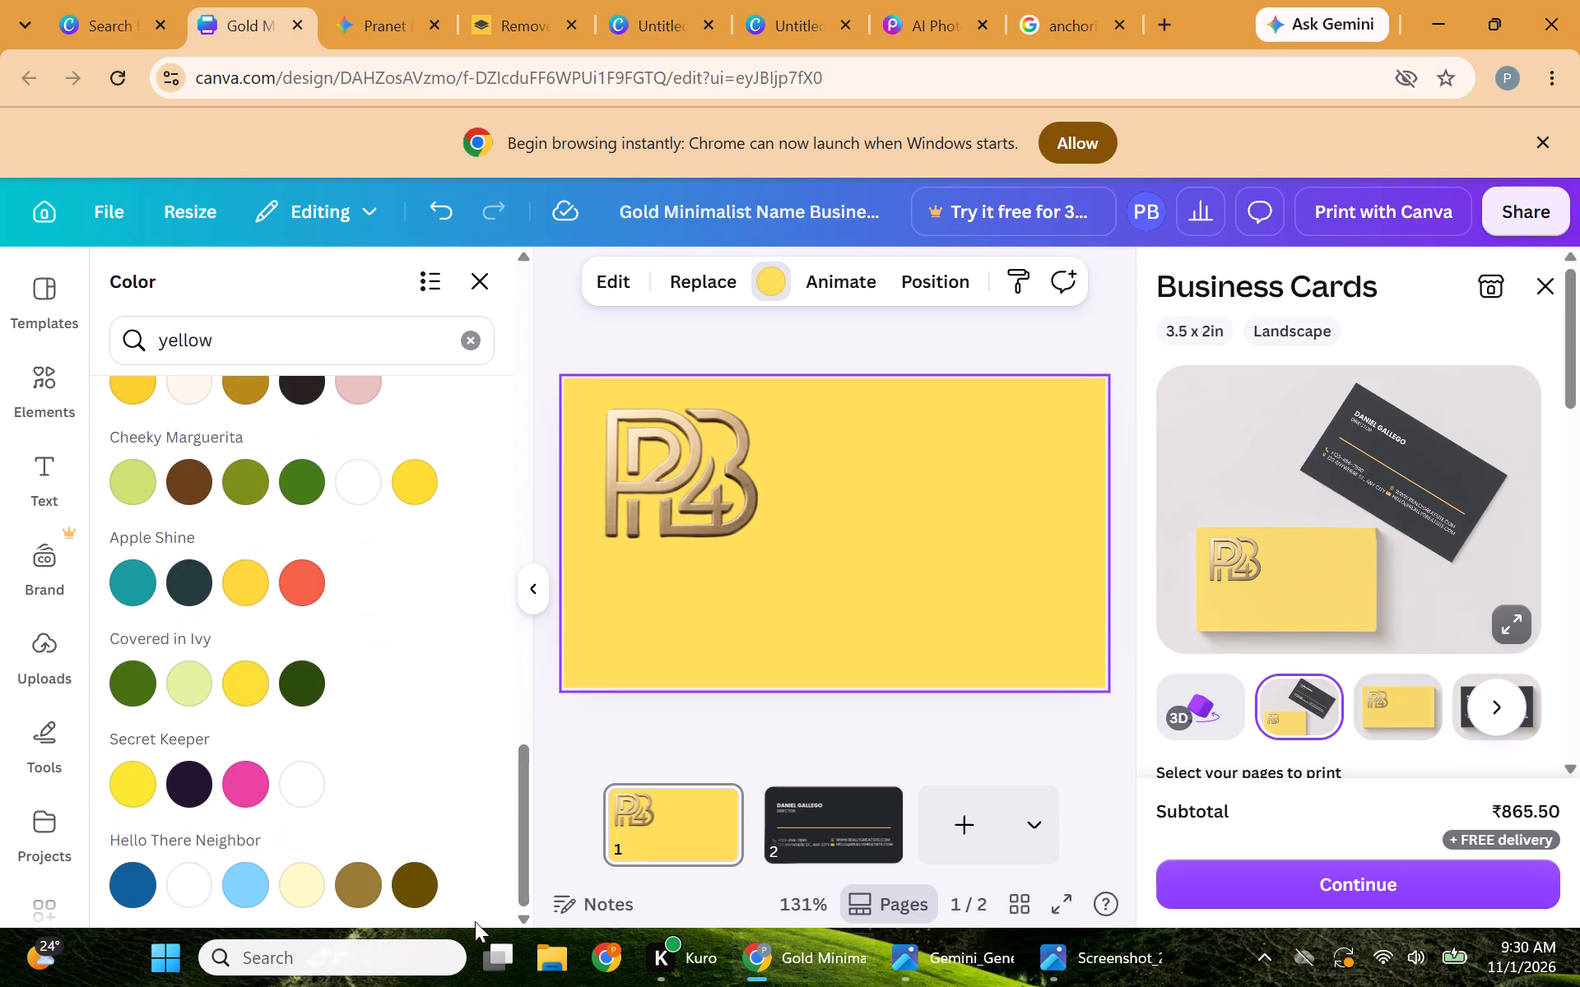
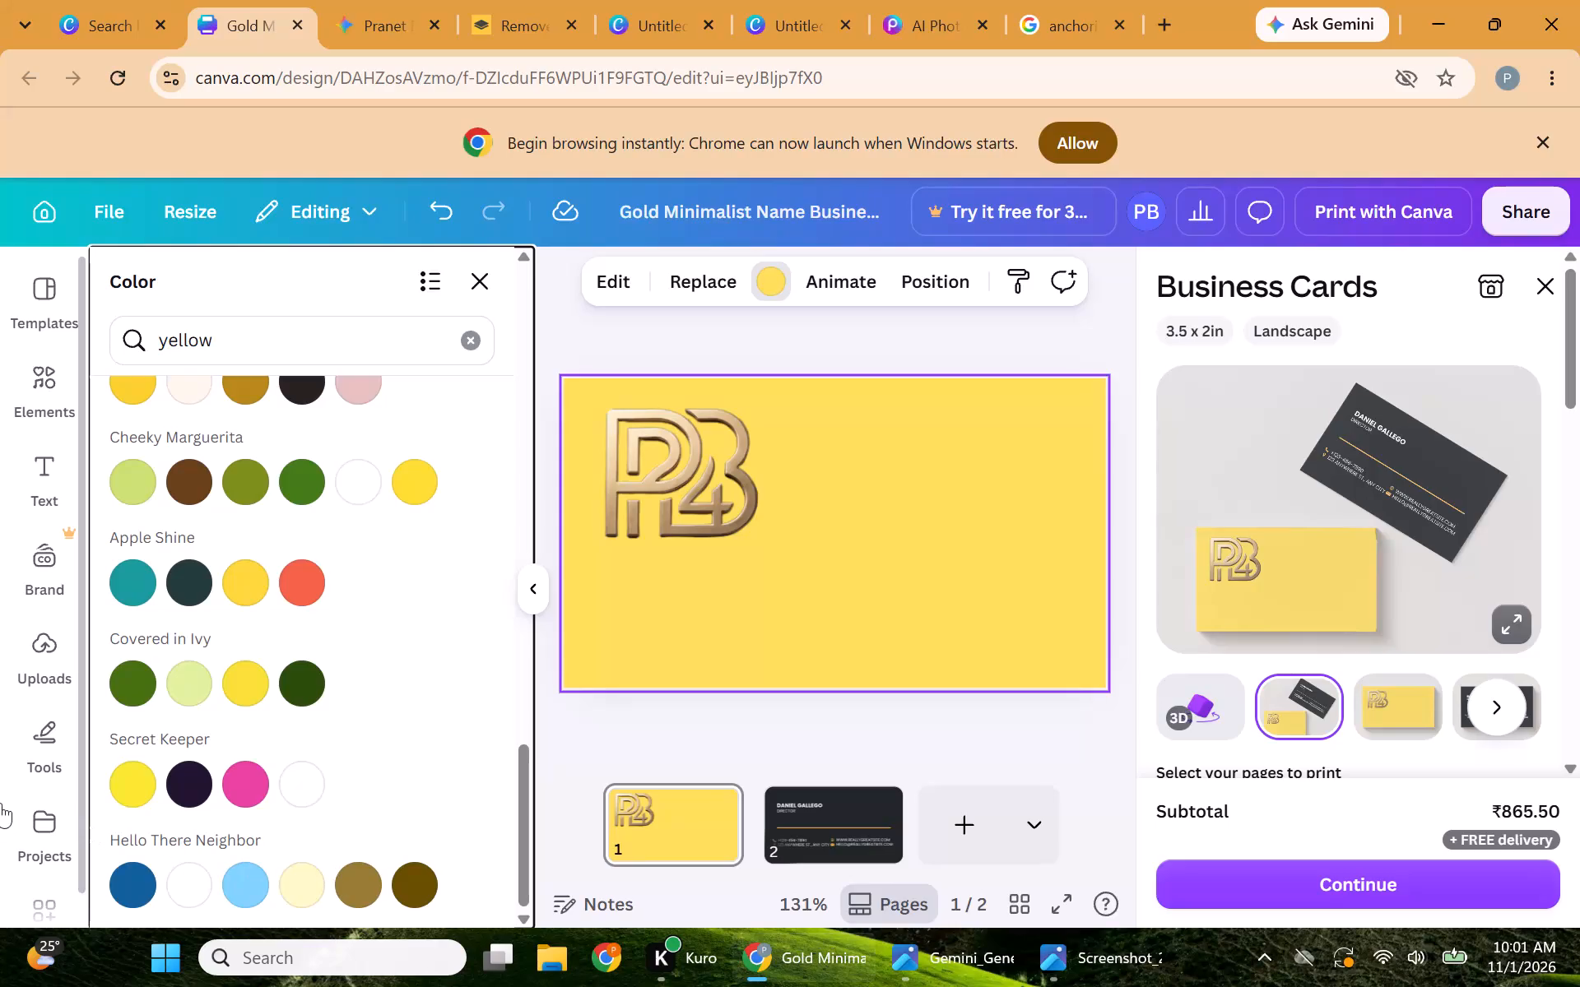
Delete the gold monogram from the front page and insert the uploaded blue, purple and gold version of the monogram.
left_click(653, 480)
key("Delete")
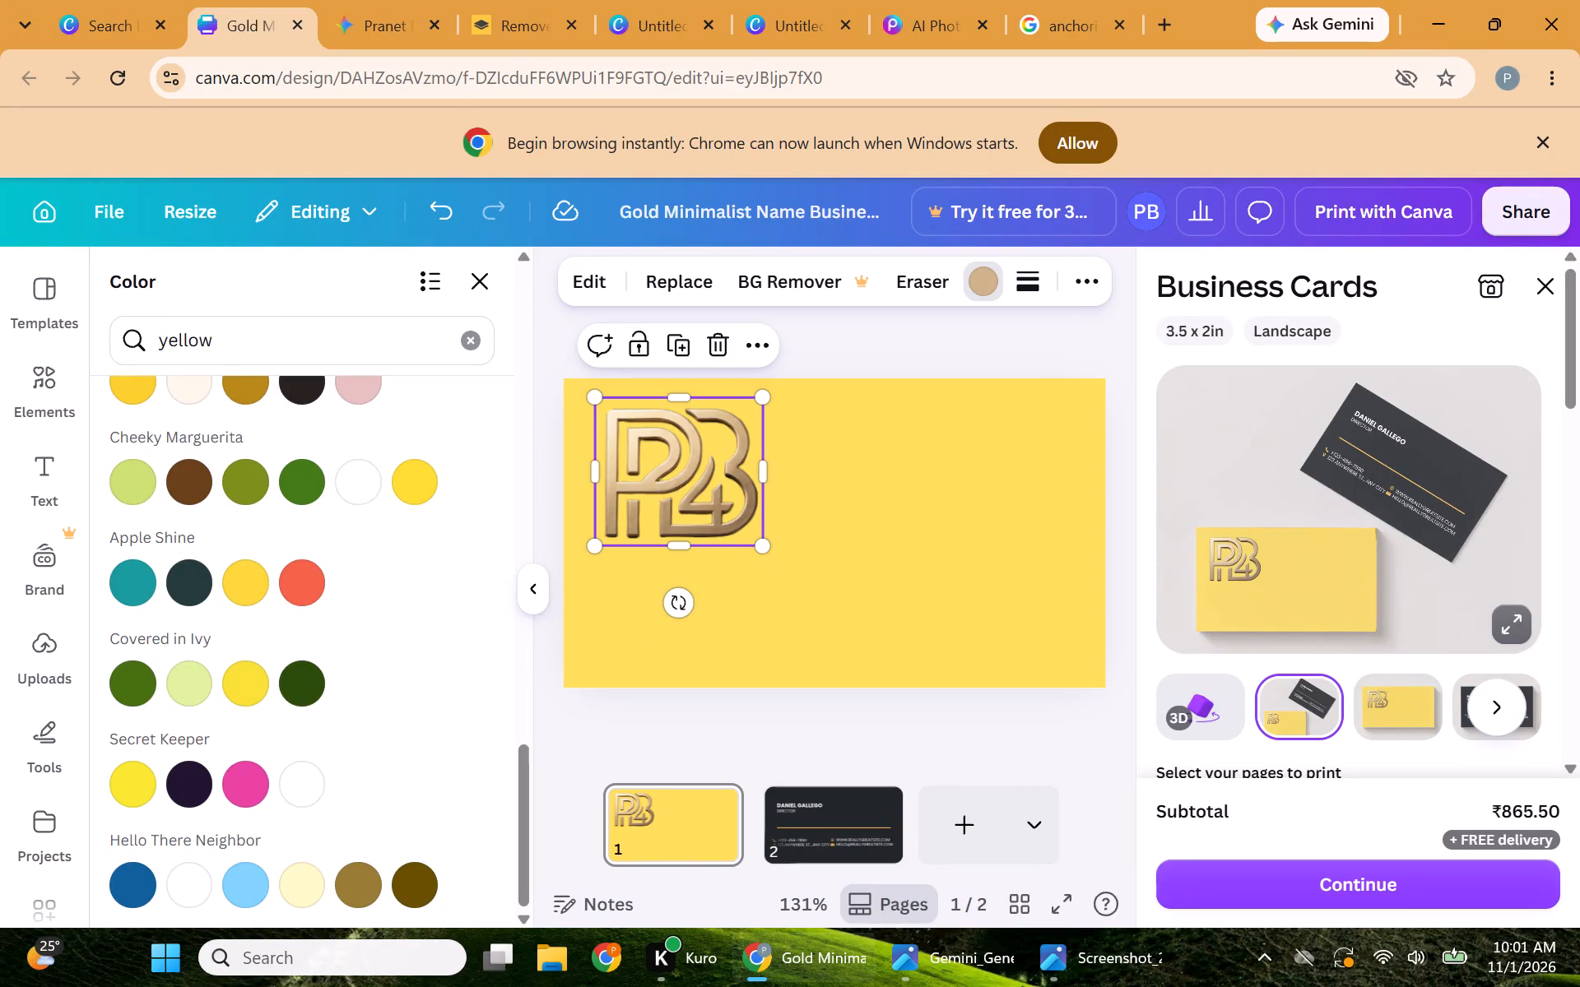
left_click(197, 717)
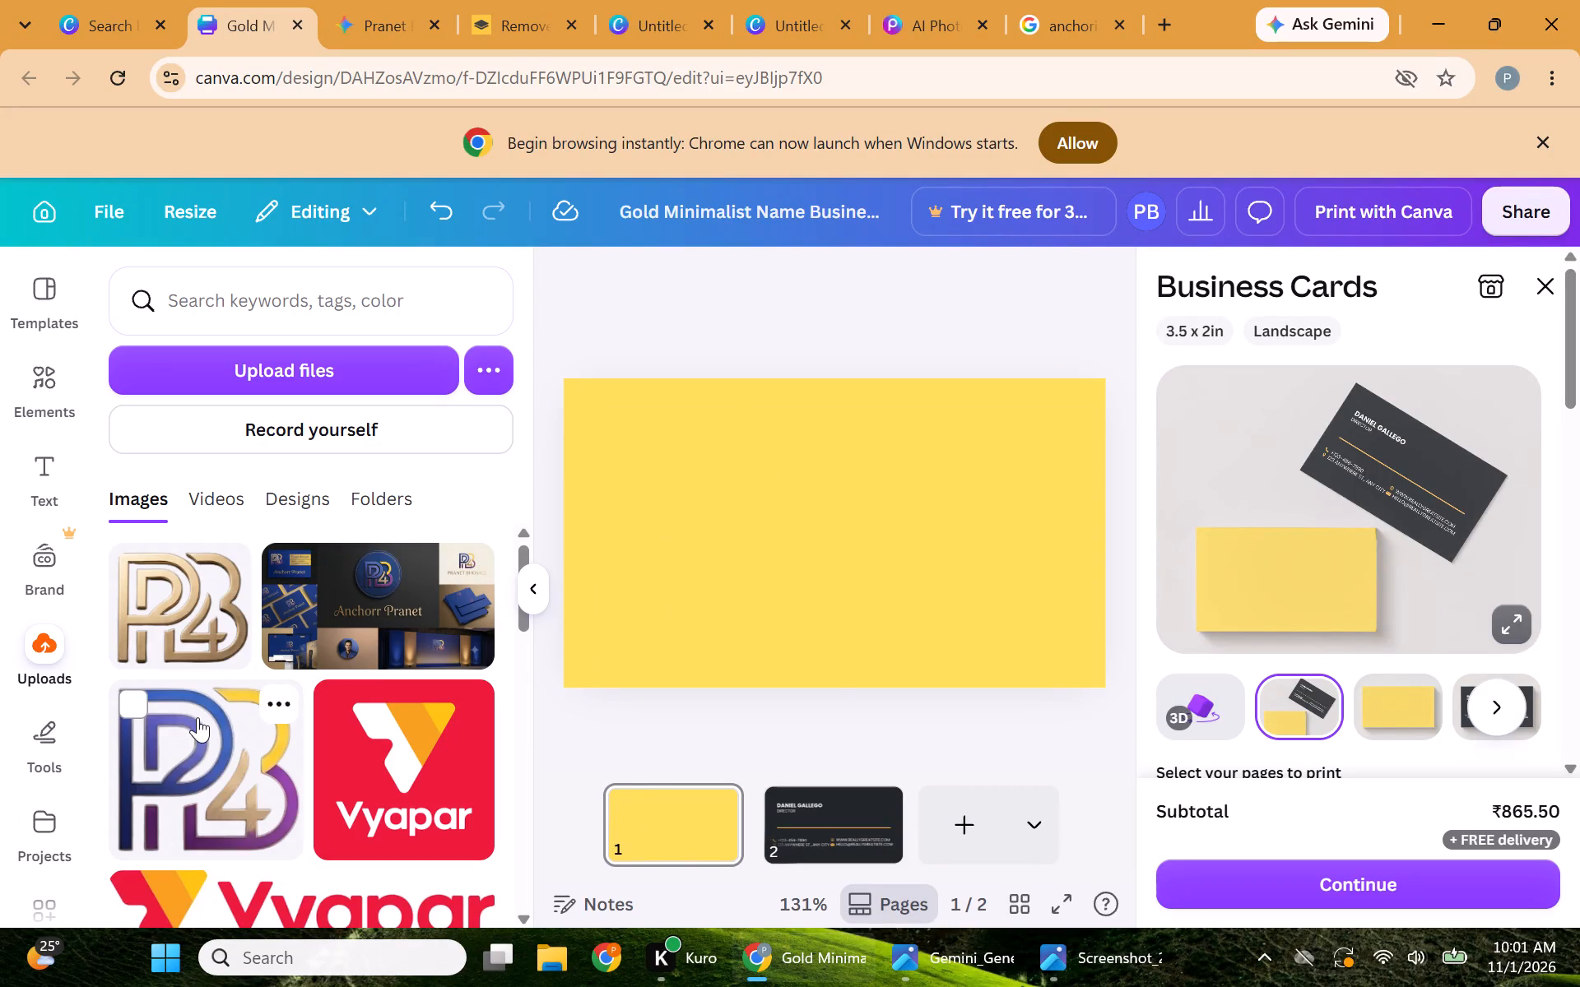
Shrink the new monogram to about 0.5 in wide and place it in the card's upper-left corner at the margin.
left_click_drag(922, 611, 809, 555)
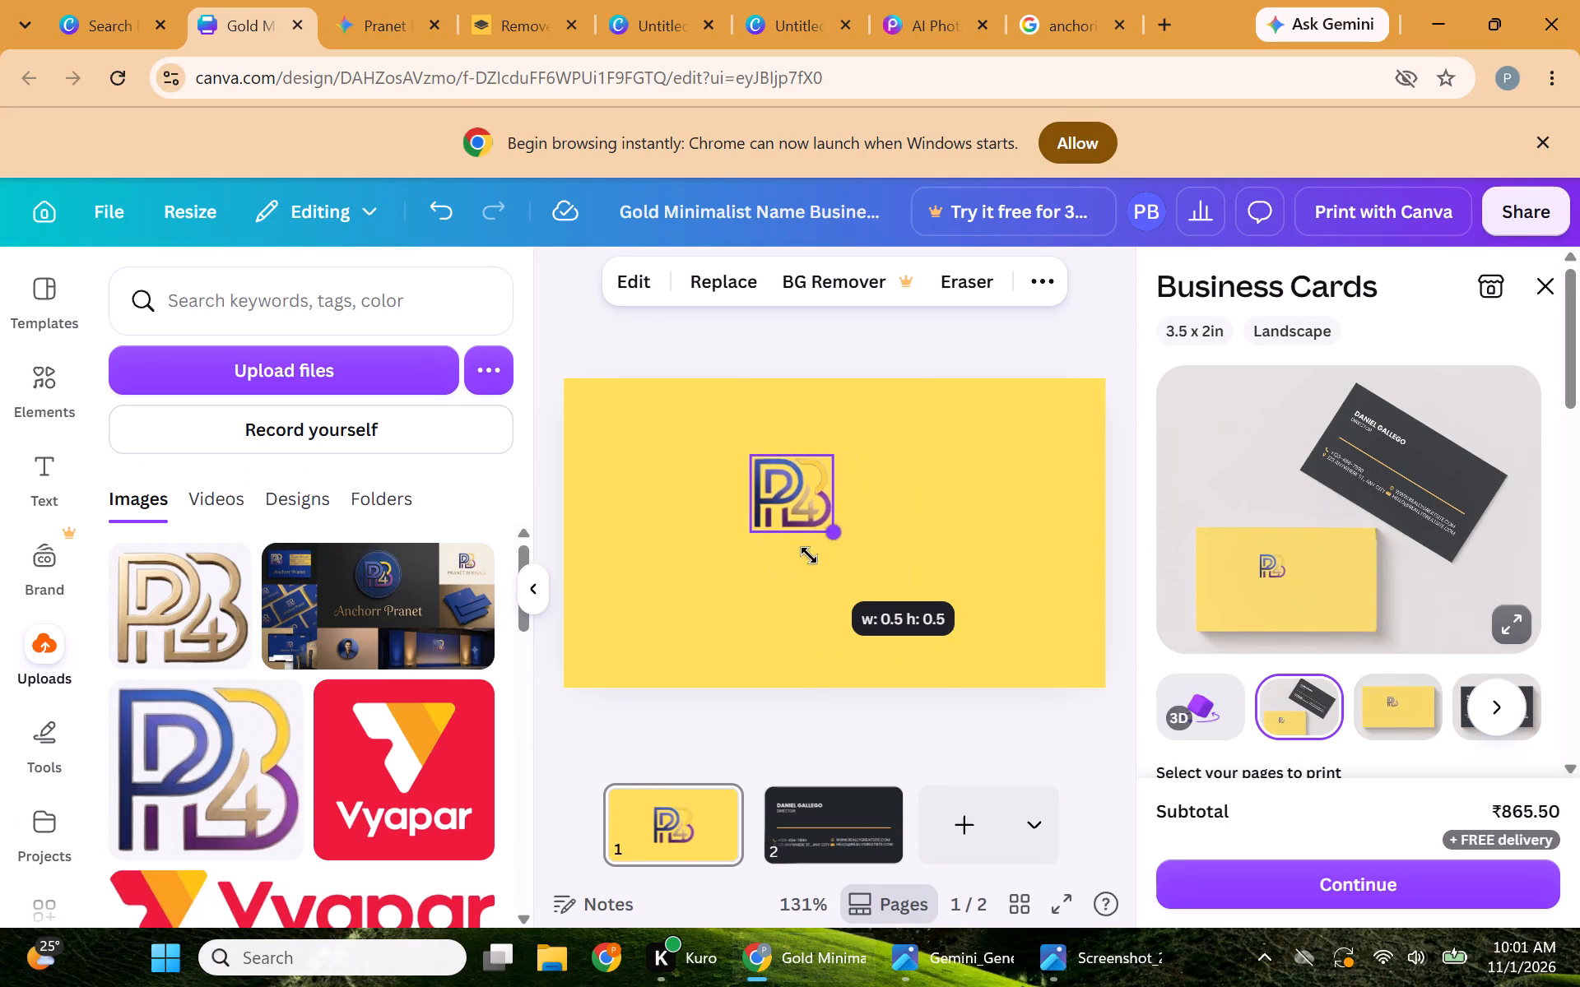
left_click_drag(809, 555, 802, 558)
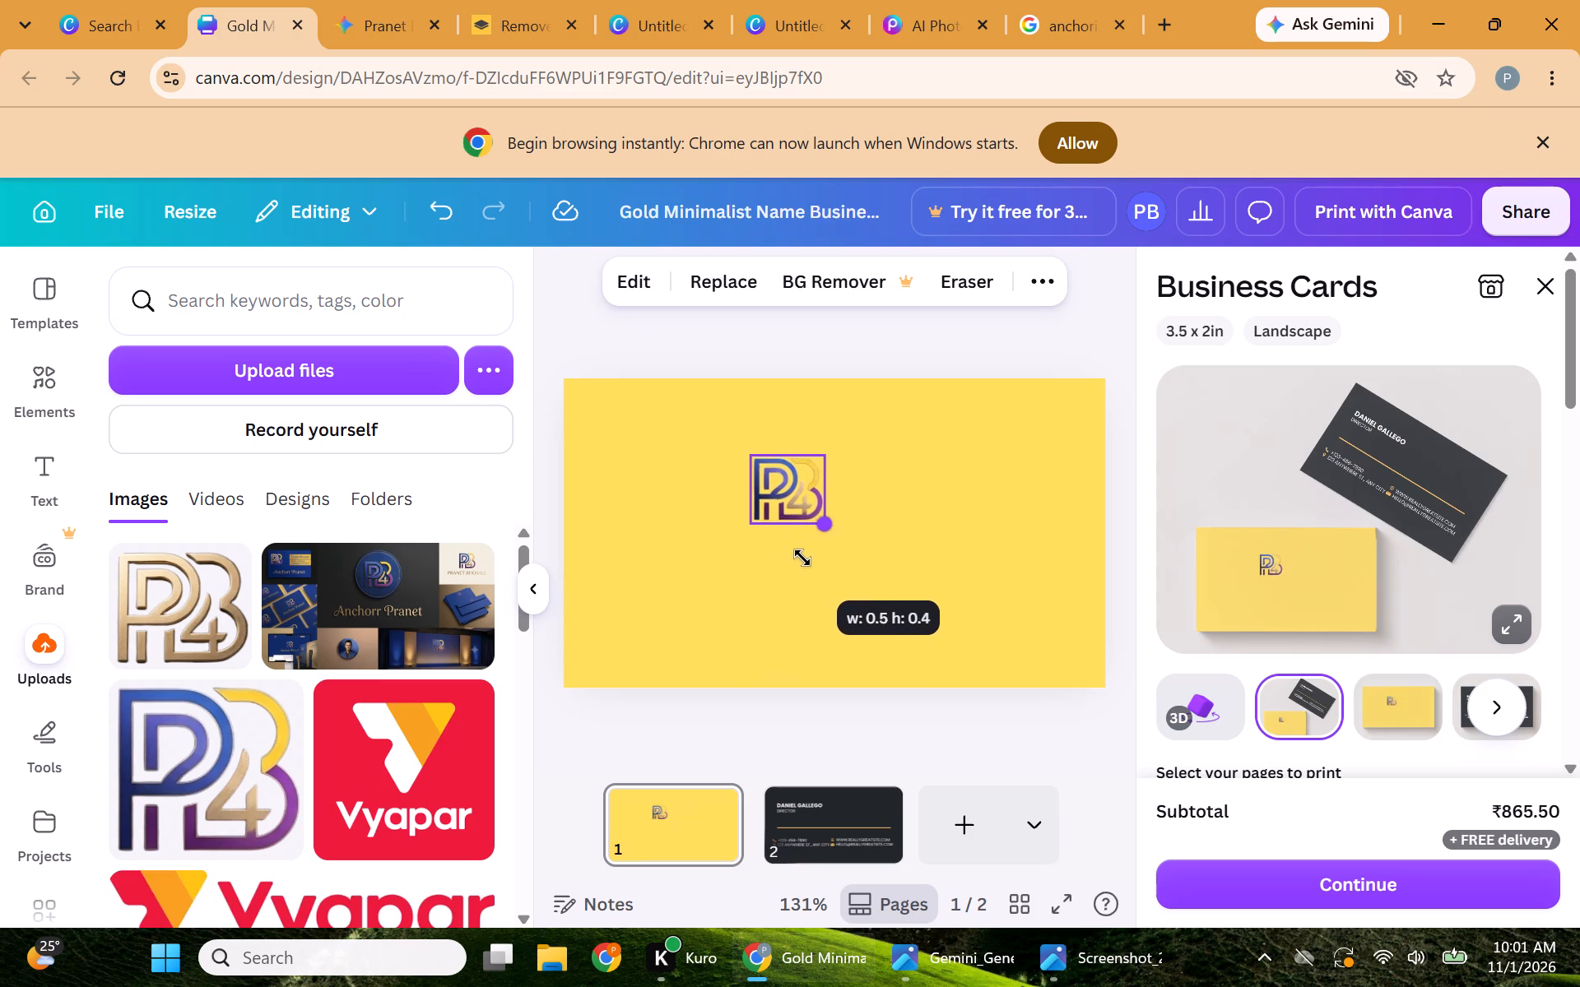
left_click_drag(802, 558, 814, 564)
left_click_drag(816, 584, 653, 537)
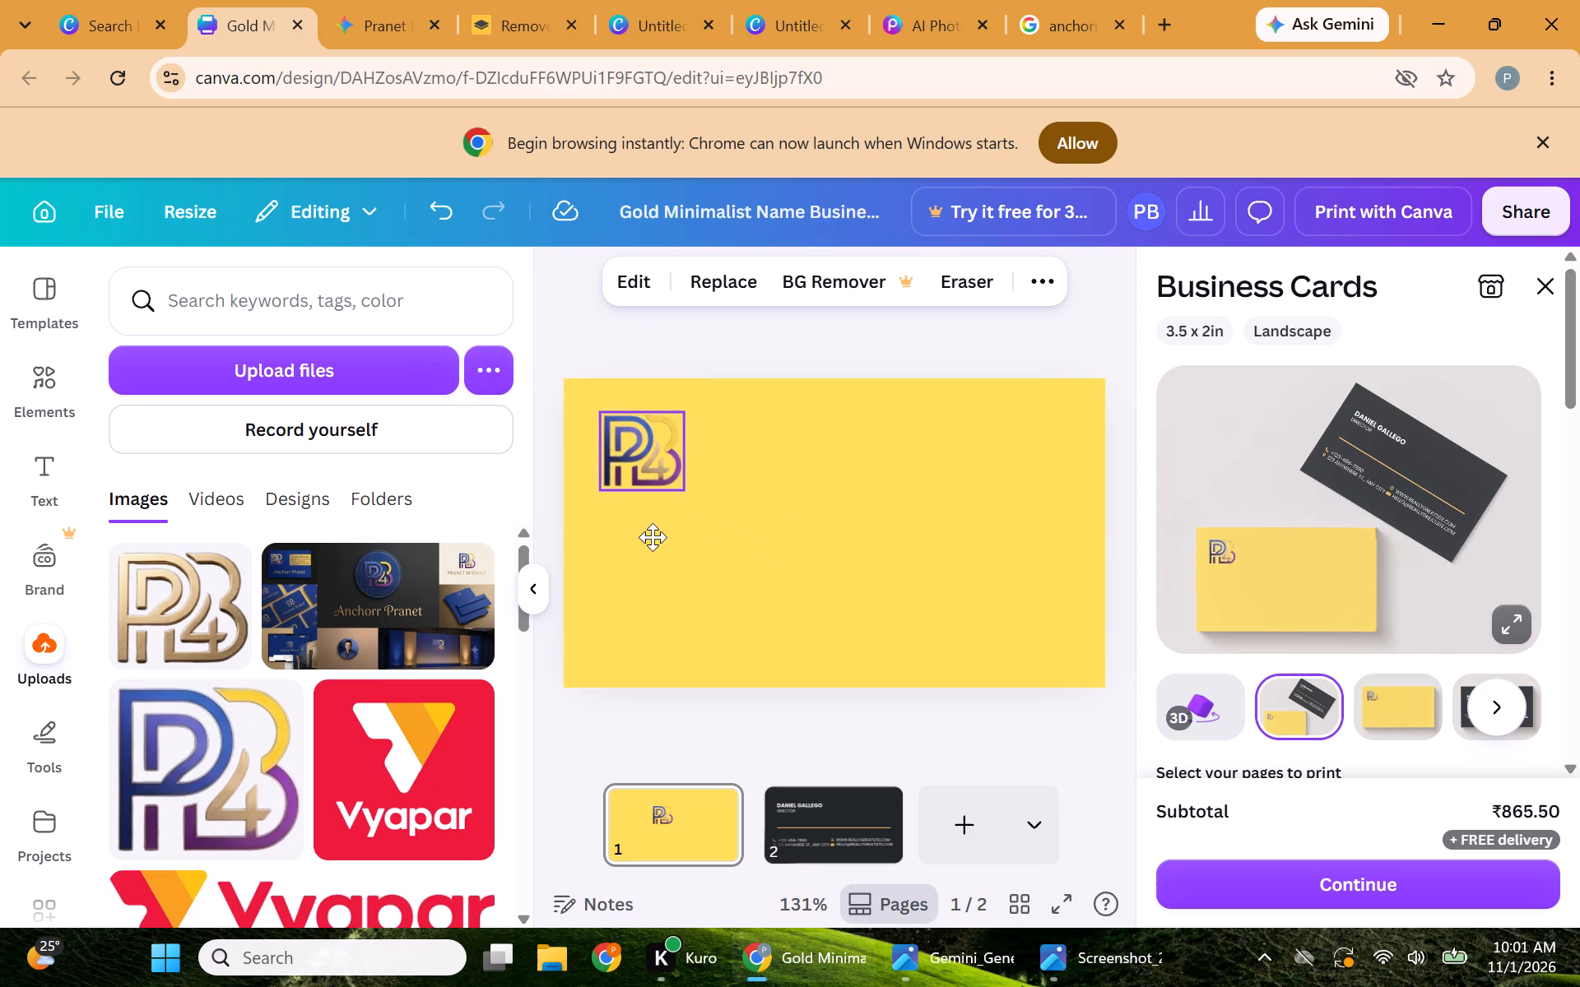
left_click_drag(653, 537, 660, 531)
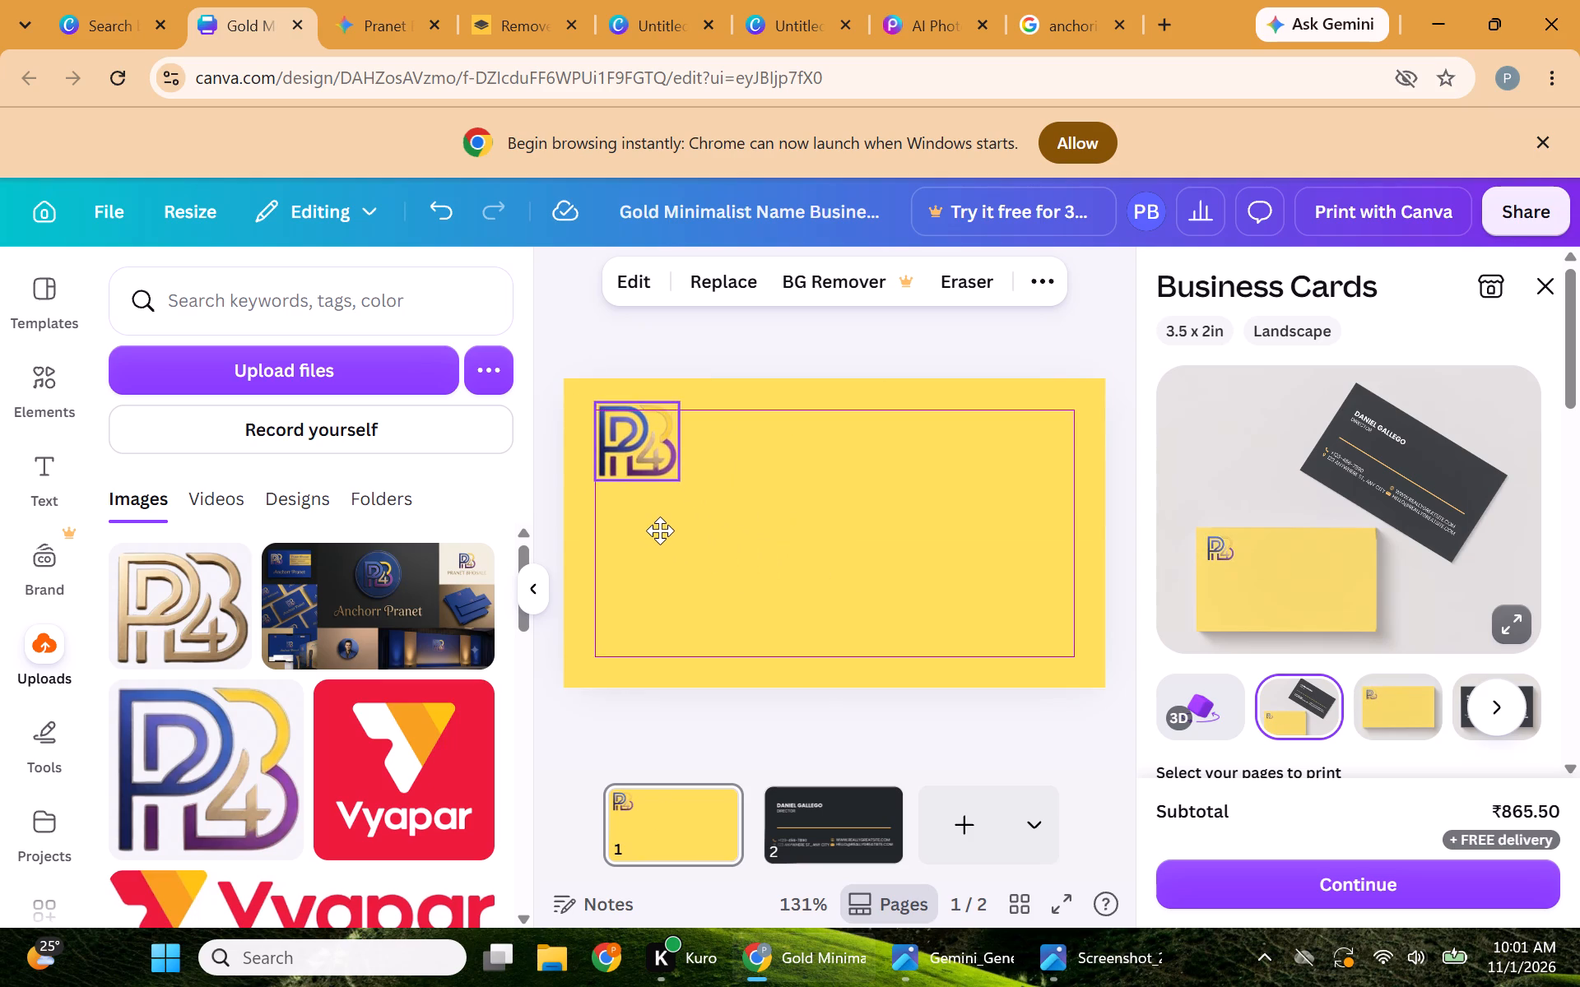
left_click_drag(660, 531, 667, 539)
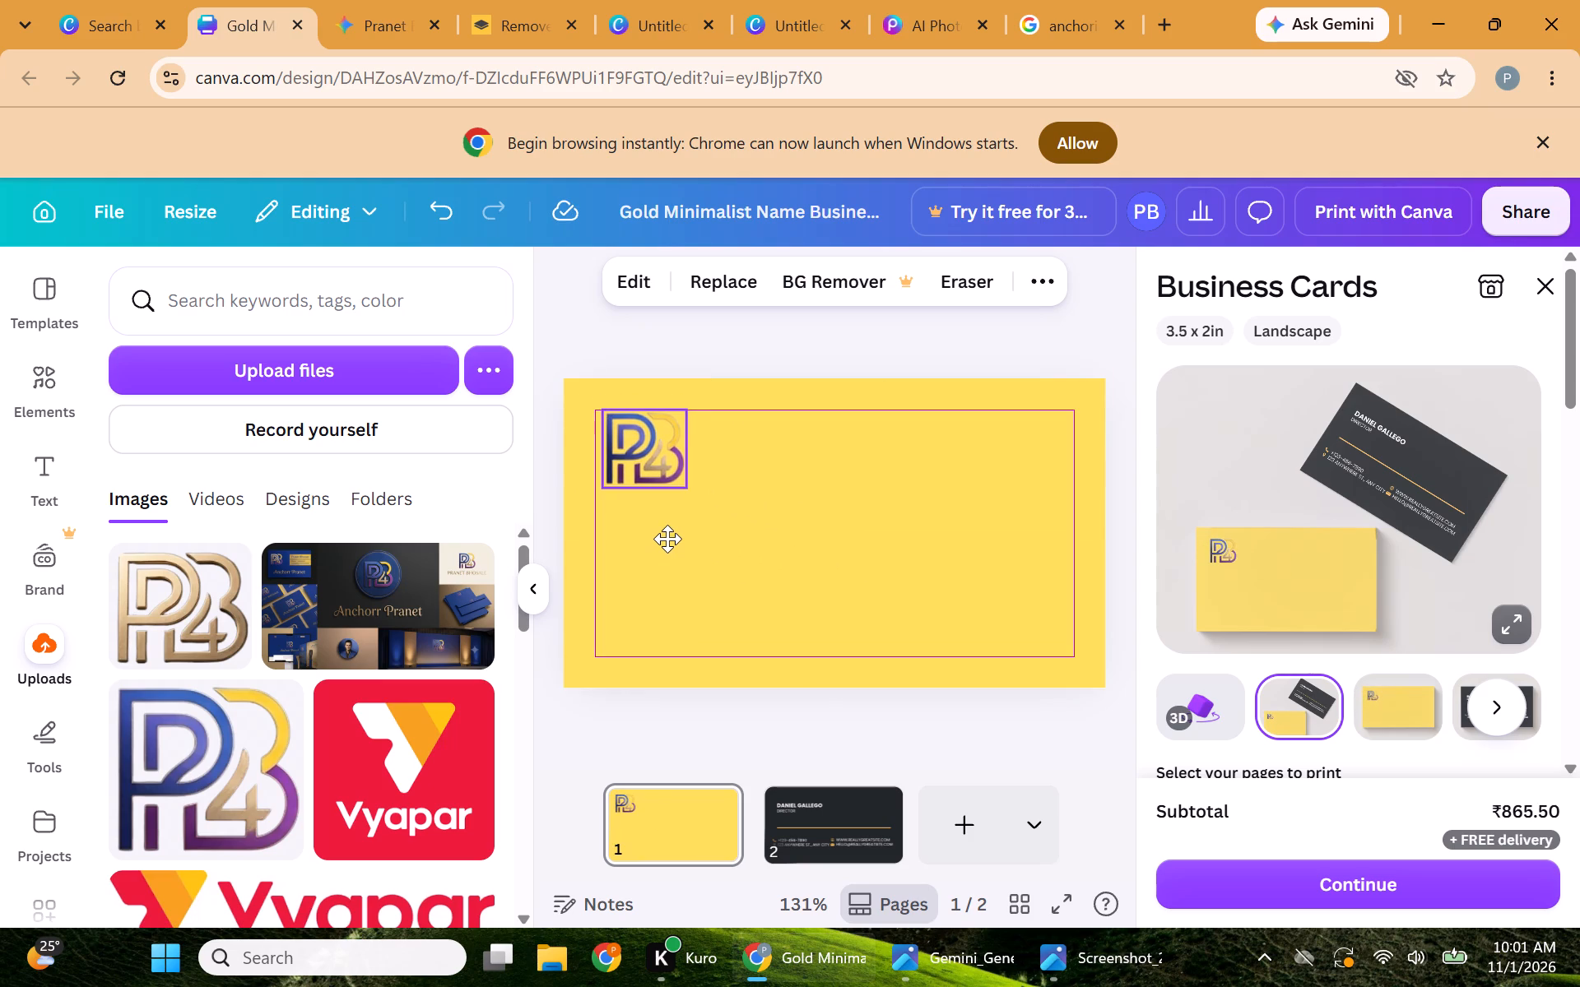
left_click_drag(667, 539, 665, 542)
left_click(823, 568)
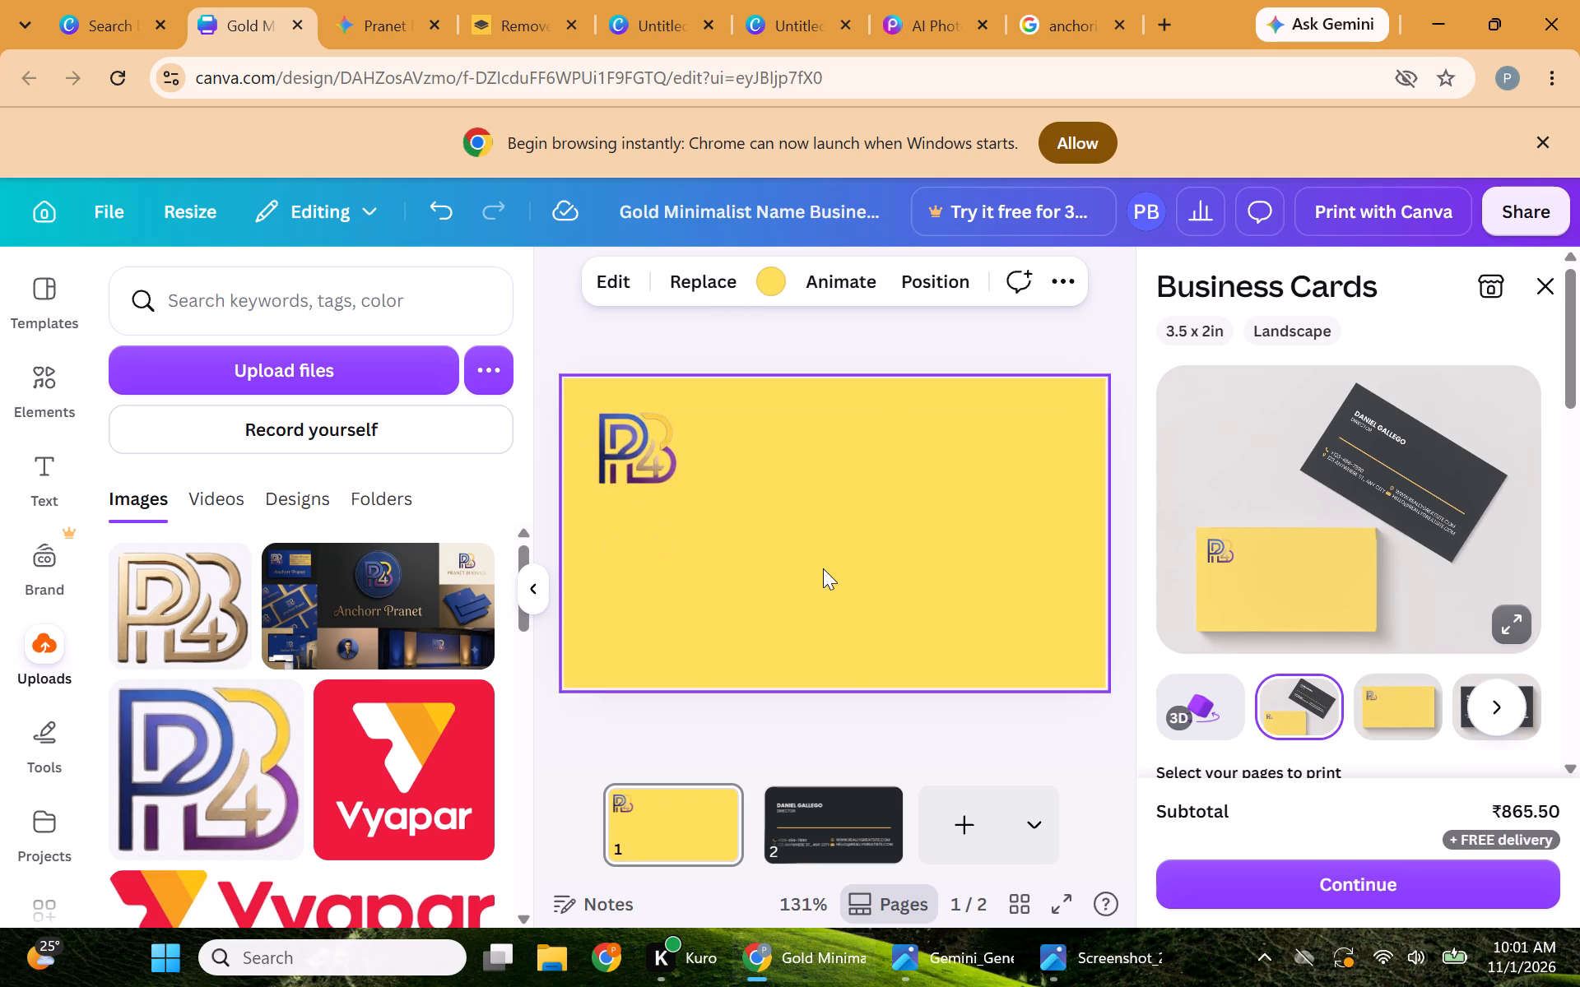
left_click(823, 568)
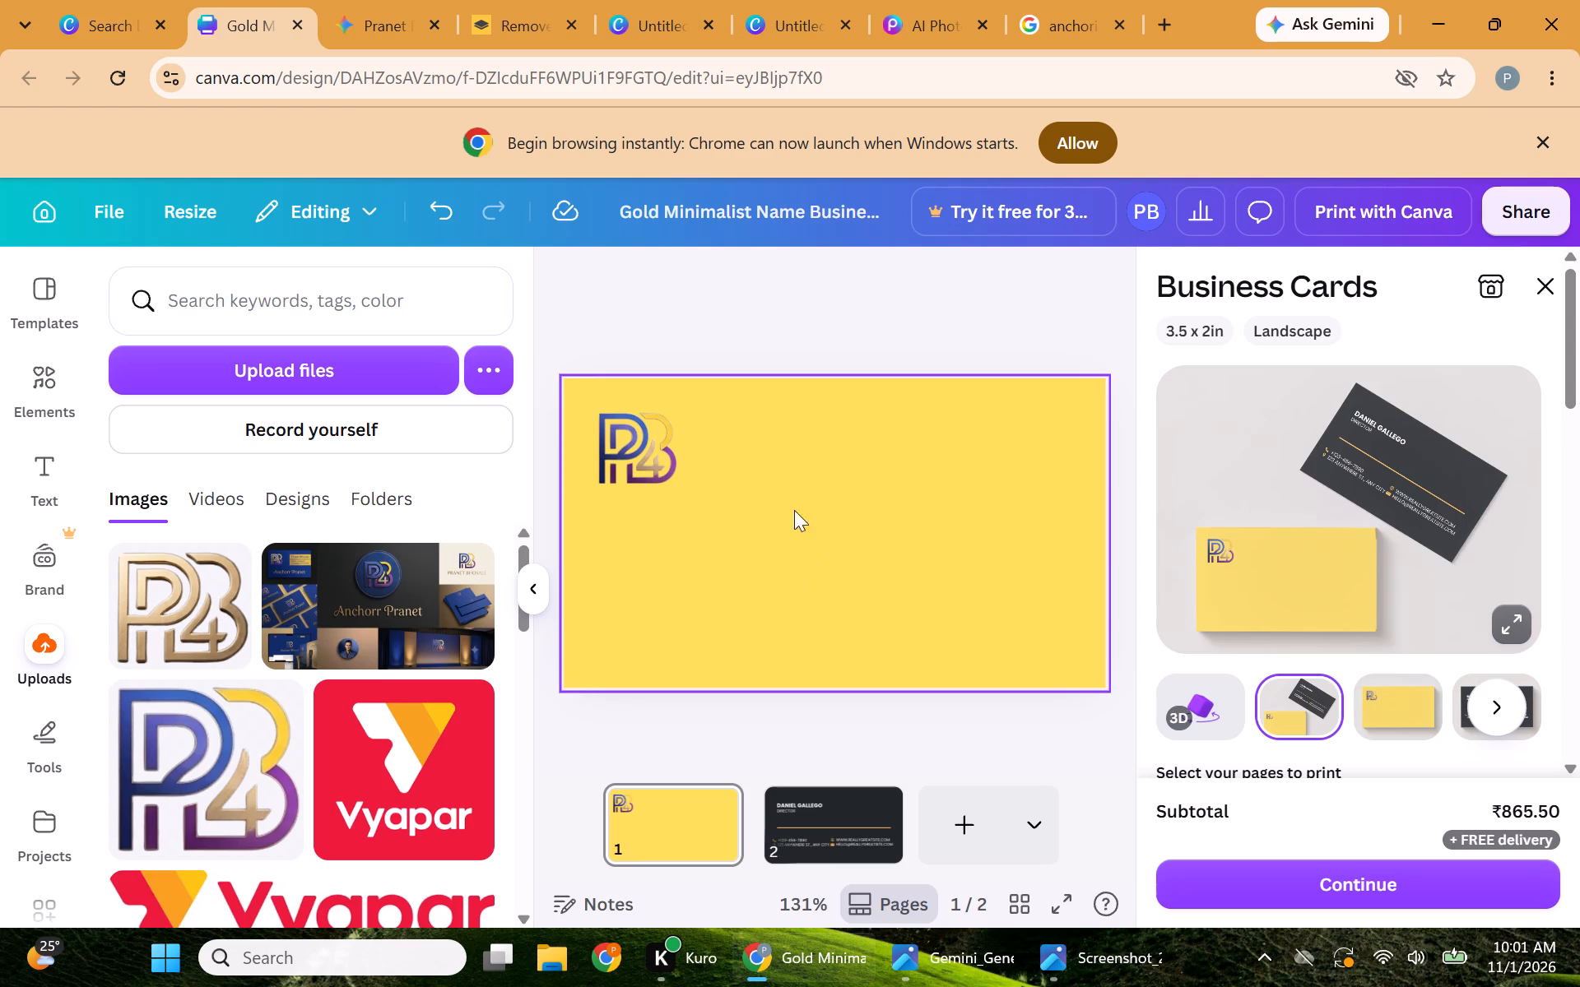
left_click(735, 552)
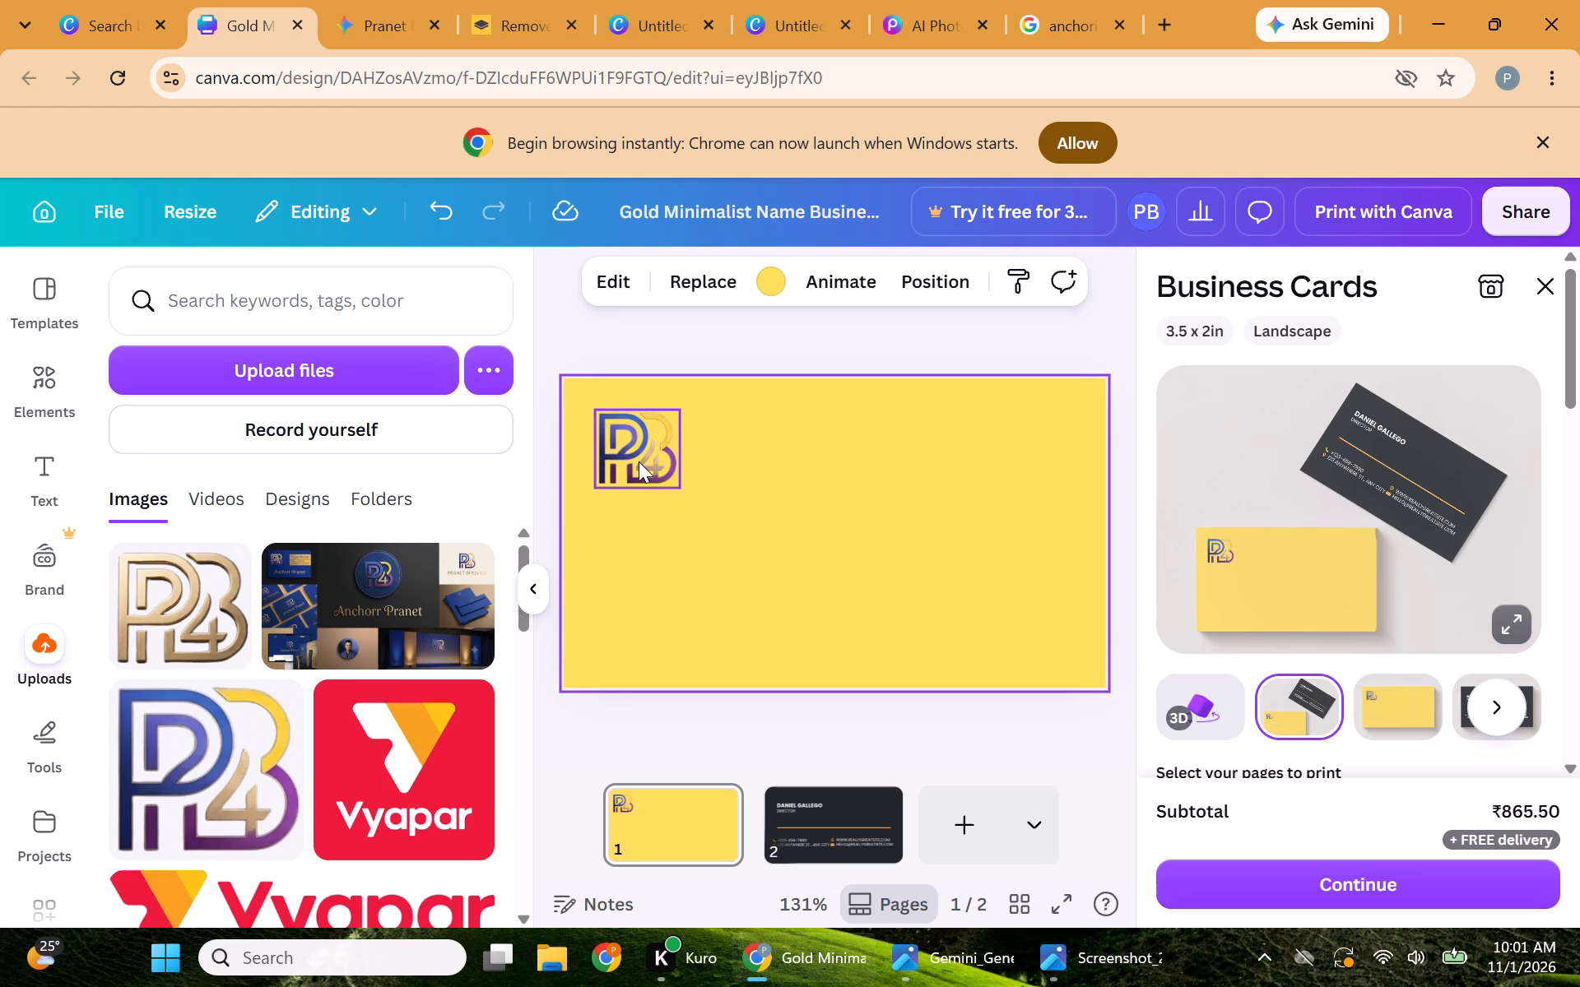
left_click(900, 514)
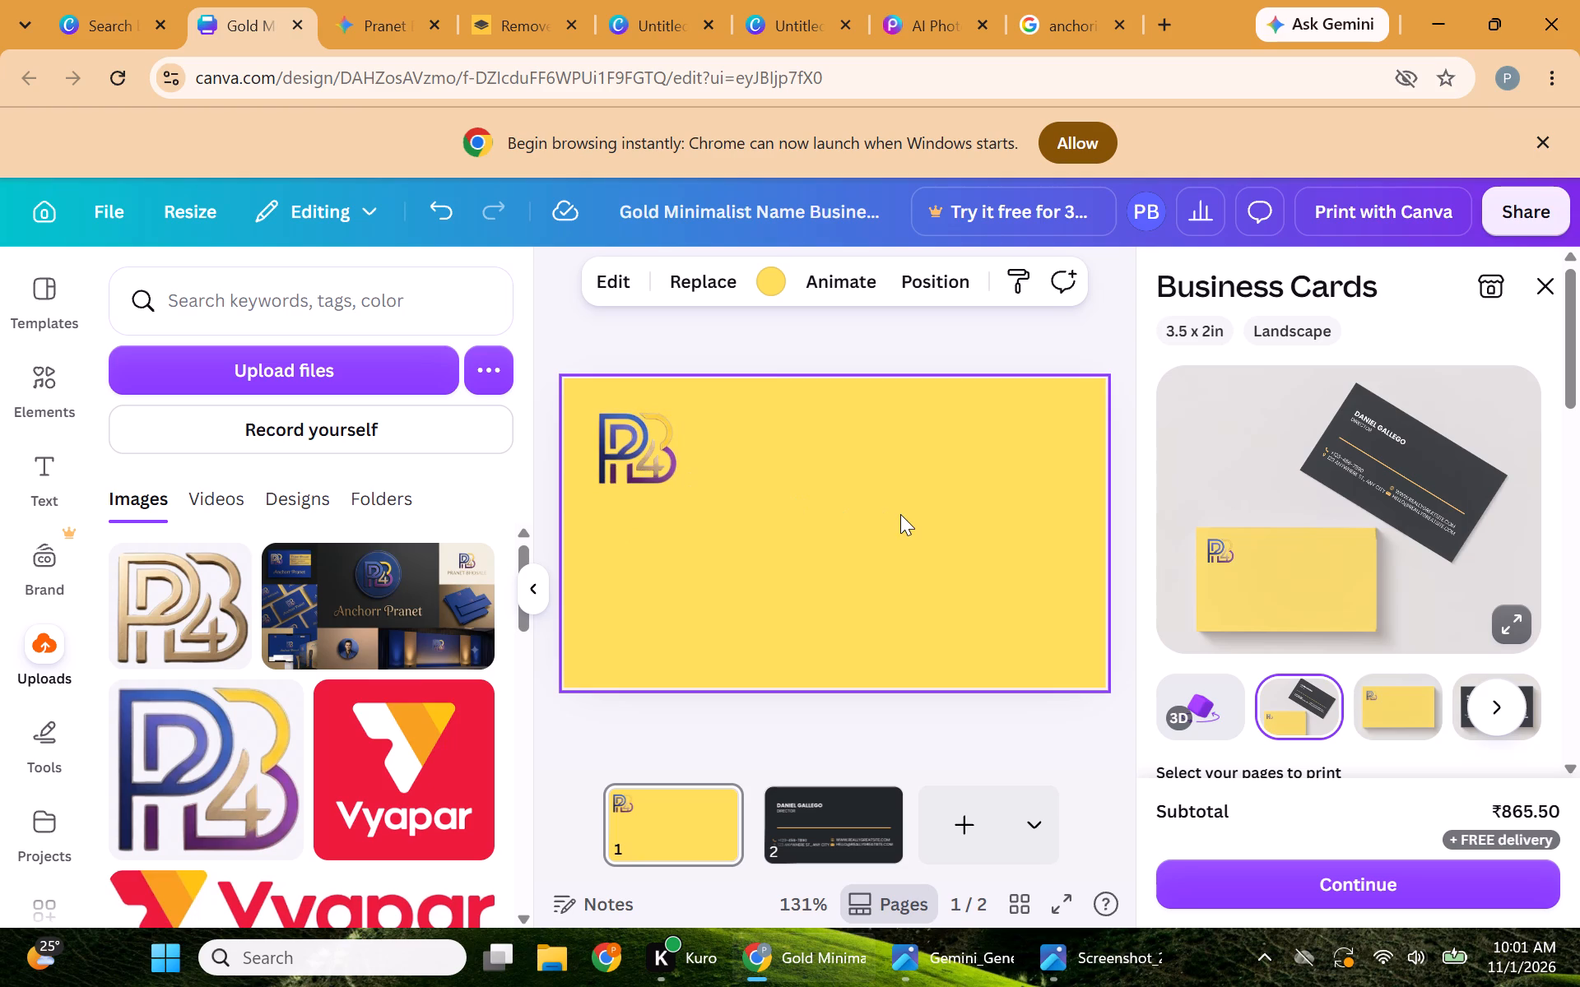
Lighten the front page background with a custom colour, trying #F5E39C and #F7EAB4 before settling on #FFEEAA.
left_click(800, 466)
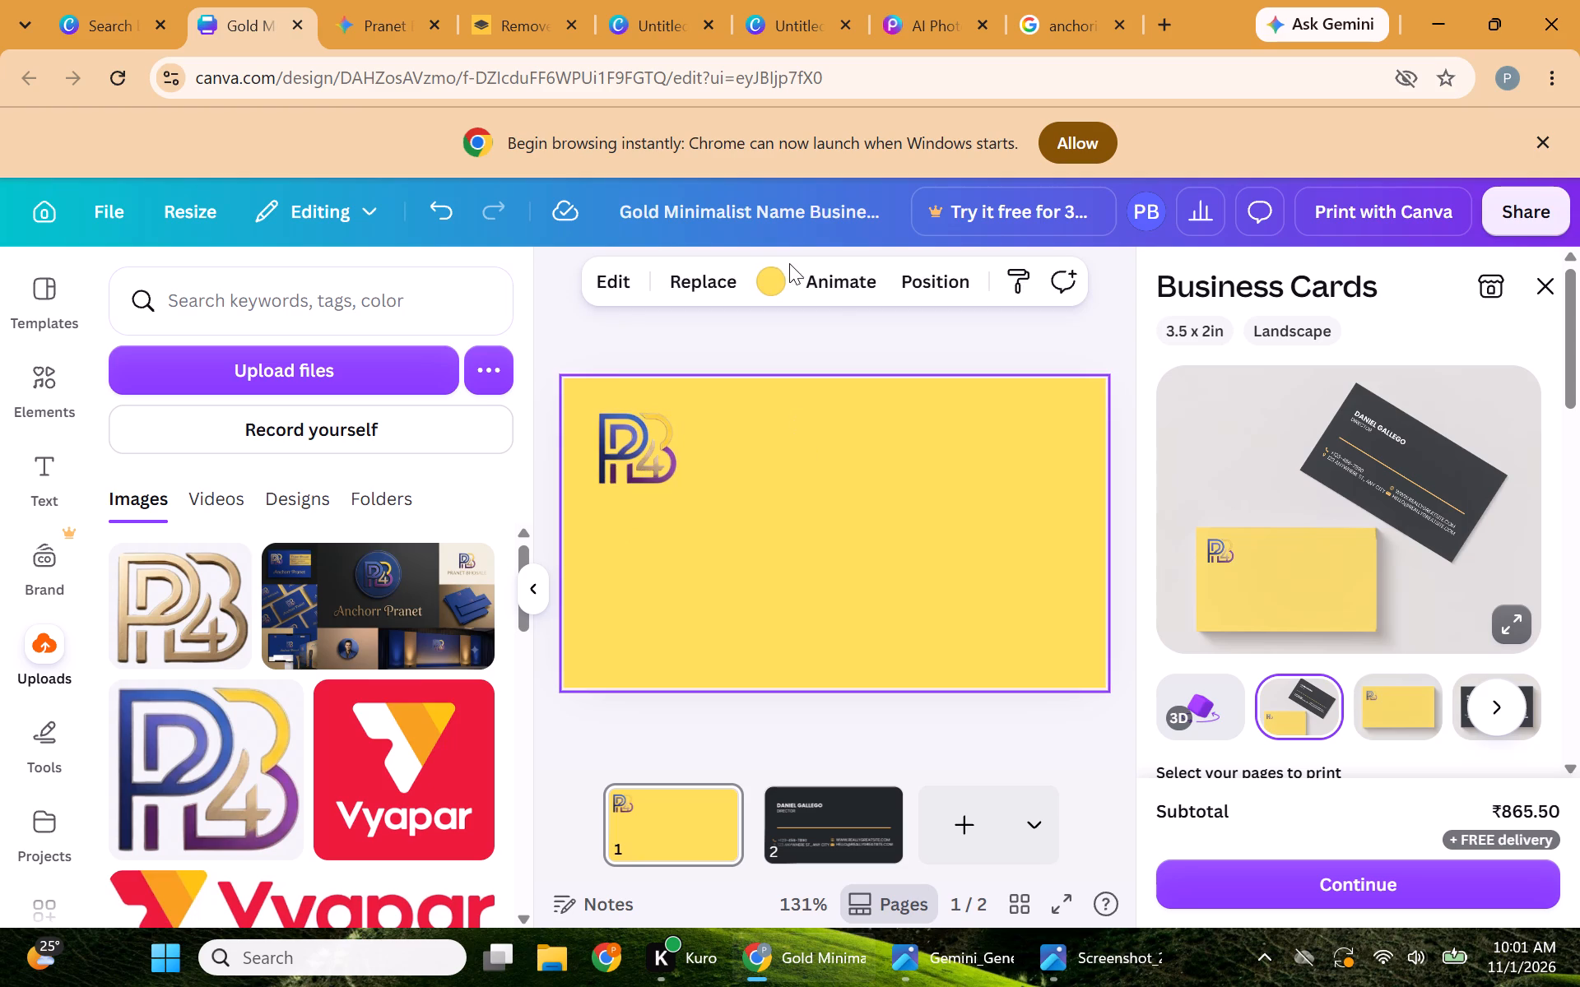
left_click(763, 292)
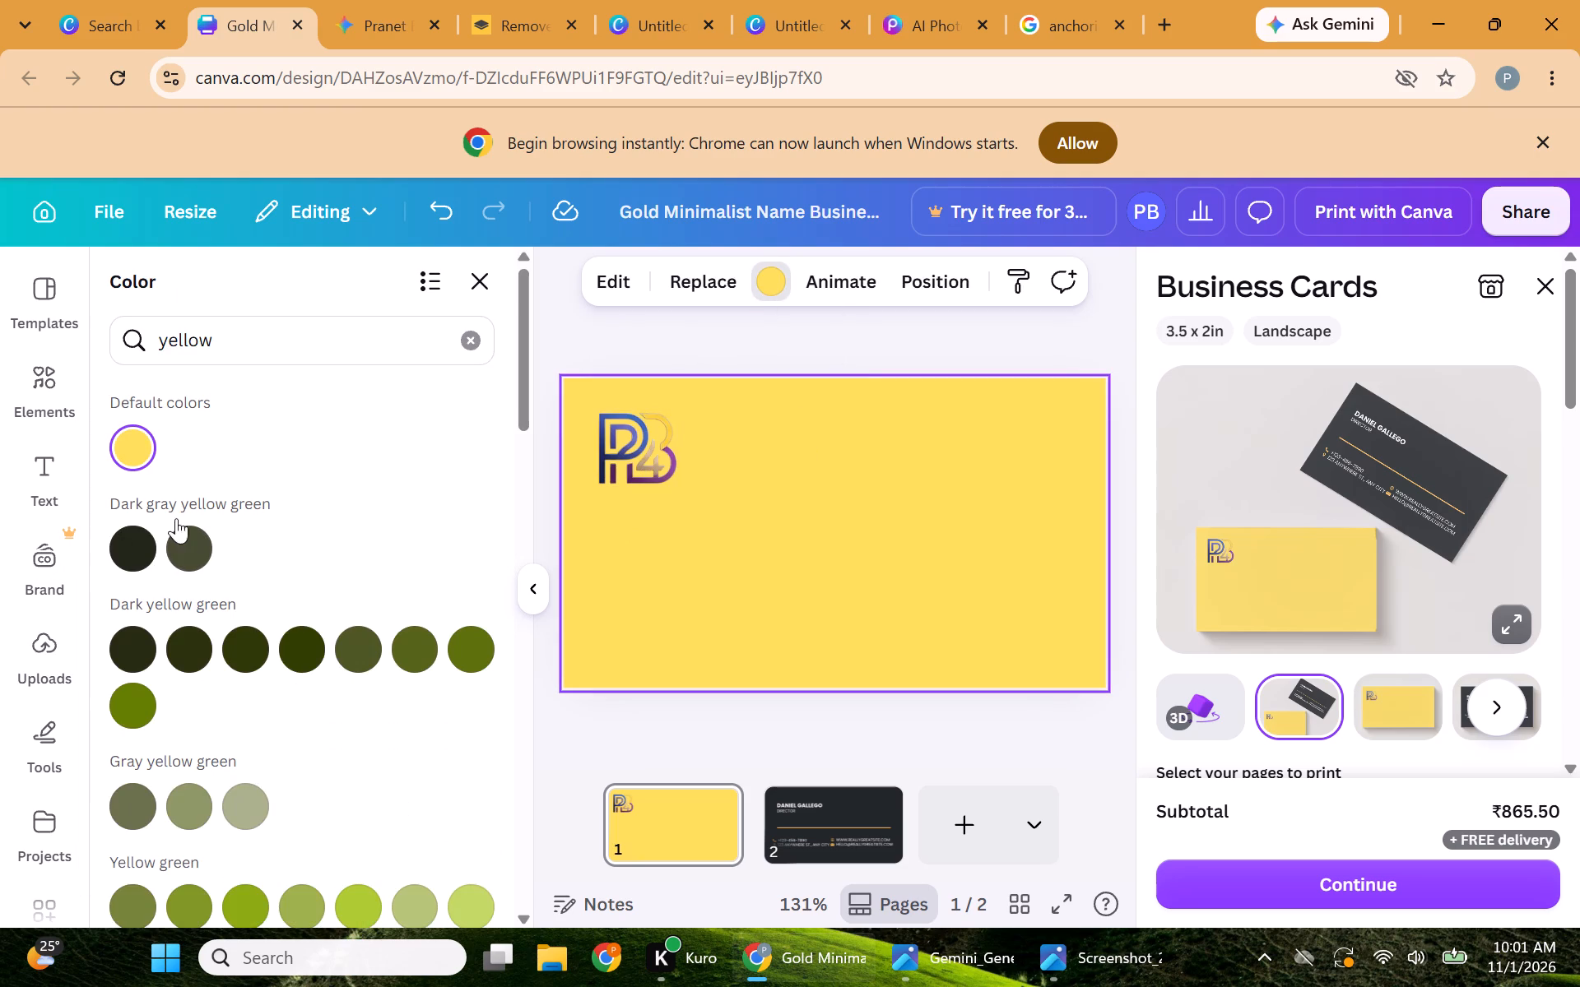
left_click(132, 443)
double_click(140, 447)
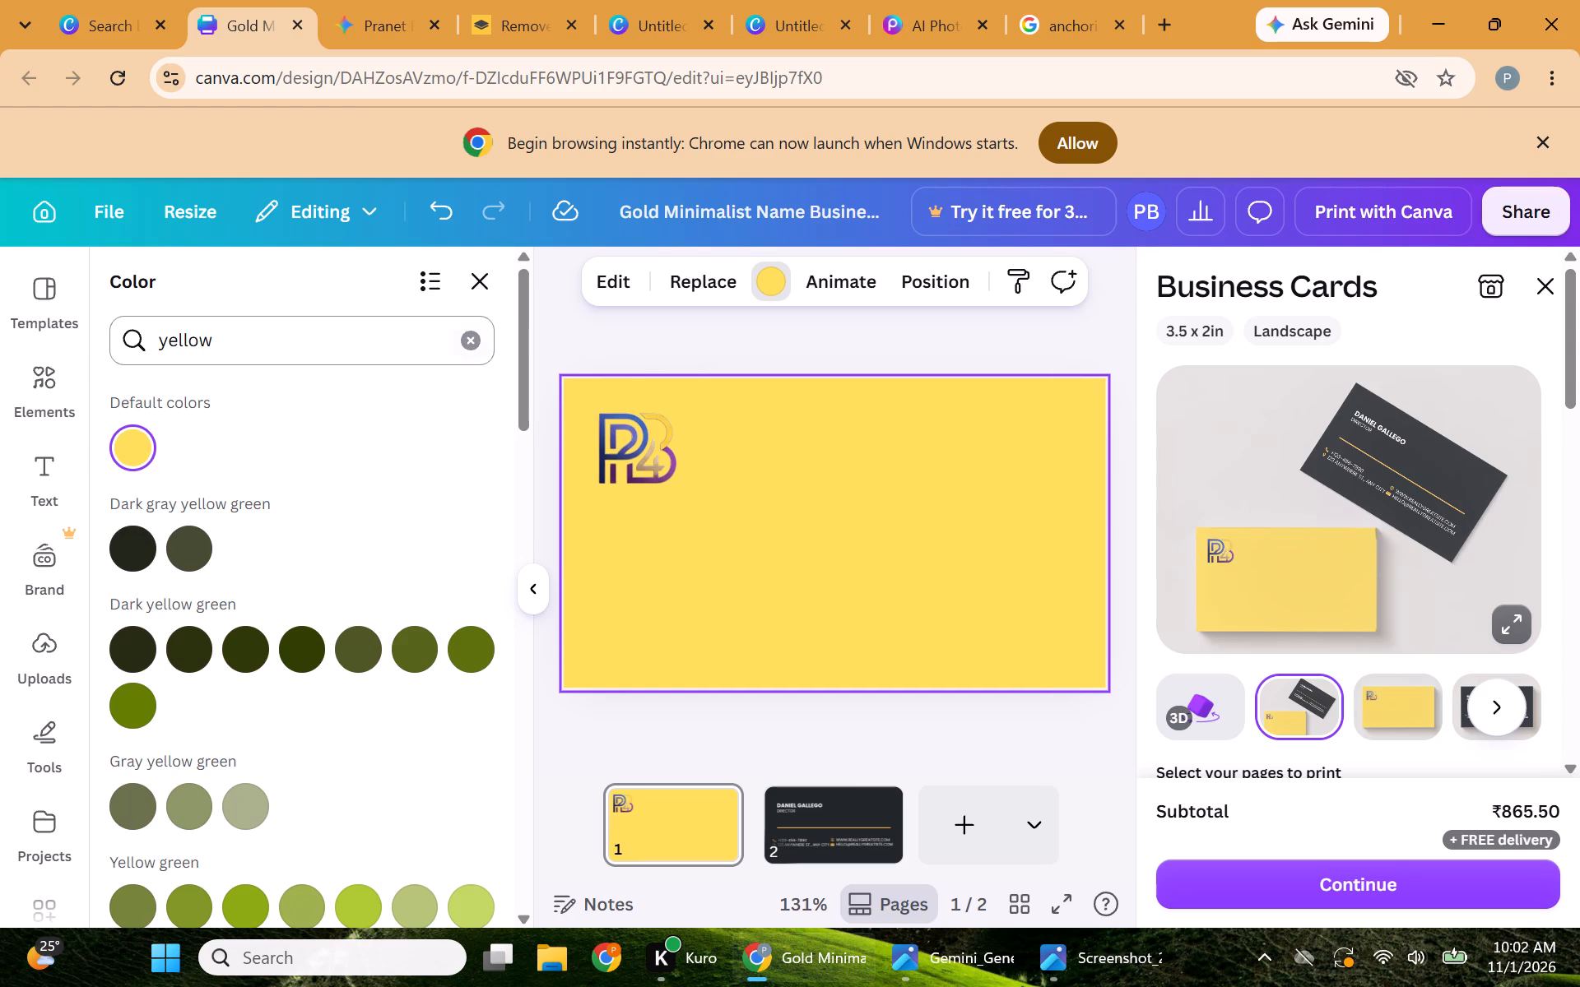
left_click(476, 337)
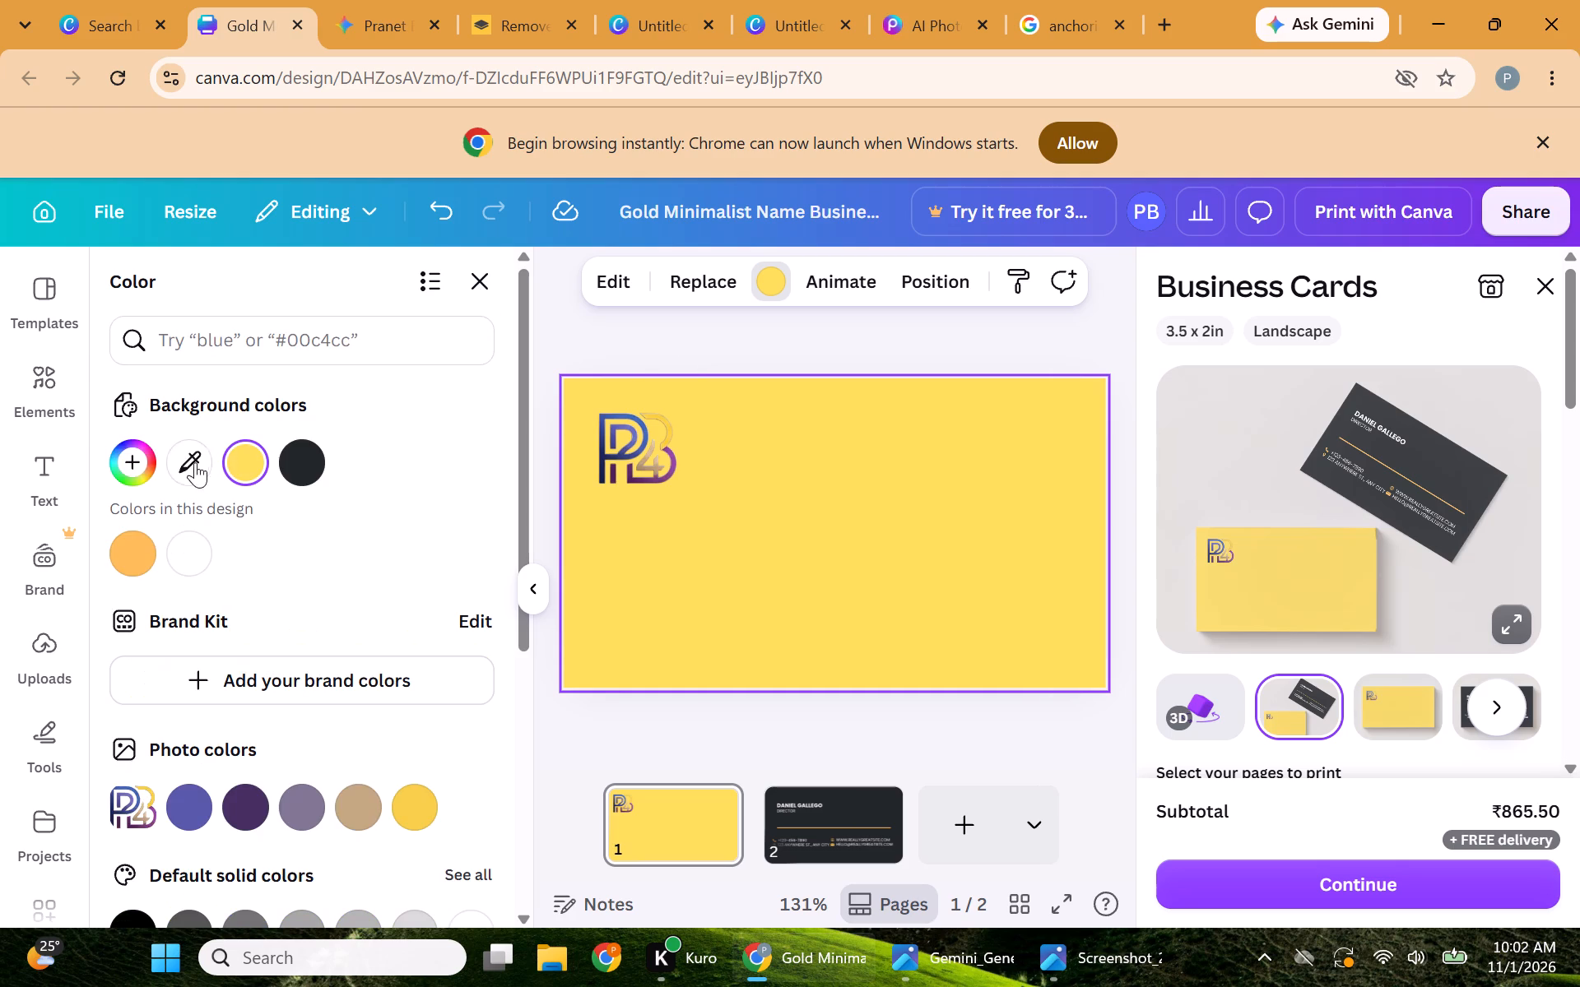
left_click(137, 457)
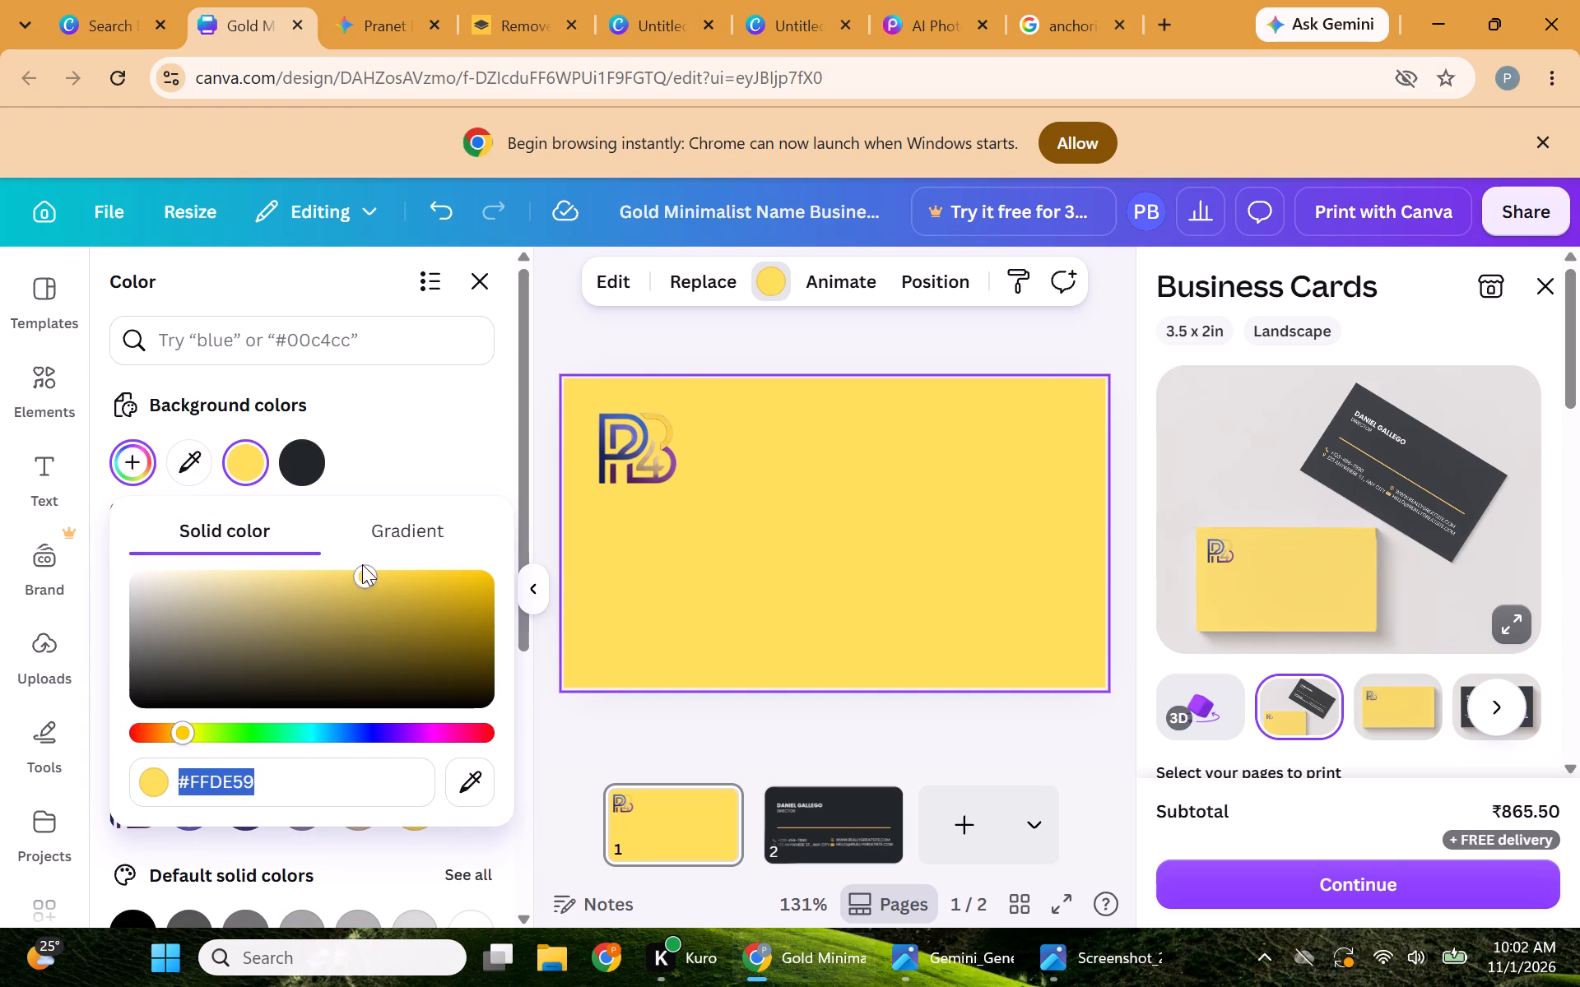
left_click_drag(360, 564, 295, 577)
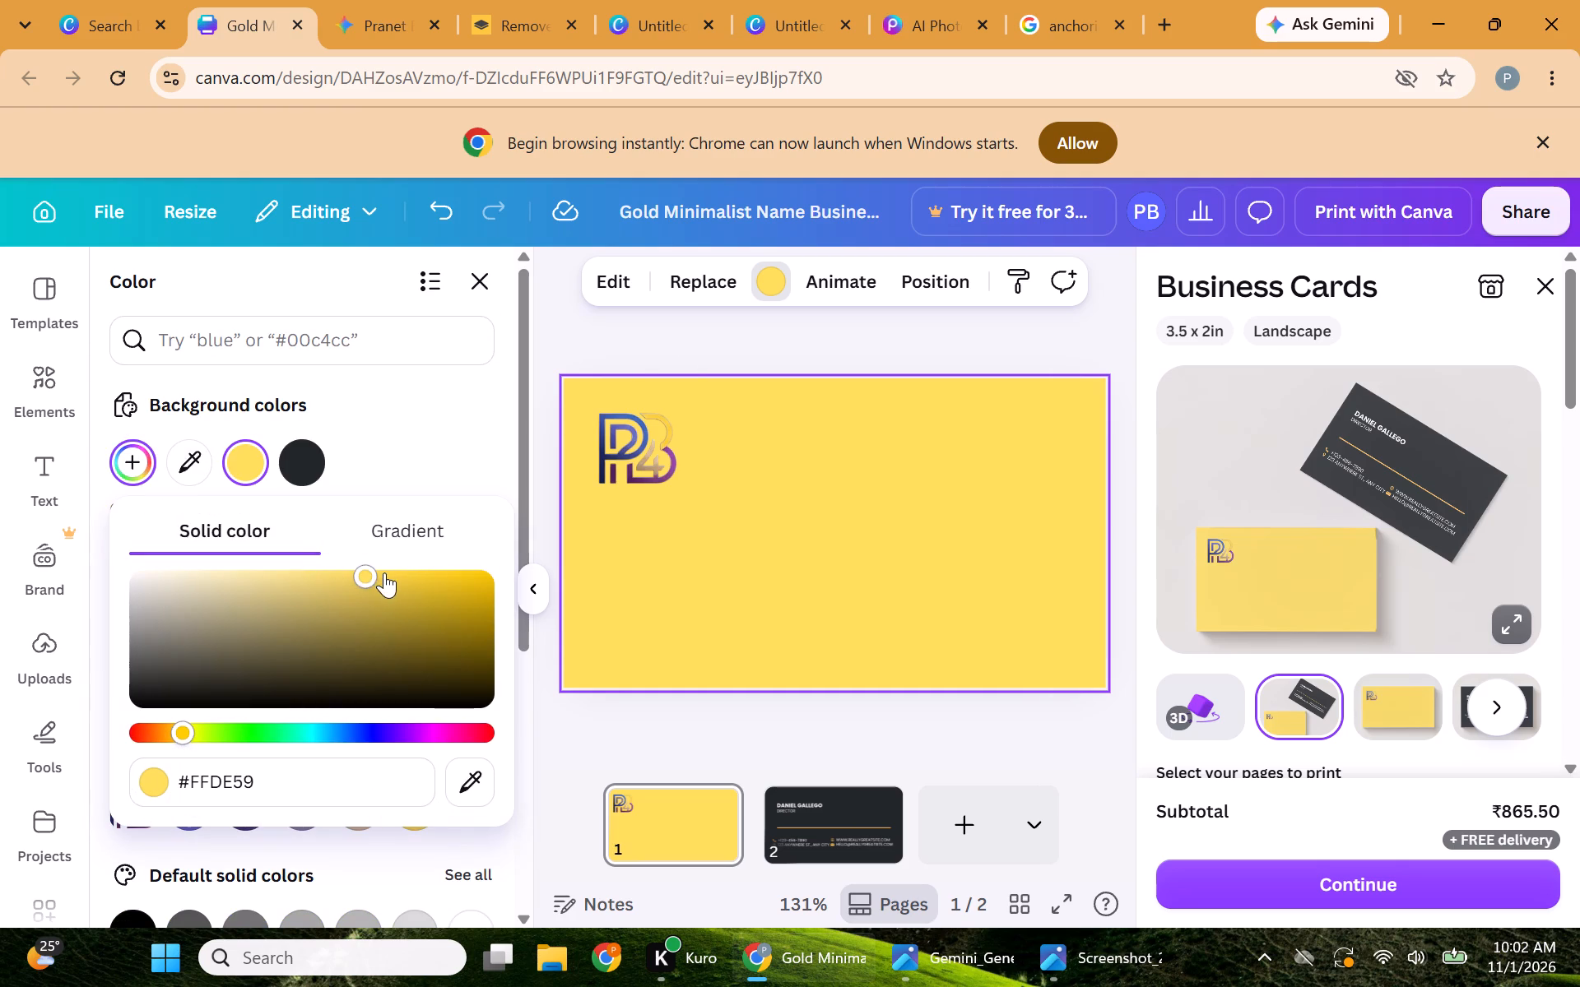
left_click(386, 572)
left_click(262, 576)
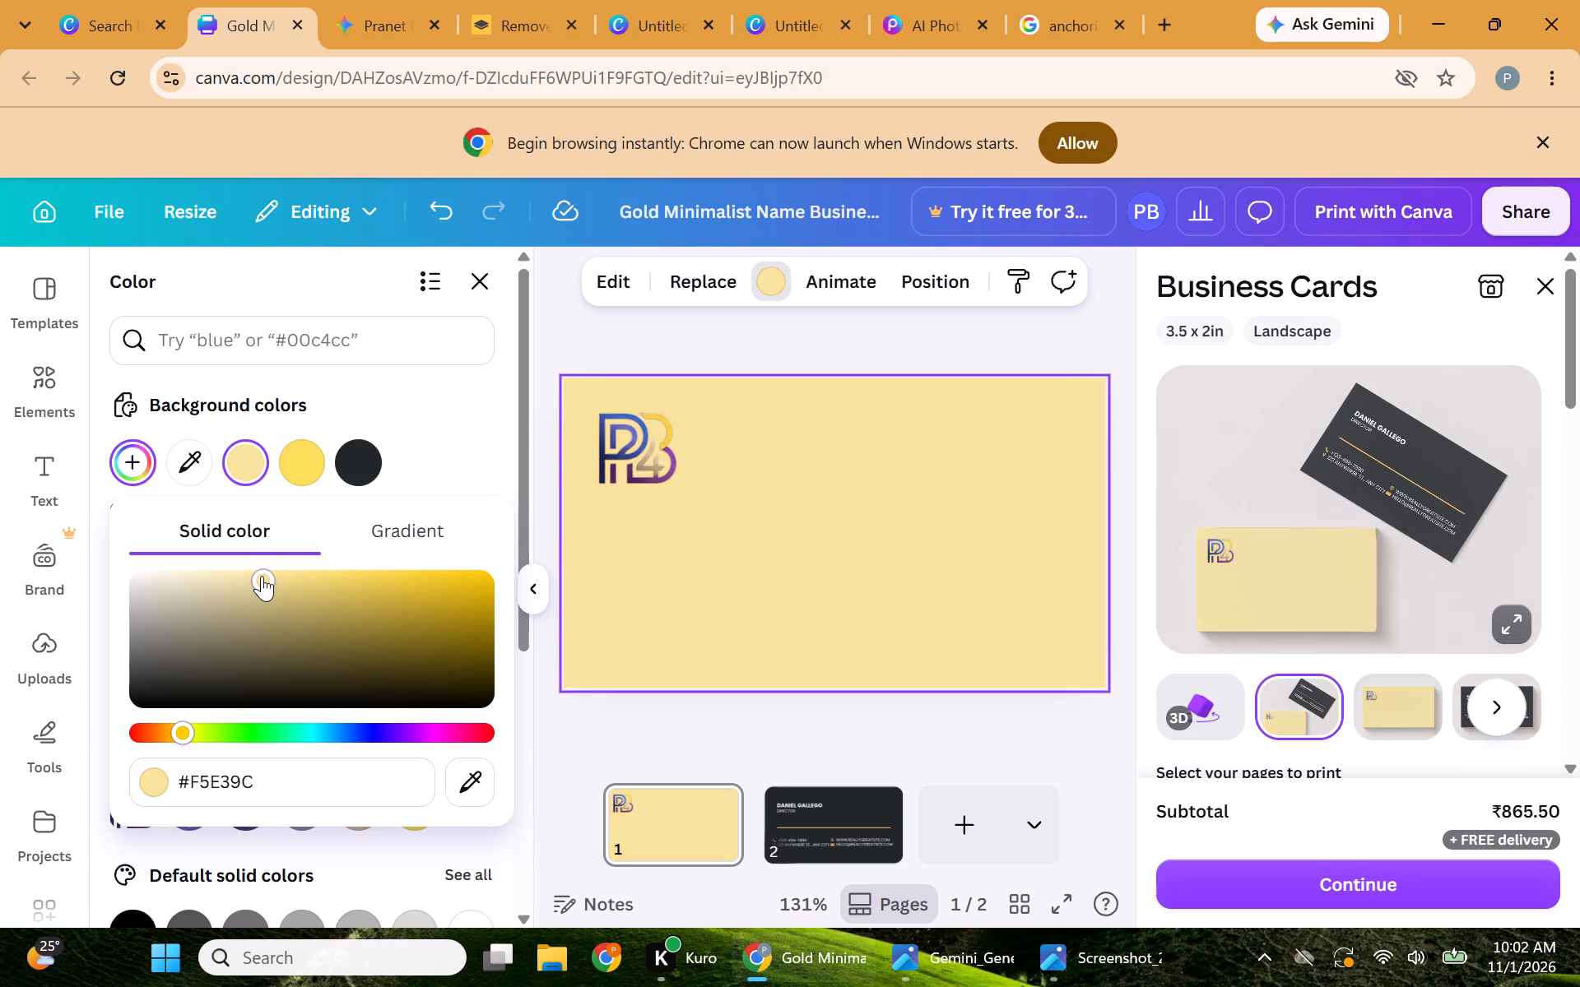
left_click(229, 574)
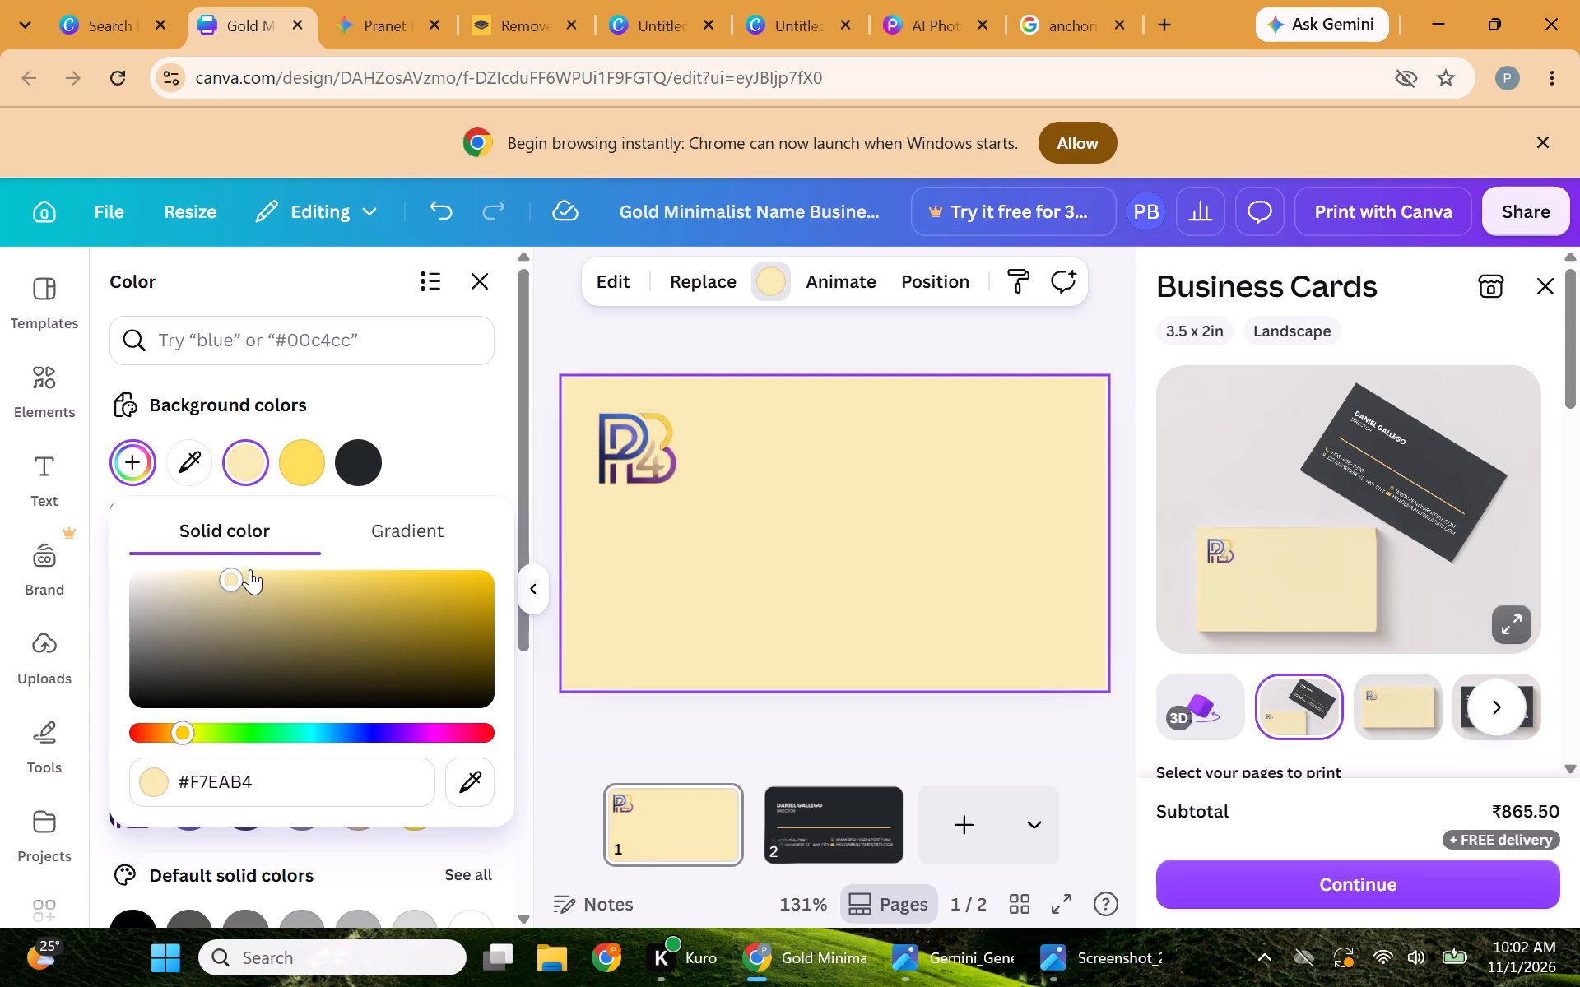
left_click(251, 569)
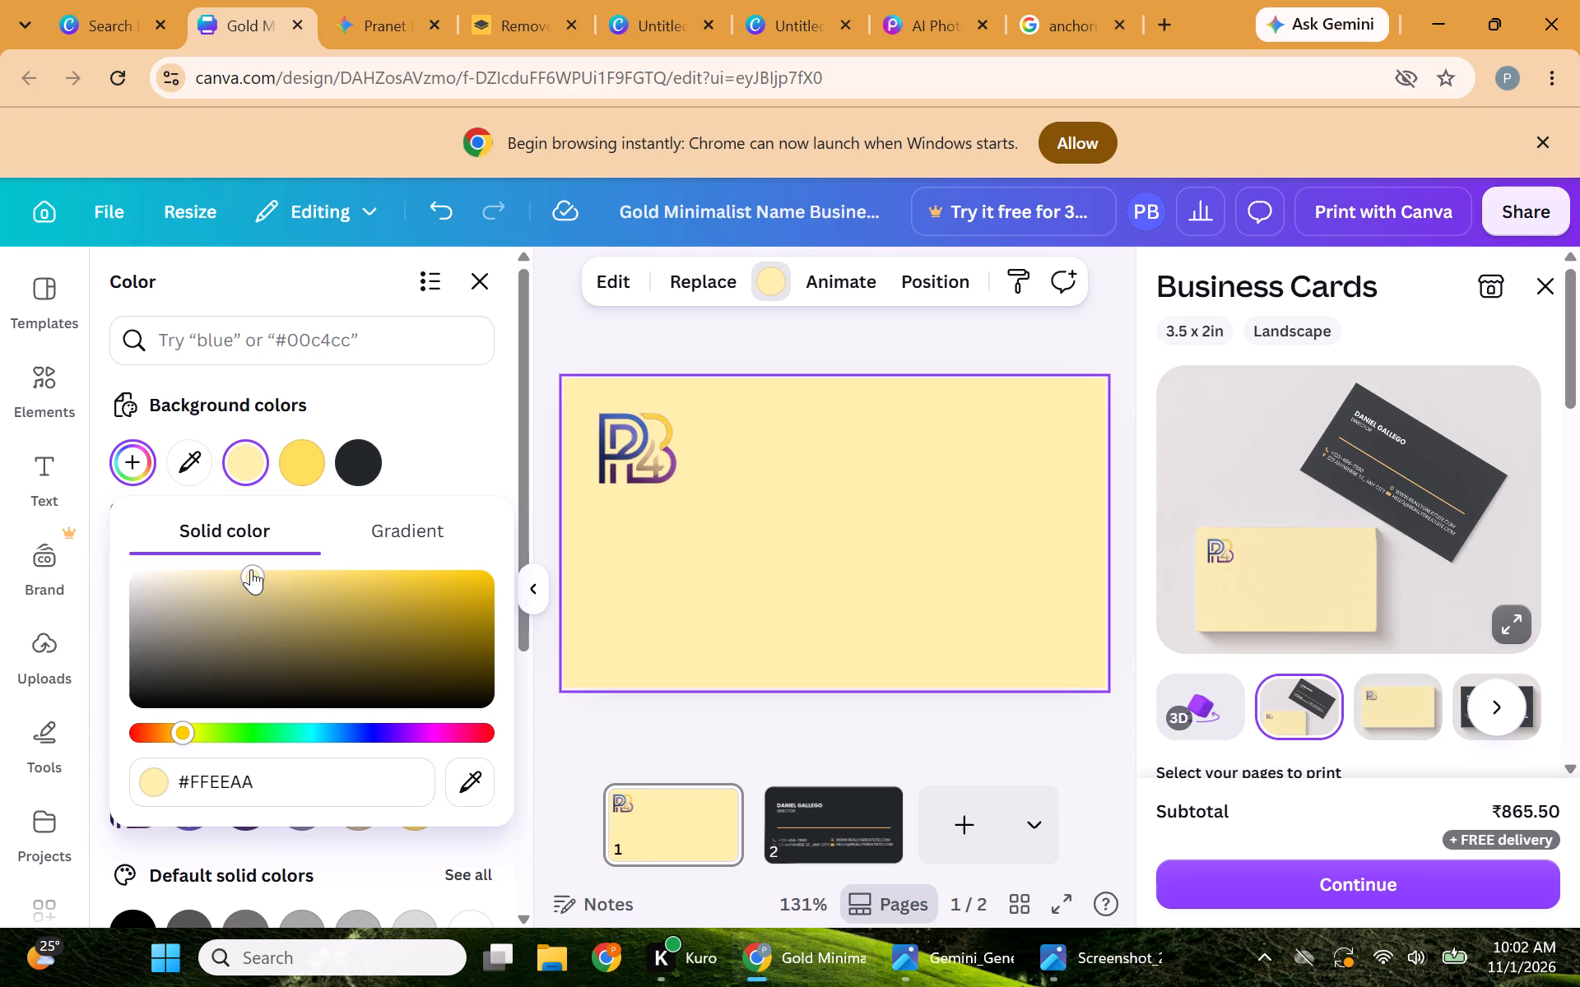
Search Google in a new browser tab for a color which contains blue, yellow and a little bit of orange.
left_click(1163, 24)
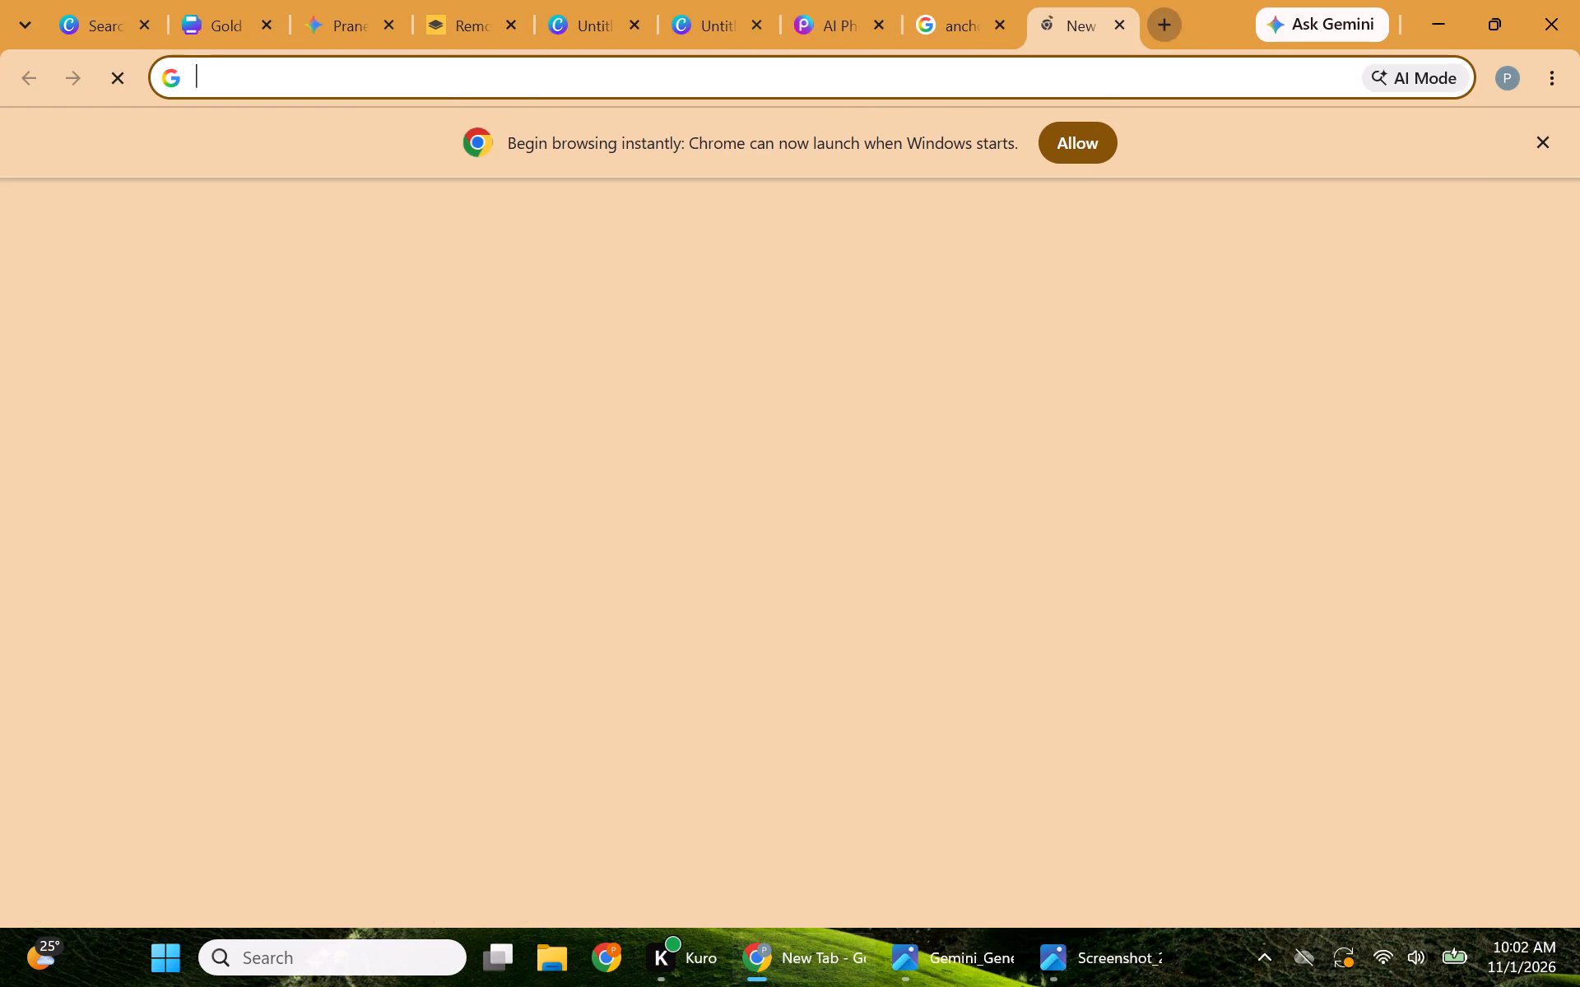
left_click(1164, 74)
type("color whcich contian blue, t")
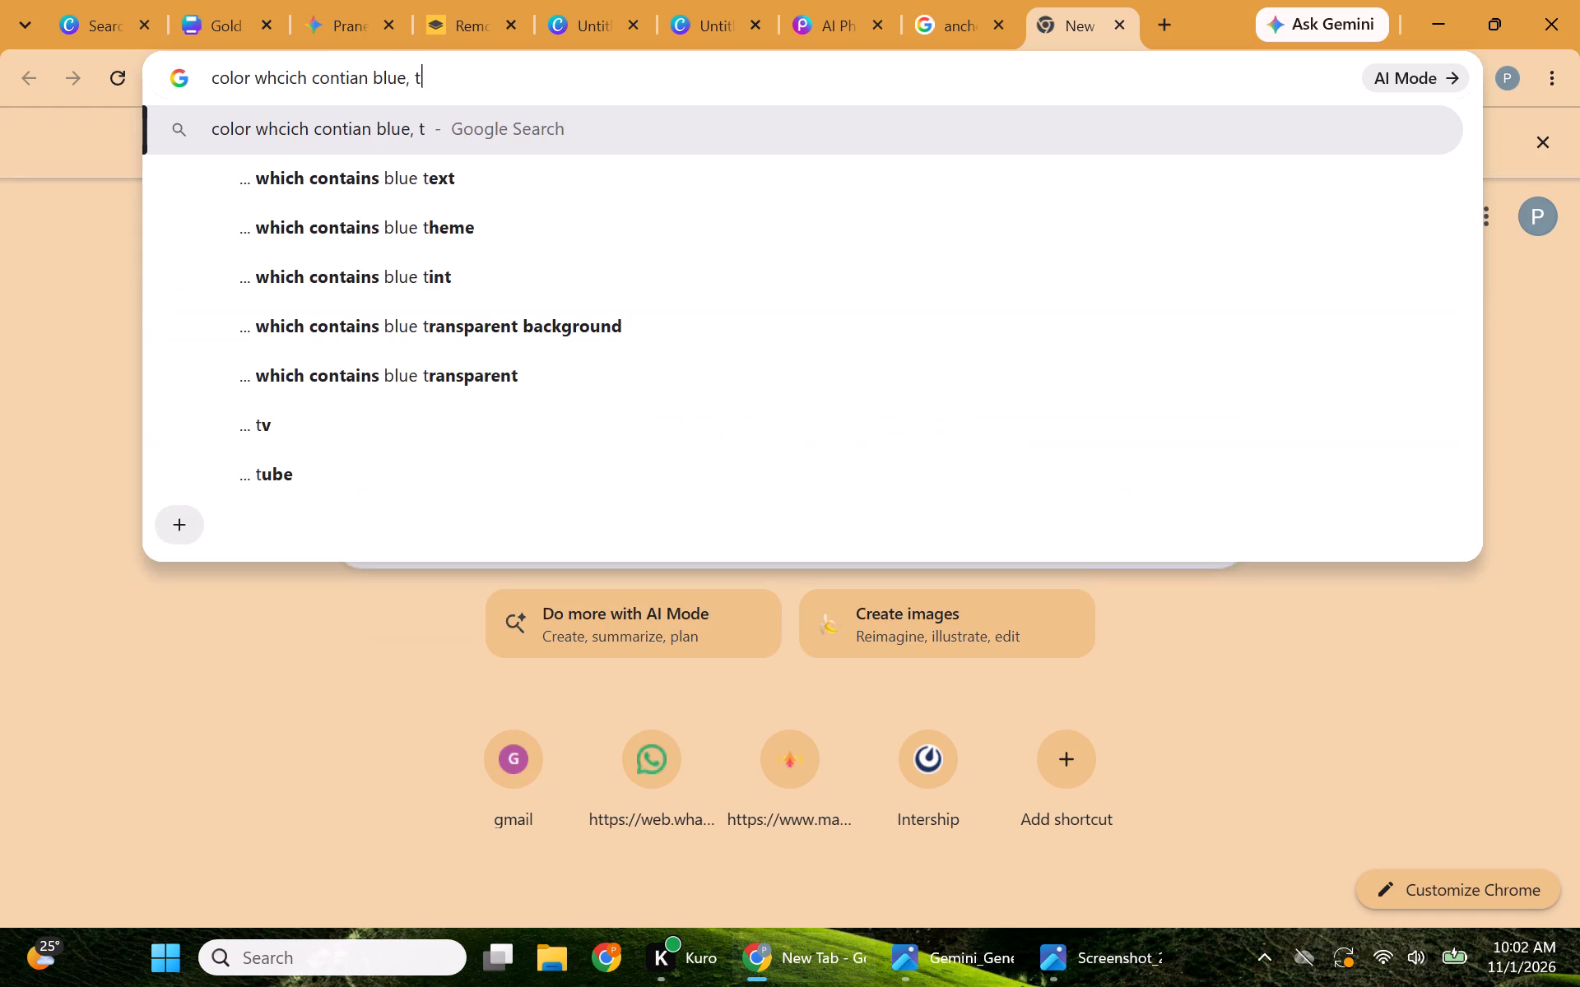
key("BackSpace")
type("yellow")
key("comma")
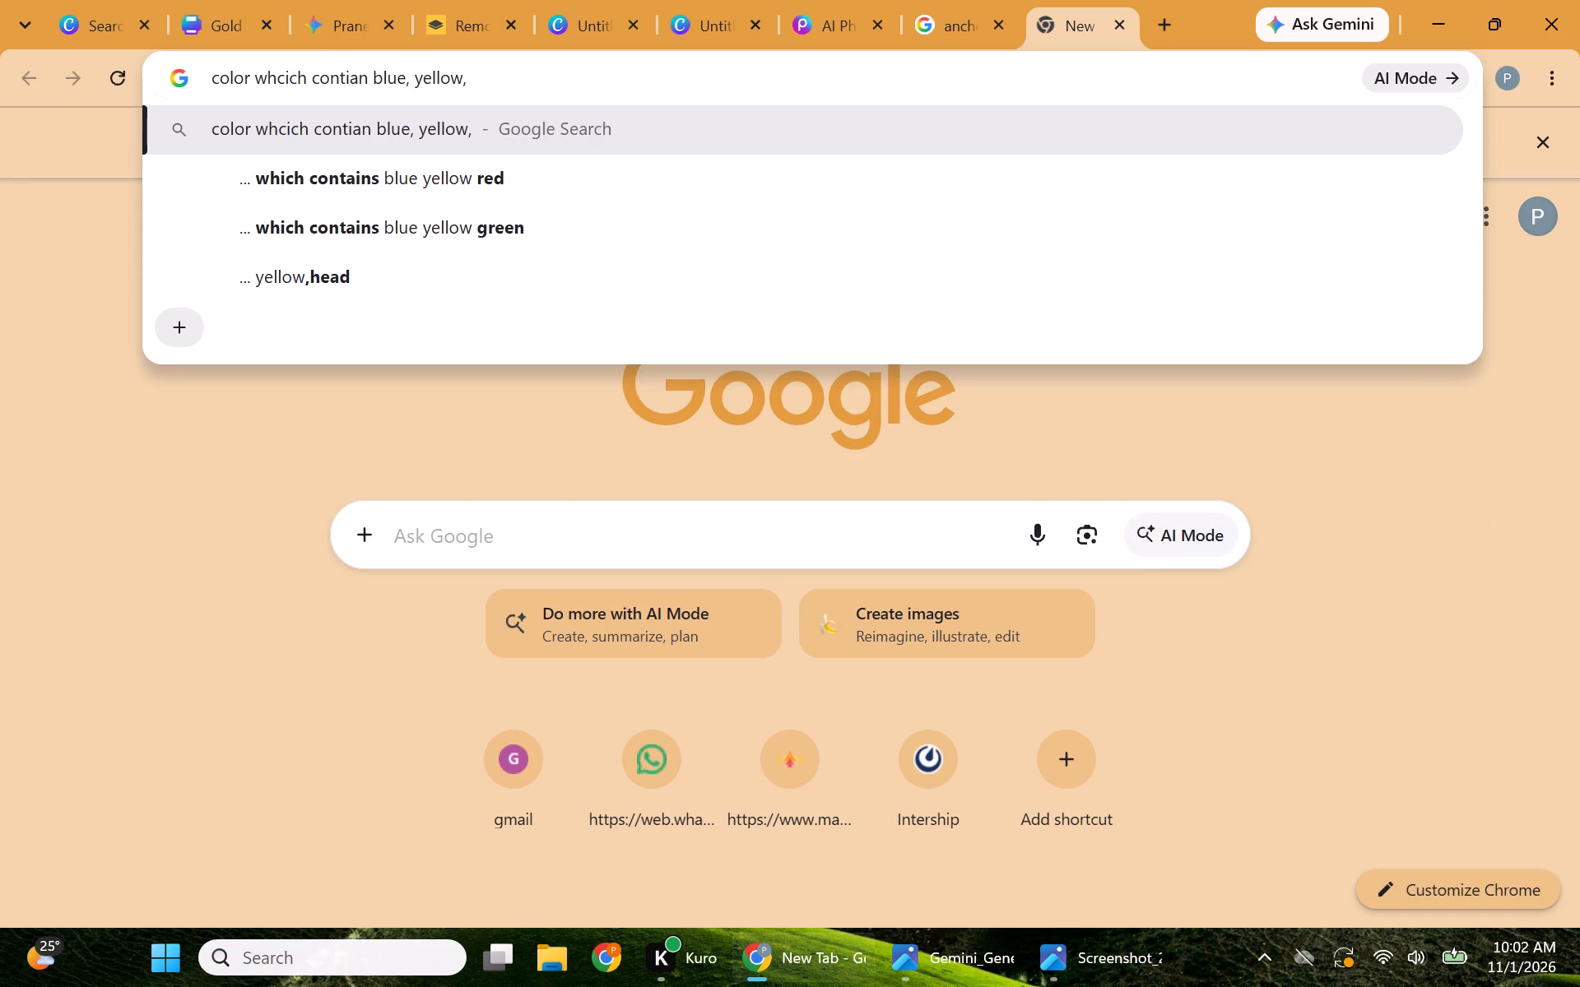
key("space")
type("litb")
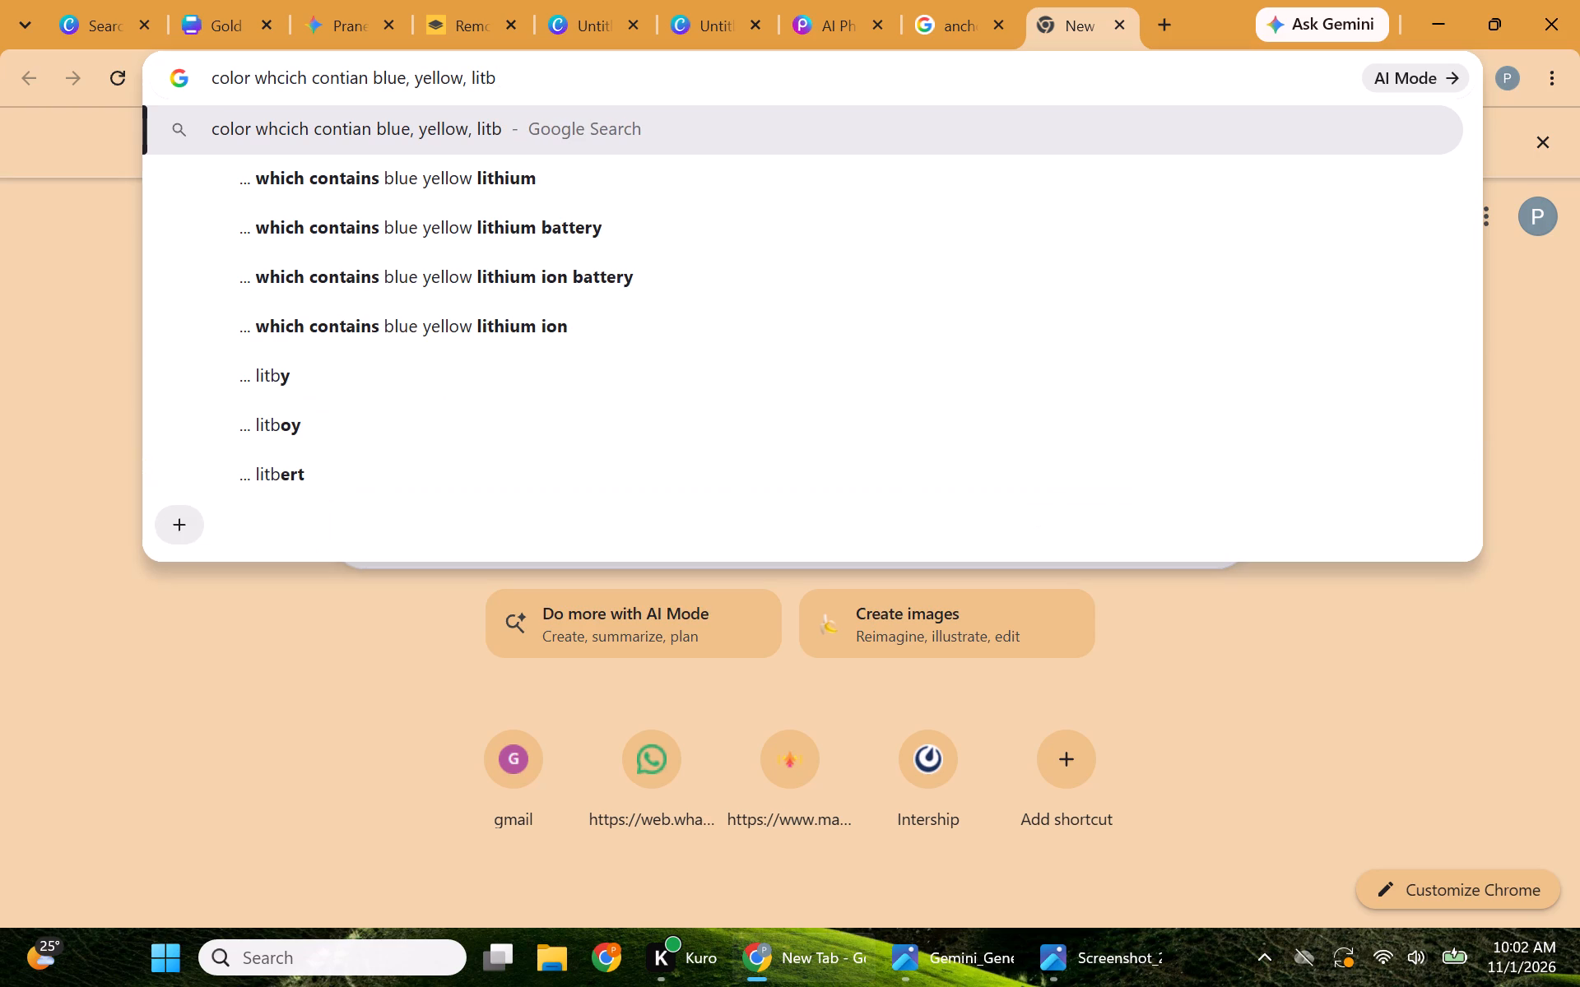
key("BackSpace")
type("tle bit od")
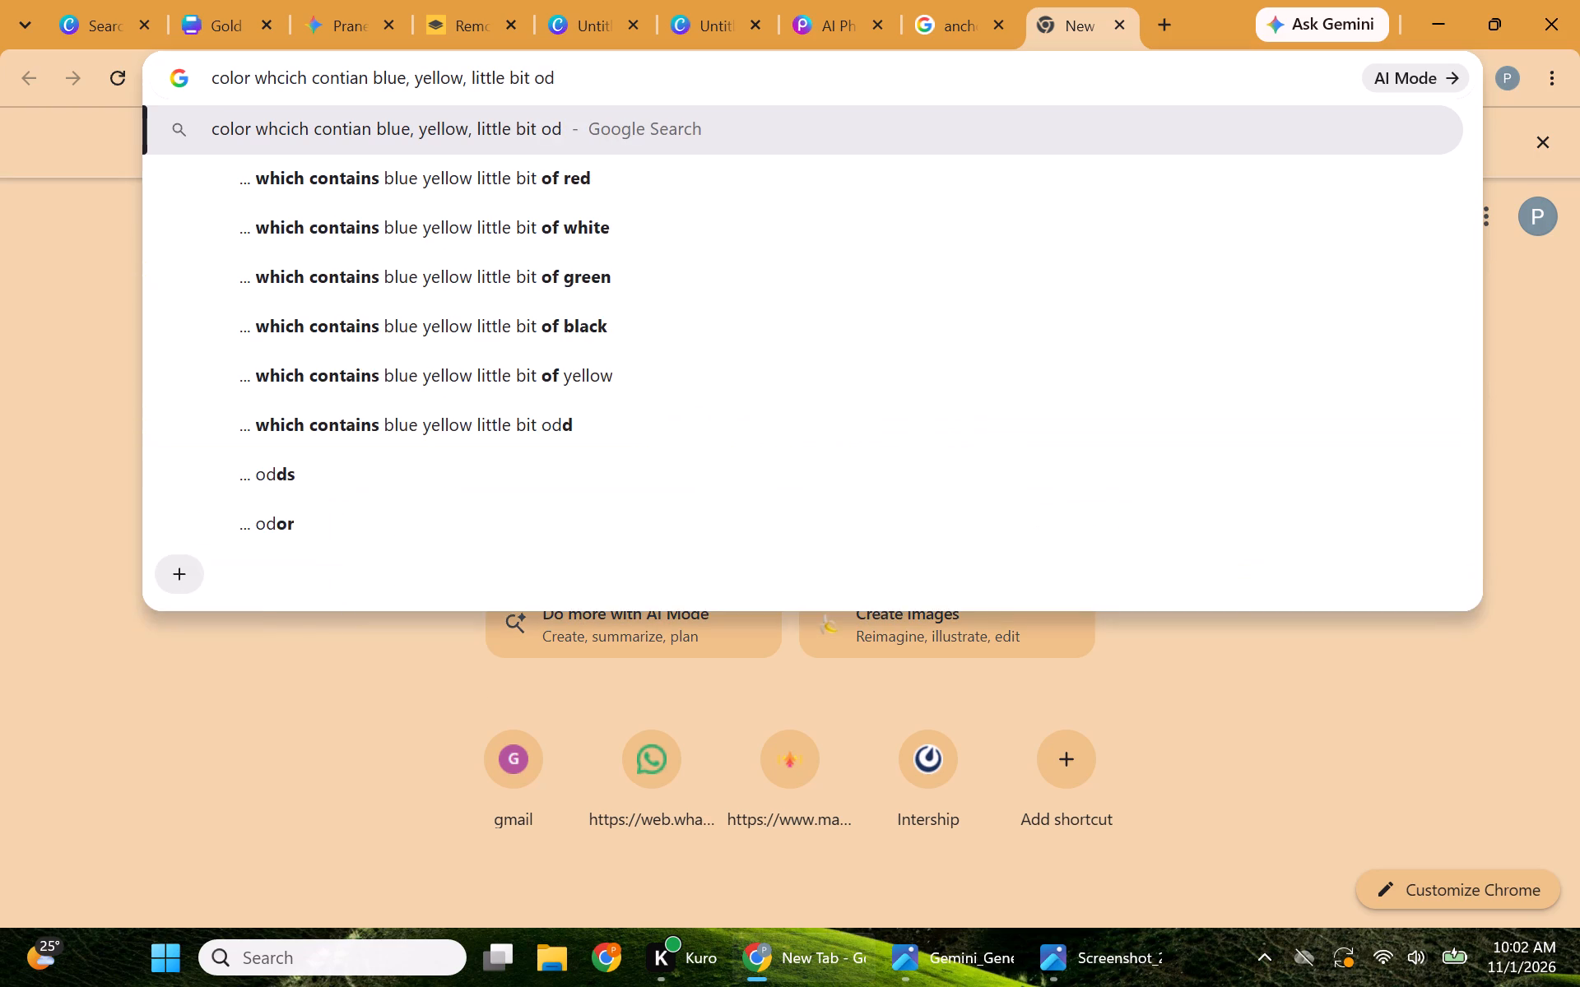
key("BackSpace")
type("f orange")
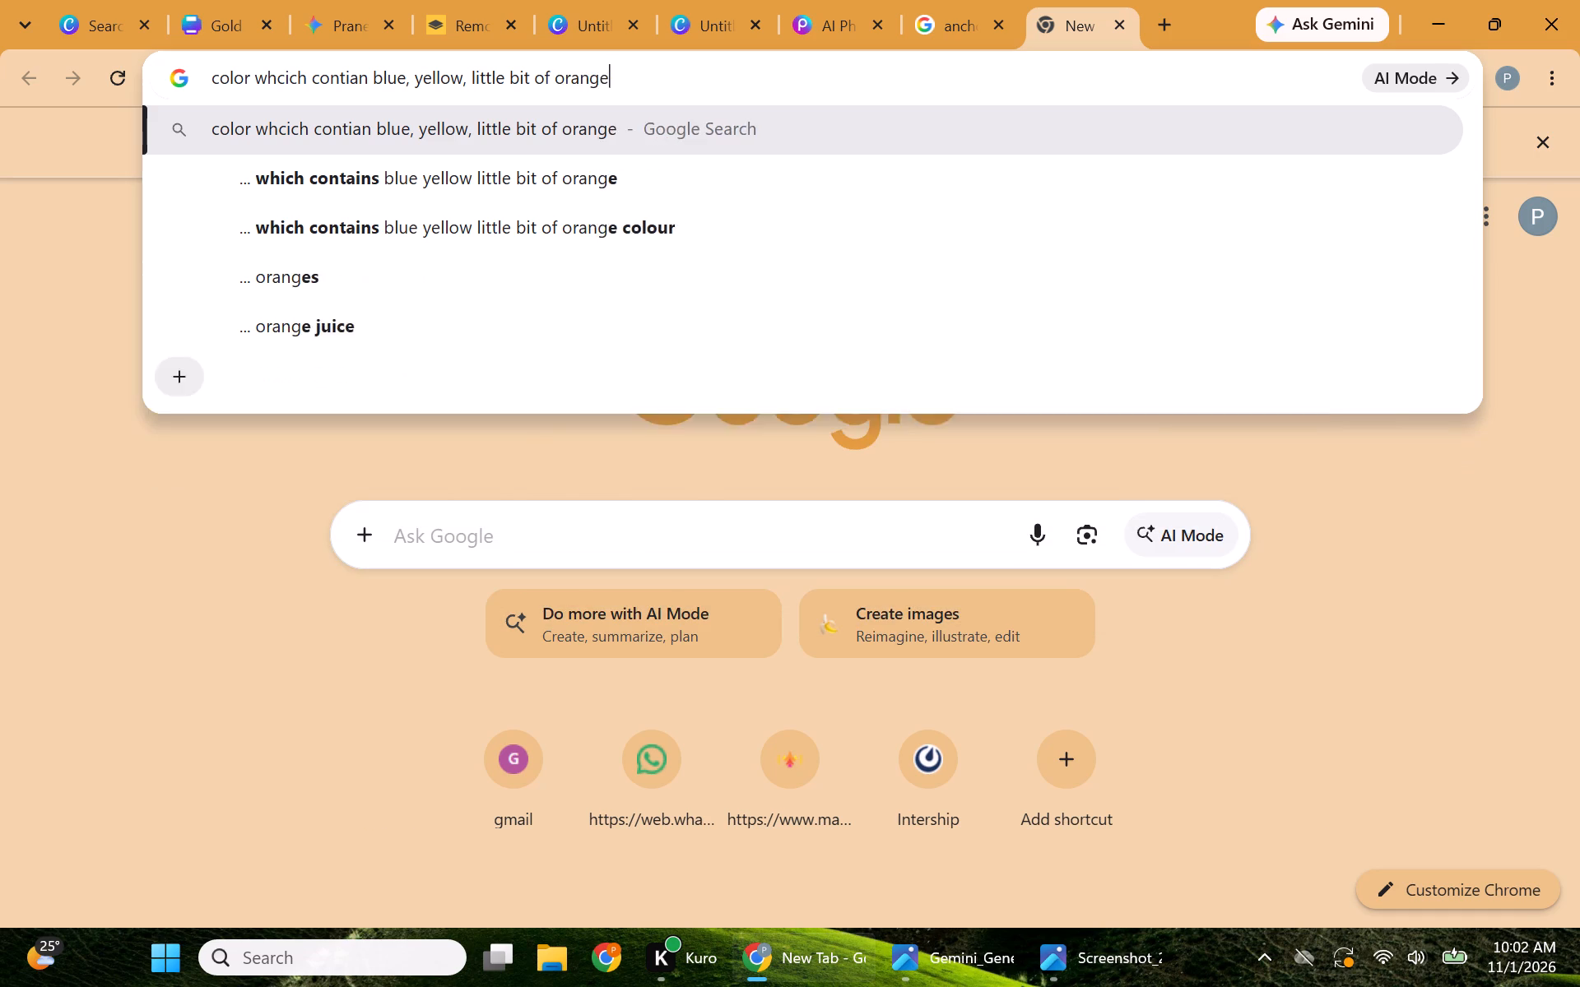
key("Return")
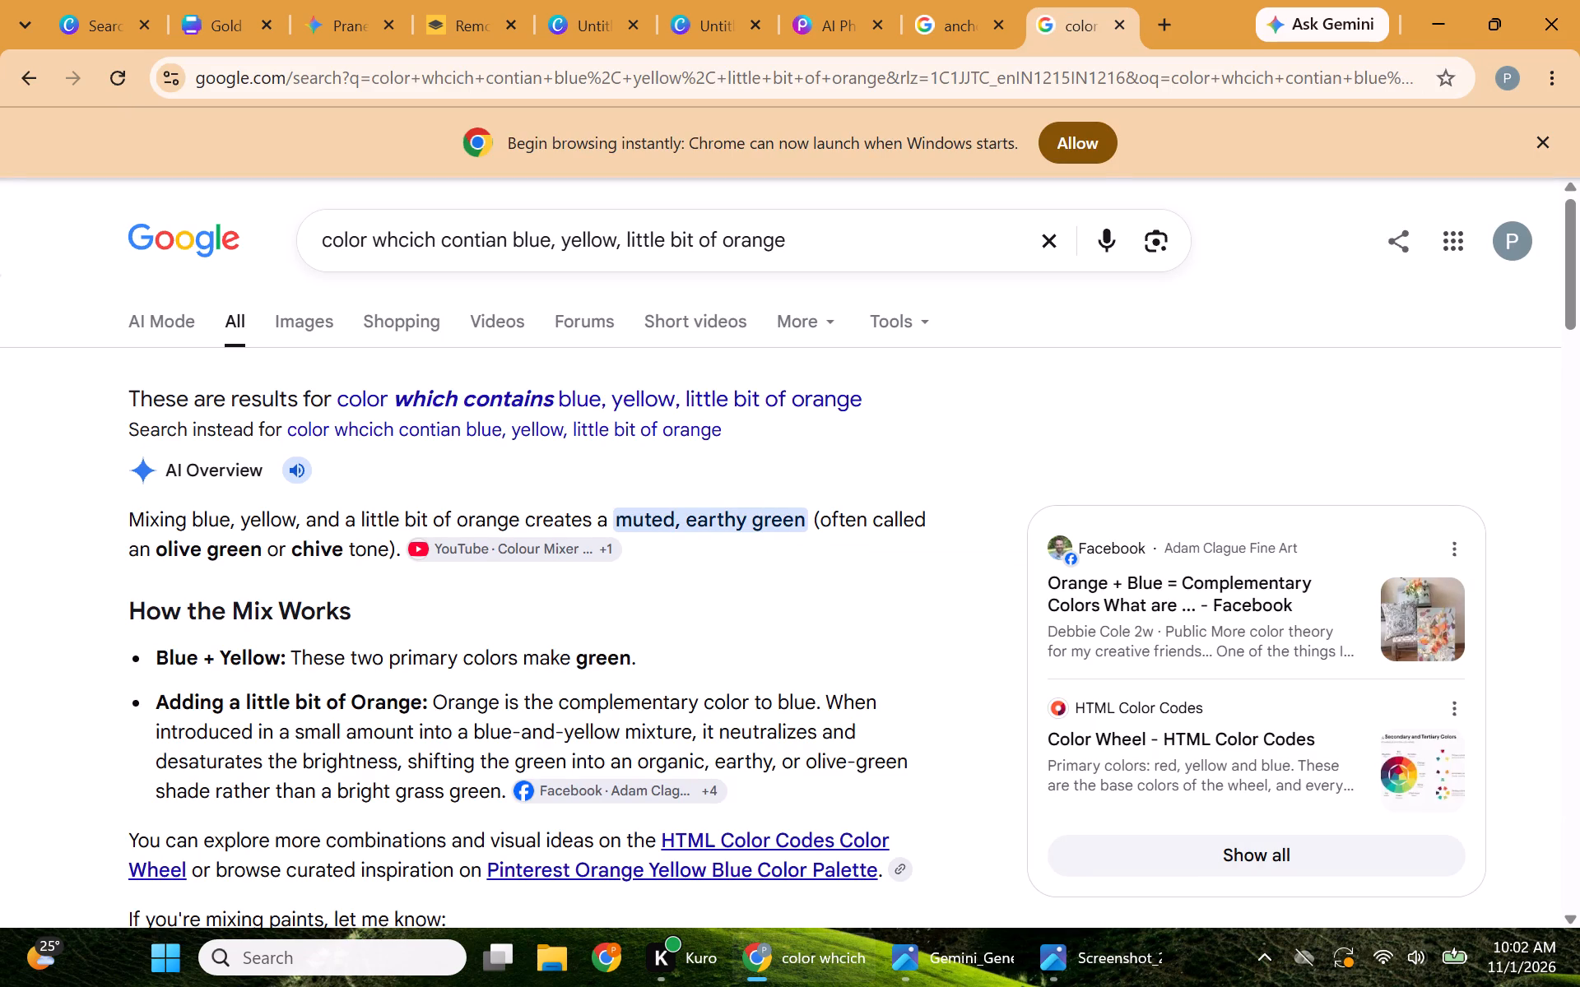
Look through the image results for blue, yellow and orange colour palettes that could suit the card.
left_click(316, 331)
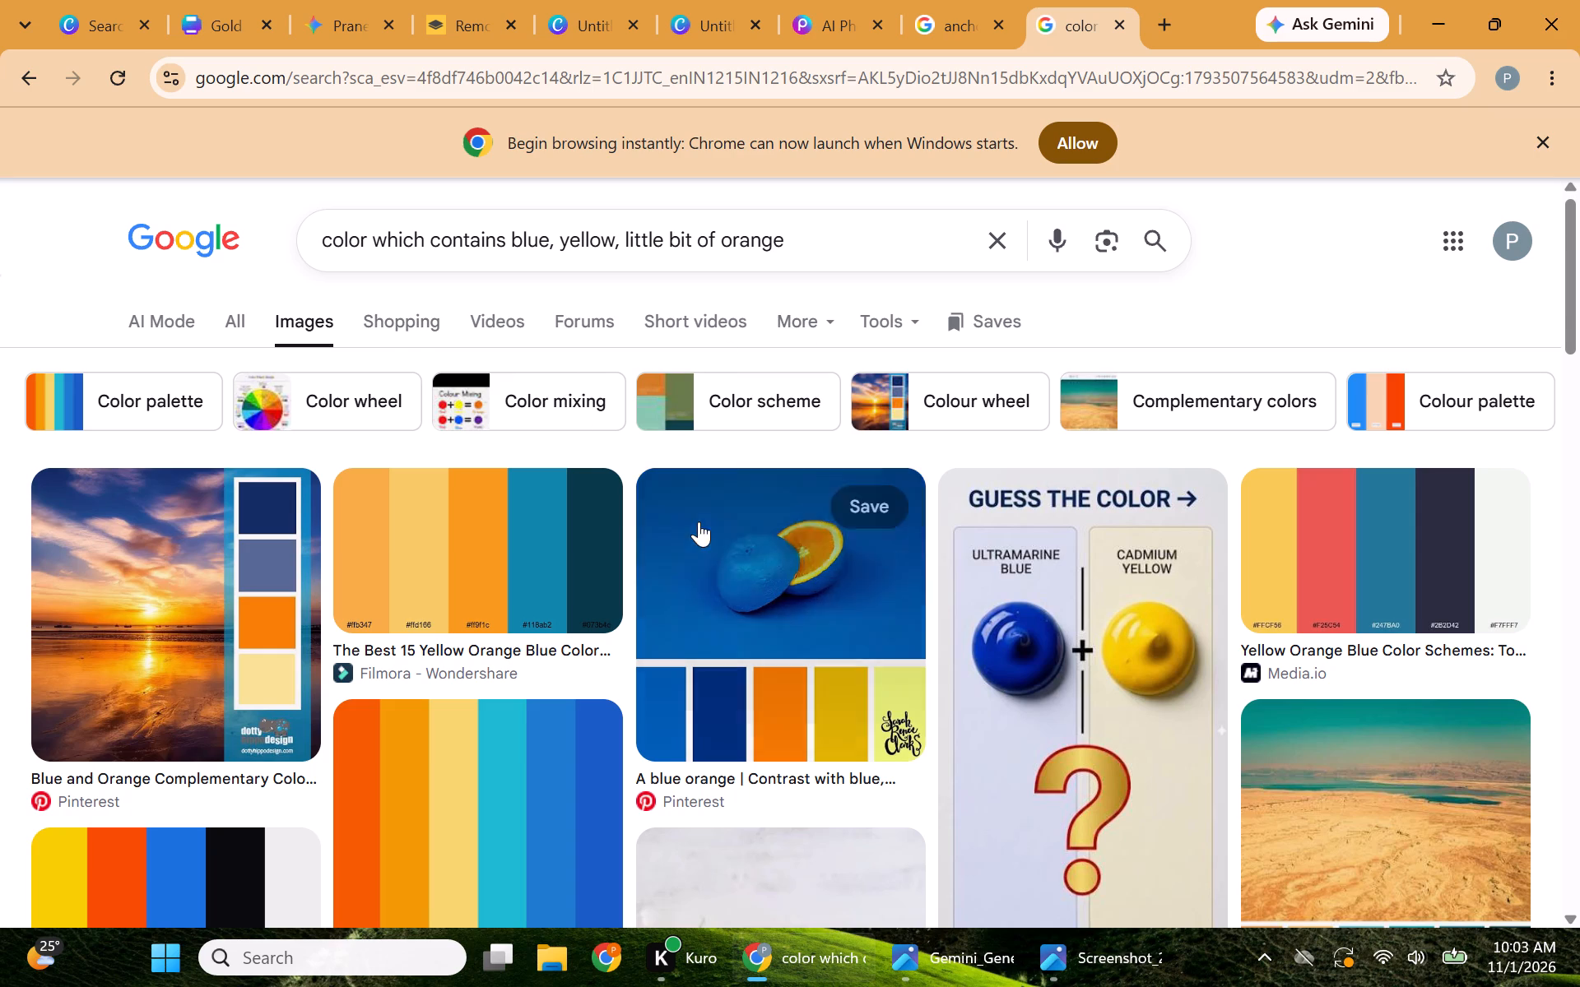
left_click_drag(1575, 265, 1559, 424)
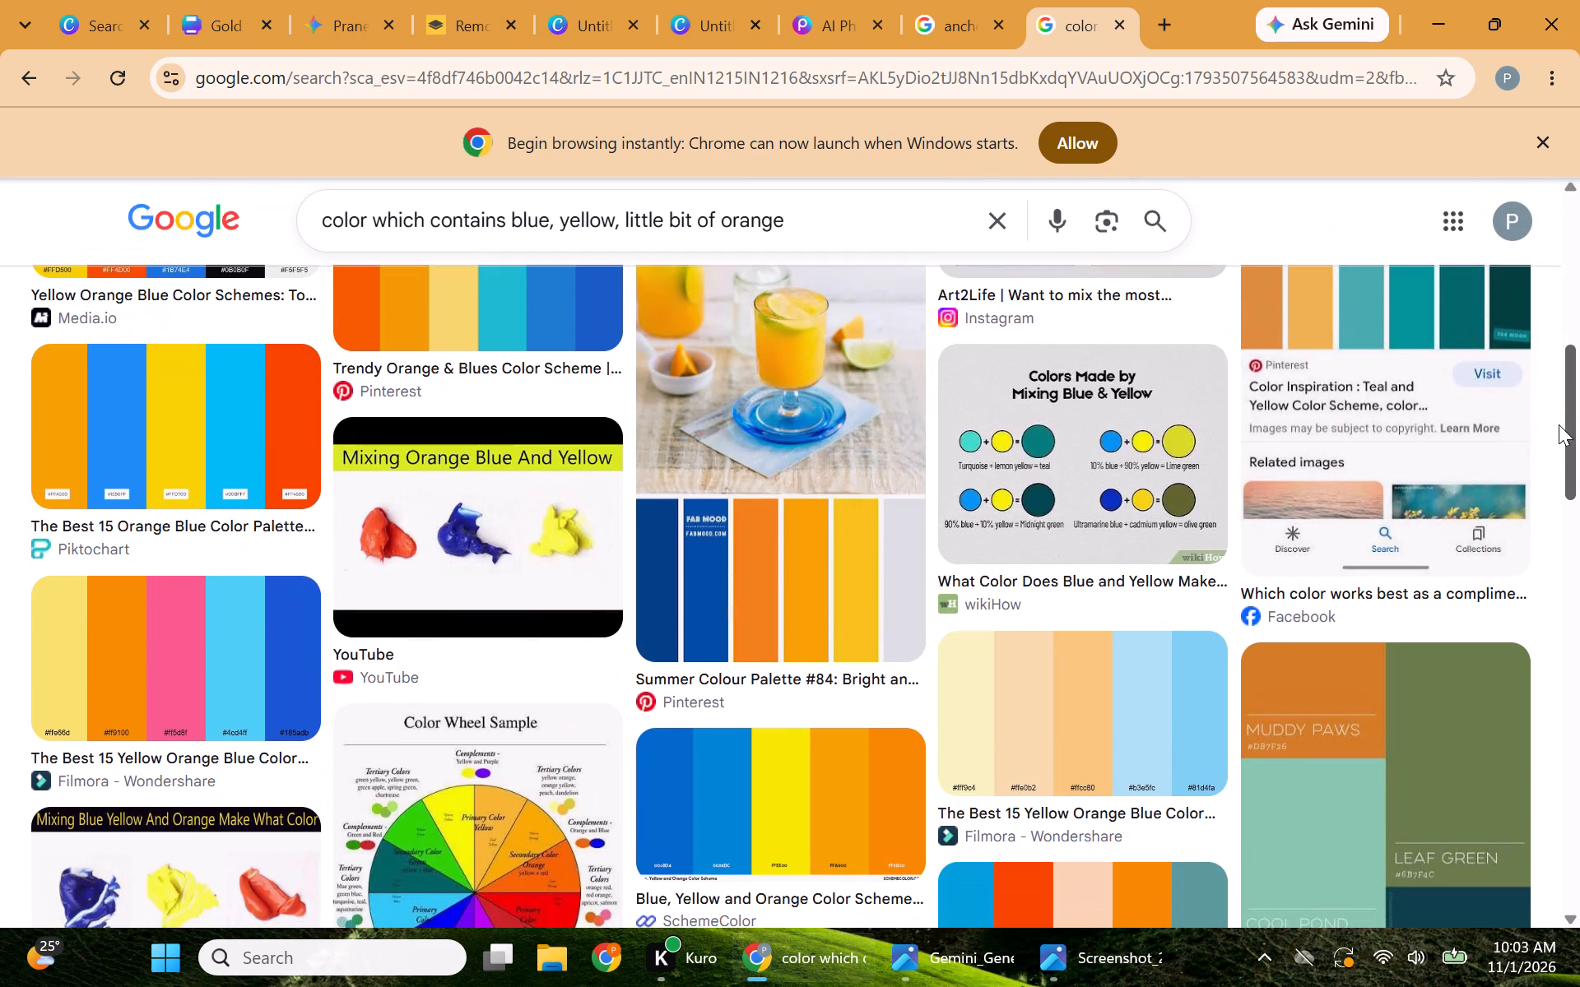
left_click_drag(1559, 424, 1579, 557)
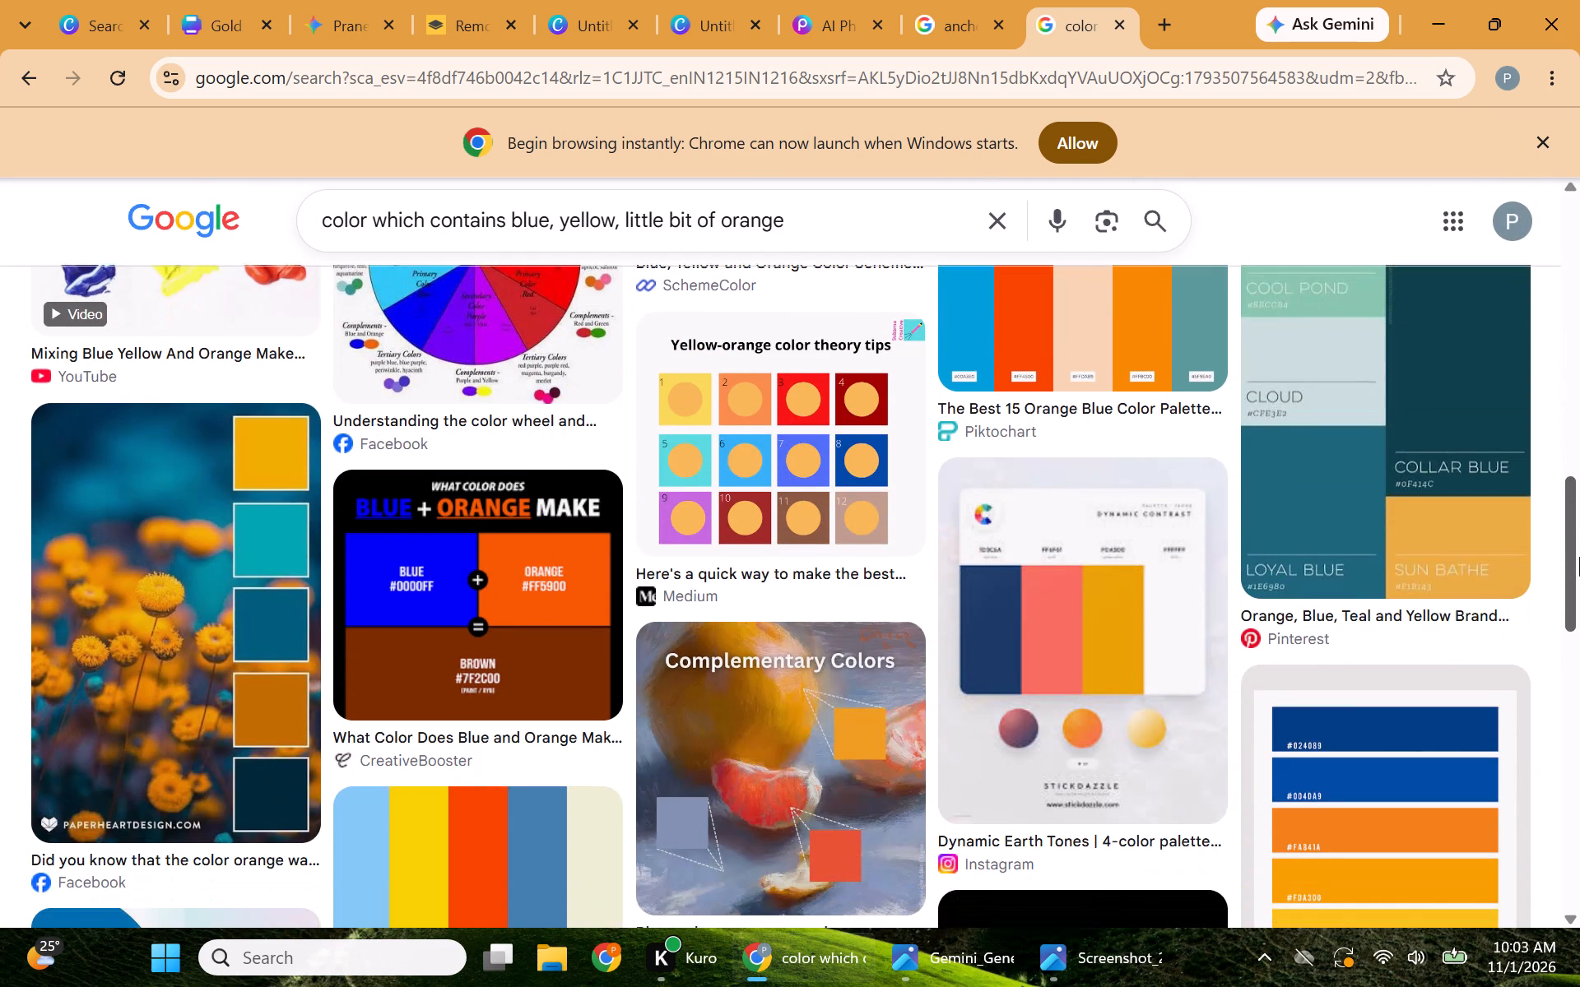
left_click_drag(1579, 557, 1539, 823)
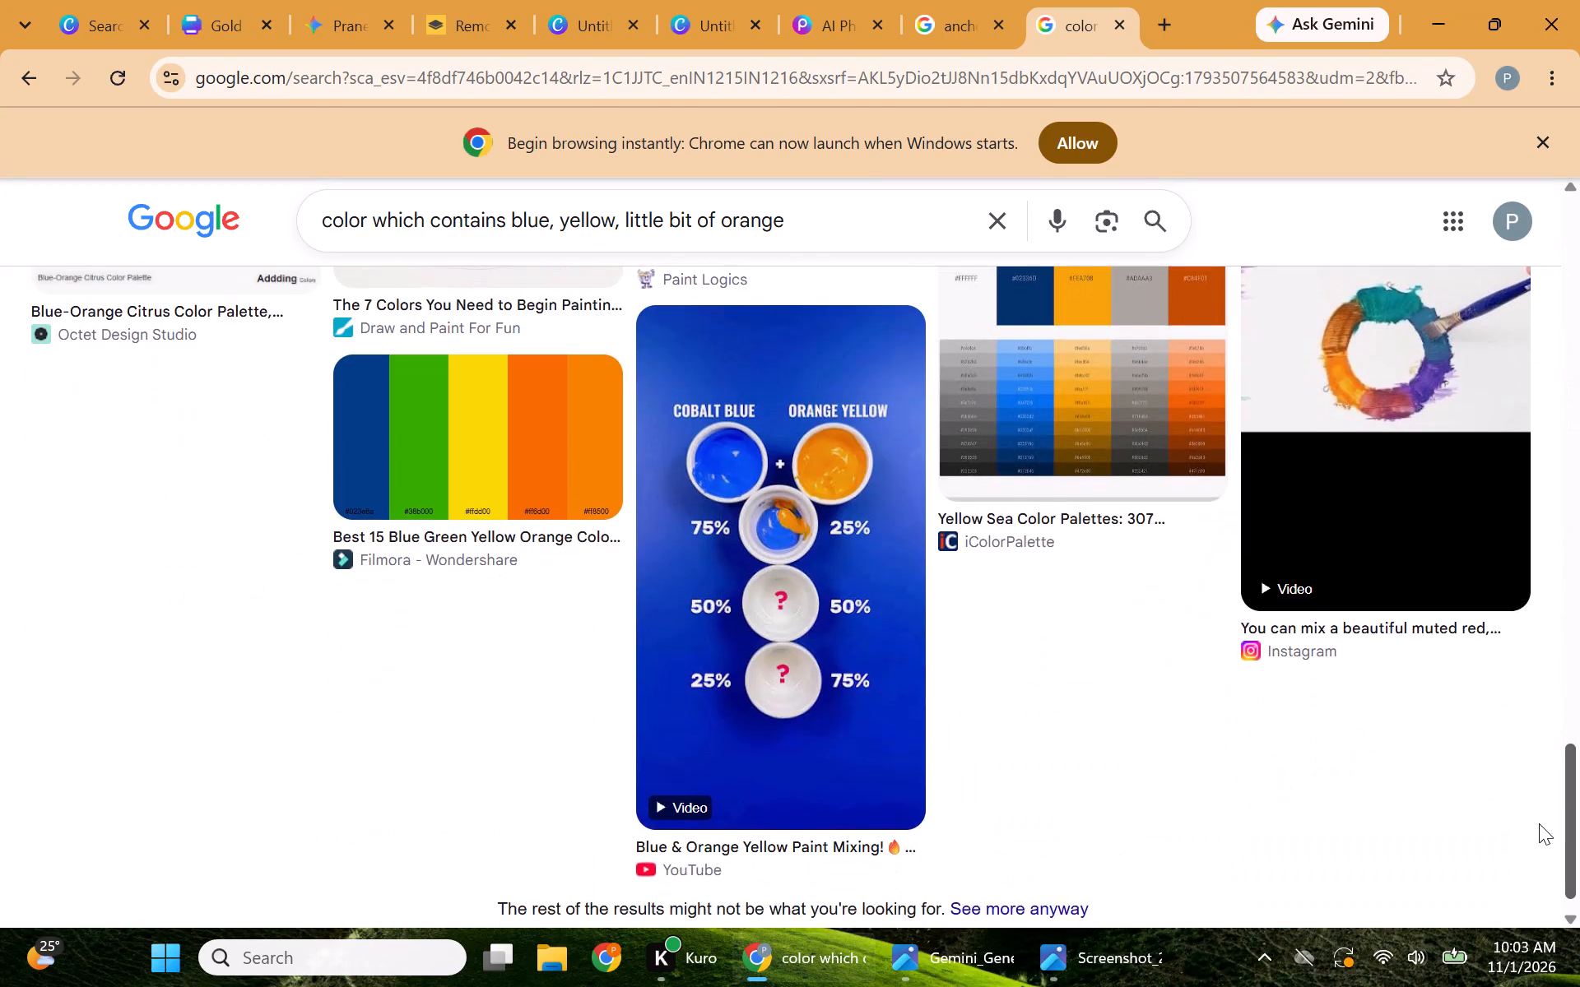
left_click_drag(1539, 823, 1559, 157)
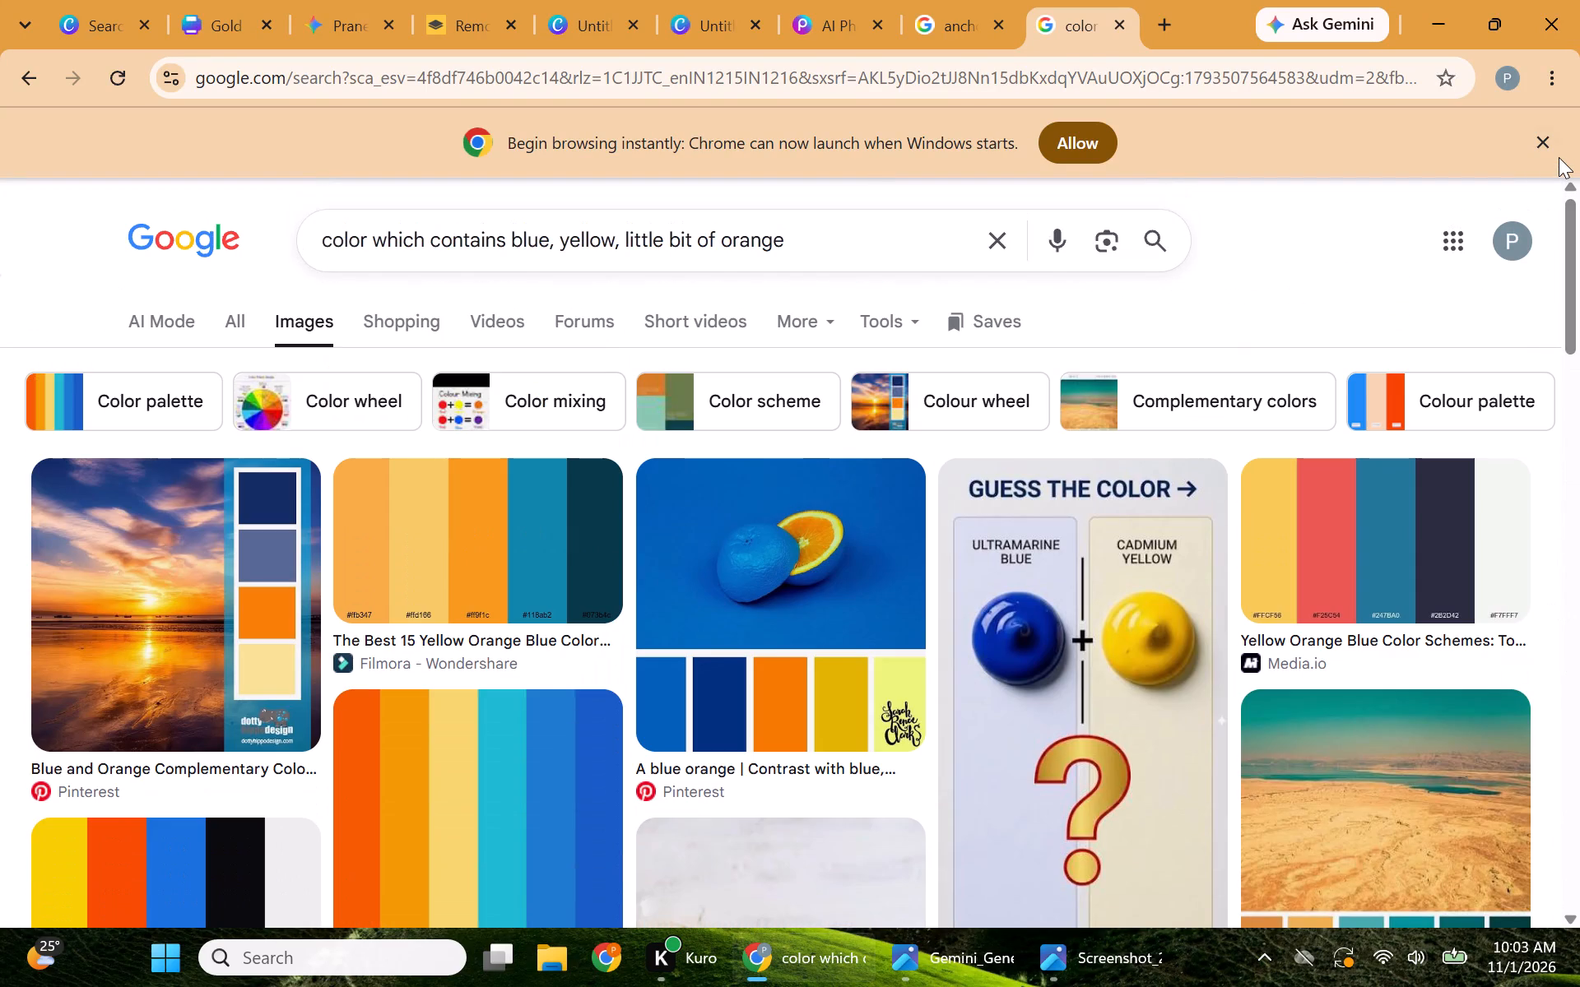